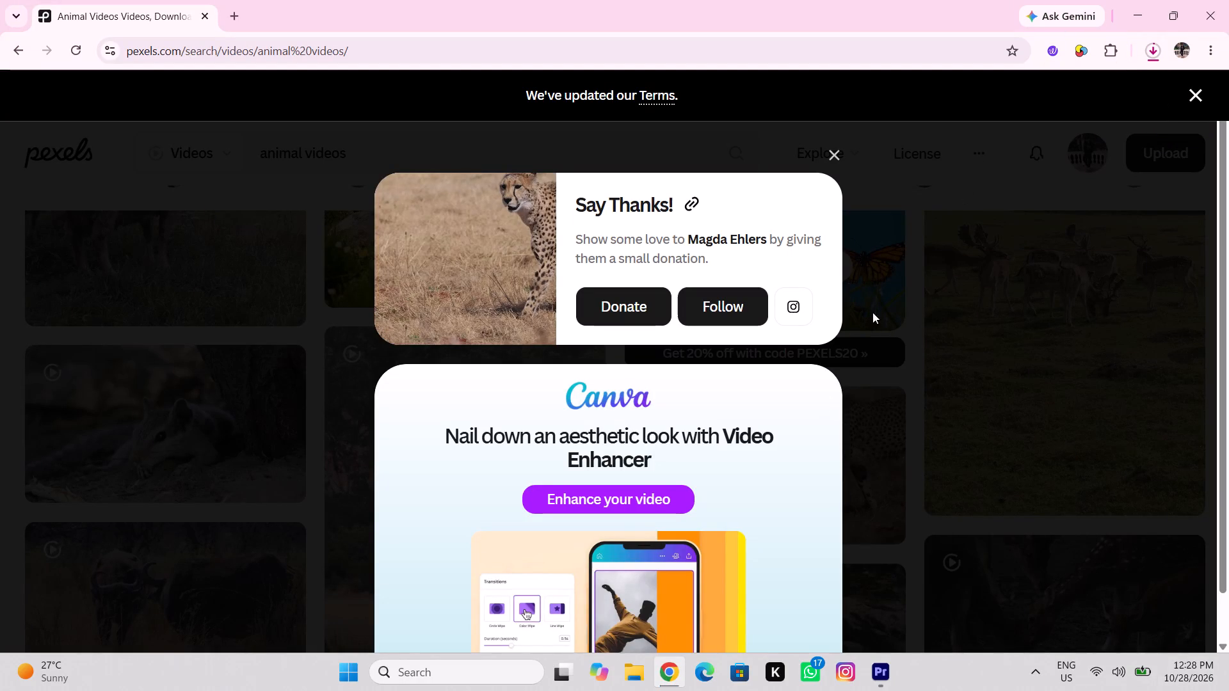
Check the recent downloads, and dismiss the Terms notice and the Say Thanks pop-up.
left_click(1166, 44)
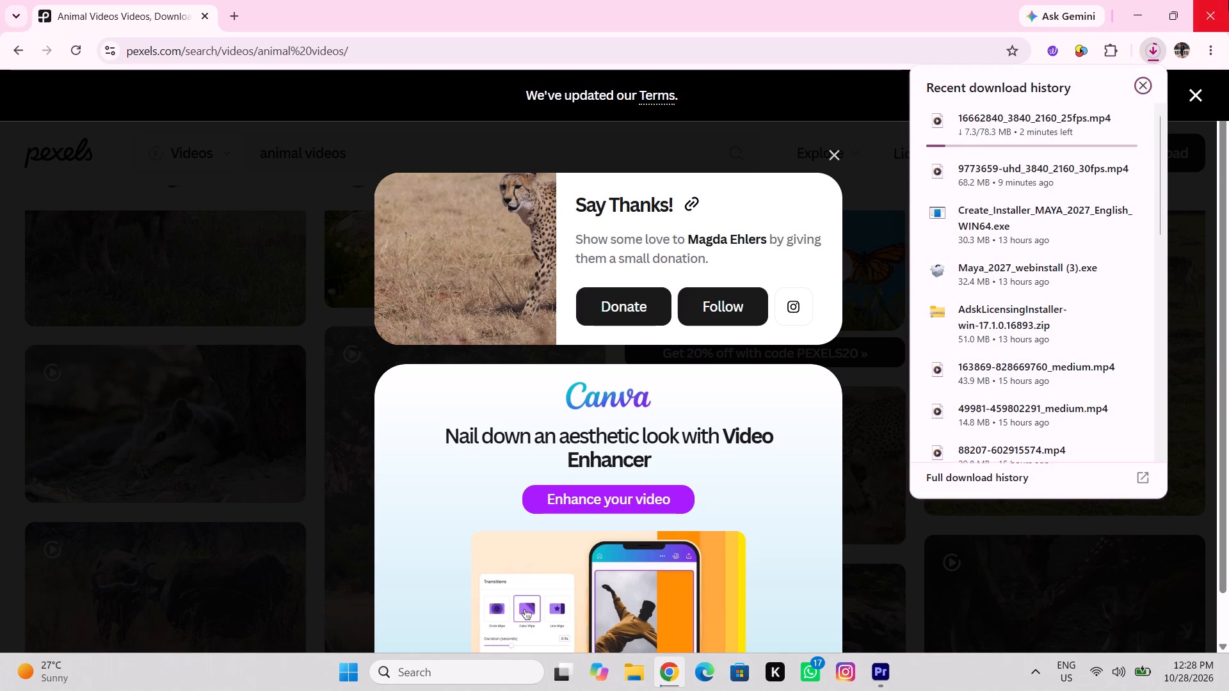
left_click(1202, 89)
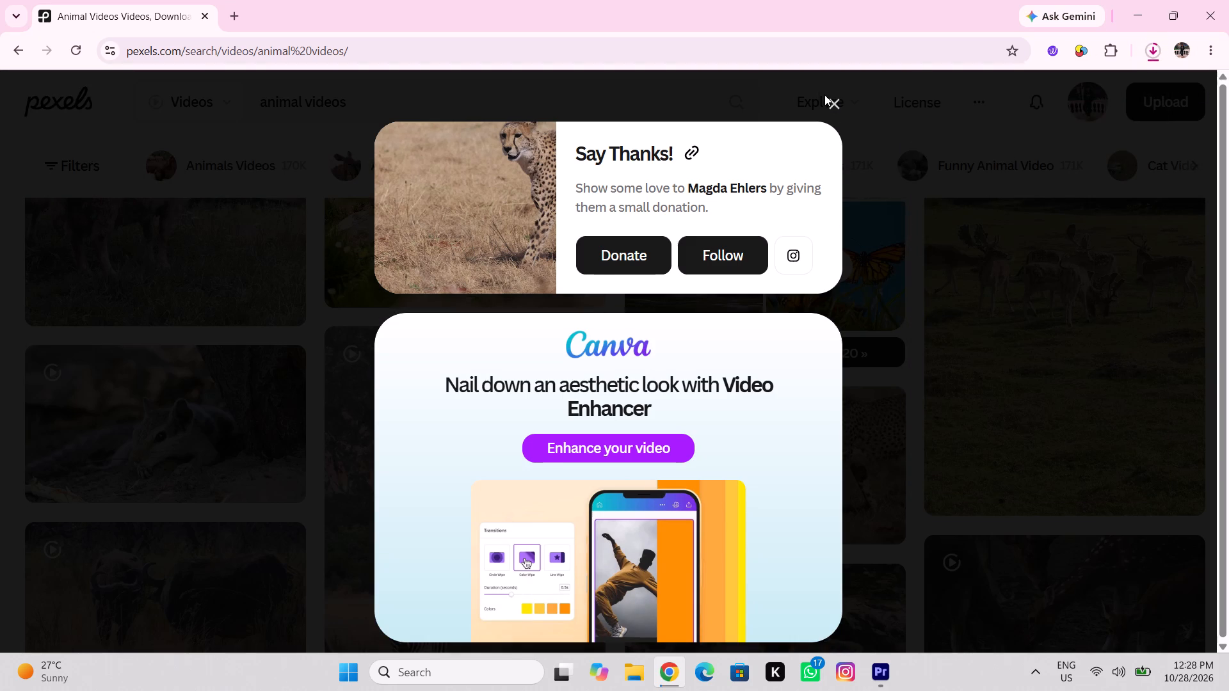
left_click(832, 98)
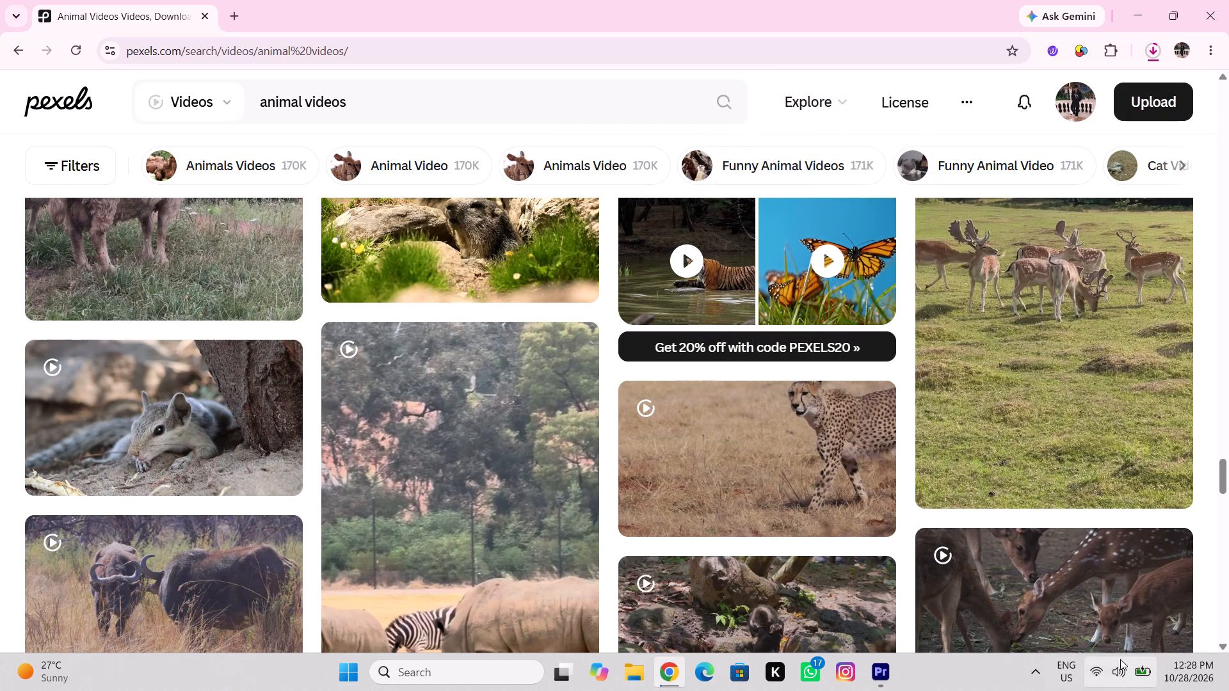
Switch to Premiere and draw a full-height rectangle mask on the V18 deer clip, covering about the right three-quarters of the frame.
left_click(892, 662)
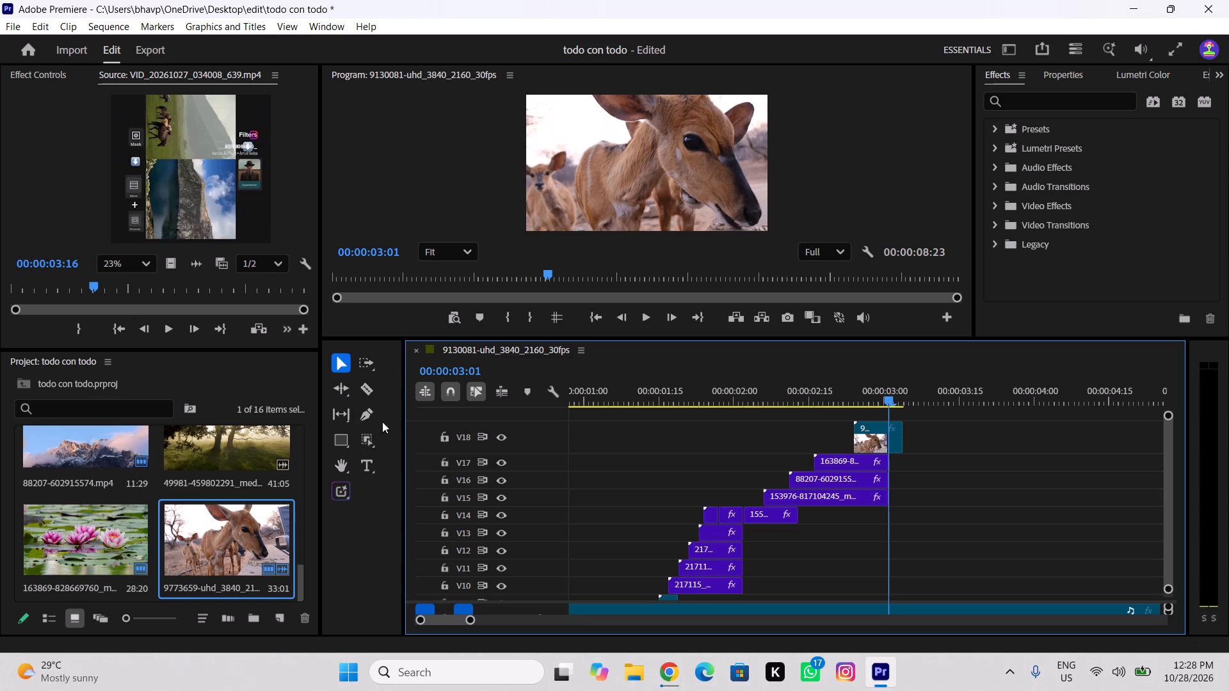
left_click(375, 439)
left_click_drag(368, 439, 432, 475)
left_click(872, 425)
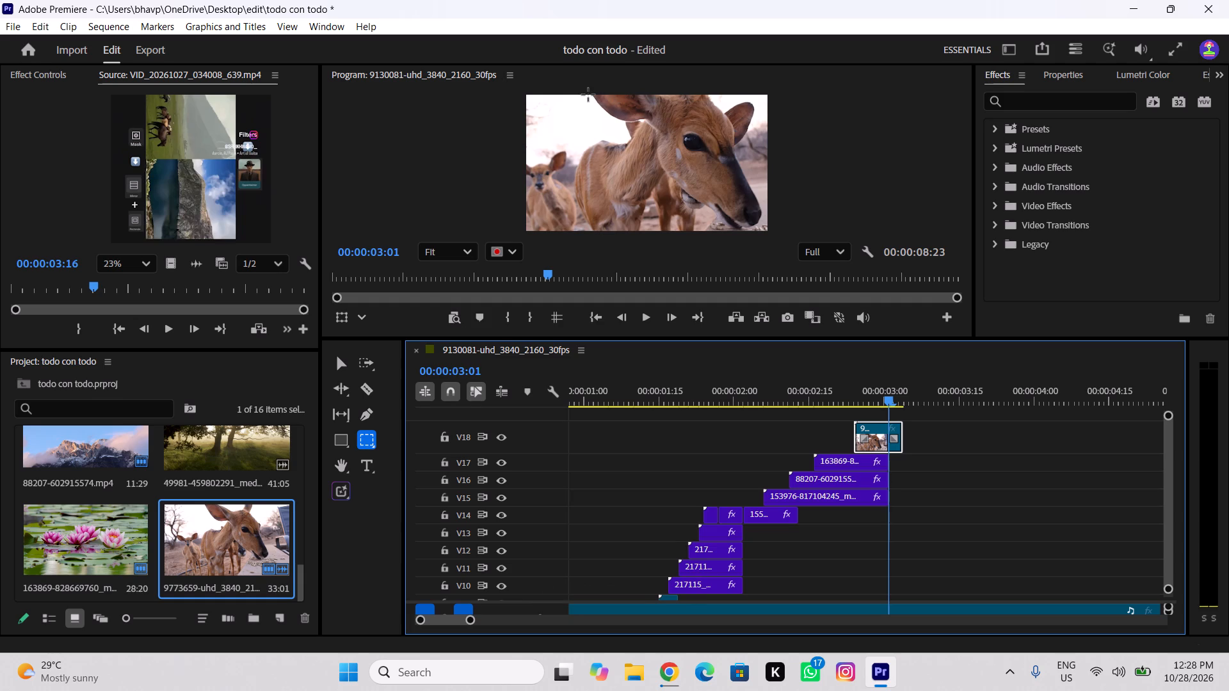
left_click_drag(588, 95, 698, 226)
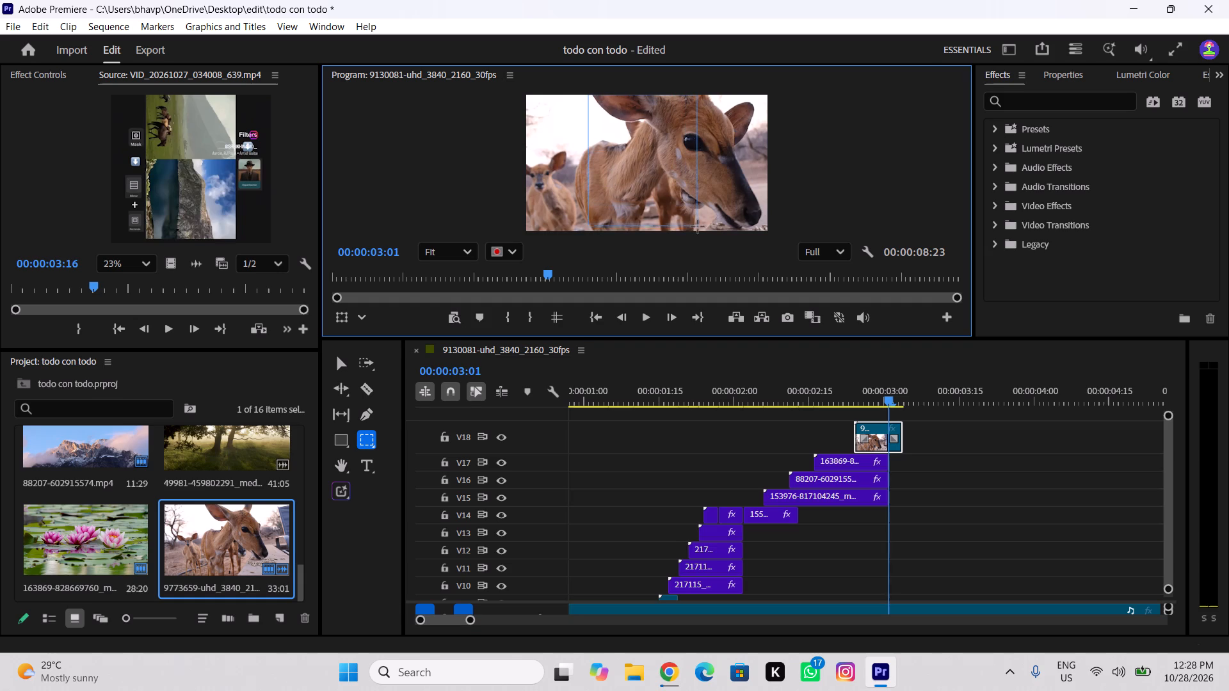
left_click_drag(698, 226, 760, 242)
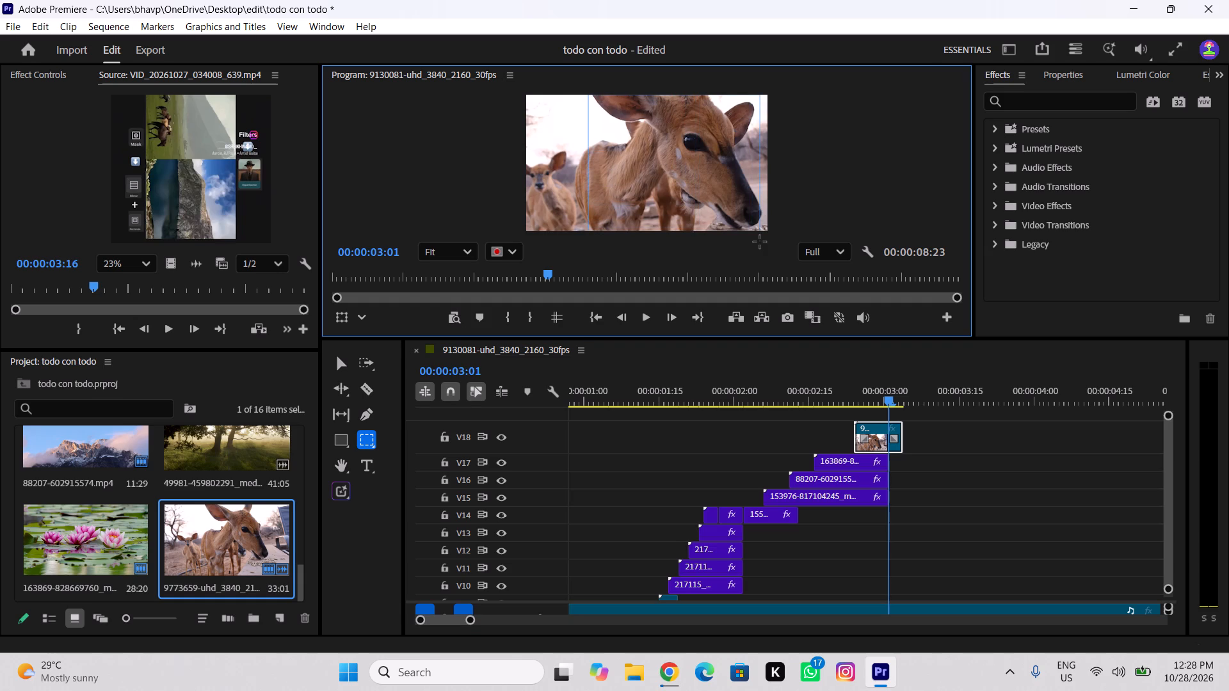
left_click_drag(760, 242, 767, 253)
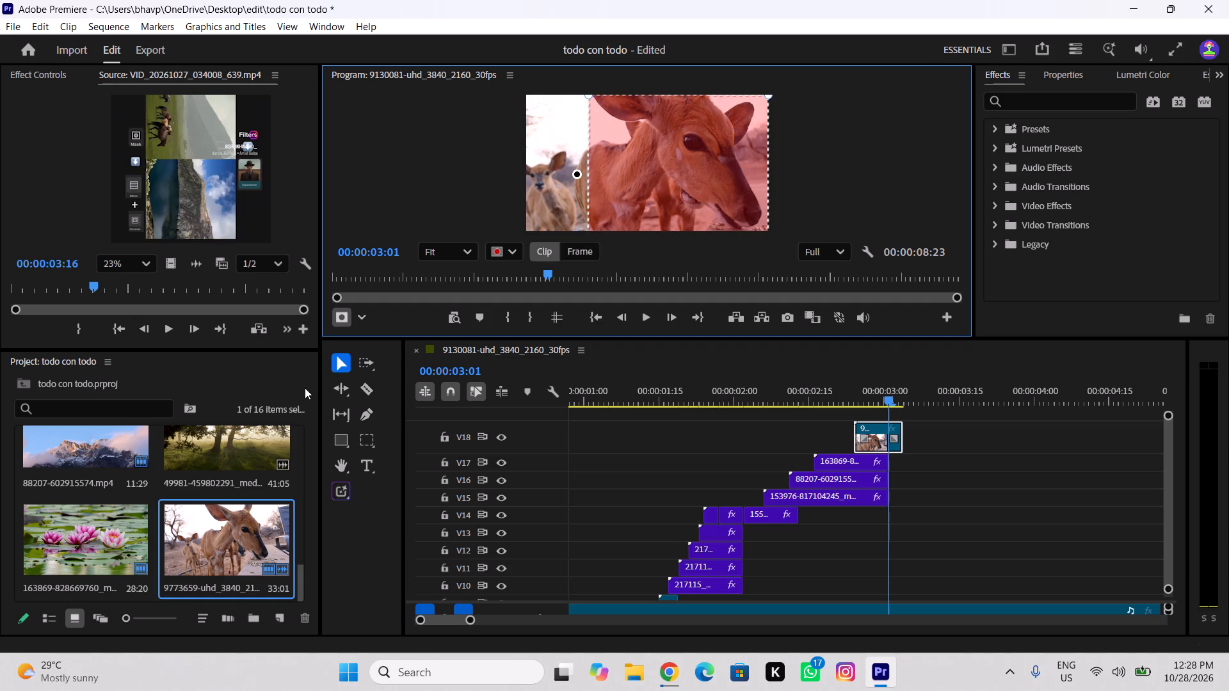
Change the deer clip's unassigned rectangle mask to an opacity mask.
left_click(51, 67)
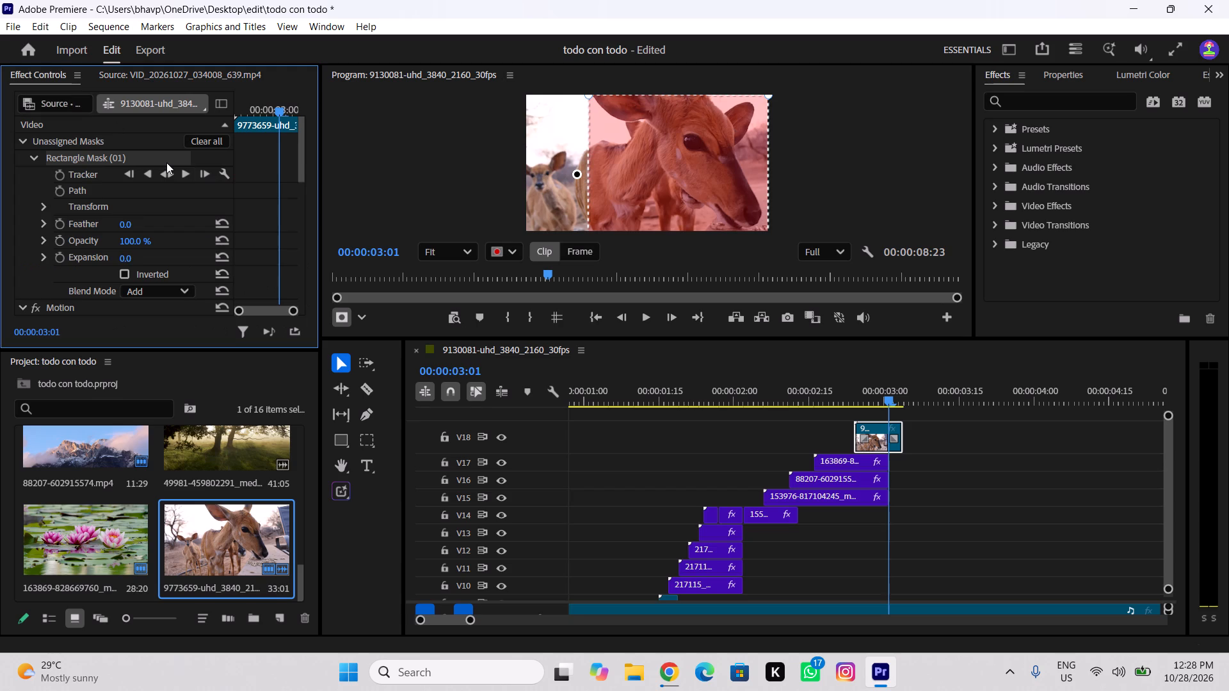
right_click(166, 163)
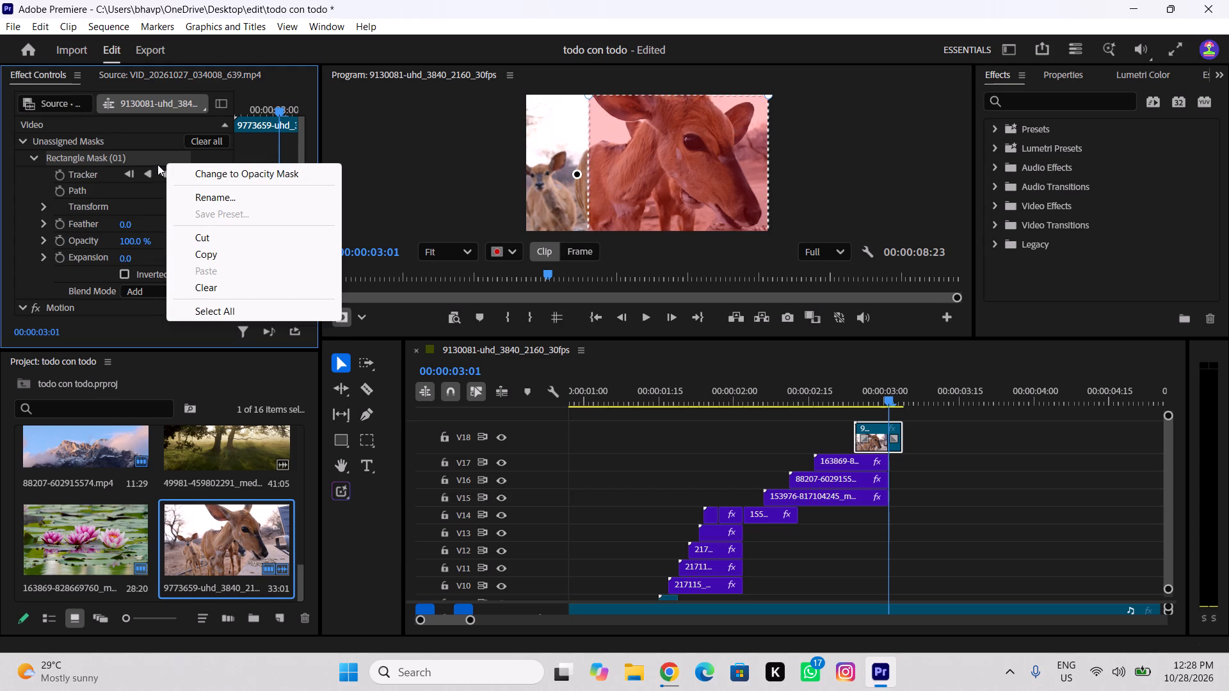
left_click(214, 171)
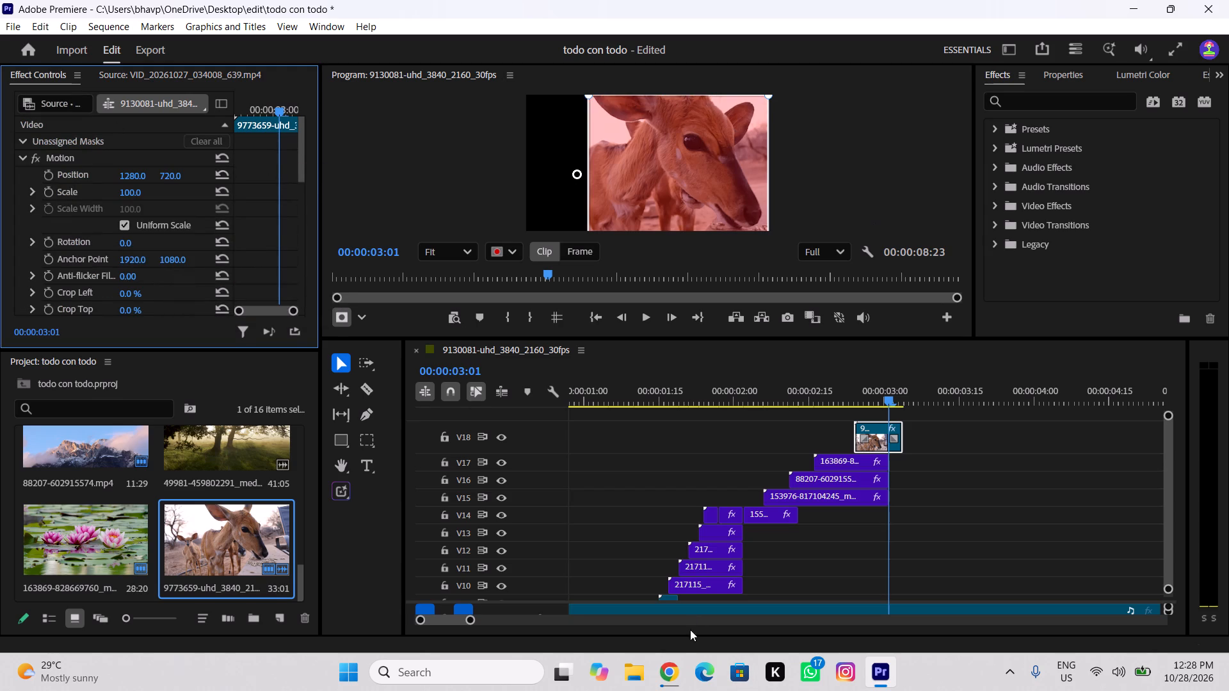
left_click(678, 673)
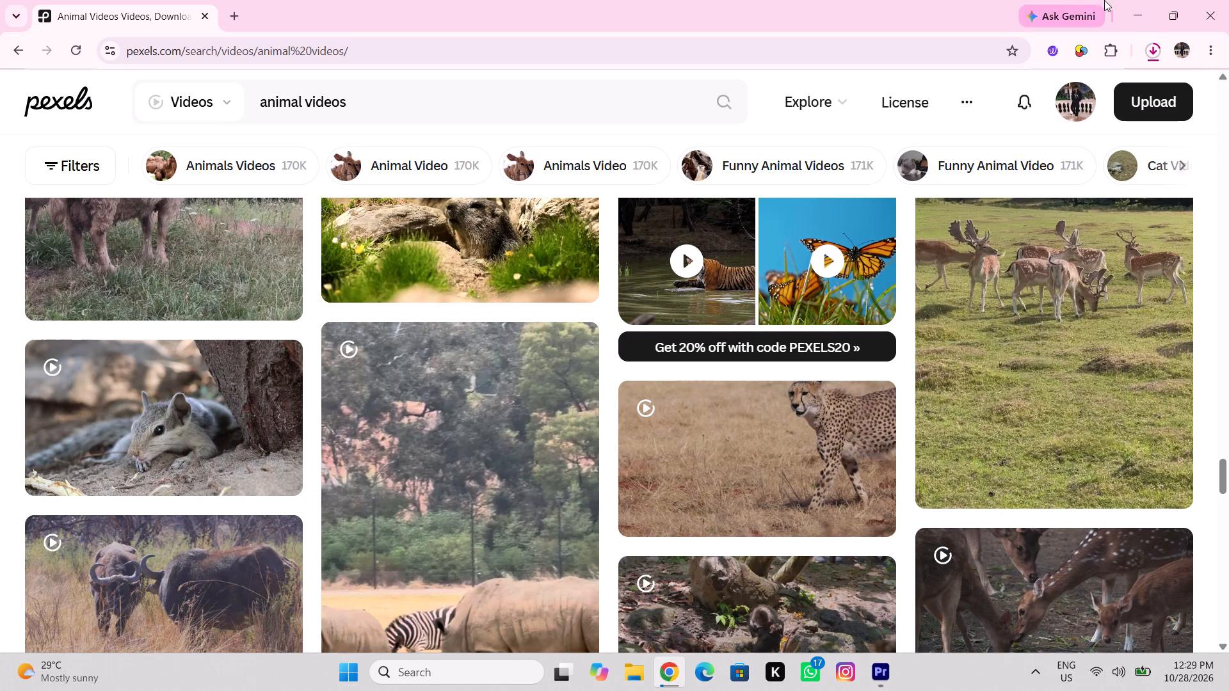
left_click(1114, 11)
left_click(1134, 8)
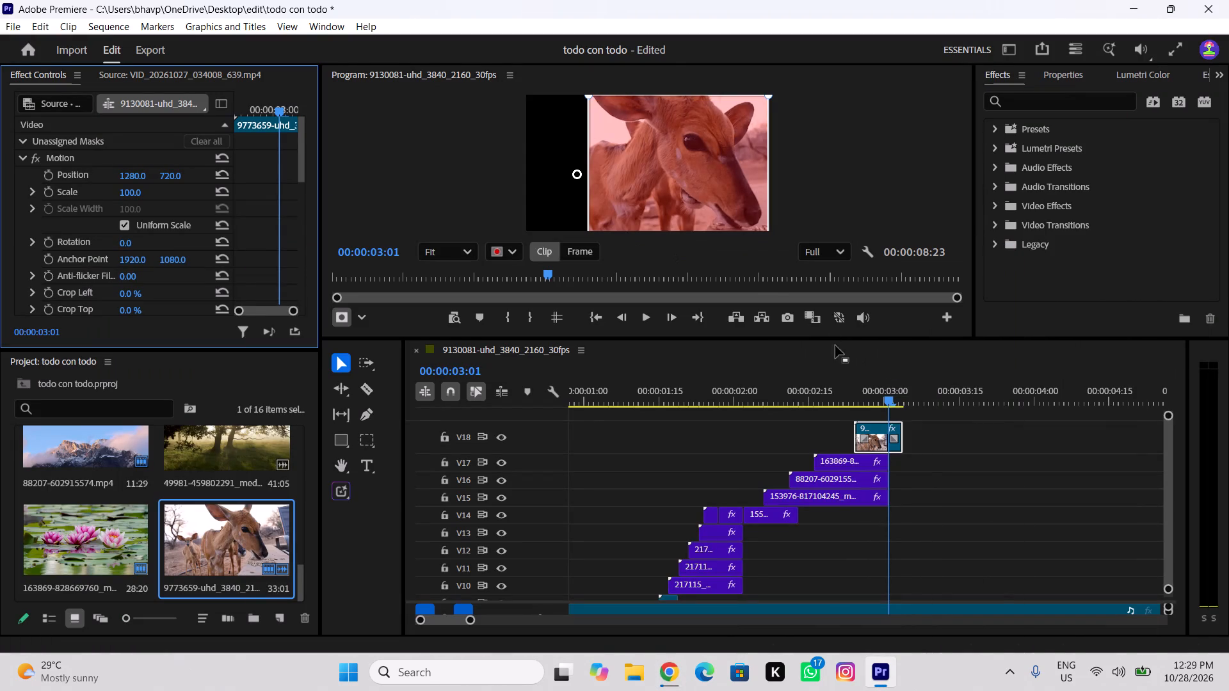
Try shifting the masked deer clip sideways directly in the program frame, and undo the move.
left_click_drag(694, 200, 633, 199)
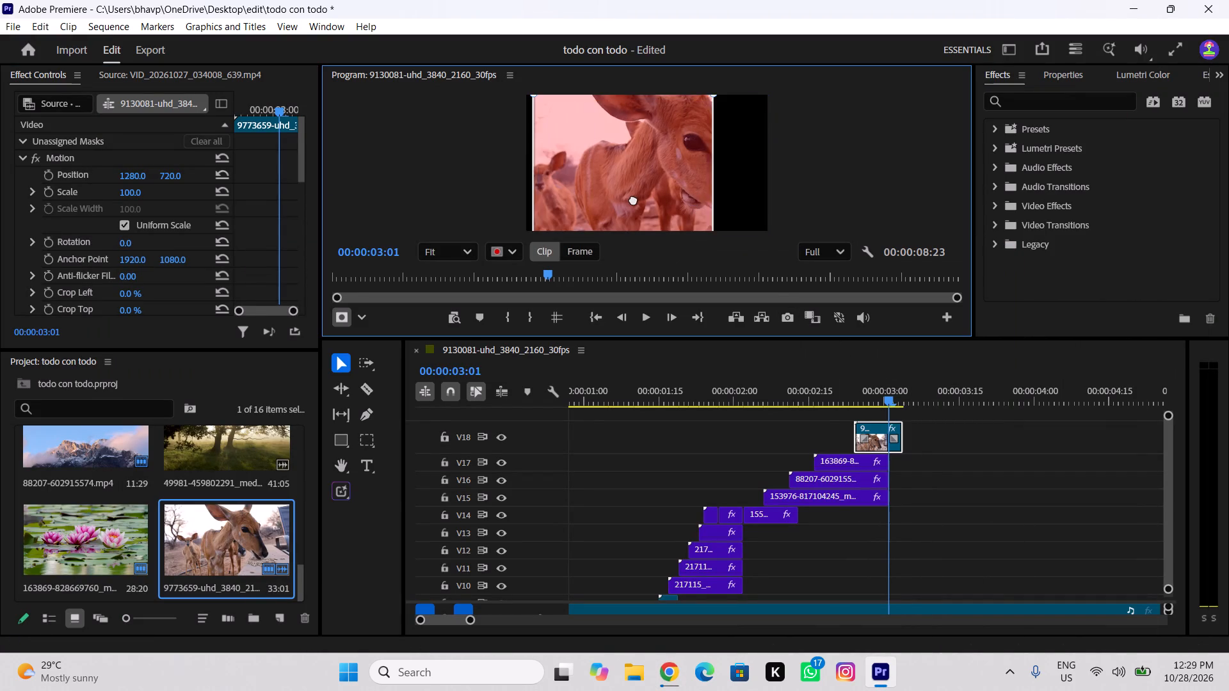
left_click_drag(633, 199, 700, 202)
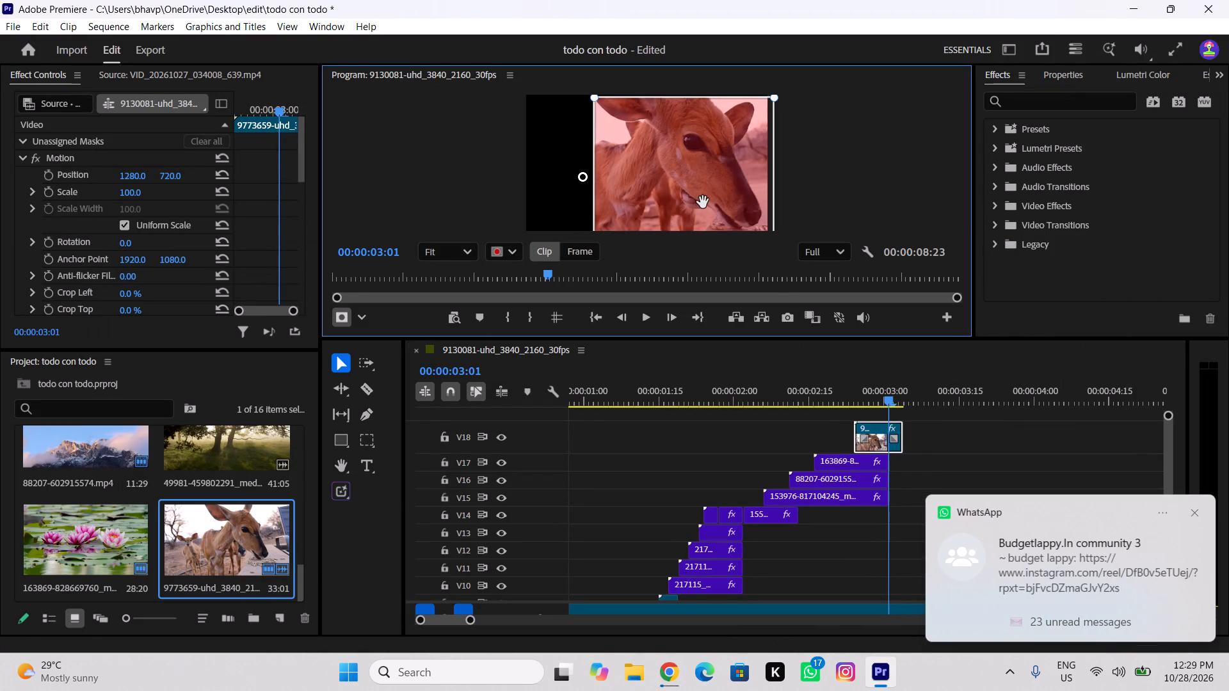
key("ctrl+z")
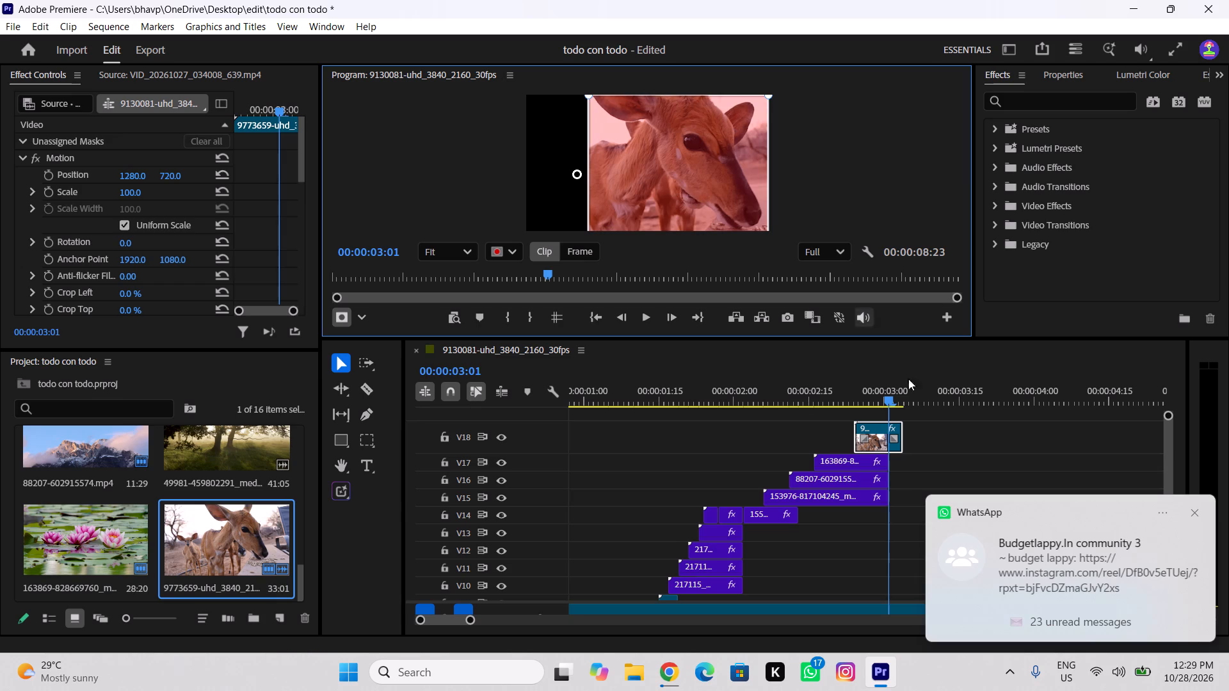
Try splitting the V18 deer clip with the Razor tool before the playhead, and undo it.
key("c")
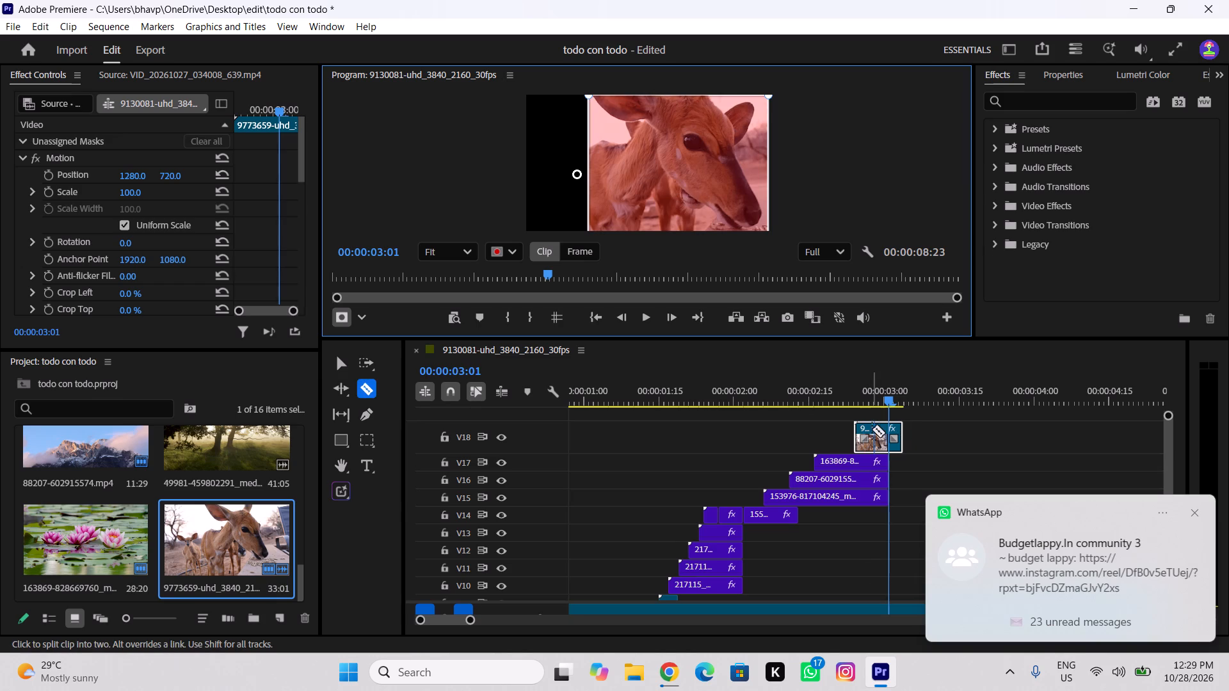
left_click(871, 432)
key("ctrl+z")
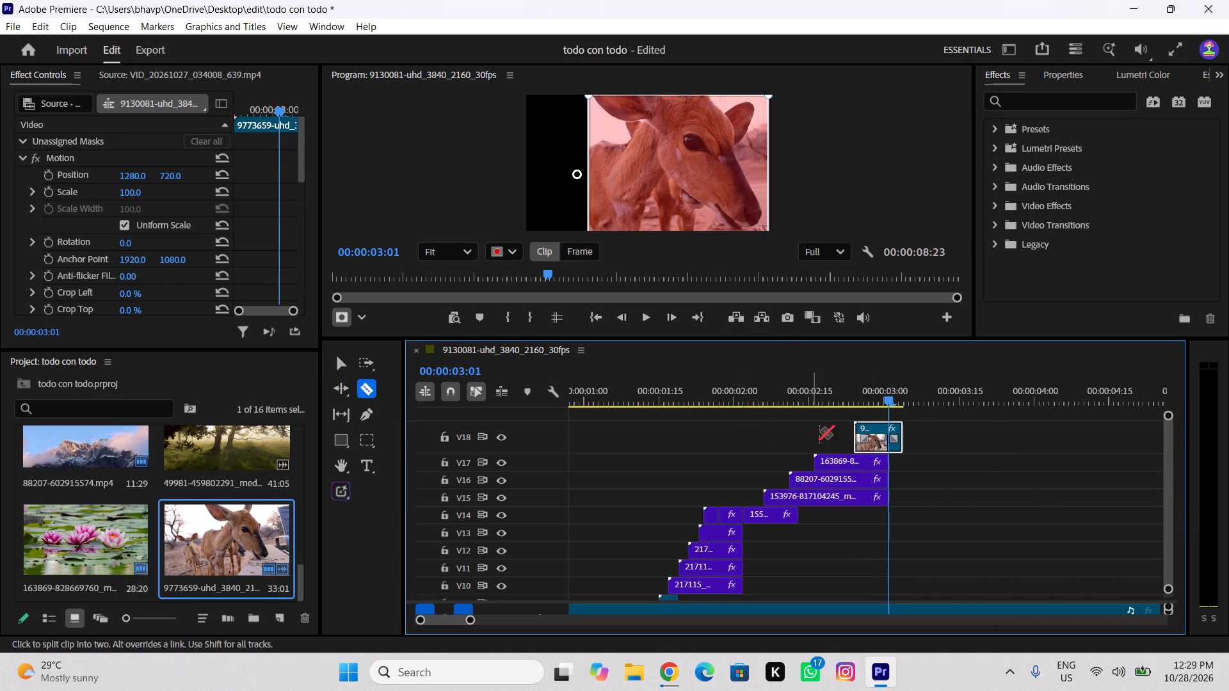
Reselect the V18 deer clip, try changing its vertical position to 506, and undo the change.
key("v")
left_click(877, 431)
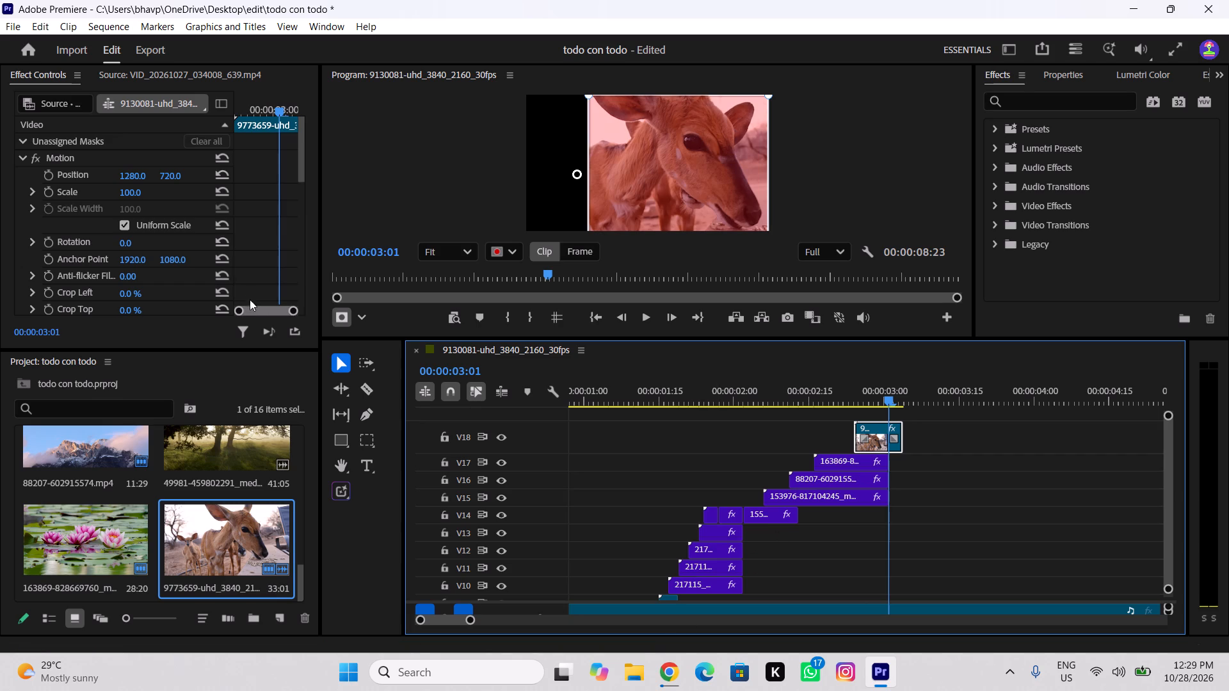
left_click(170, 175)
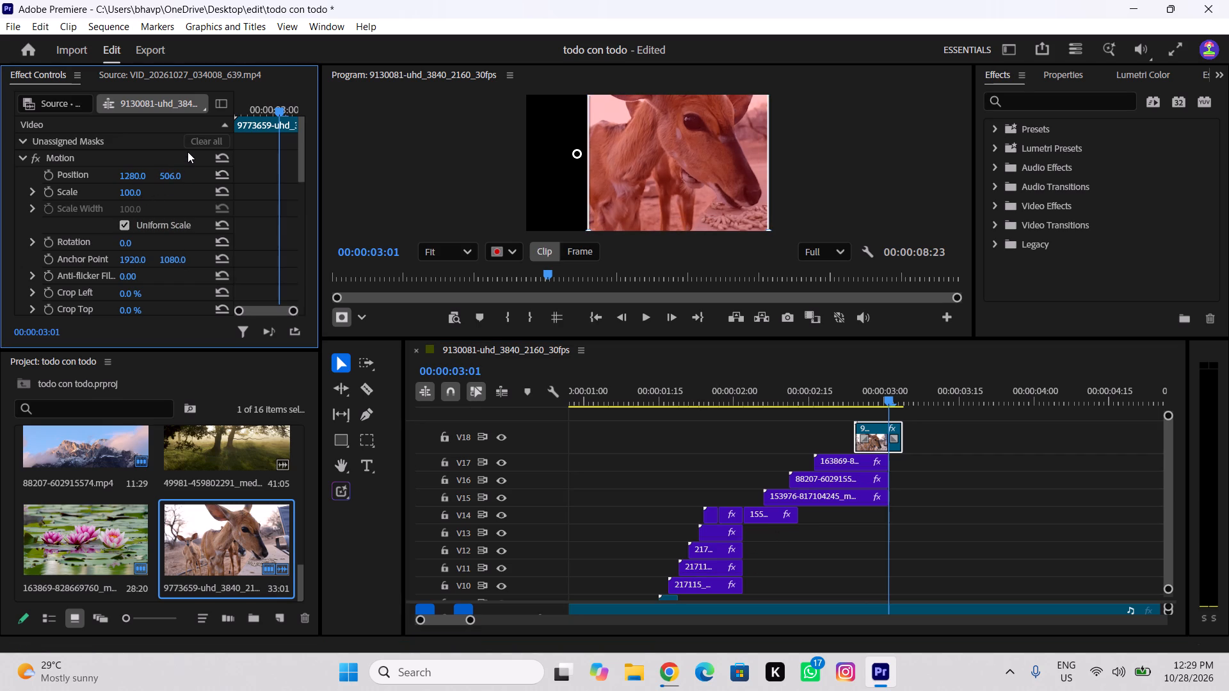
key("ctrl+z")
Set the V18 deer clip's horizontal position to 1.0, shifting it towards the left of the frame.
left_click_drag(133, 180, 54, 186)
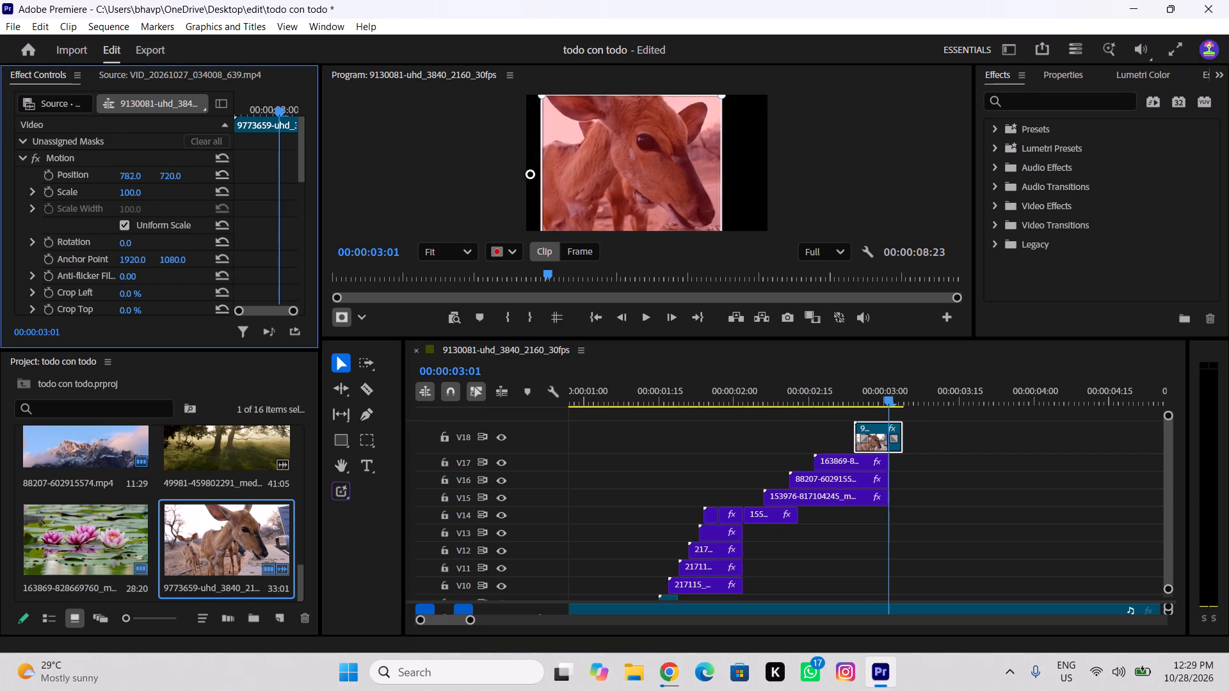
left_click_drag(54, 186, 424, 218)
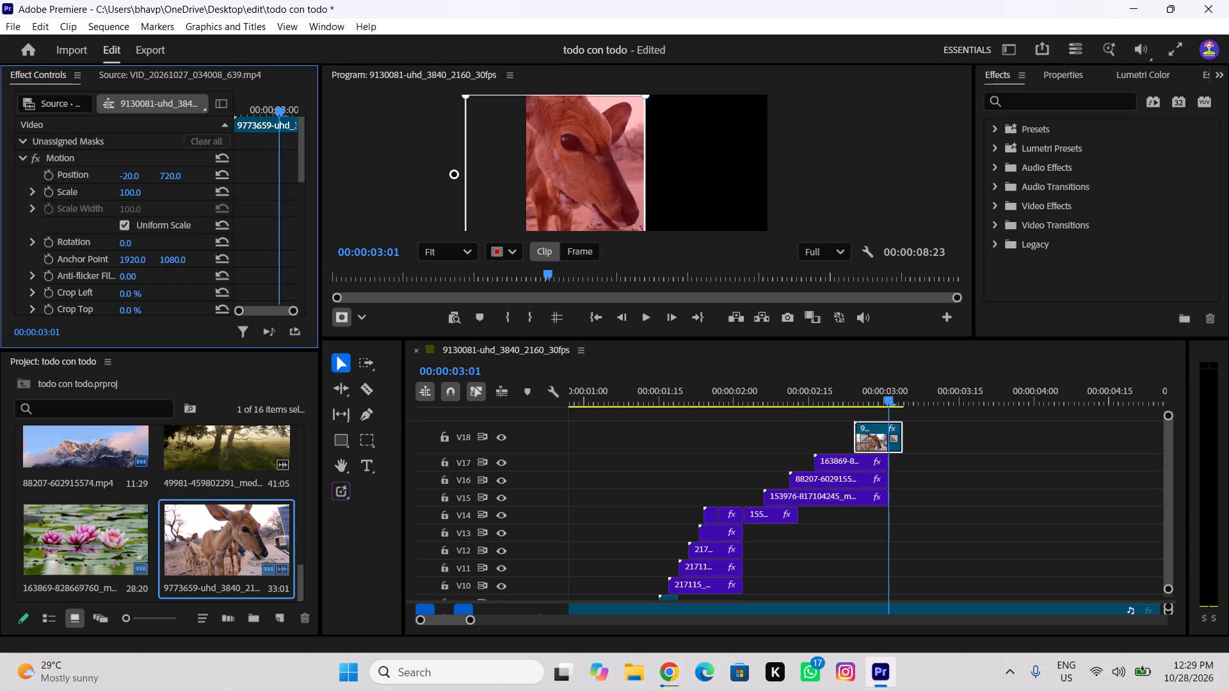
left_click_drag(424, 218, 446, 226)
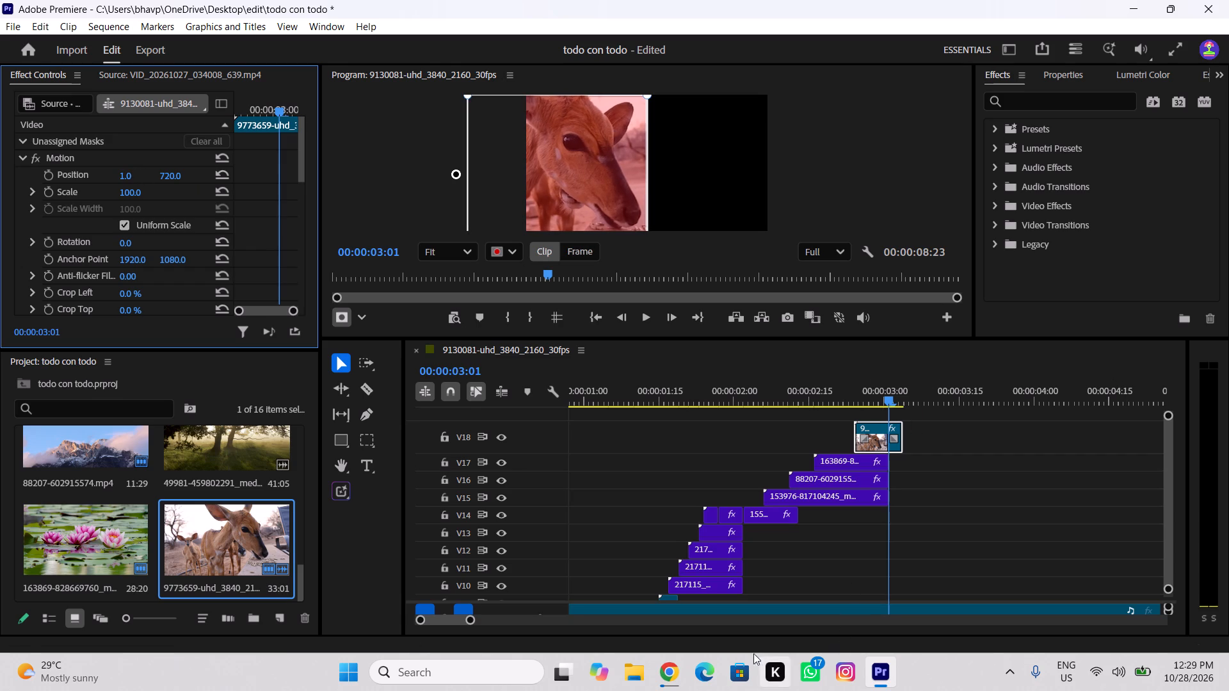
Switch to Chrome and browse the Pexels "animal videos" results for another animal clip to use.
left_click(673, 675)
scroll(958, 273, "down", 7)
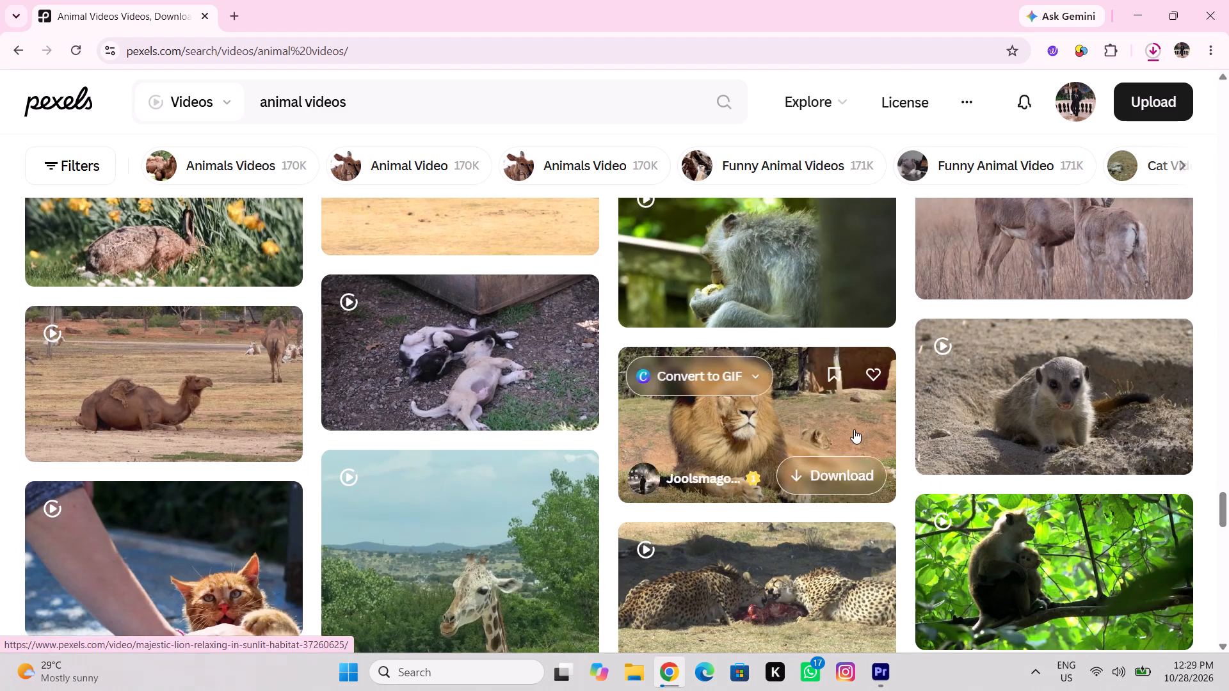
scroll(998, 400, "down", 6)
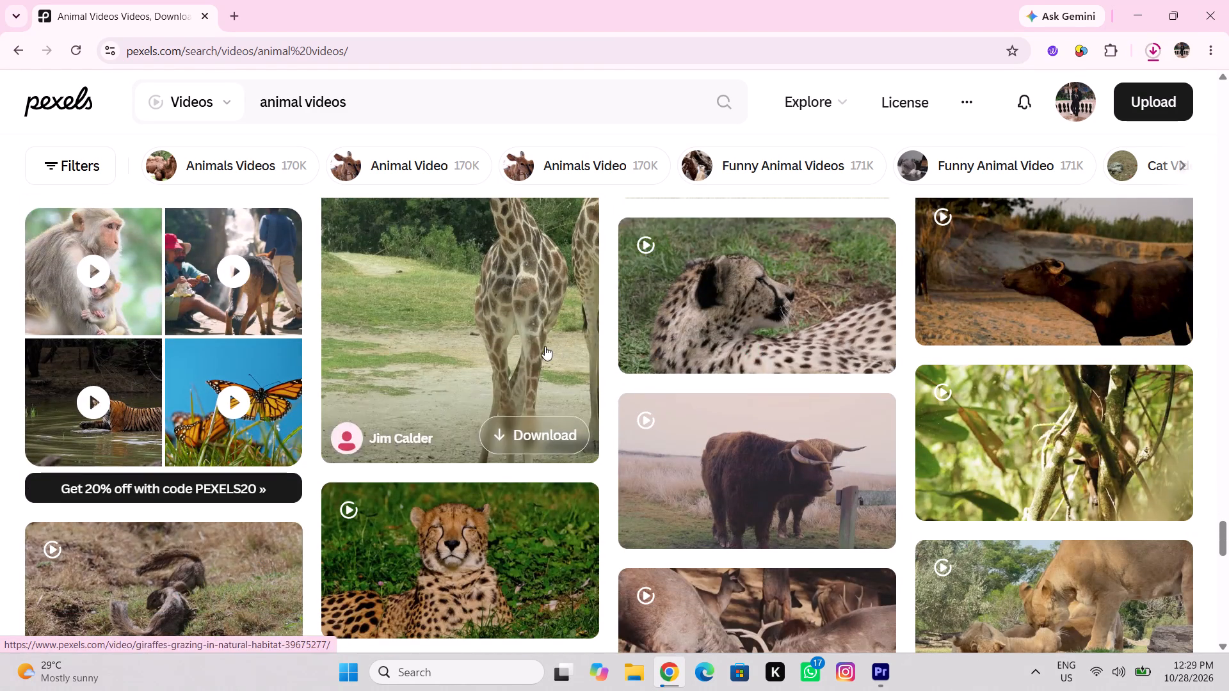
scroll(349, 354, "down", 5)
scroll(269, 380, "down", 8)
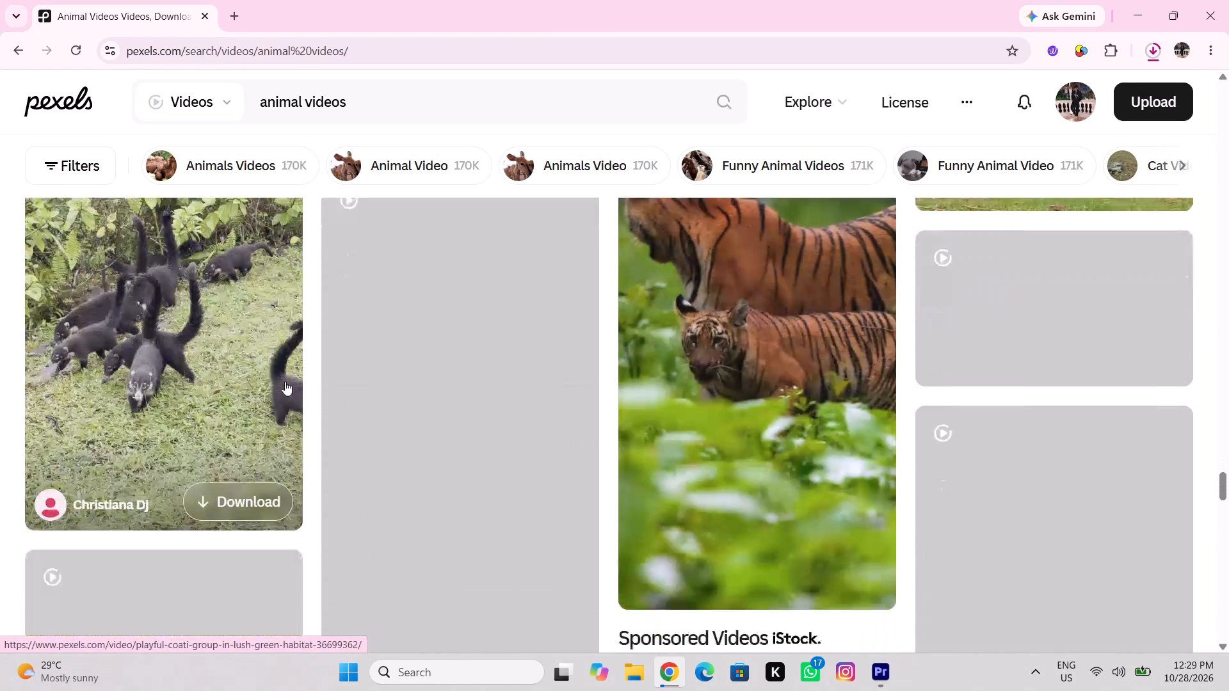
scroll(865, 401, "up", 2)
scroll(857, 404, "down", 3)
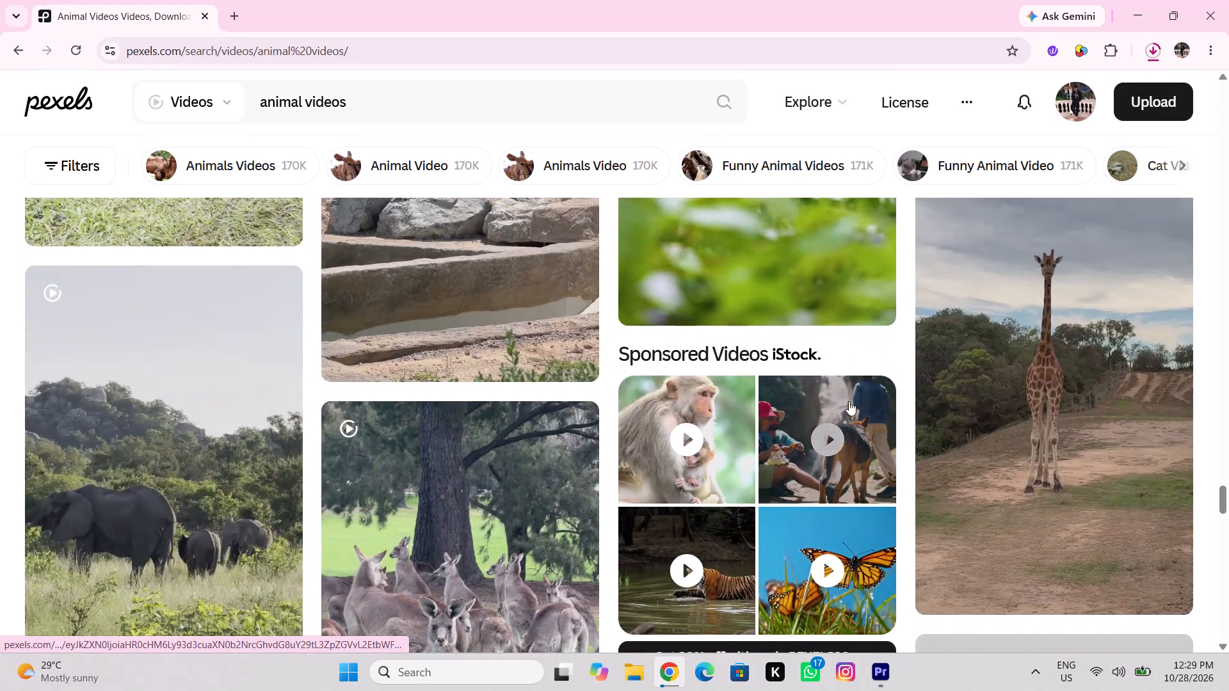
scroll(845, 403, "down", 8)
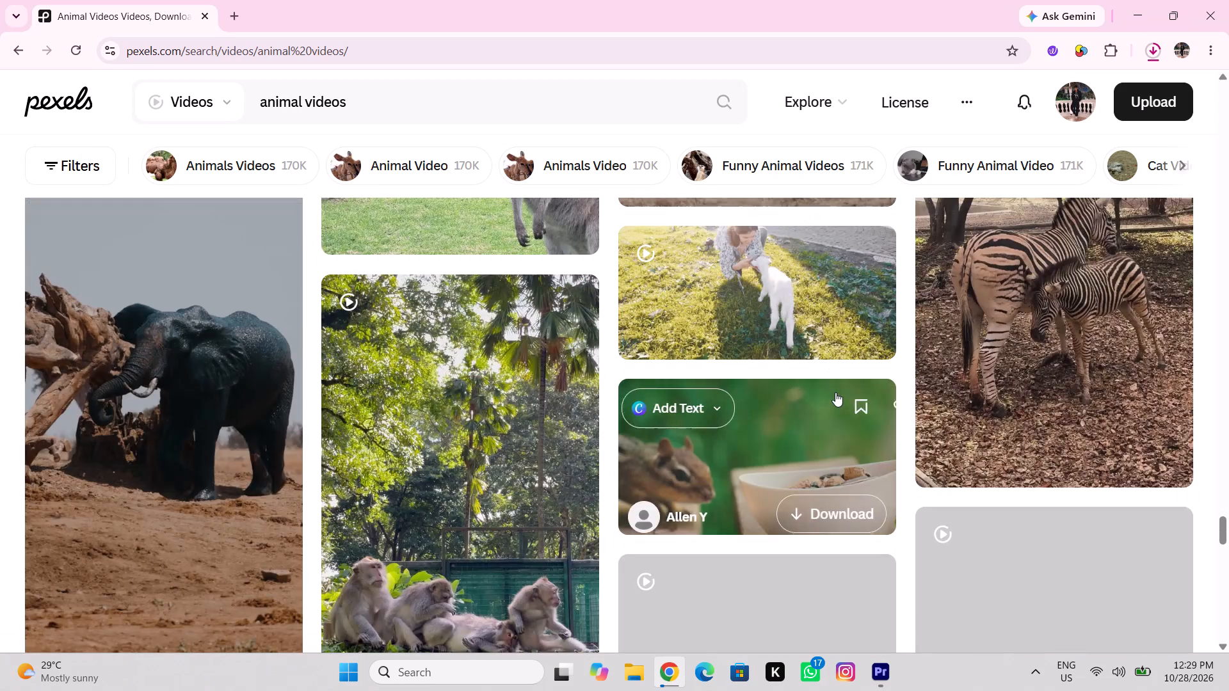
scroll(719, 315, "down", 5)
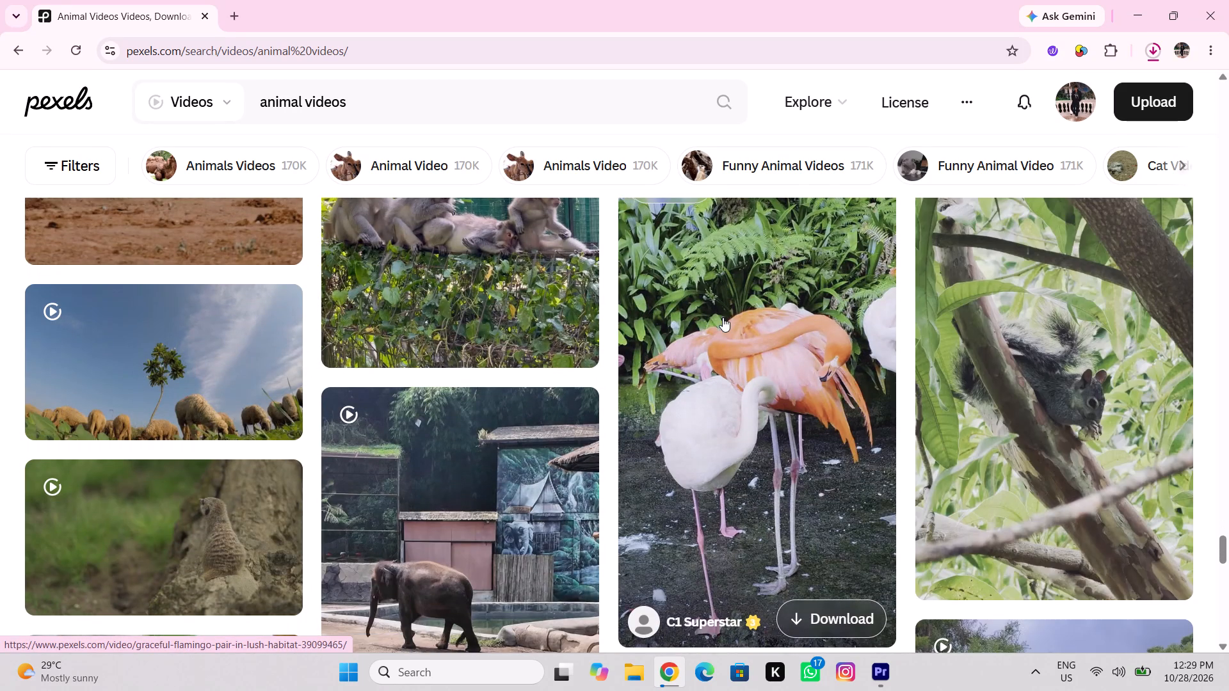
scroll(723, 323, "down", 5)
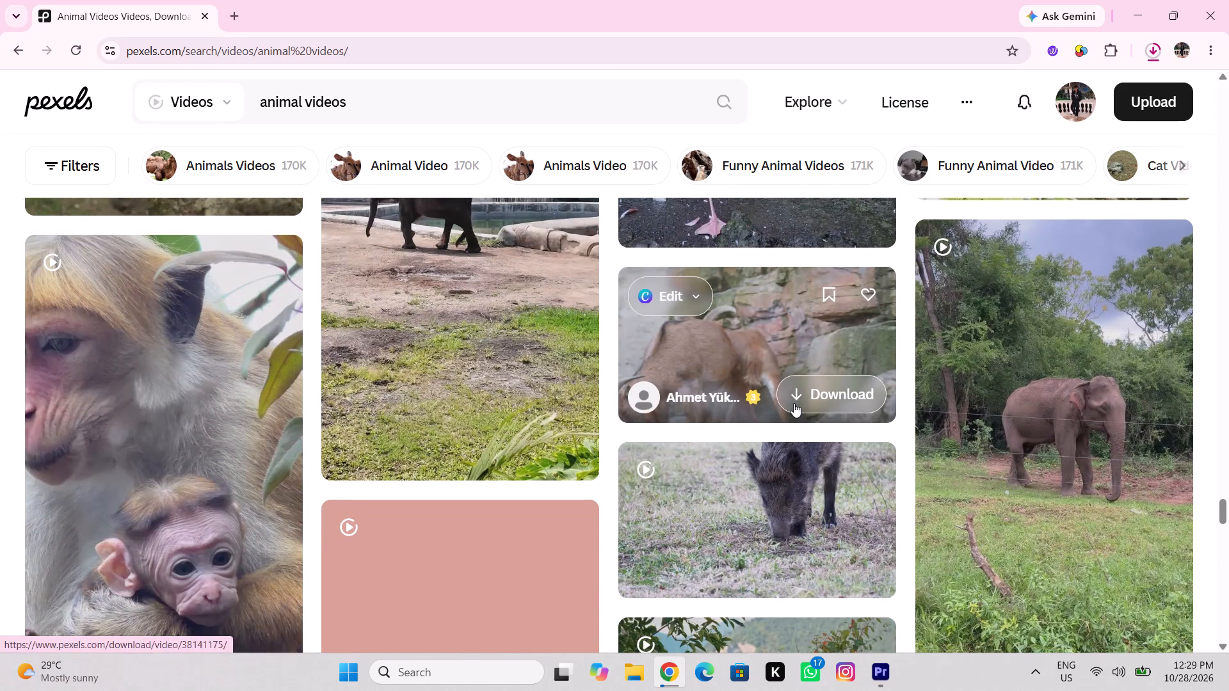
scroll(794, 403, "down", 13)
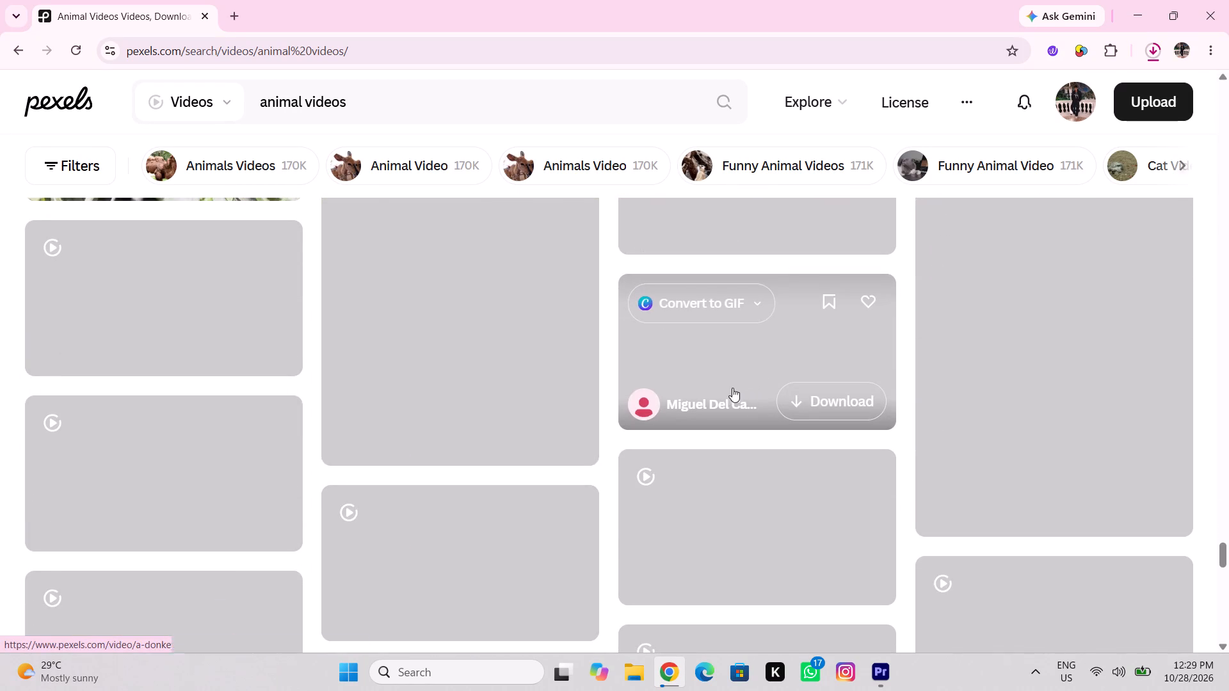
scroll(731, 374, "up", 2)
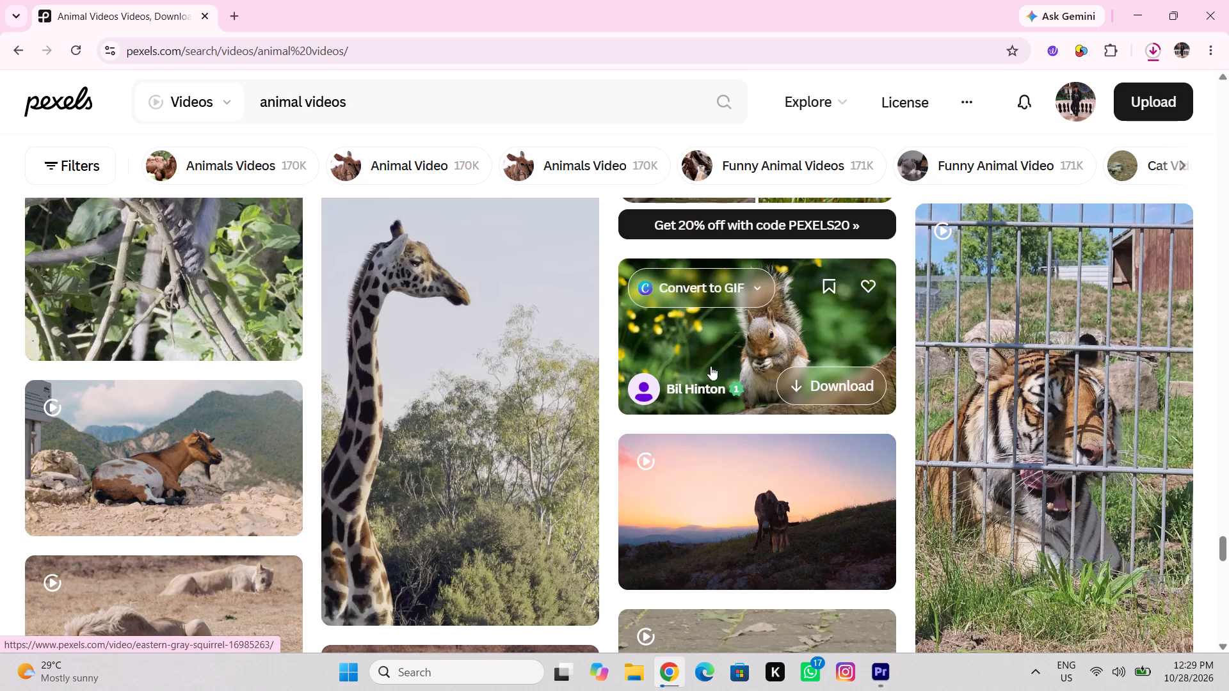
scroll(836, 498, "down", 2)
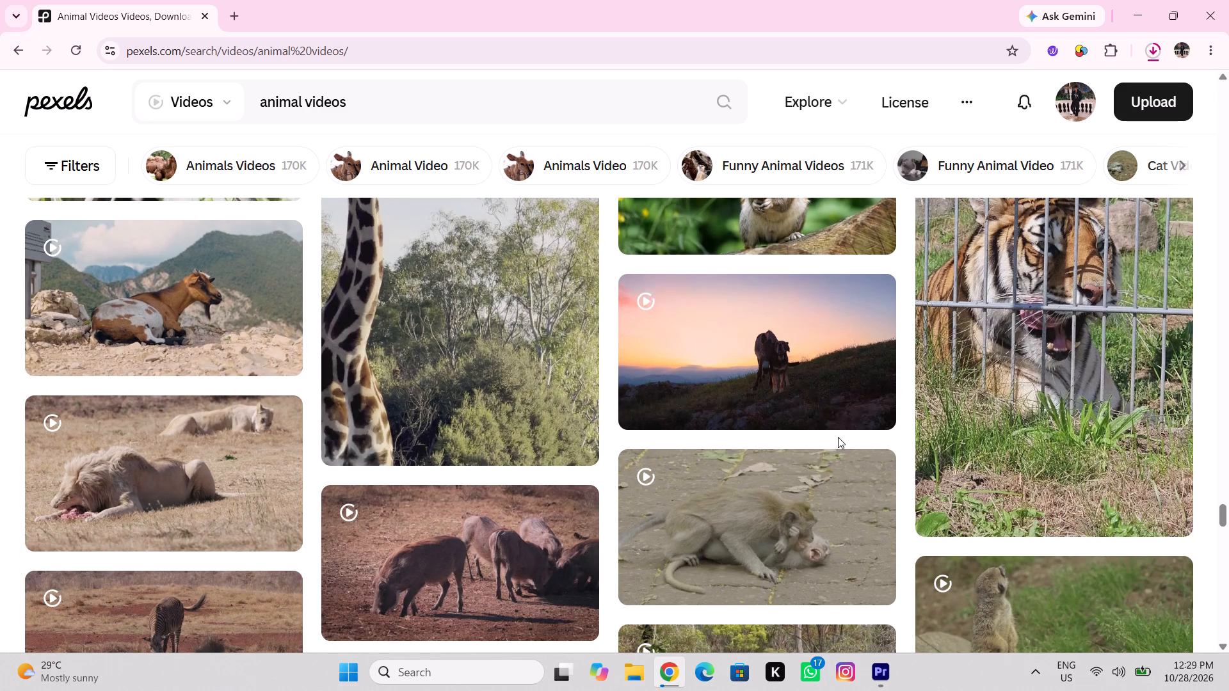
scroll(806, 368, "down", 5)
scroll(741, 372, "up", 3)
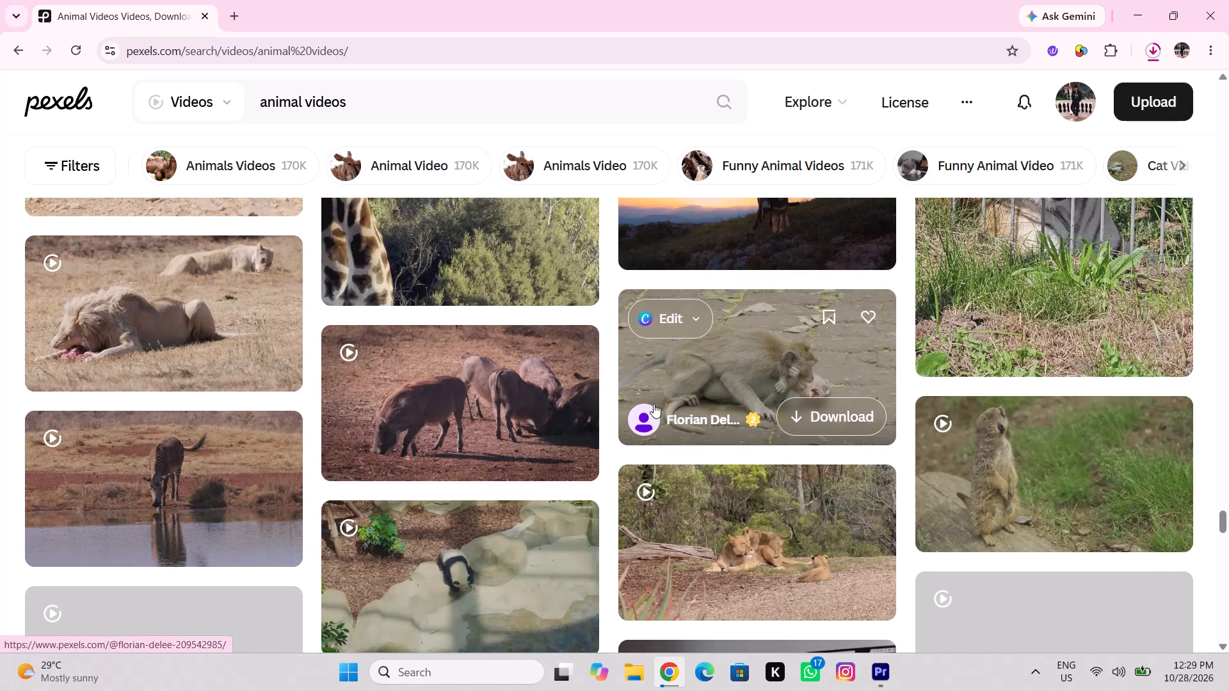
scroll(654, 404, "down", 7)
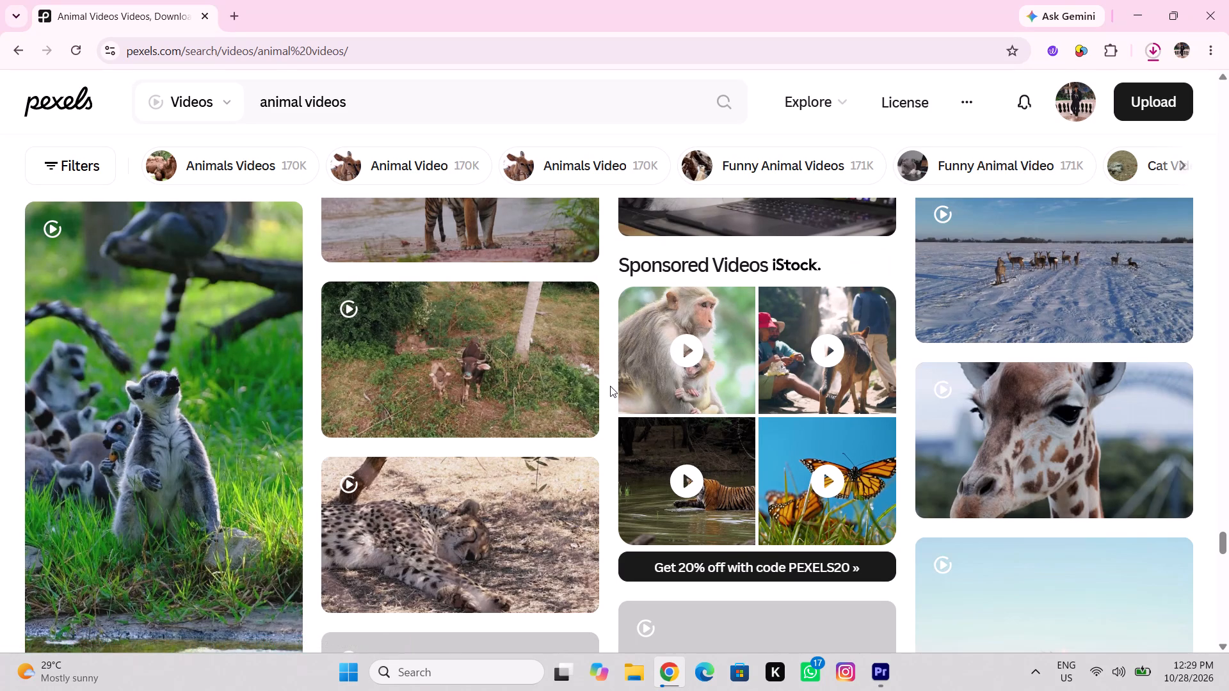
scroll(611, 386, "down", 4)
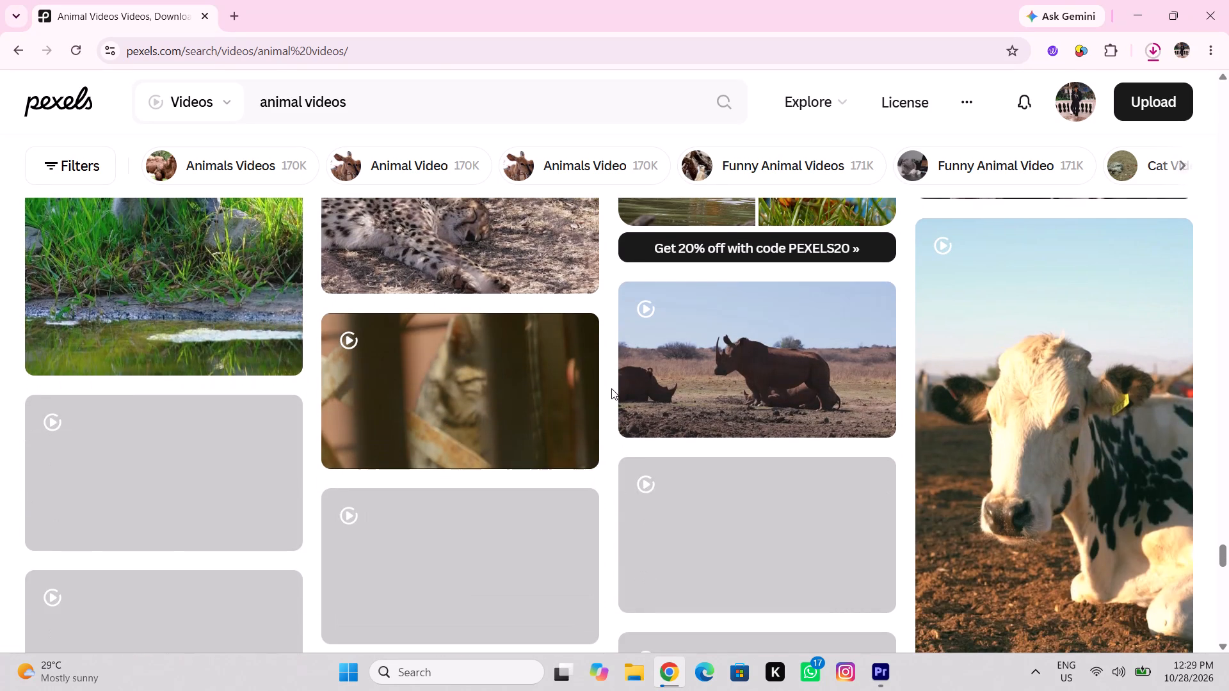
scroll(867, 484, "down", 6)
scroll(801, 456, "up", 1)
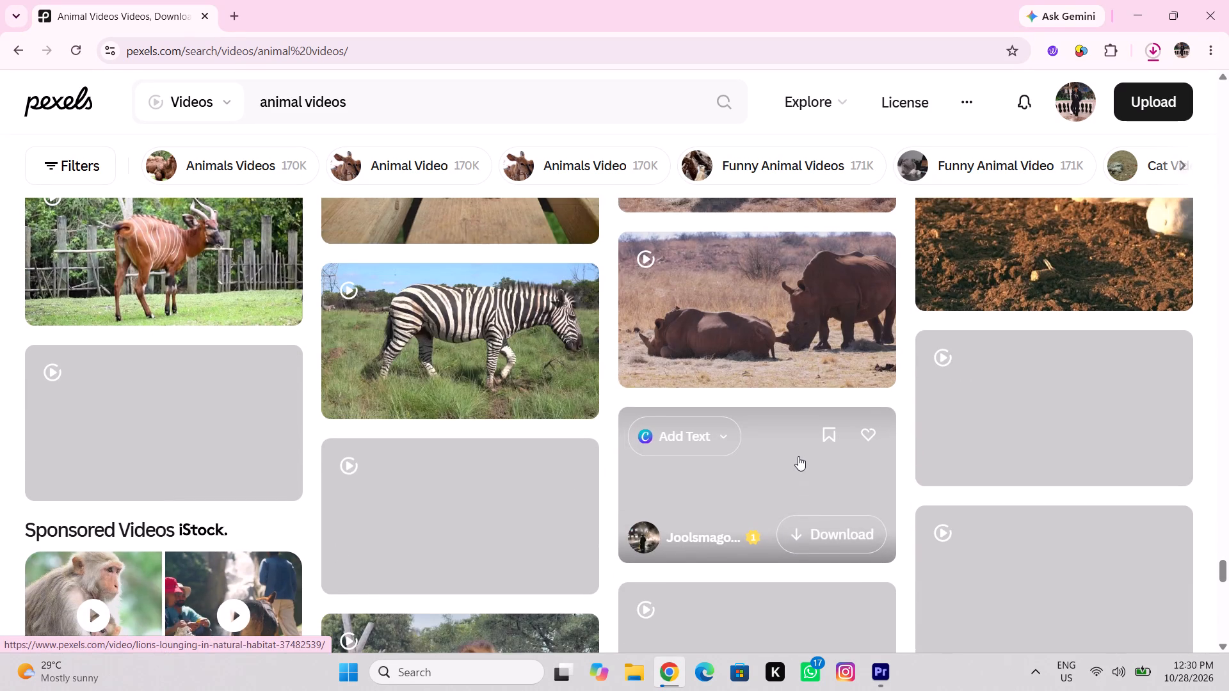
scroll(798, 456, "up", 3)
scroll(798, 456, "down", 3)
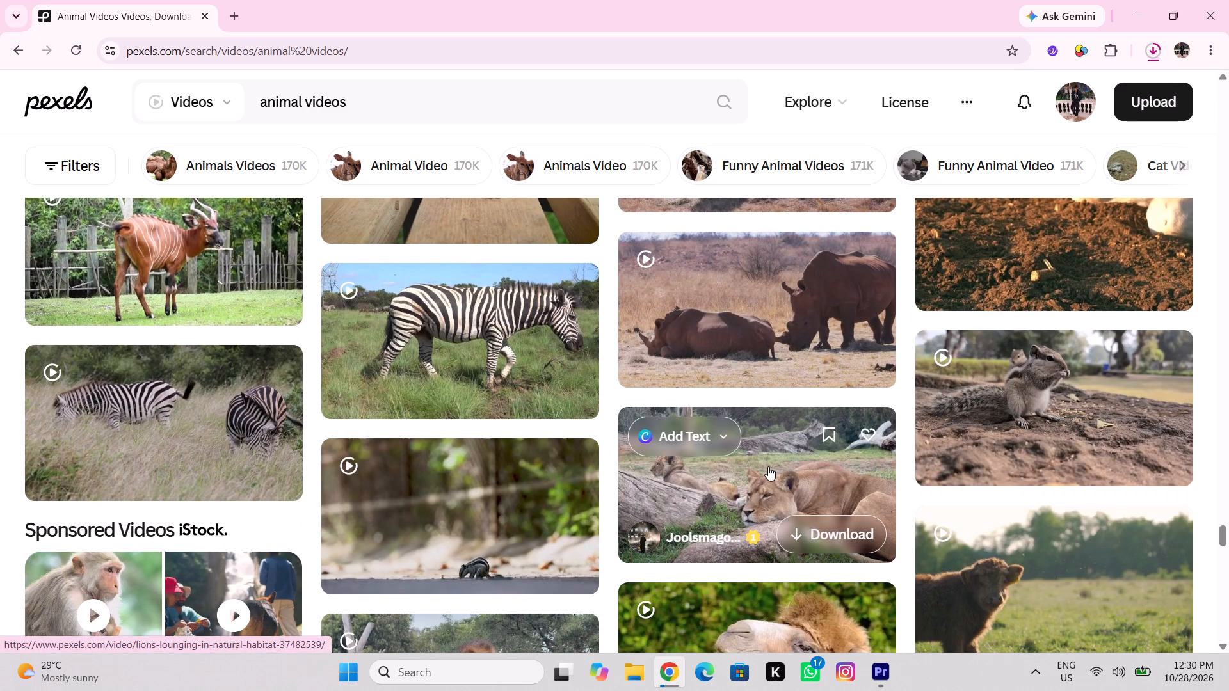
scroll(766, 466, "down", 4)
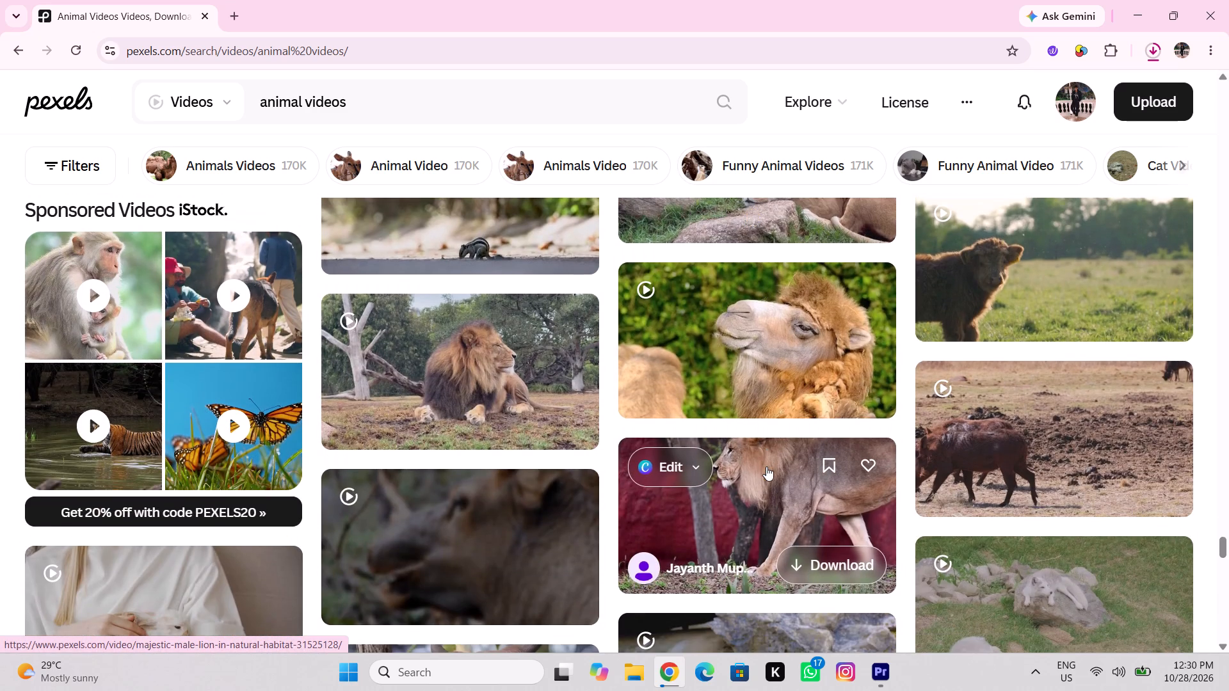
scroll(766, 466, "down", 6)
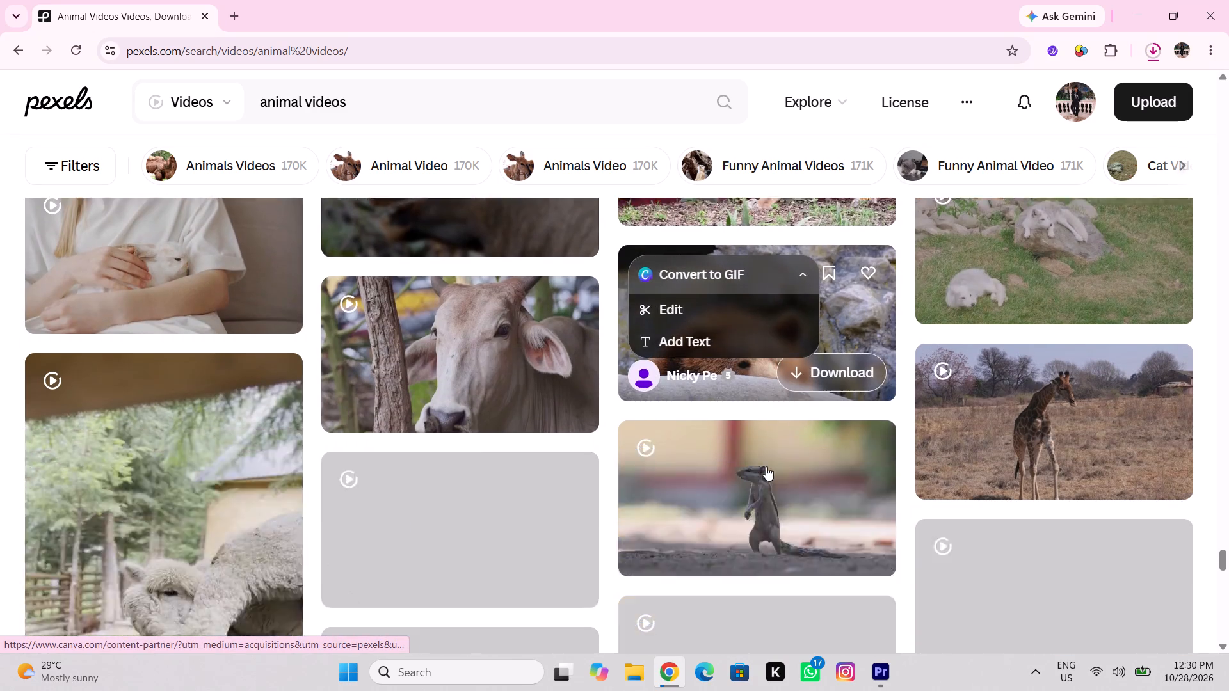
scroll(766, 466, "down", 4)
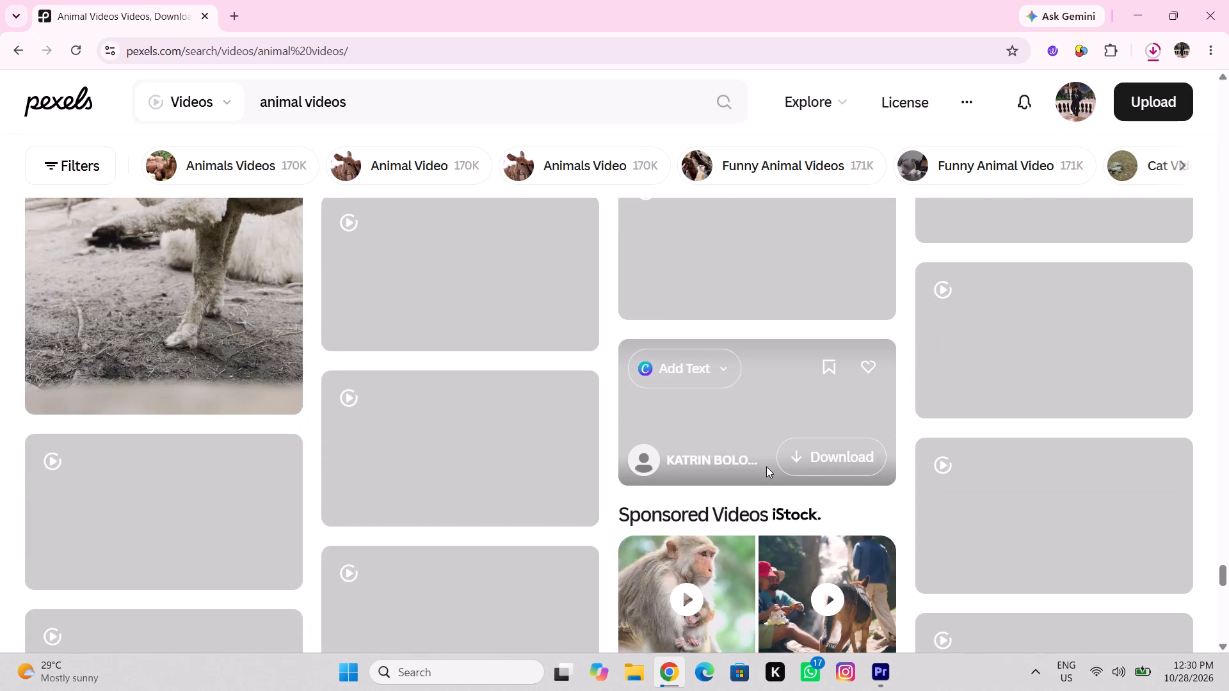
scroll(766, 466, "up", 4)
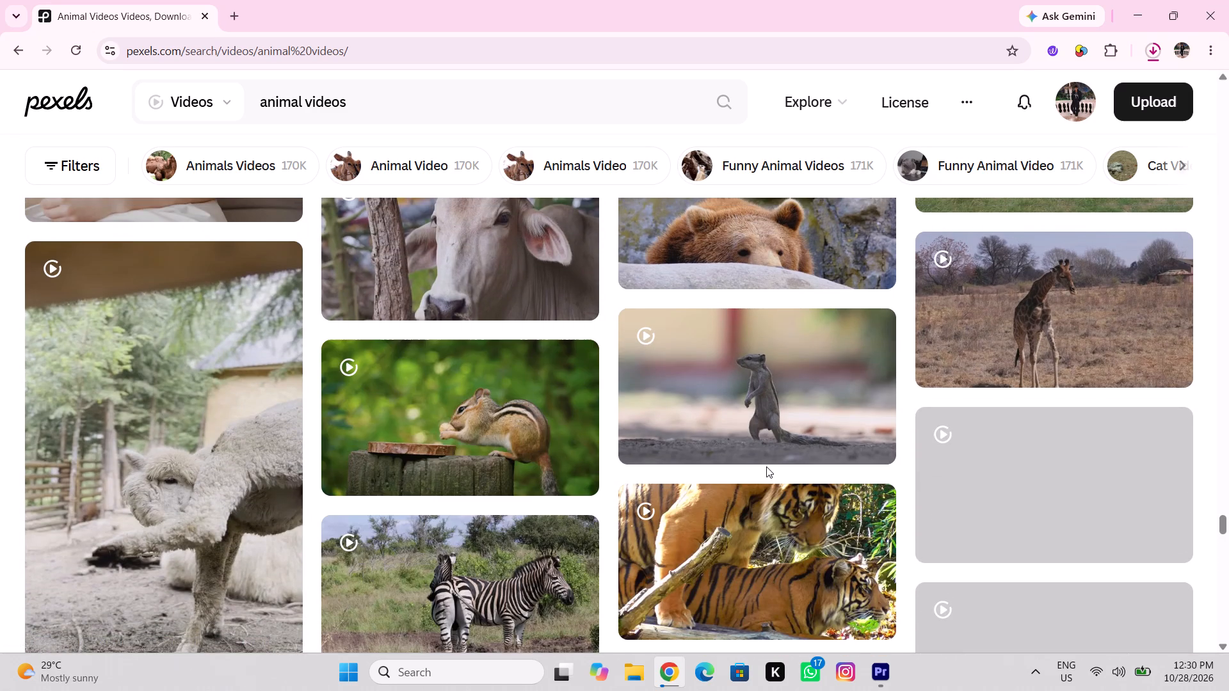
scroll(769, 467, "down", 6)
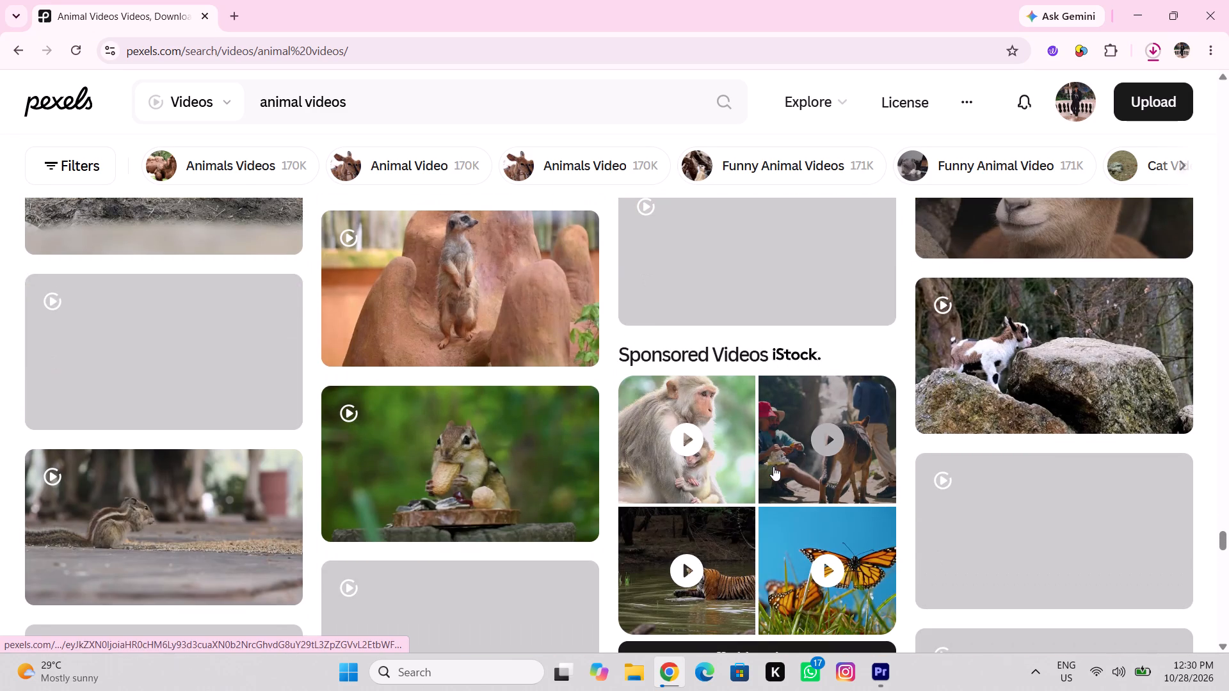
scroll(245, 349, "down", 5)
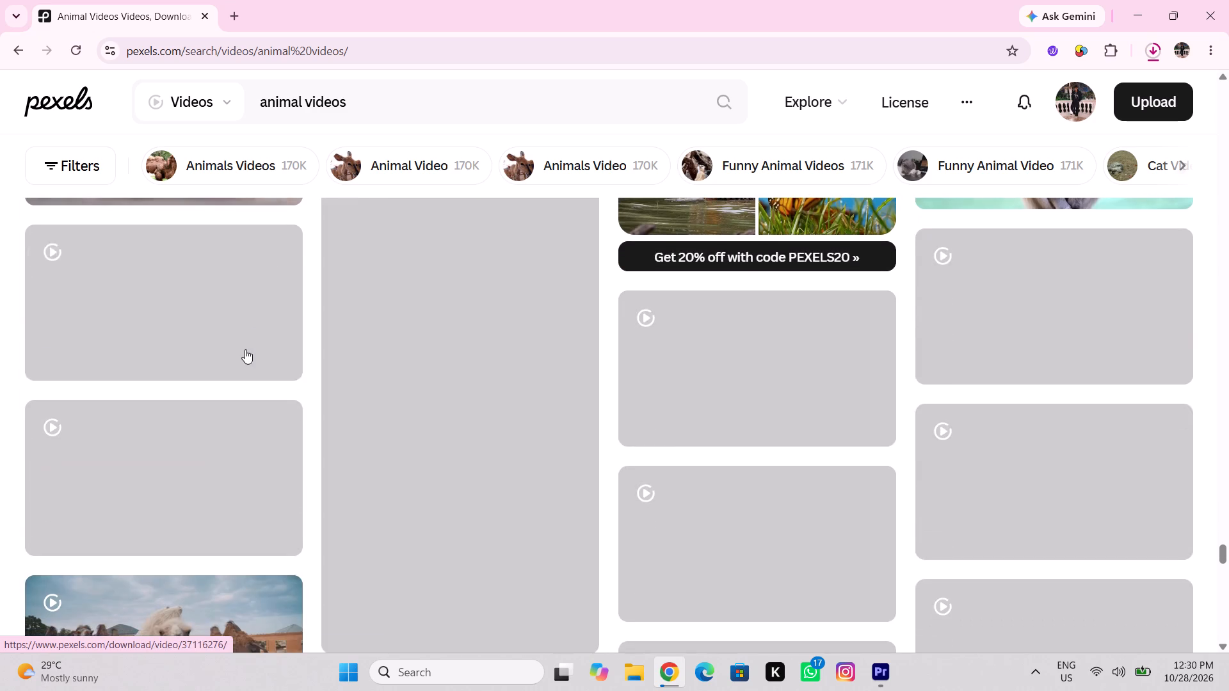
scroll(245, 349, "down", 1)
scroll(304, 379, "up", 6)
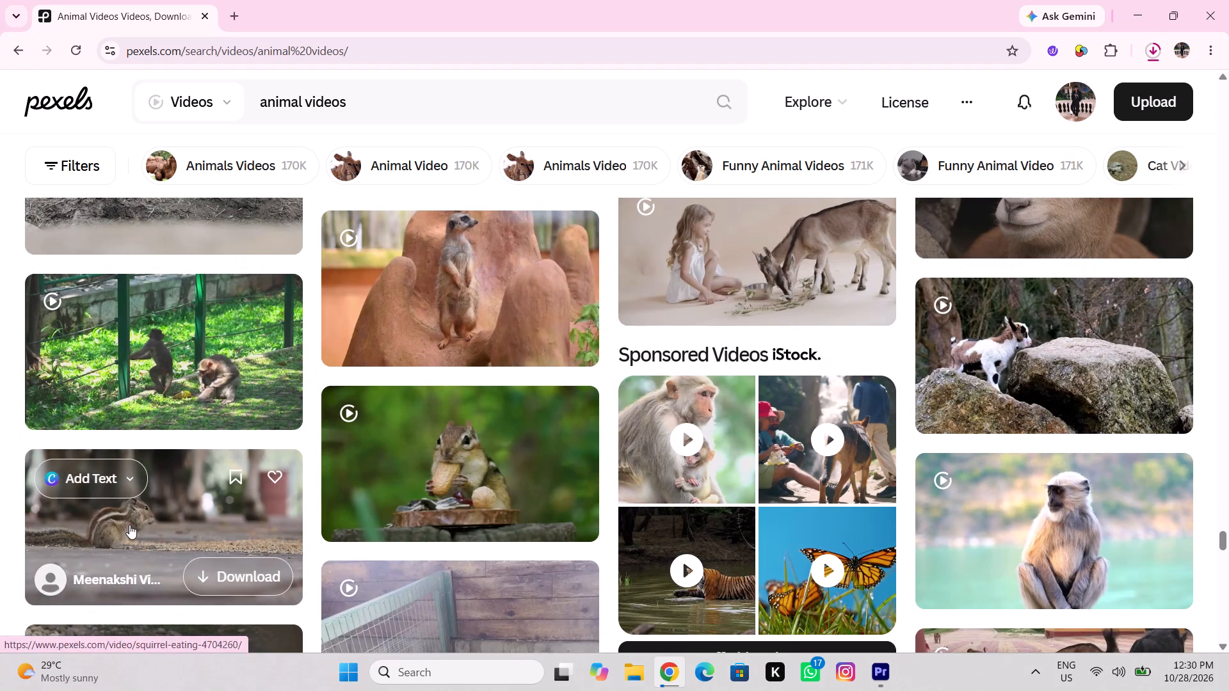
scroll(365, 497, "down", 5)
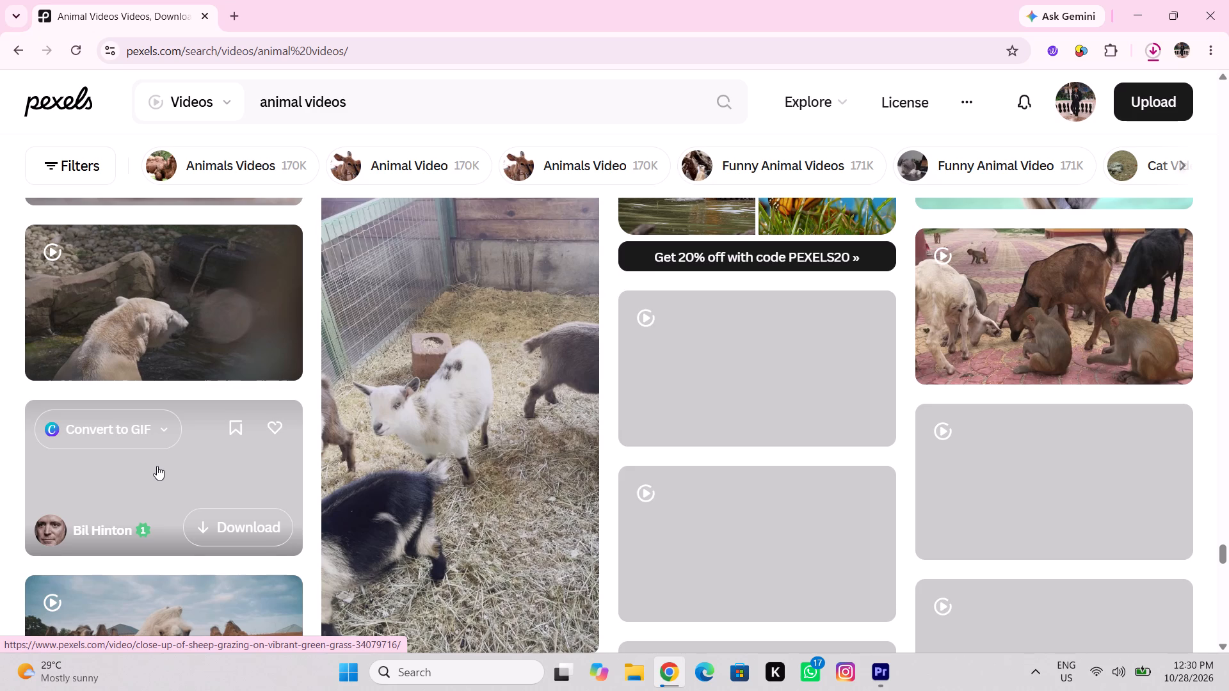
scroll(157, 466, "down", 3)
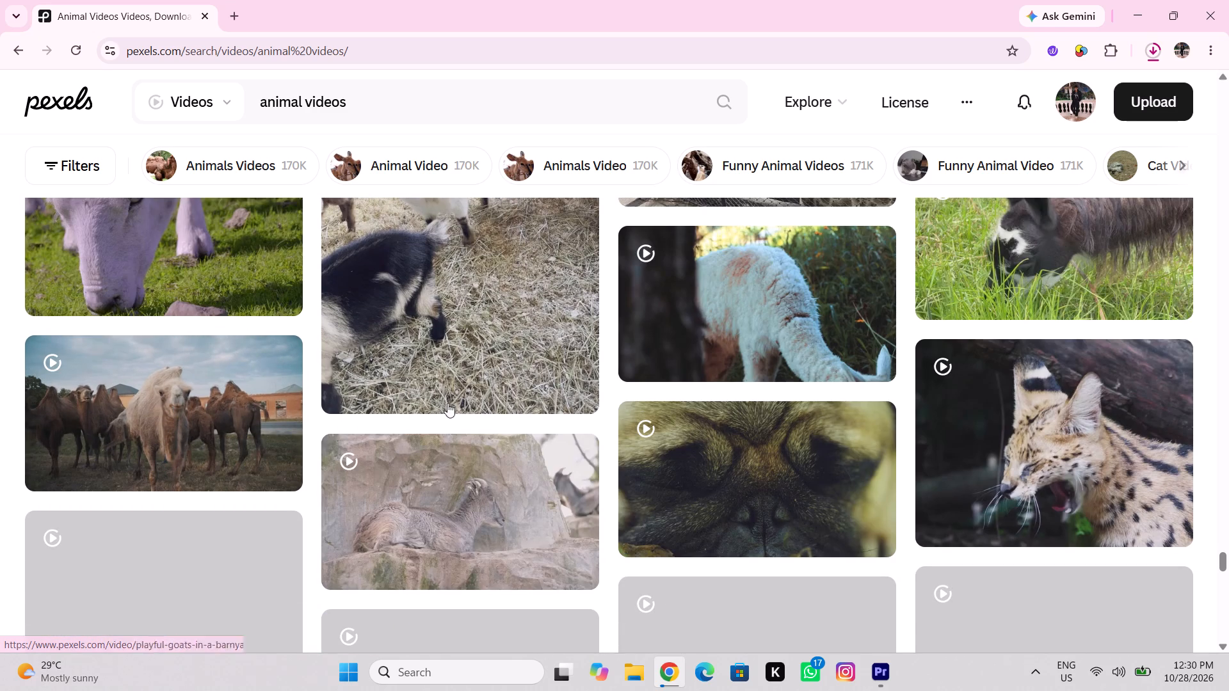
Find the captivating serval cat video in the Pexels animal results and download it.
scroll(534, 430, "down", 1)
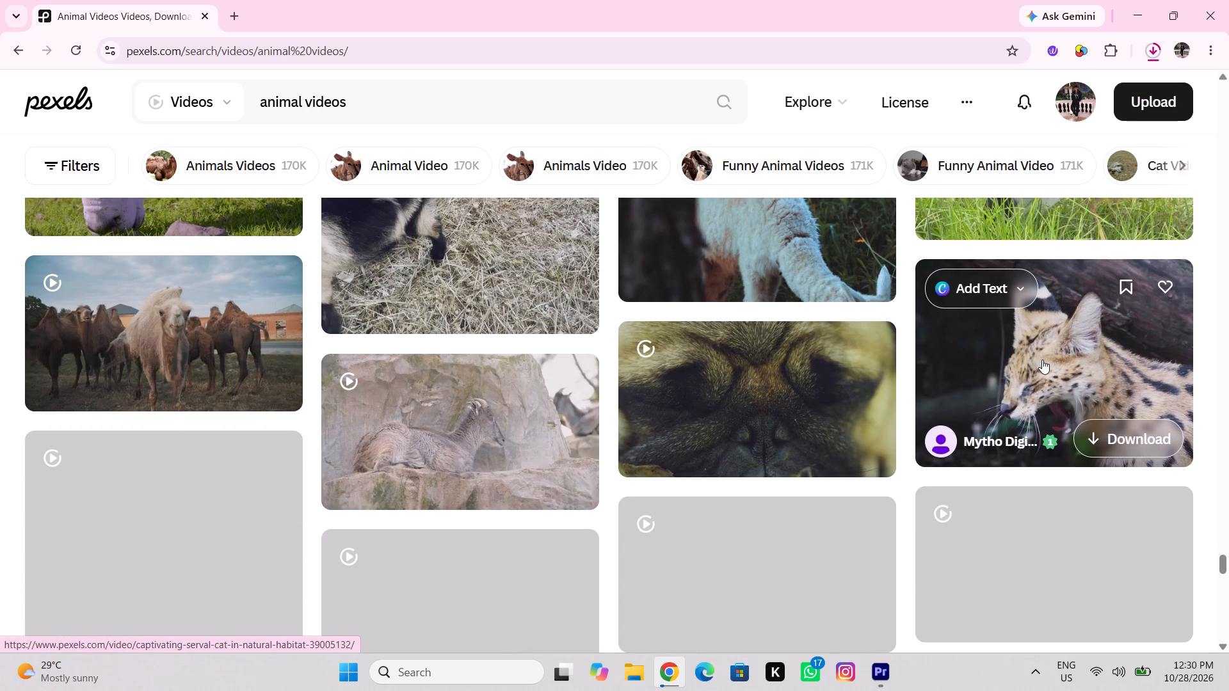
scroll(1049, 356, "down", 4)
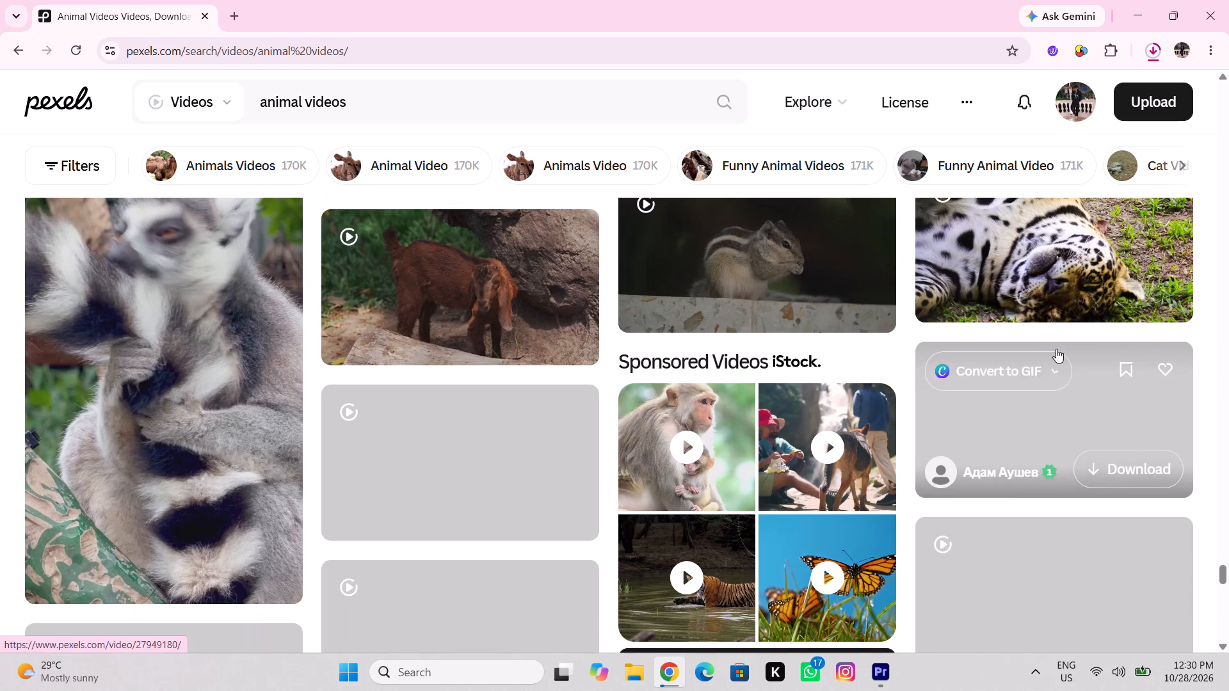
scroll(1057, 348, "up", 3)
left_click(1084, 271)
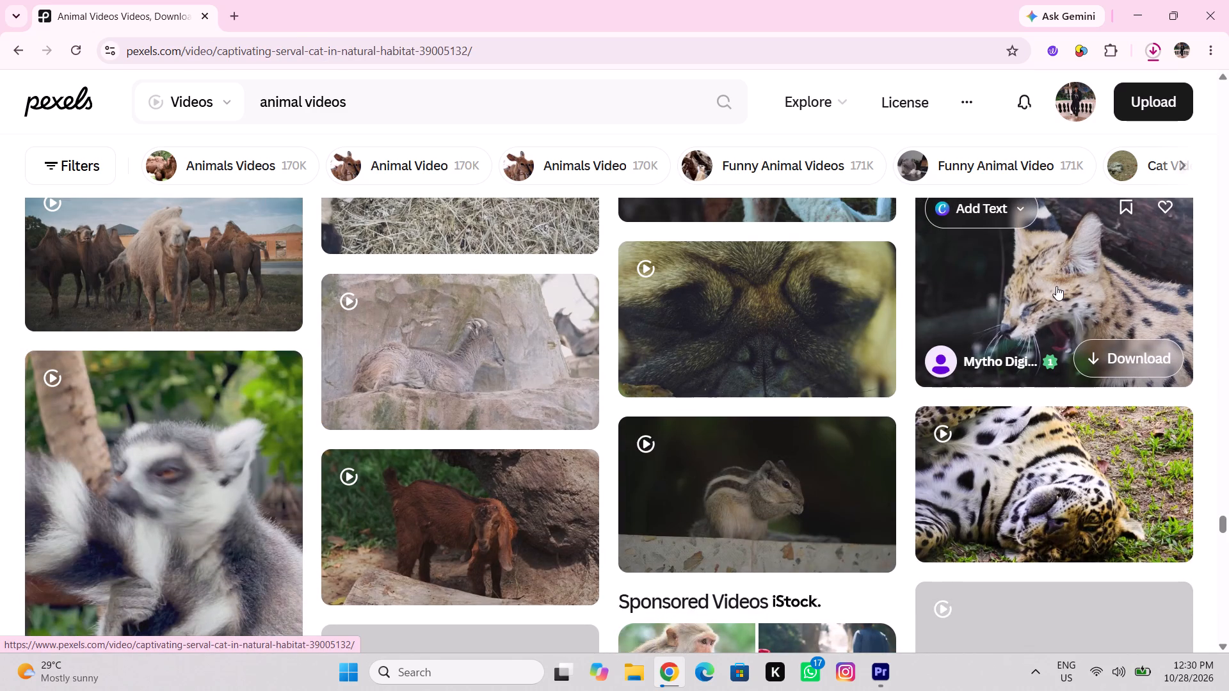
left_click(1116, 353)
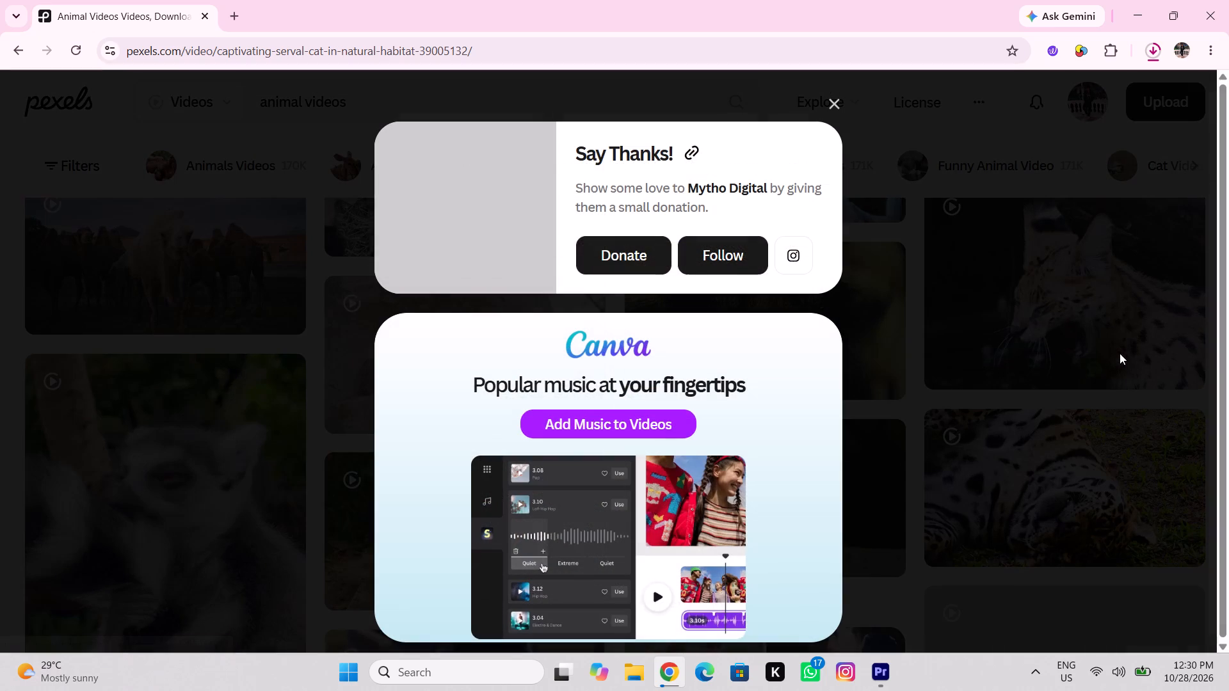
Dismiss the donation prompt and check the progress of the serval cat video download.
left_click(1155, 56)
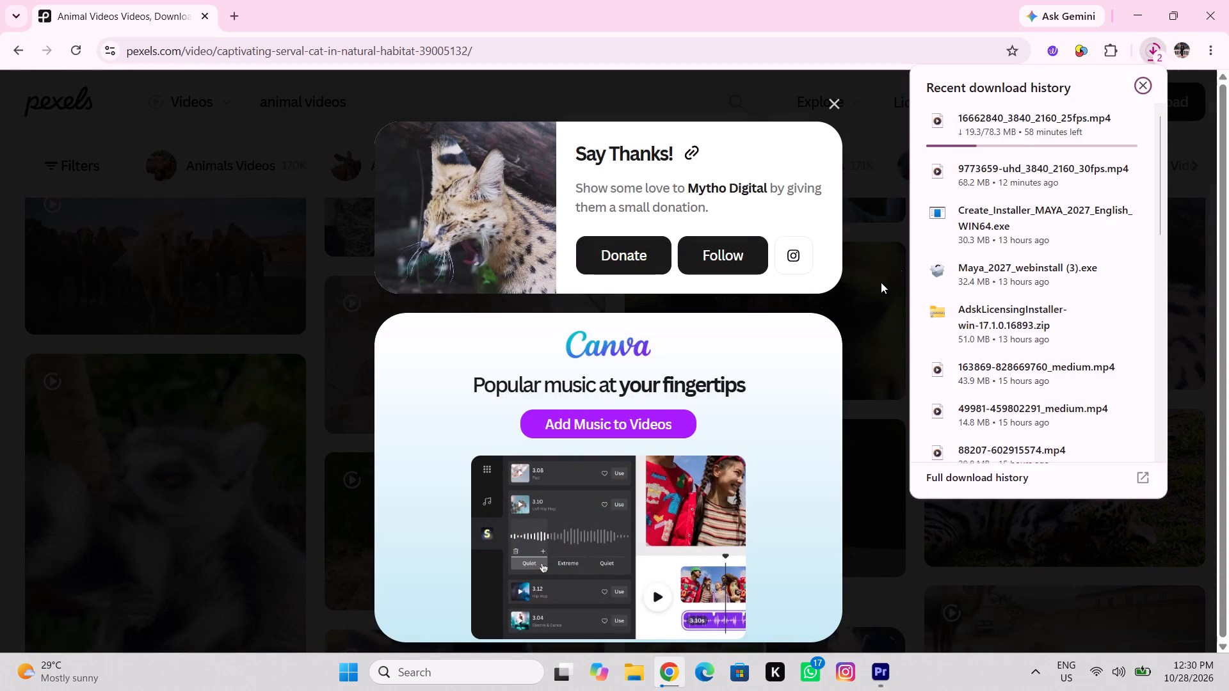
left_click(876, 204)
left_click(1150, 49)
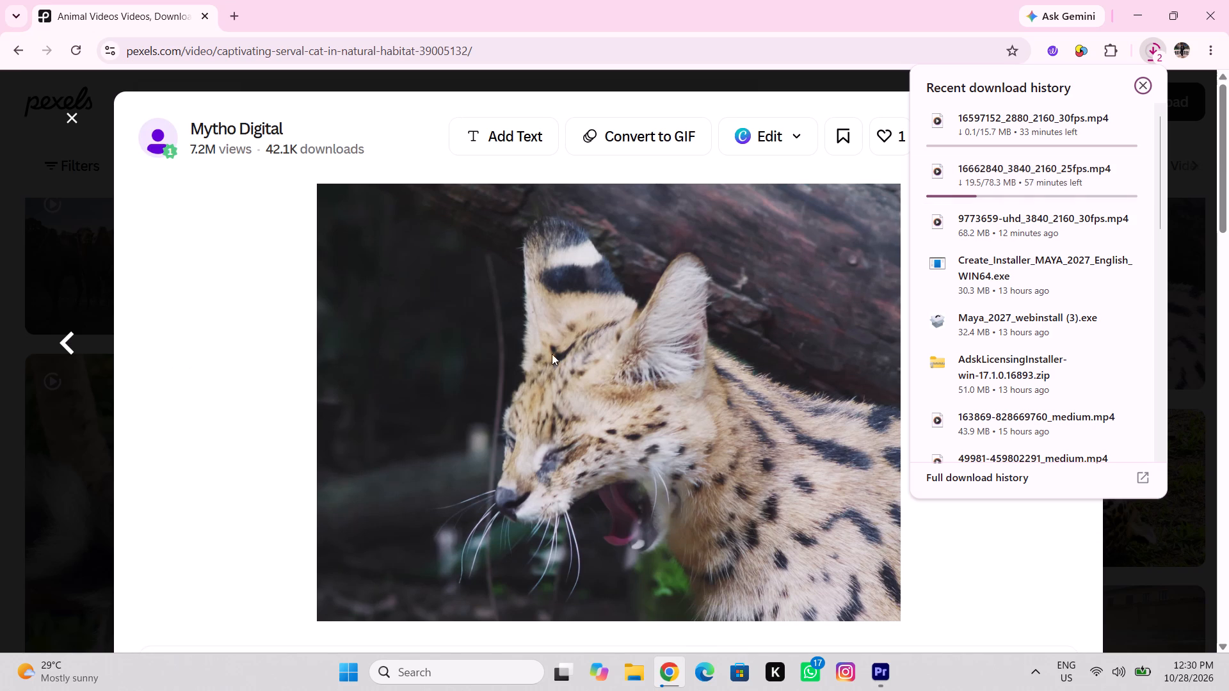
Switch the computer's Wi-Fi connection to the ECE Lab 5 network.
left_click(1086, 682)
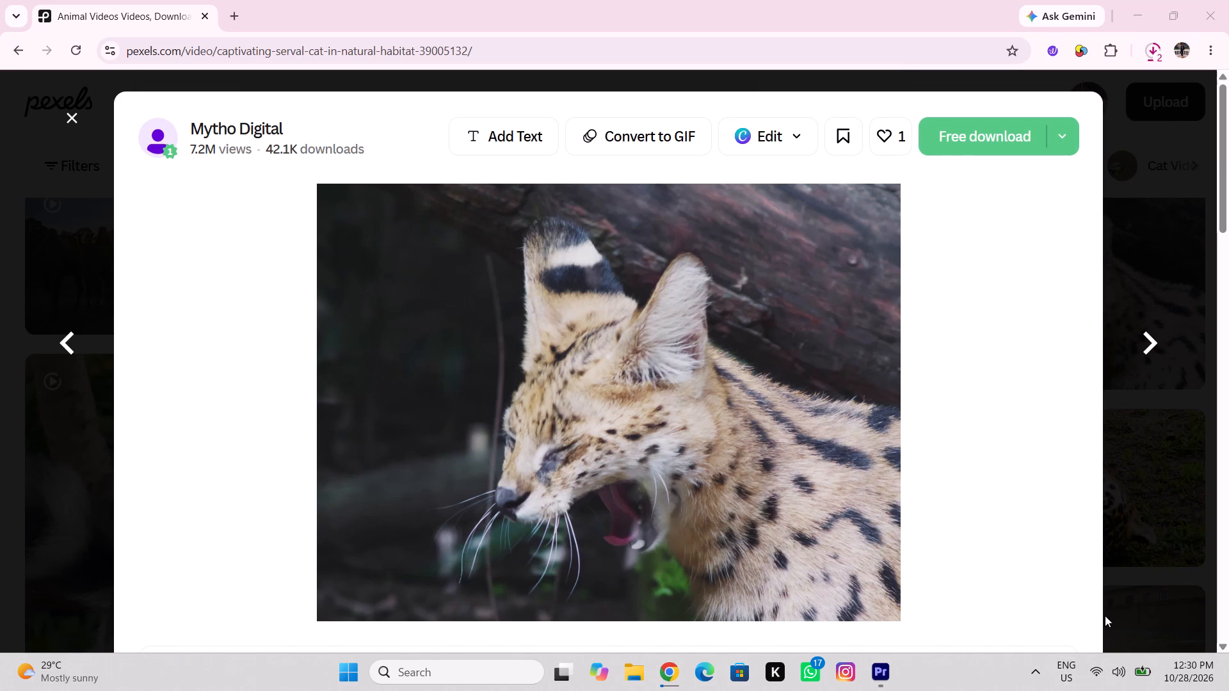
left_click(1117, 670)
left_click(1025, 388)
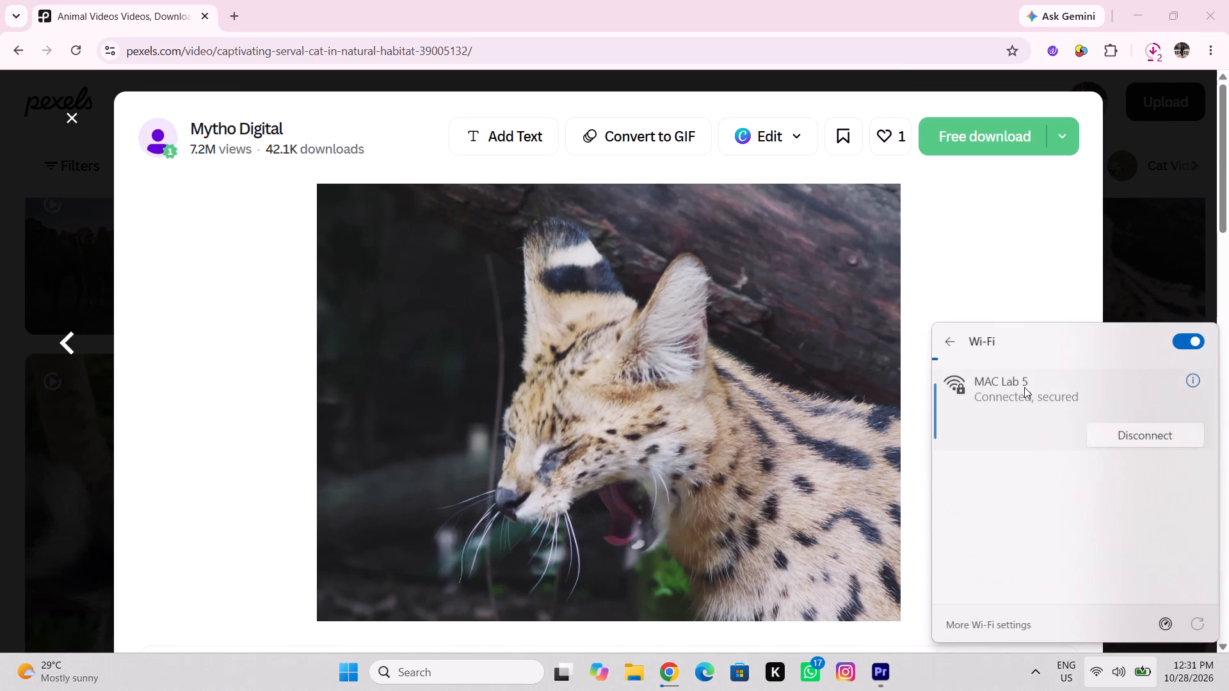
scroll(1058, 514, "down", 5)
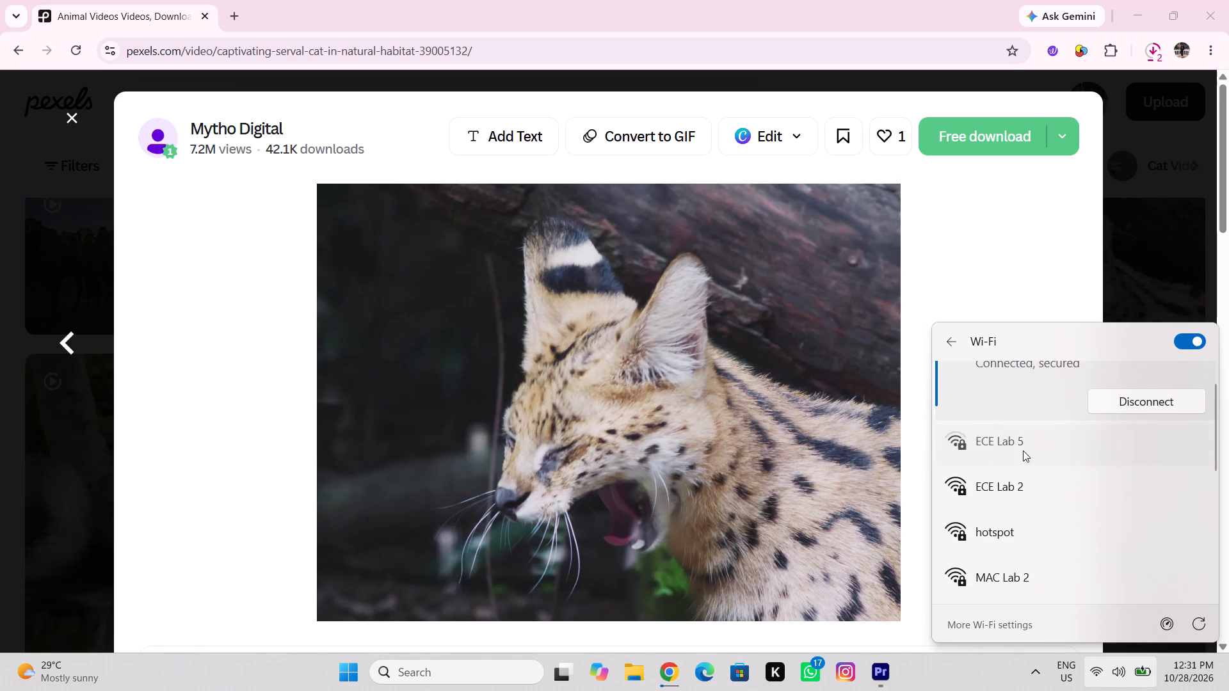
left_click(1023, 449)
left_click(1137, 476)
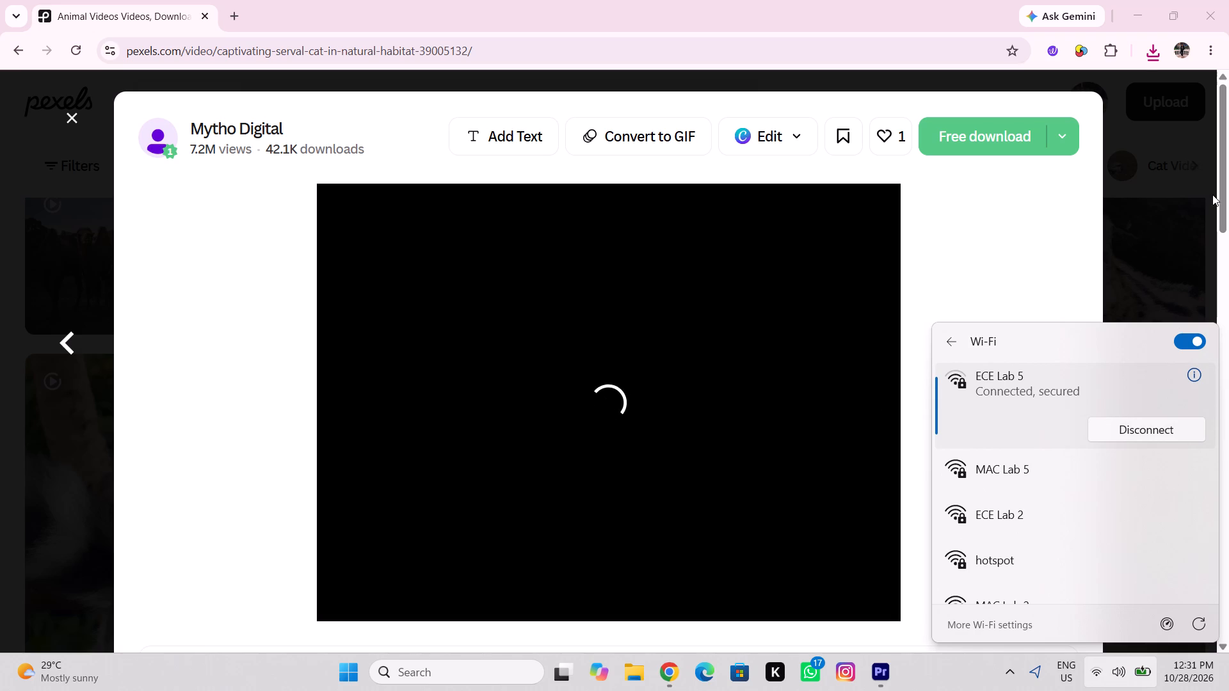
Resume the interrupted downloads of 16662840_3840_2160_25fps.mp4 and 16597152_2880_2160_30fps.mp4.
left_click(1144, 63)
left_click(1104, 177)
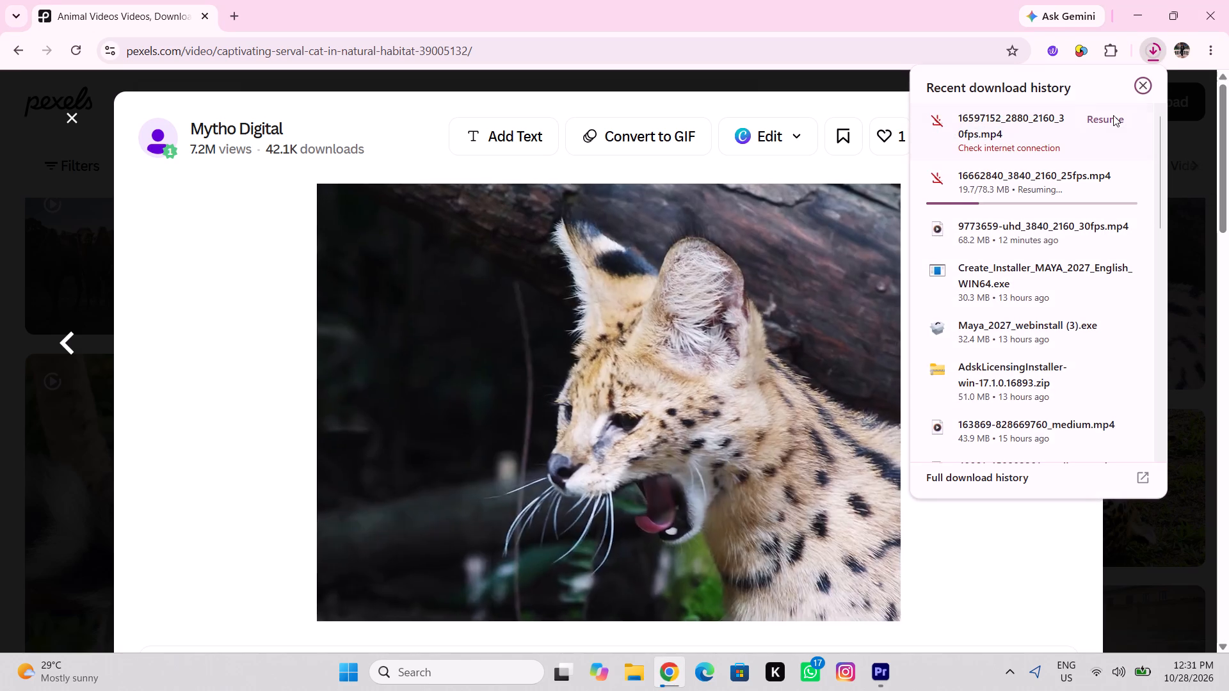
left_click(1114, 122)
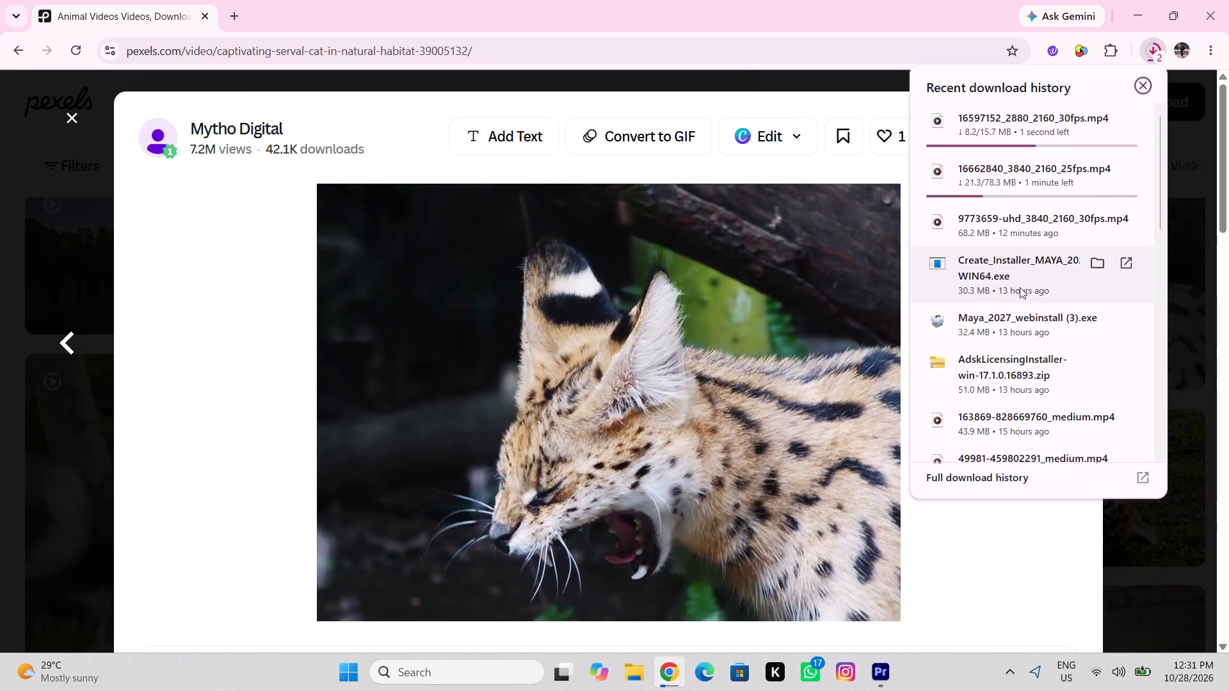
Import the downloaded serval clip 16597152_2880_2160_30fps.mp4 from Chrome's download history into the todo con todo project in Premiere.
left_click_drag(1043, 132, 970, 579)
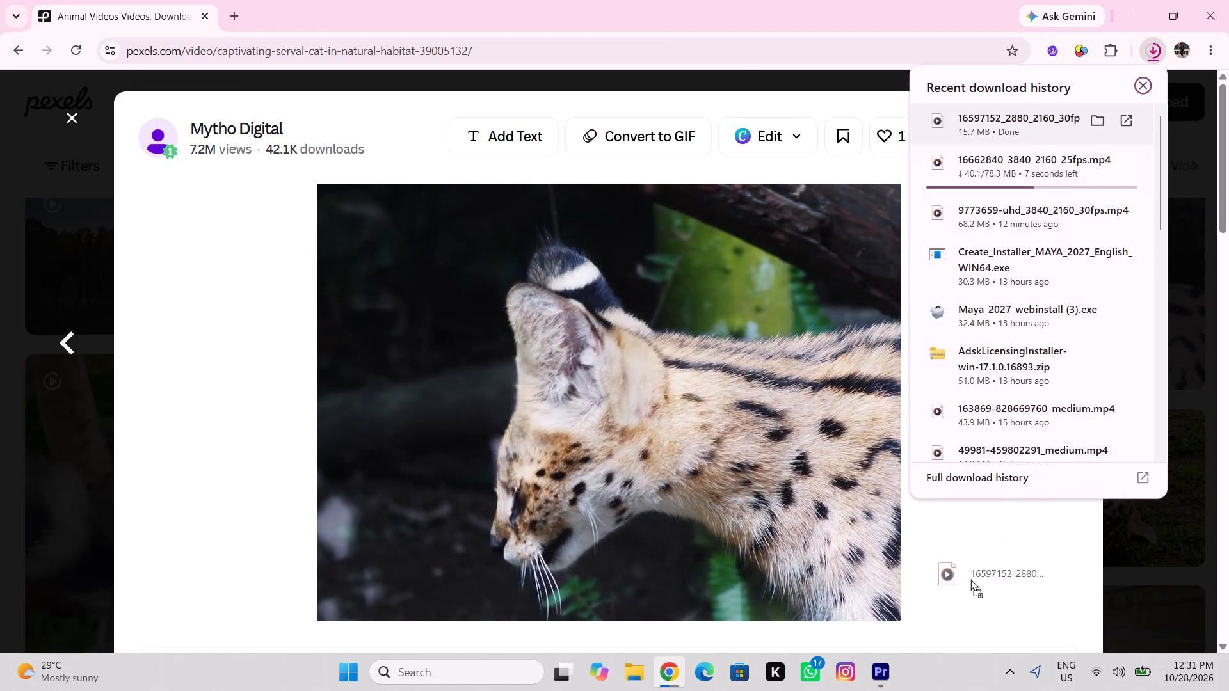
left_click_drag(970, 579, 284, 546)
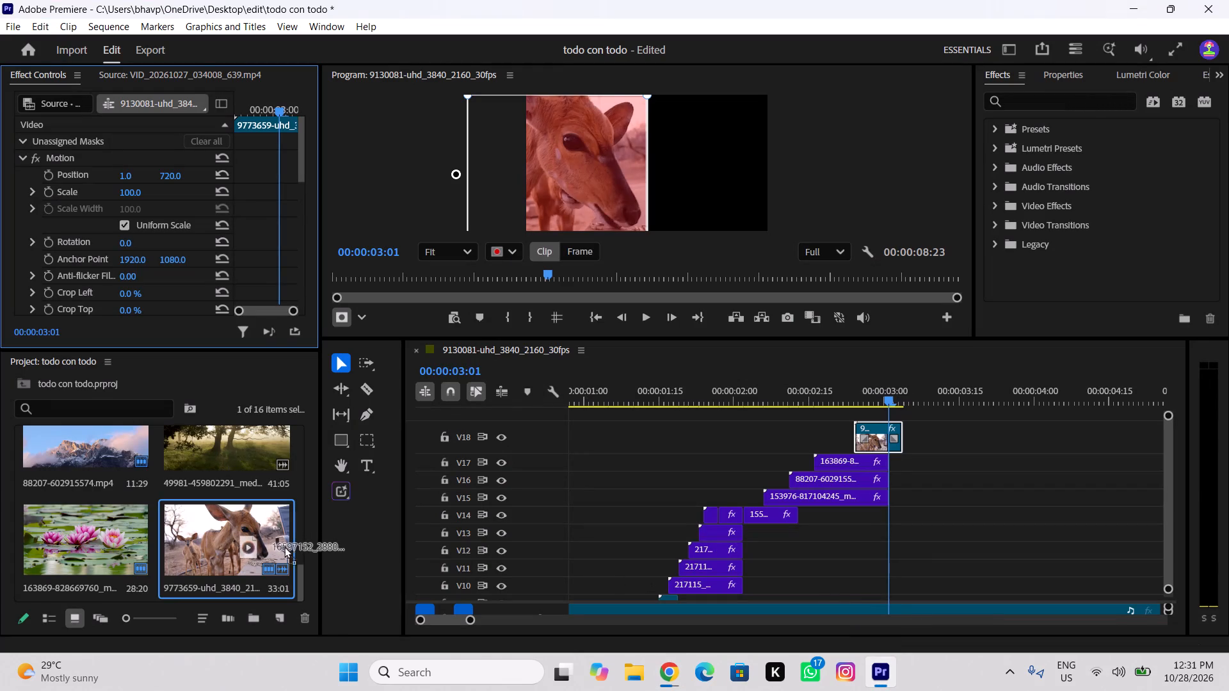
left_click_drag(284, 546, 294, 552)
Place the serval clip on a new V19 track above the deer clip, starting at 00:00:02:28.
left_click_drag(110, 541, 756, 499)
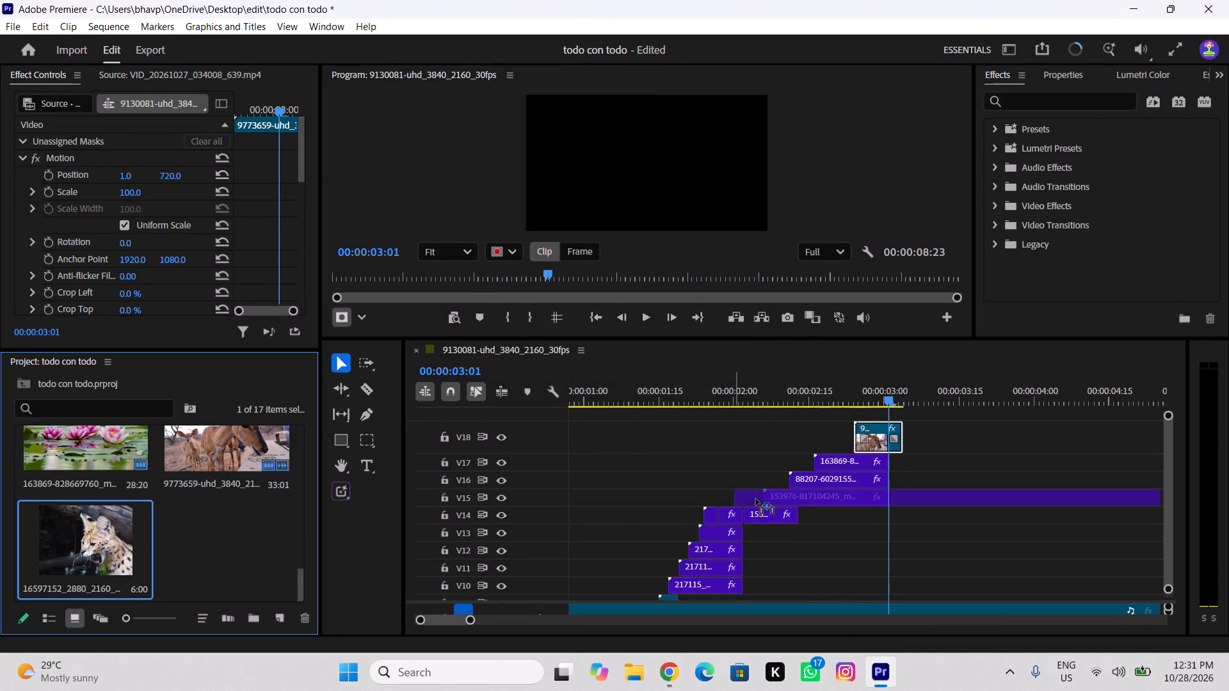
left_click_drag(756, 499, 872, 413)
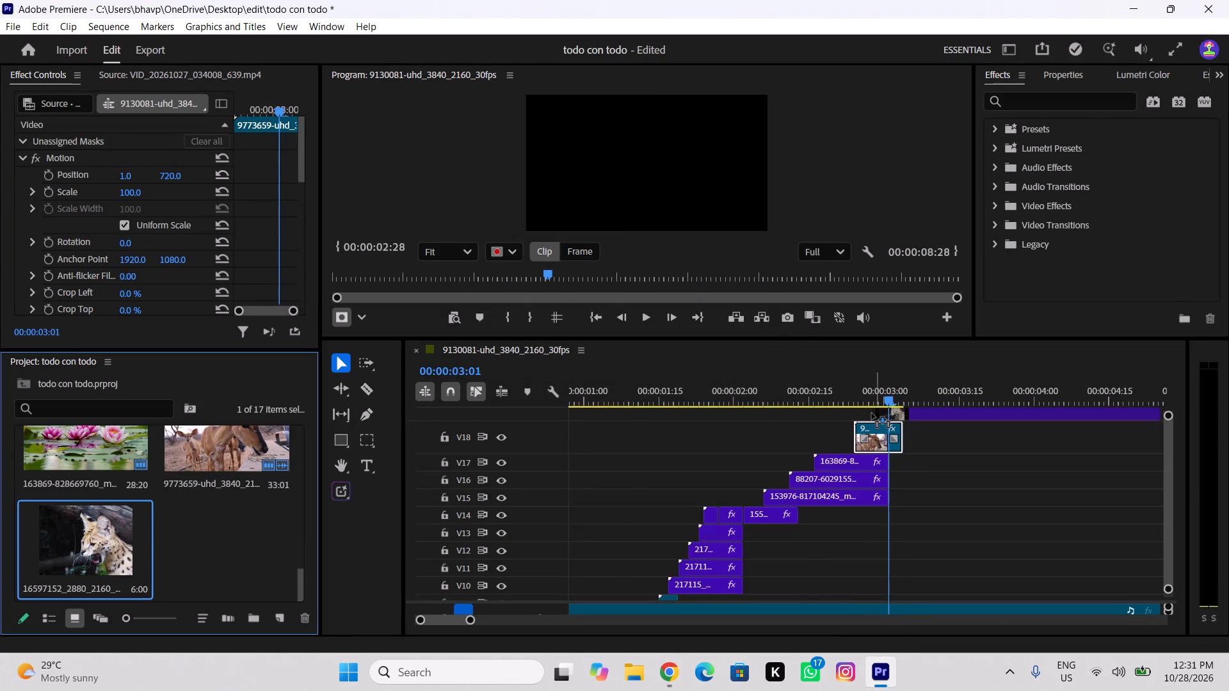
left_click_drag(872, 413, 871, 417)
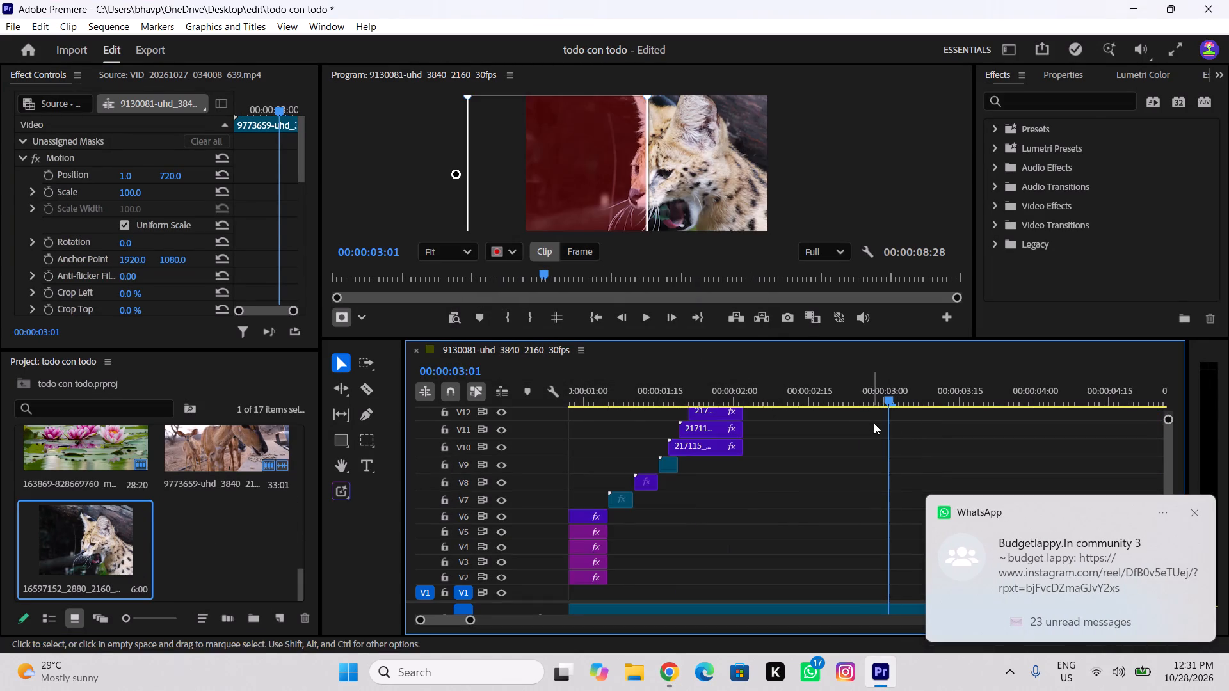
scroll(802, 527, "up", 8, "ctrl")
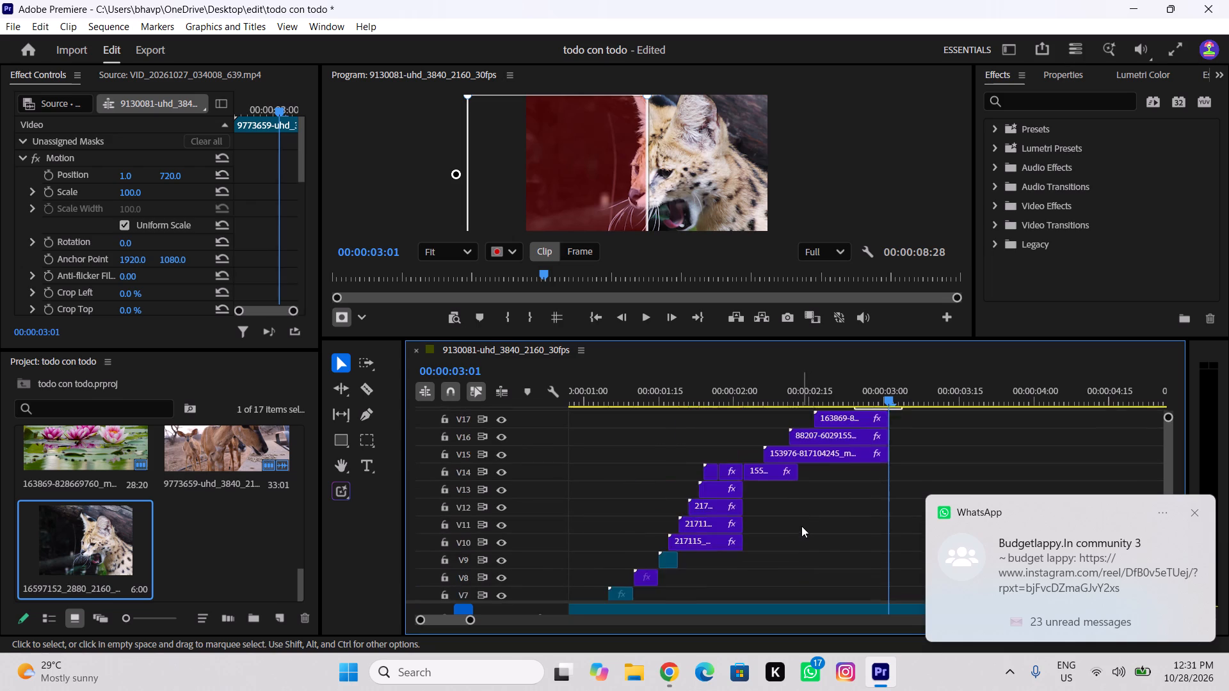
scroll(801, 525, "up", 16, "ctrl")
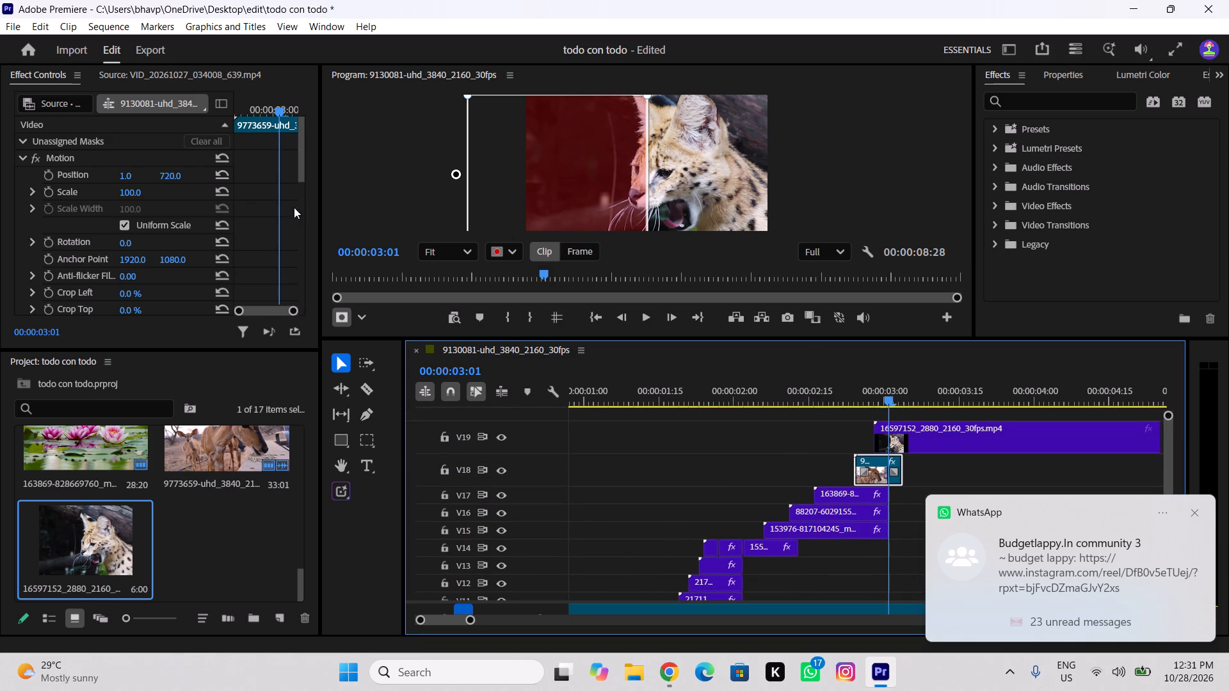
Undo a trial vertical shift of the V19 serval clip and move it sideways so the cat's face fills the frame's right half.
left_click(977, 426)
left_click_drag(165, 176, 166, 176)
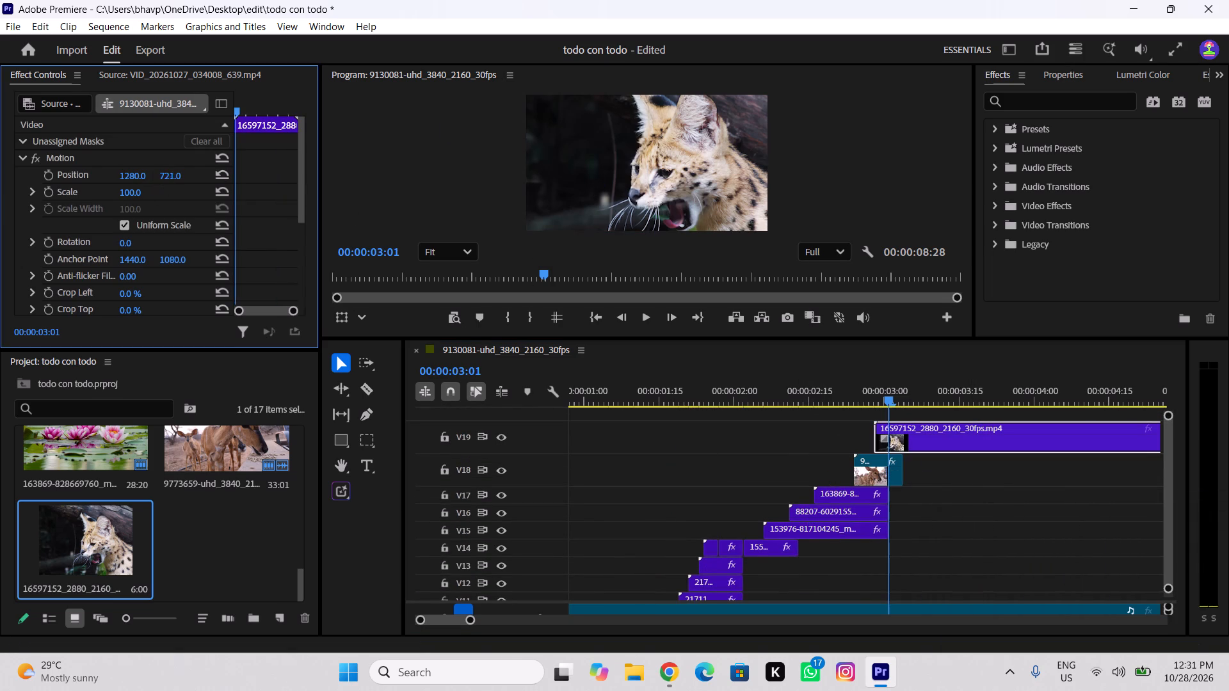
left_click_drag(166, 176, 259, 183)
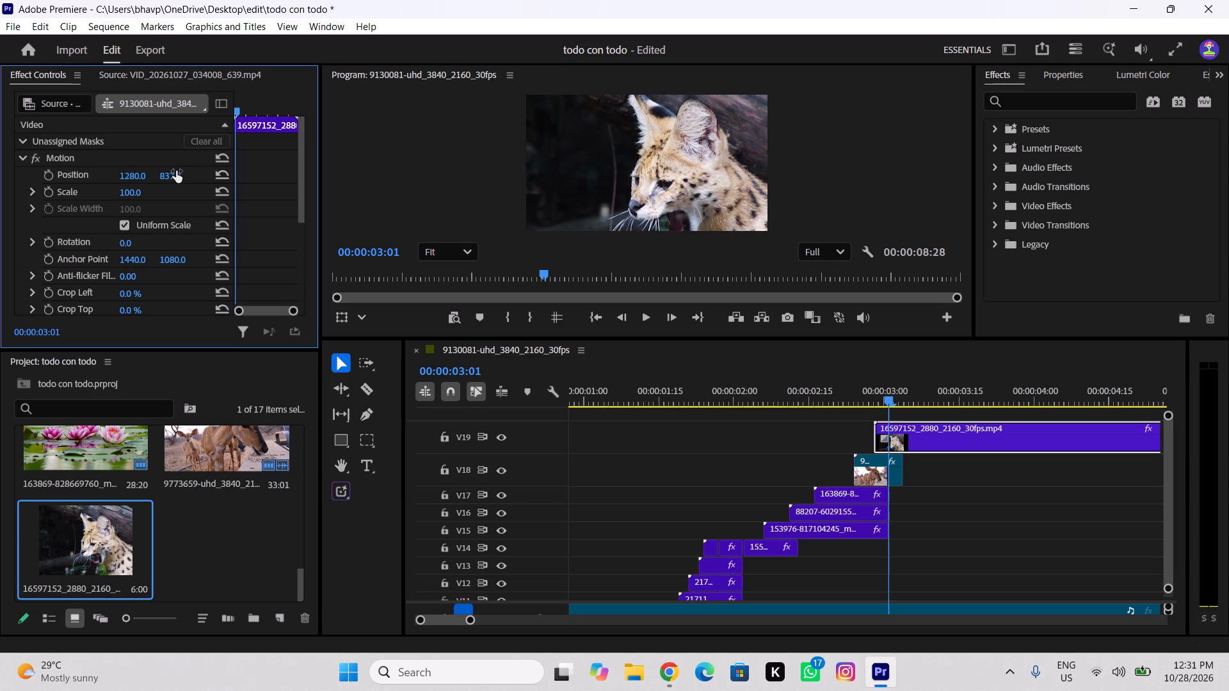
key("ctrl+z")
left_click_drag(136, 177, 376, 192)
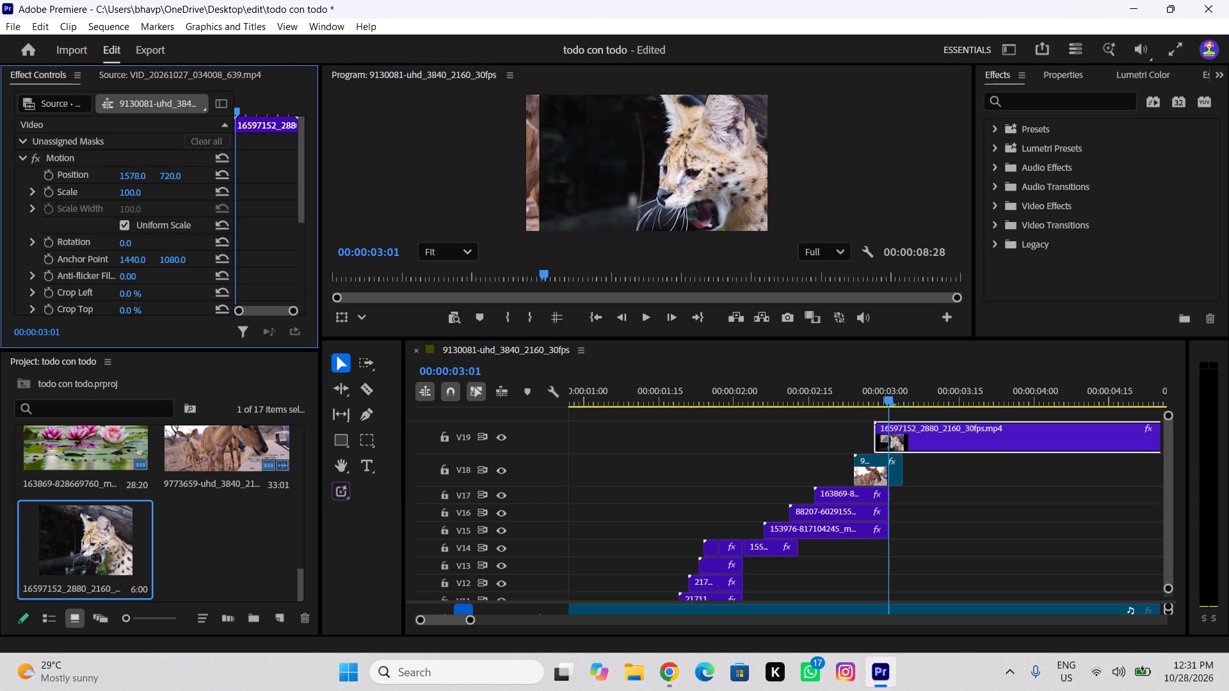
left_click_drag(376, 192, 502, 212)
Lower the serval clip's opacity to 46%.
scroll(61, 258, "down", 7)
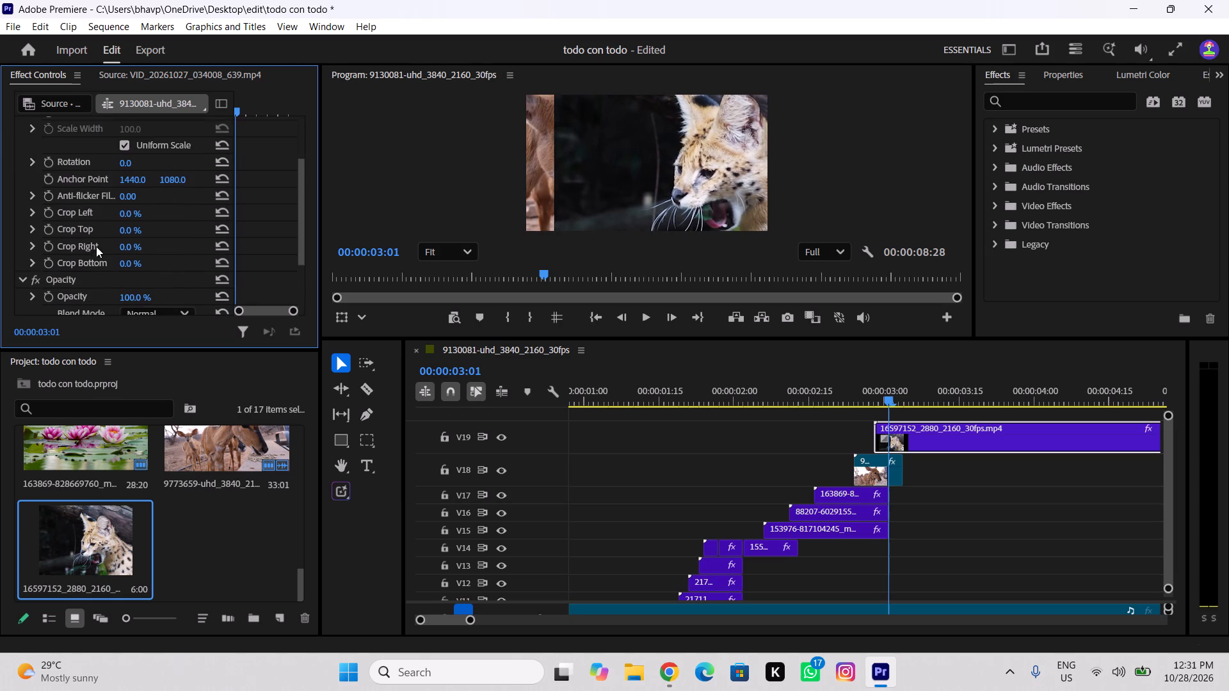
scroll(96, 246, "down", 3)
left_click_drag(133, 219, 47, 232)
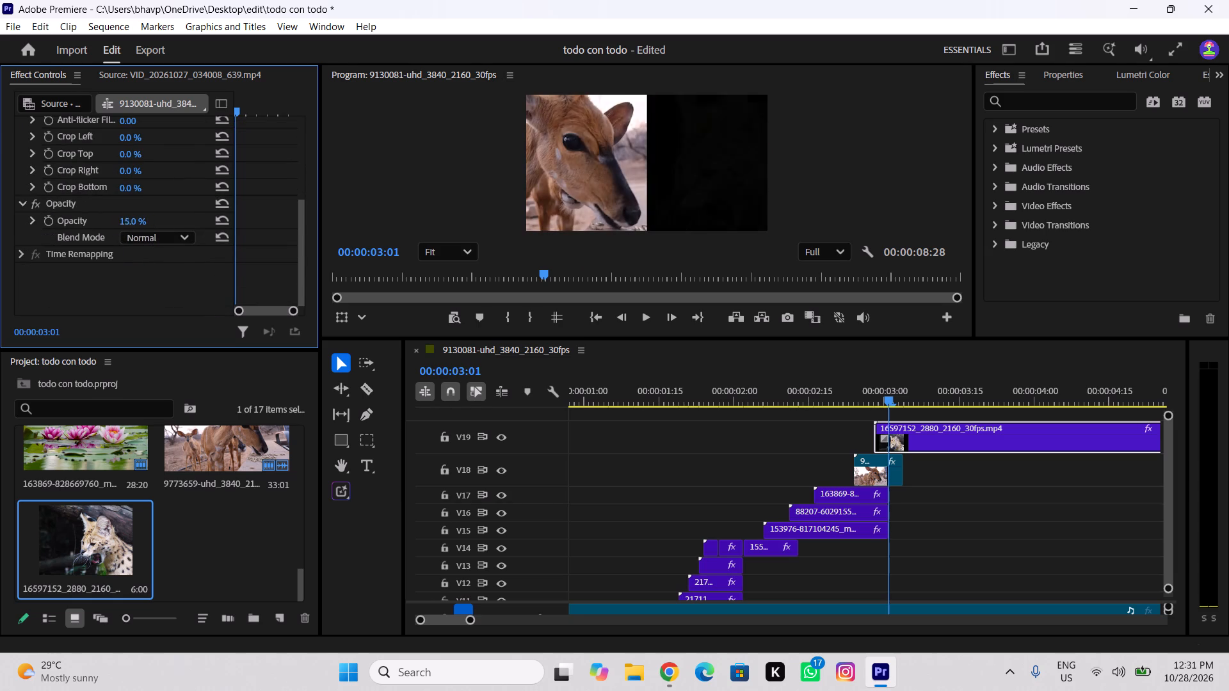
left_click_drag(47, 232, 69, 234)
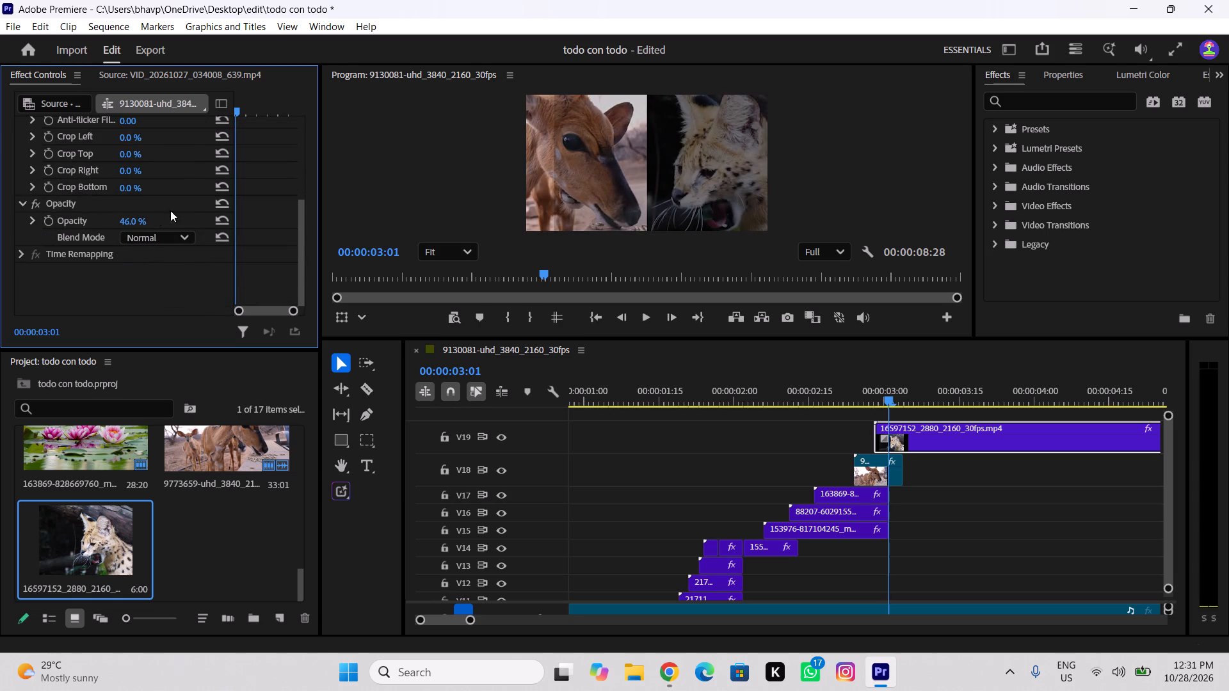
Set the serval clip's horizontal position to 1634.
scroll(167, 180, "up", 13)
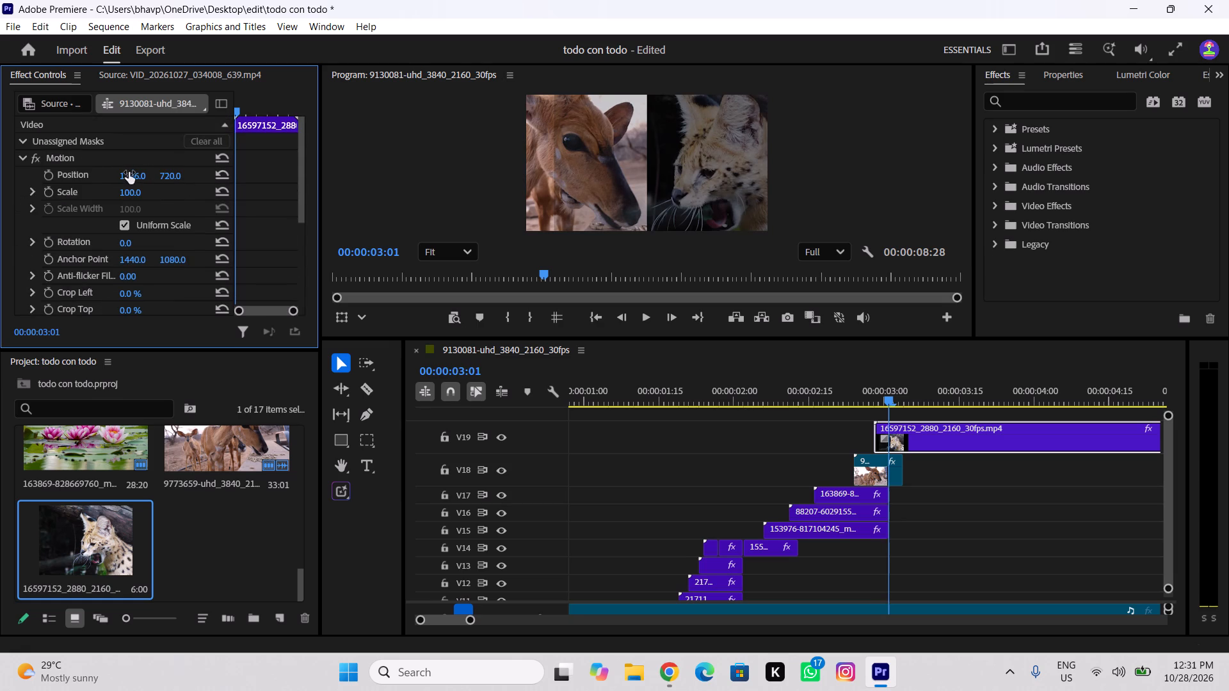
left_click_drag(130, 172, 48, 177)
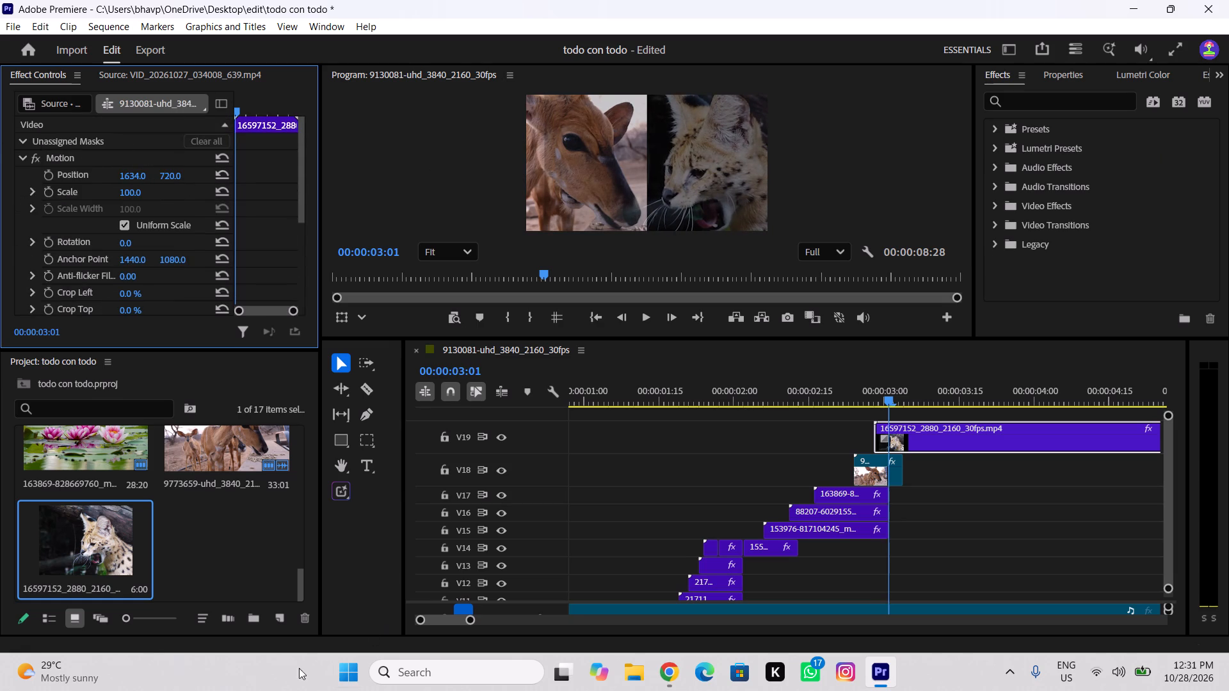
Draw a full-height rectangle mask on the serval clip covering the right half of the frame beside the deer.
left_click(364, 440)
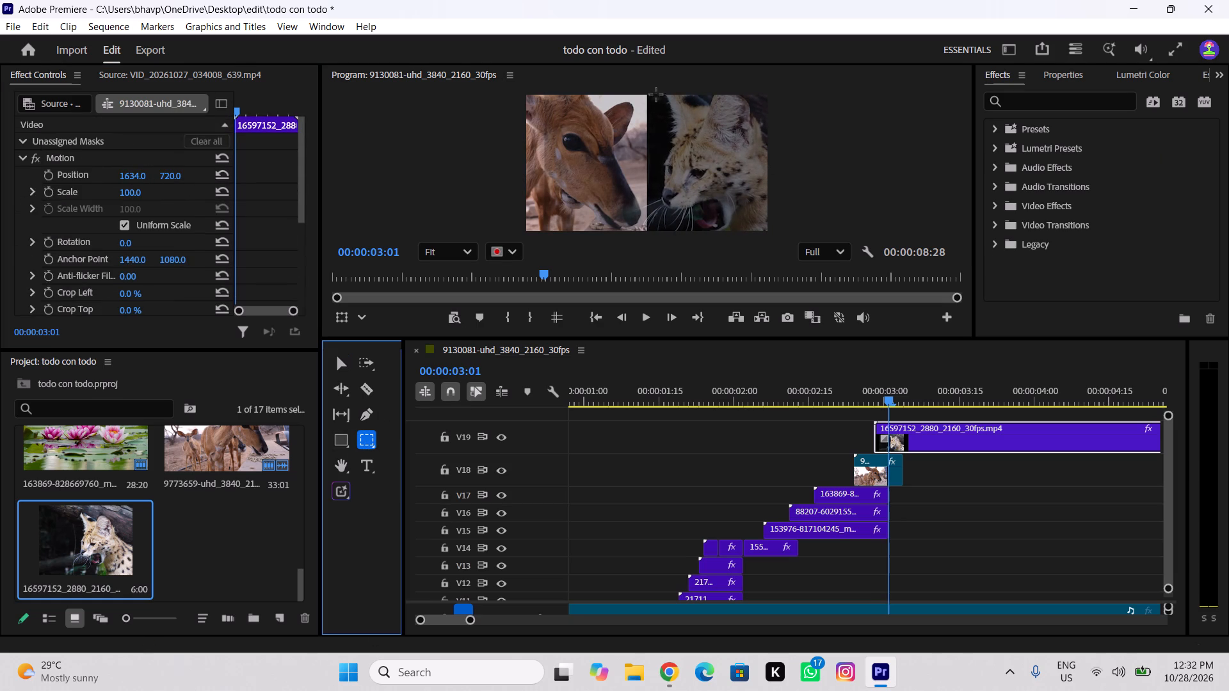
scroll(649, 98, "up", 6)
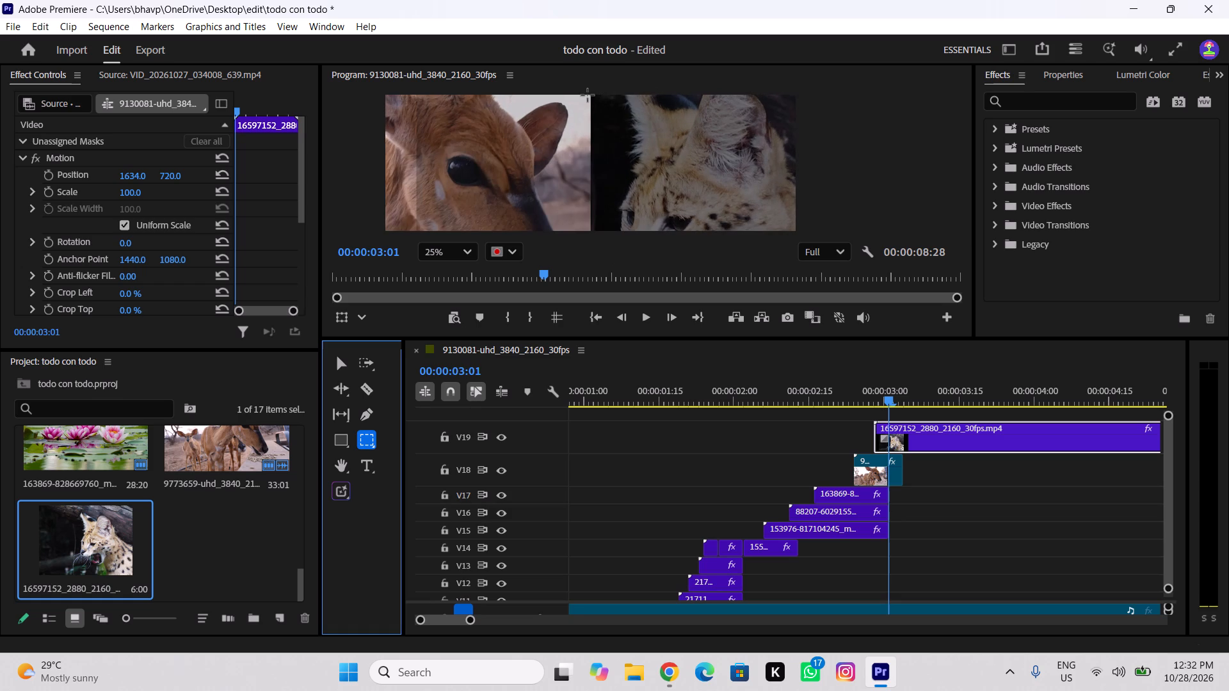
scroll(589, 95, "down", 5)
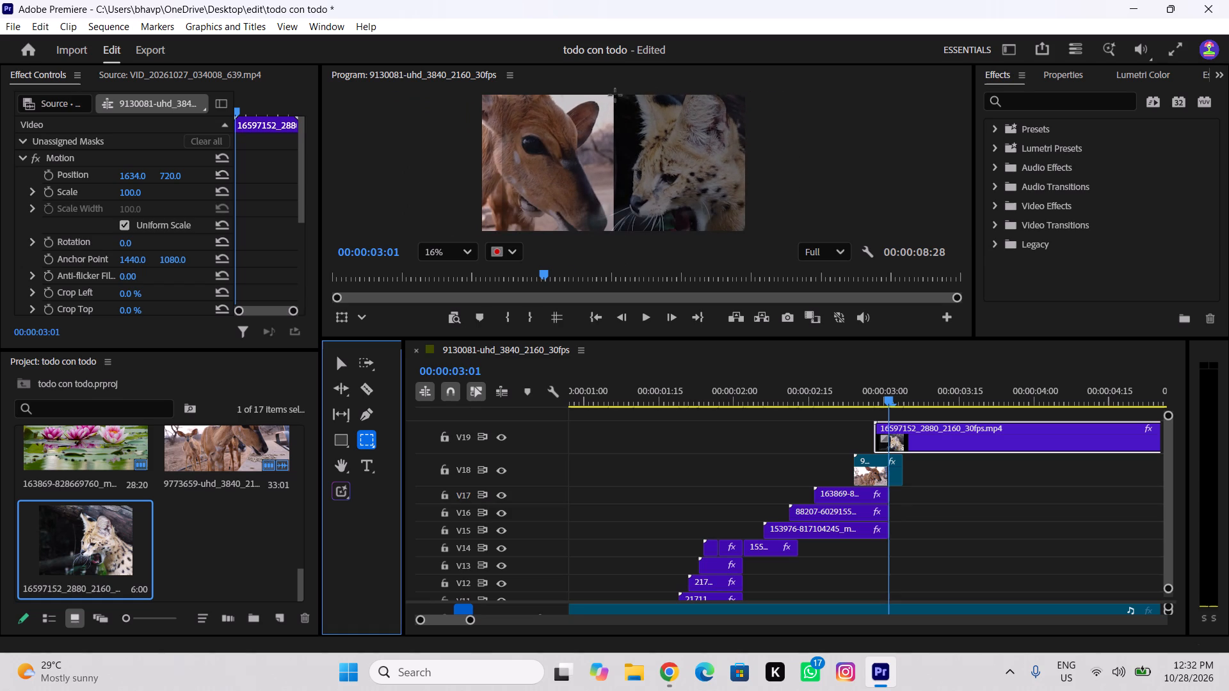
left_click_drag(614, 95, 673, 132)
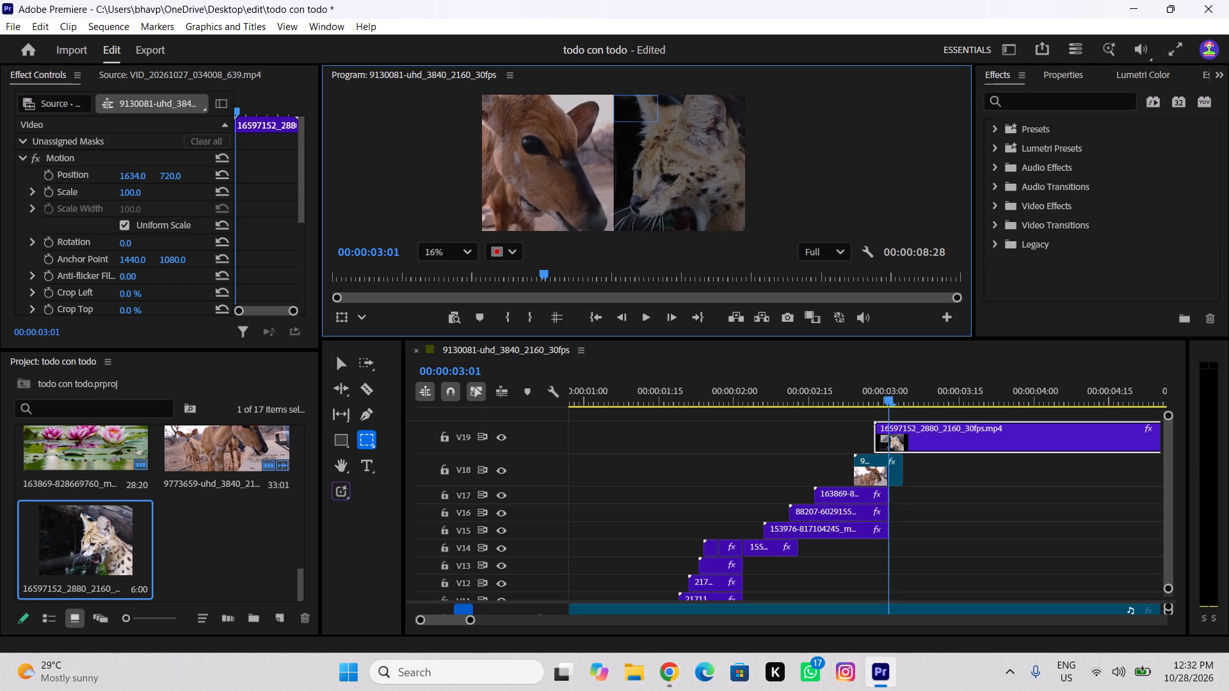
left_click_drag(673, 132, 746, 248)
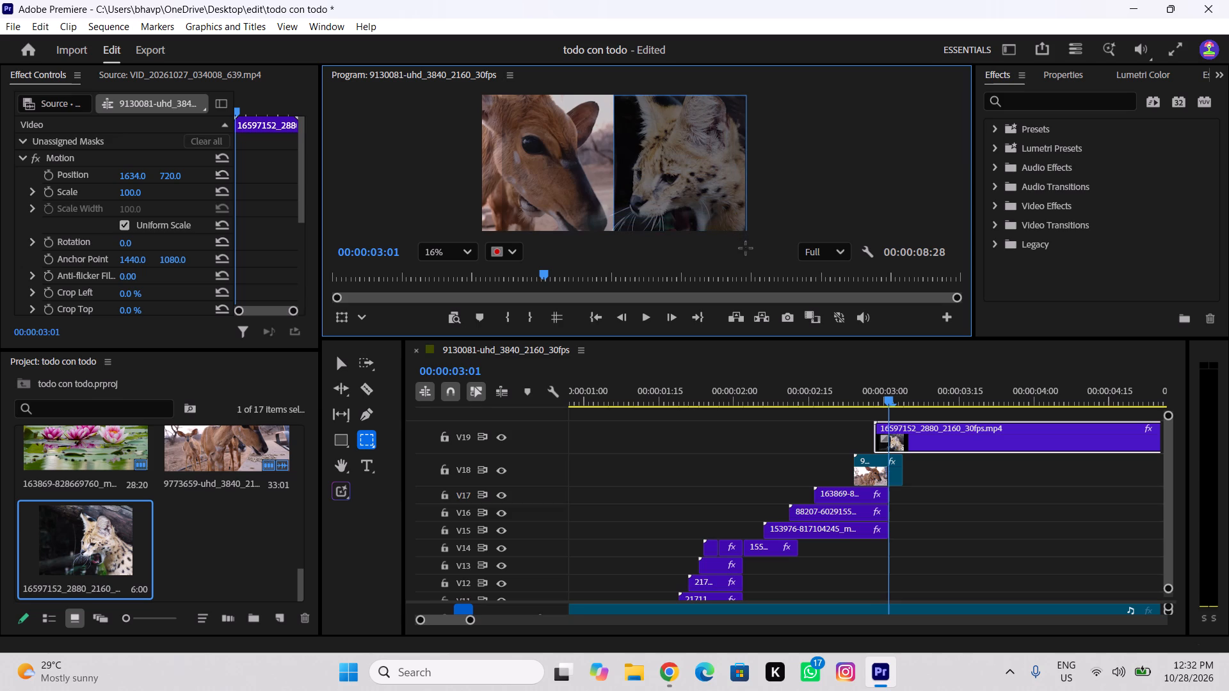
left_click_drag(746, 248, 746, 251)
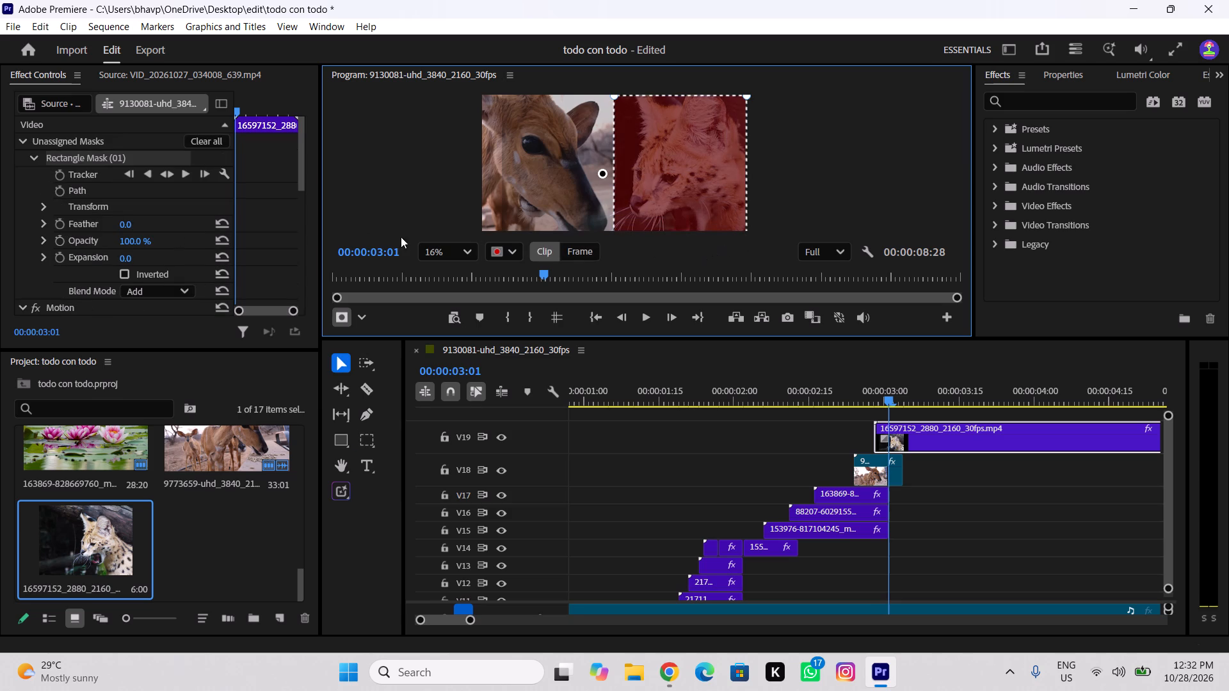
Change the serval clip's unassigned rectangle mask to an opacity mask.
right_click(125, 154)
left_click(168, 157)
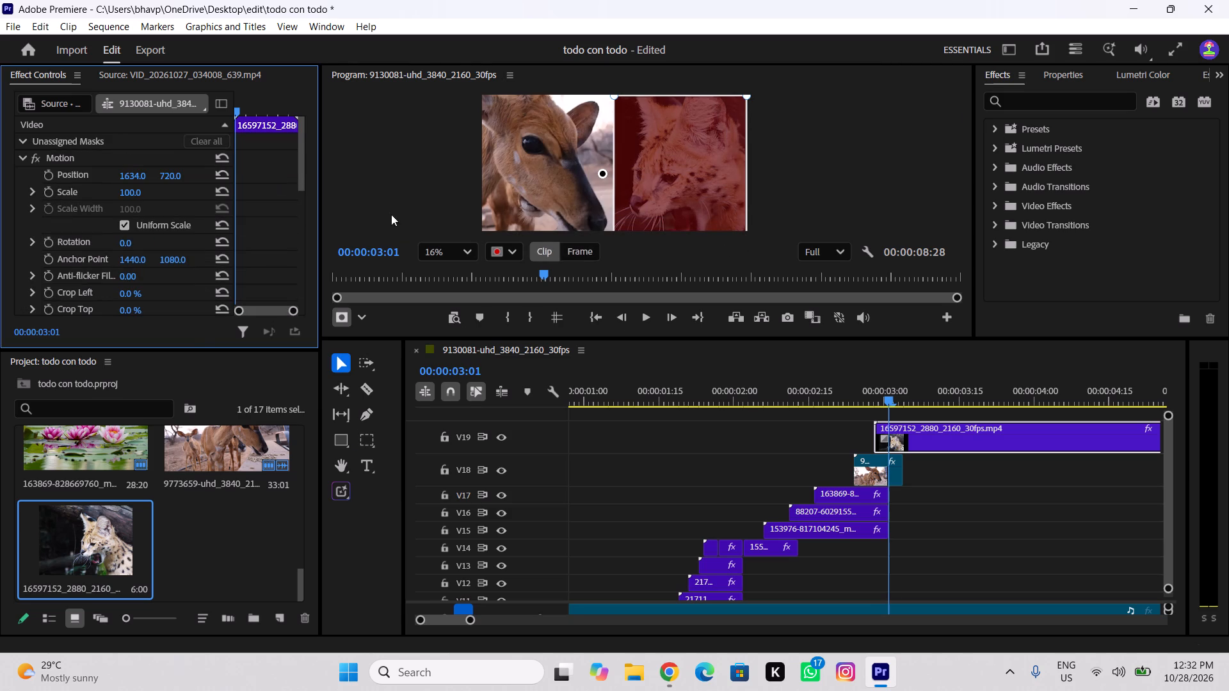
Play the sequence from about 00:00:01:28 through the serval clip to check the layered clips.
left_click_drag(904, 401, 760, 404)
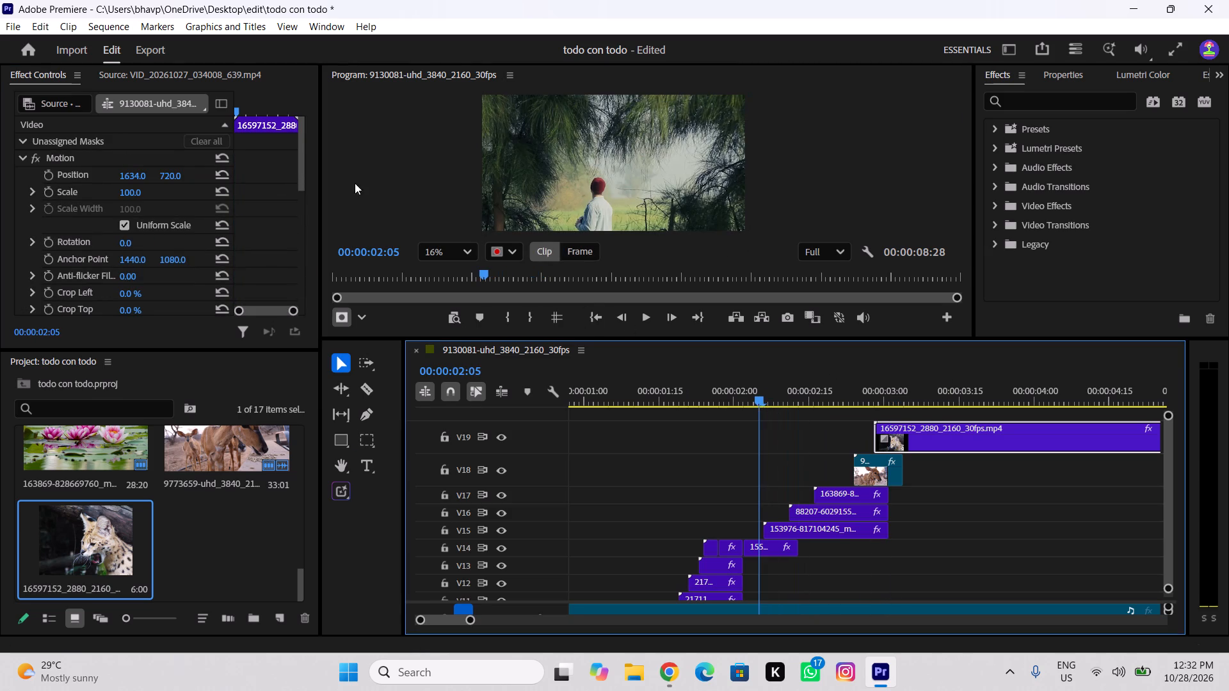
left_click(92, 161)
left_click_drag(799, 395, 726, 404)
key("space")
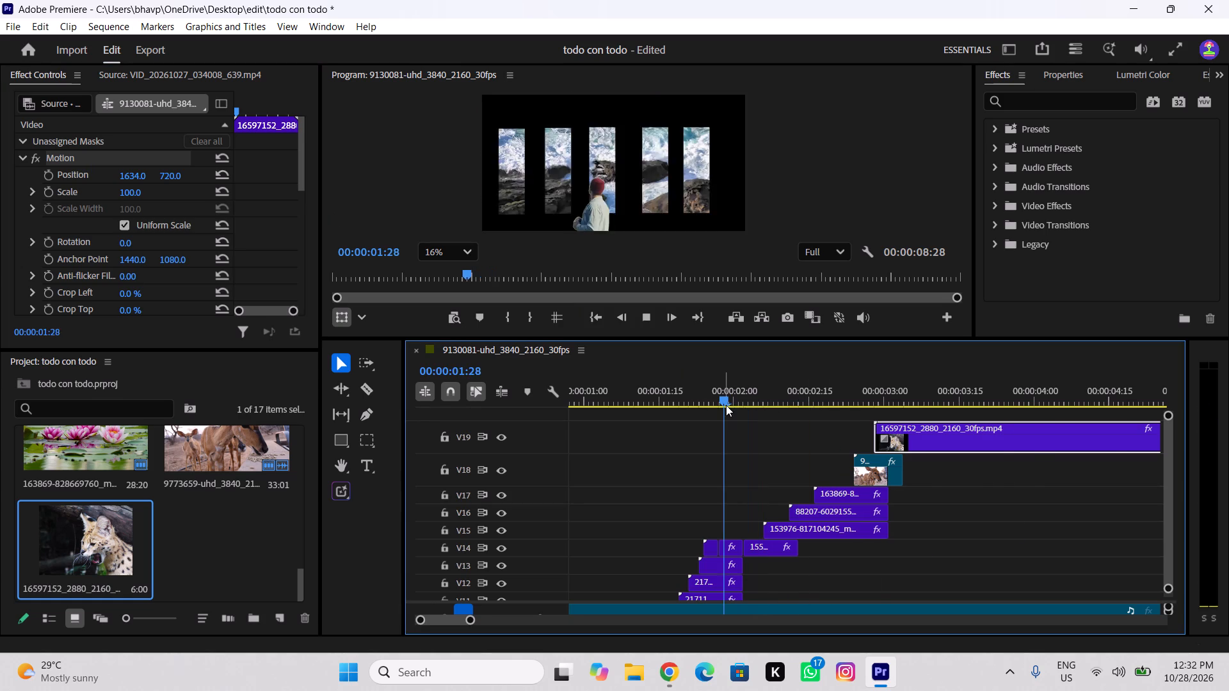
key("space")
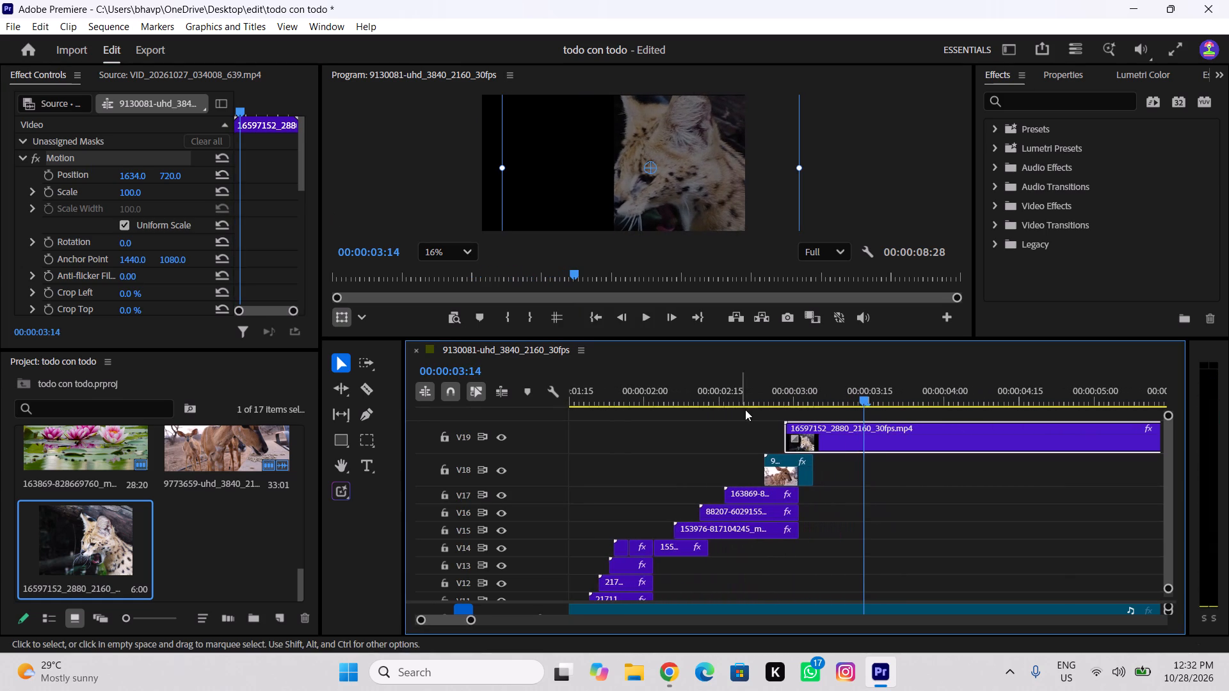
With the Razor tool active, step frame by frame between about 00:00:02:24 and 00:00:03:05 to judge where the serval clip should end.
left_click_drag(876, 401, 835, 417)
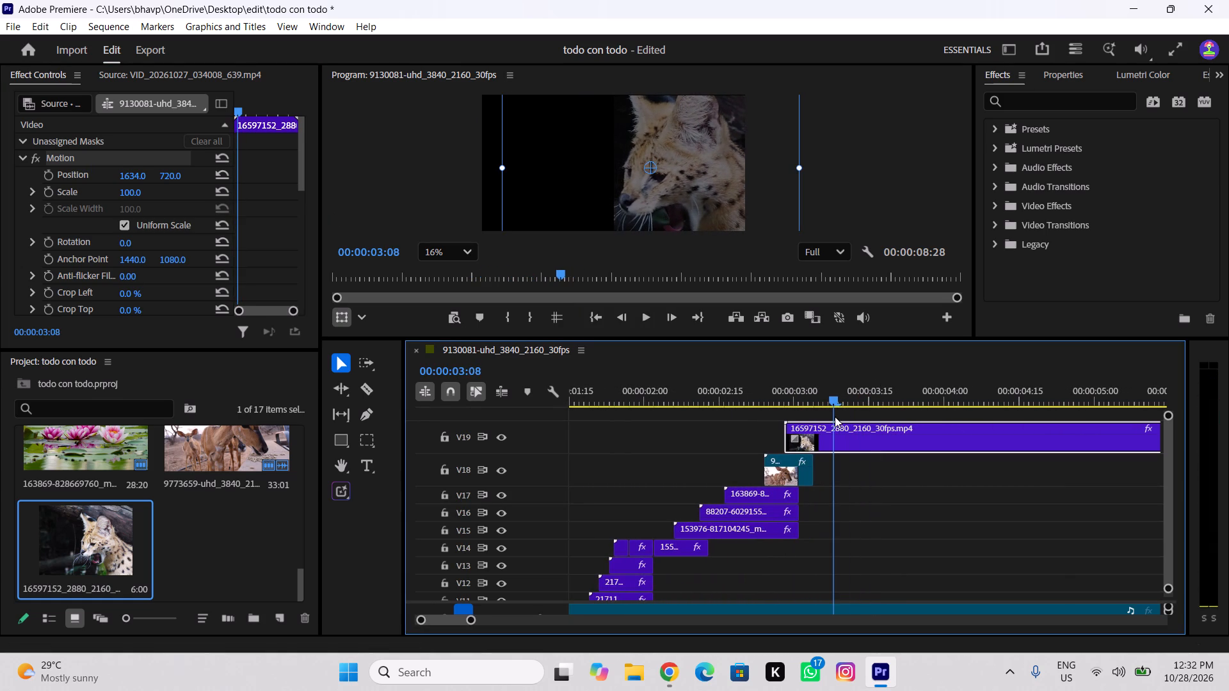
left_click_drag(835, 417, 832, 420)
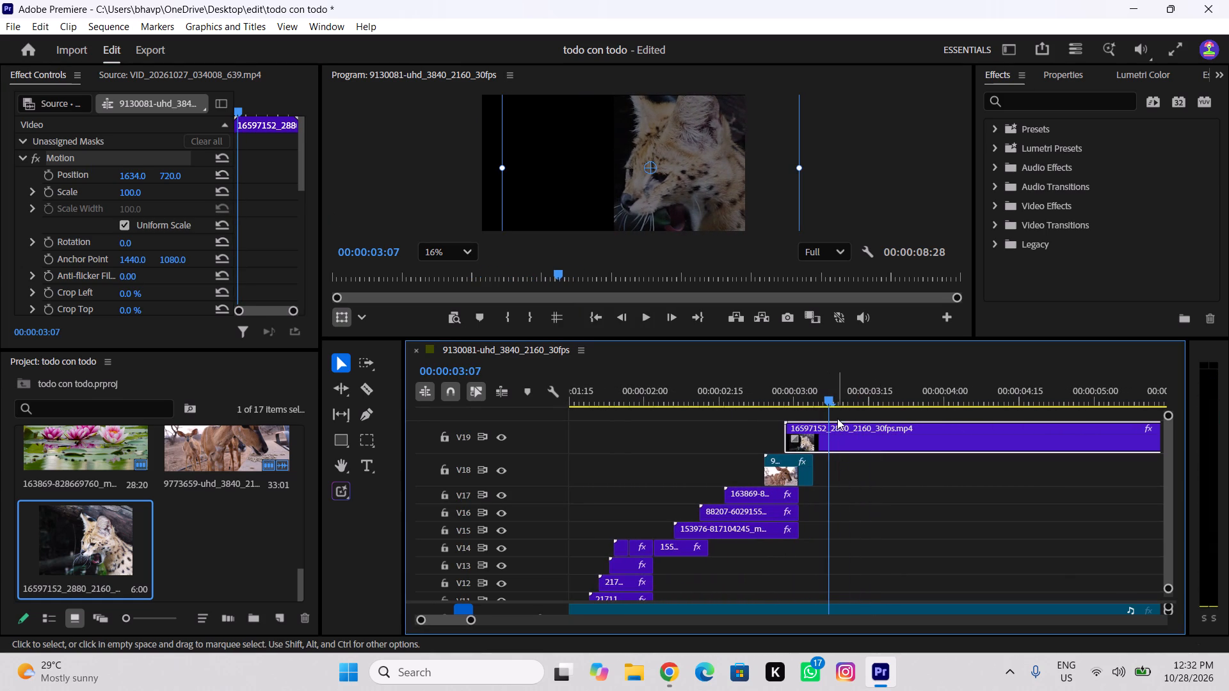
key("c")
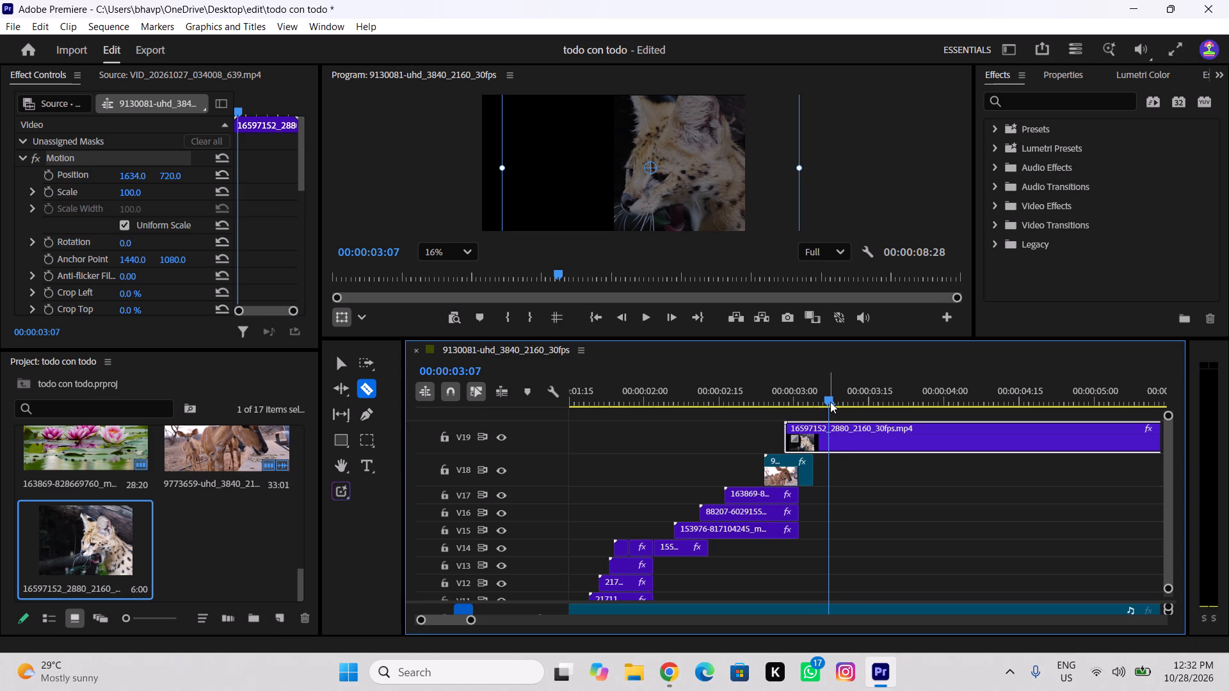
left_click_drag(830, 402, 766, 435)
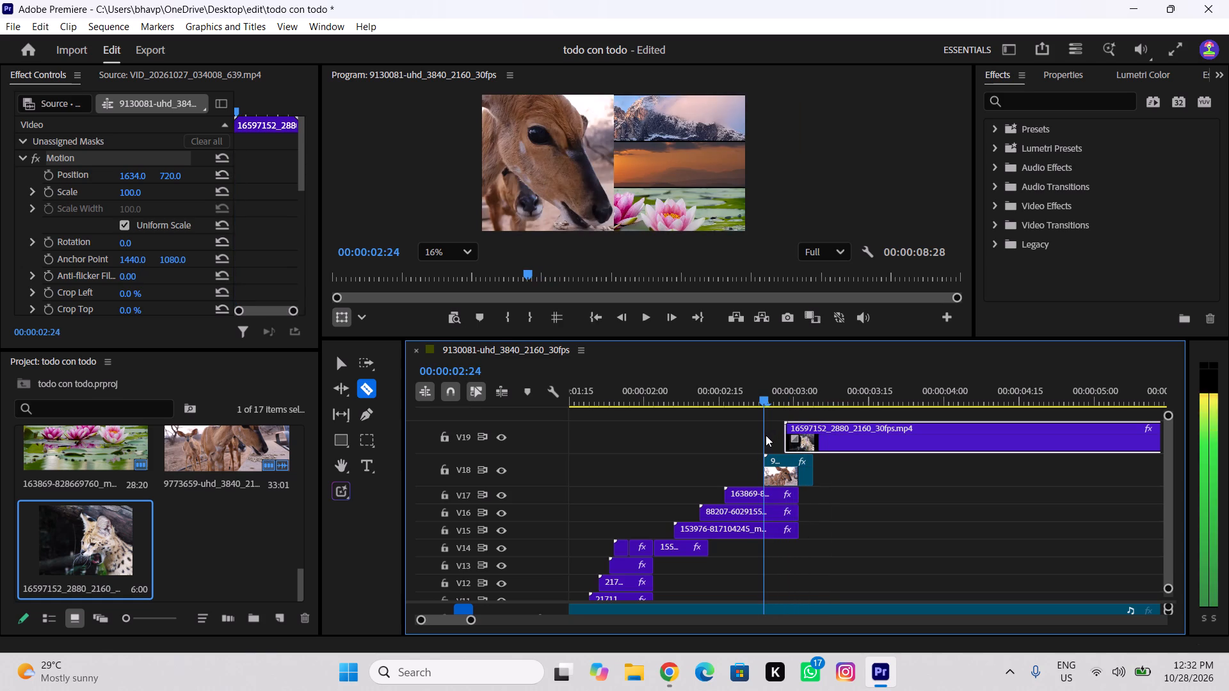
left_click_drag(766, 435, 766, 436)
key("Right")
key("Right")
key("Right")
key("Right")
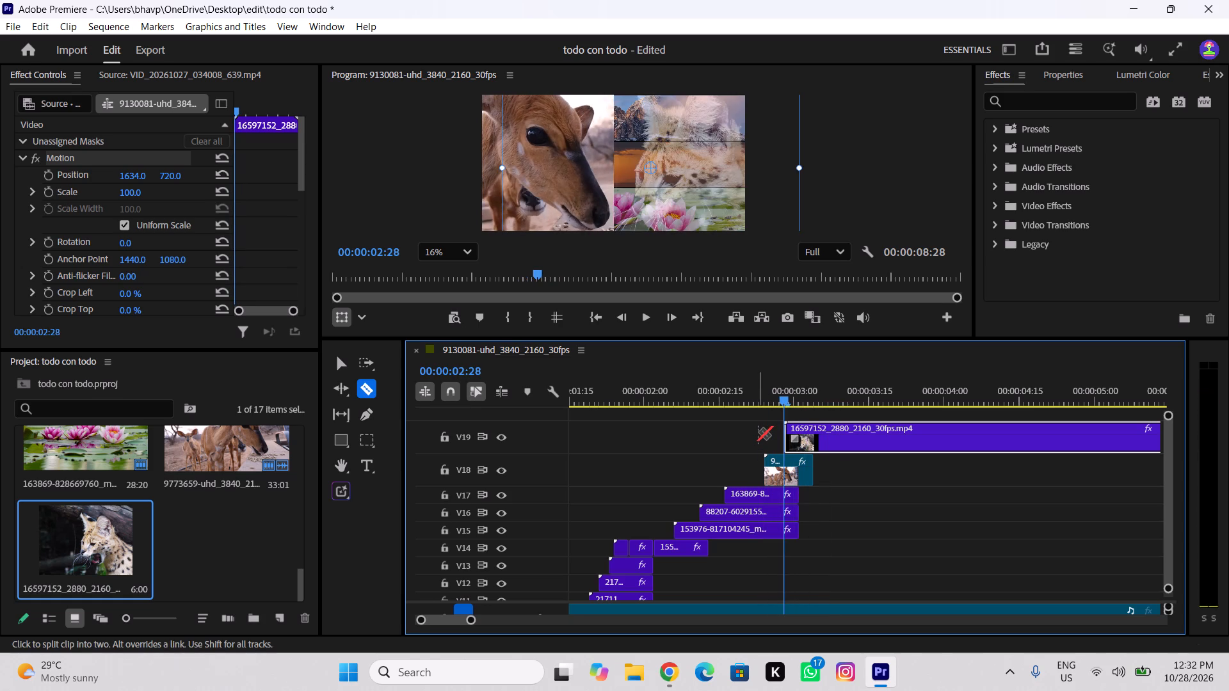
key("Right")
key("Right")
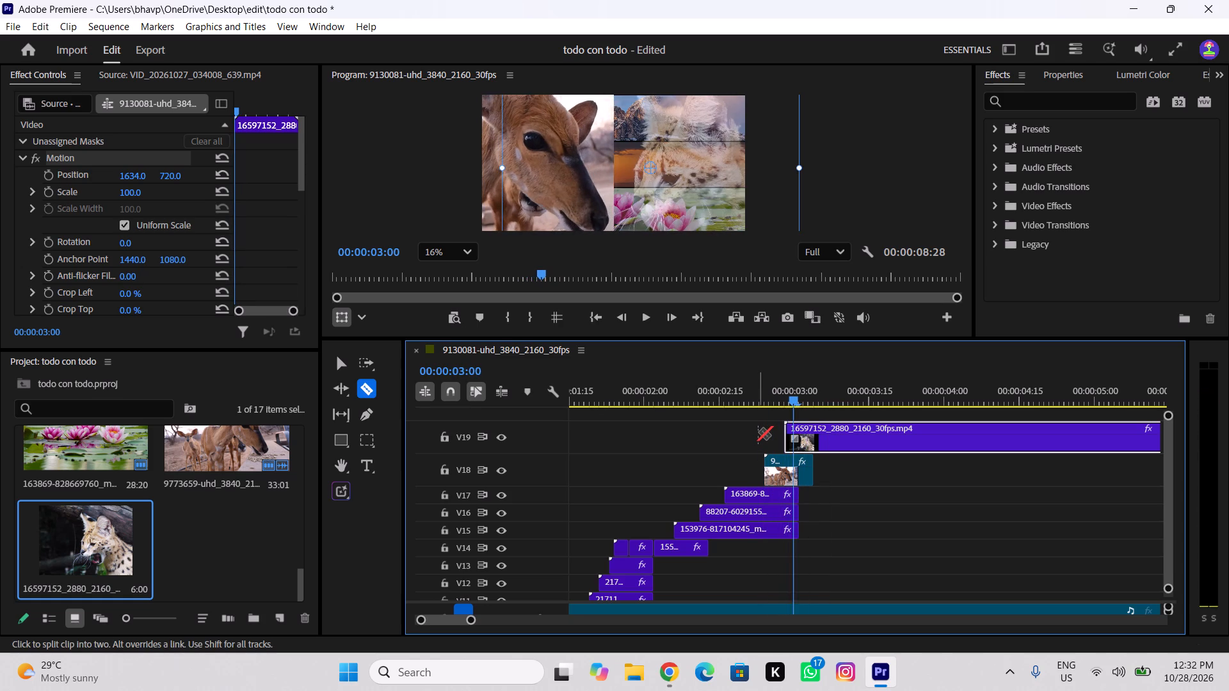
key("Right")
key("Right")
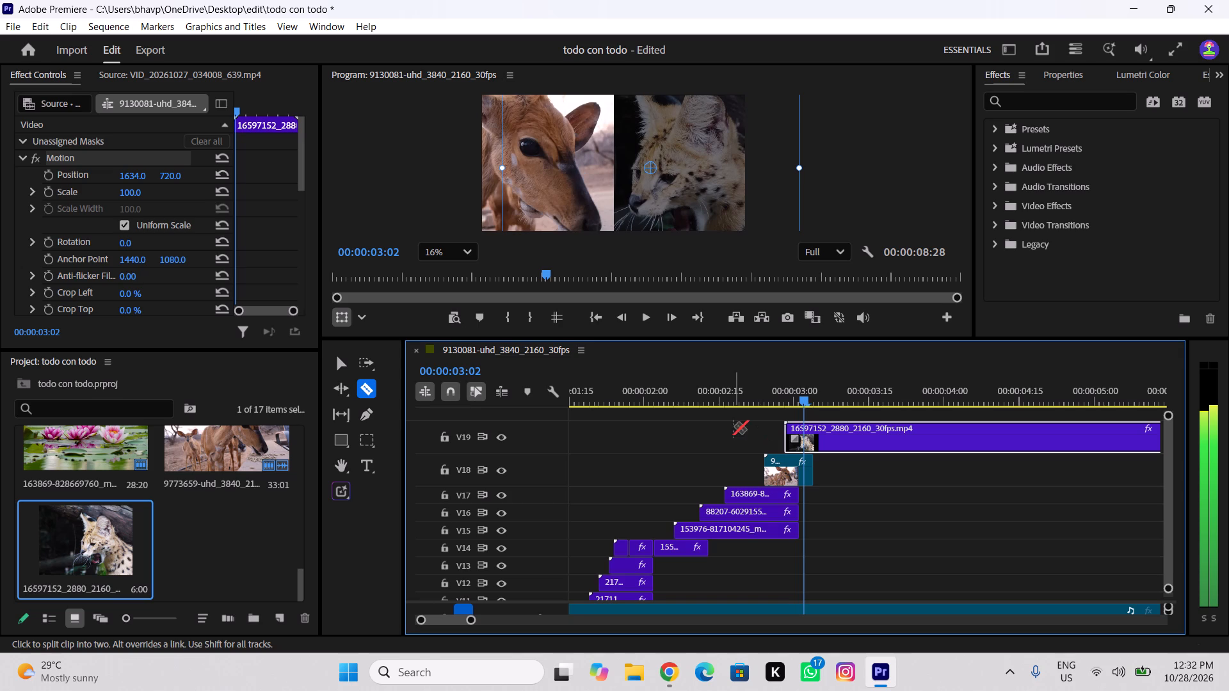
key("Right")
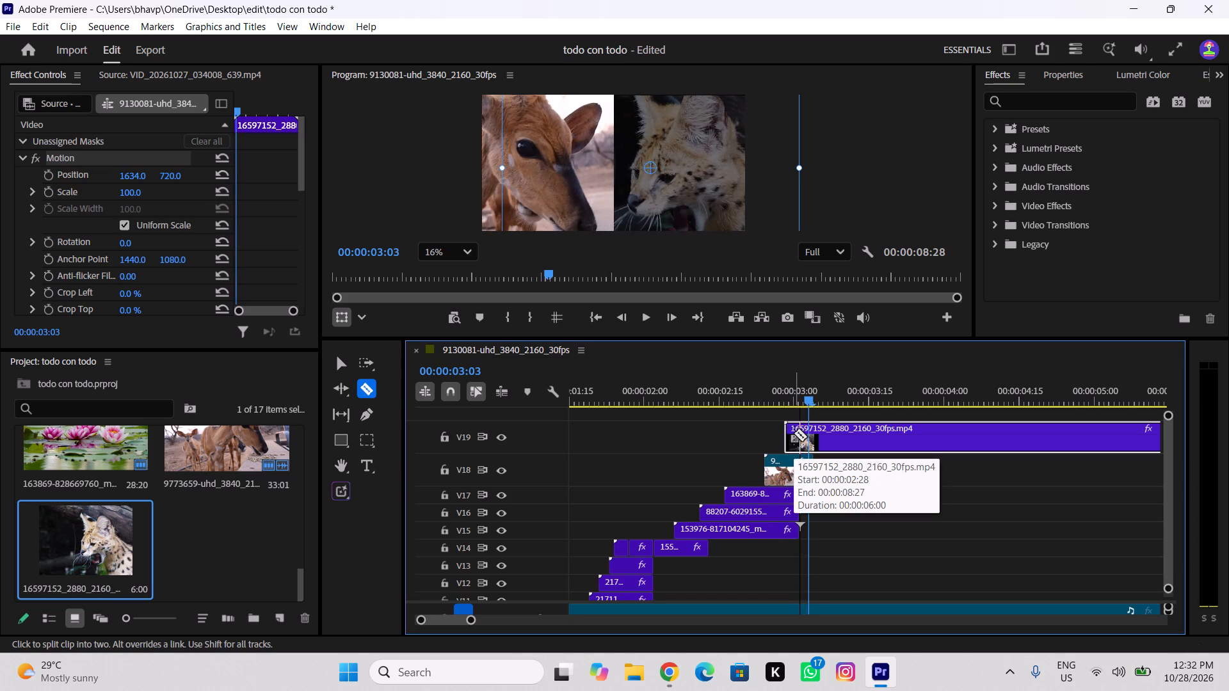
key("Right")
key("Right")
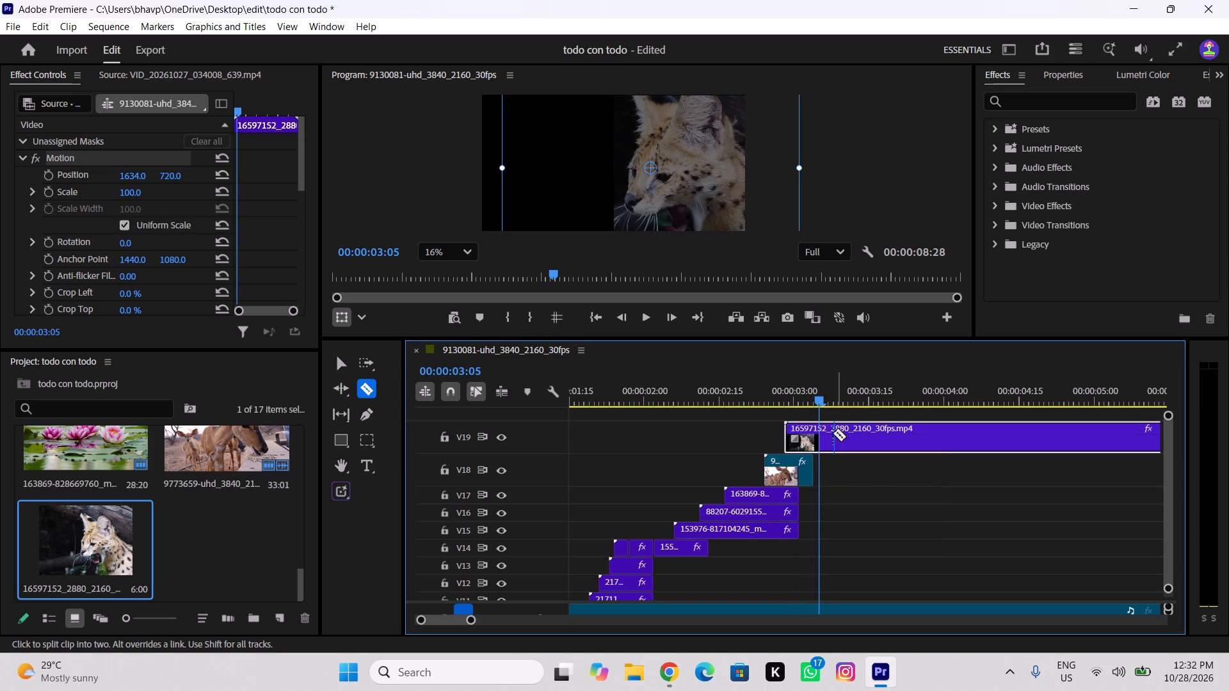
key("Left")
key("Left")
key("Left")
key("Left")
key("Left")
key("Left")
key("Left")
key("Left")
key("Left")
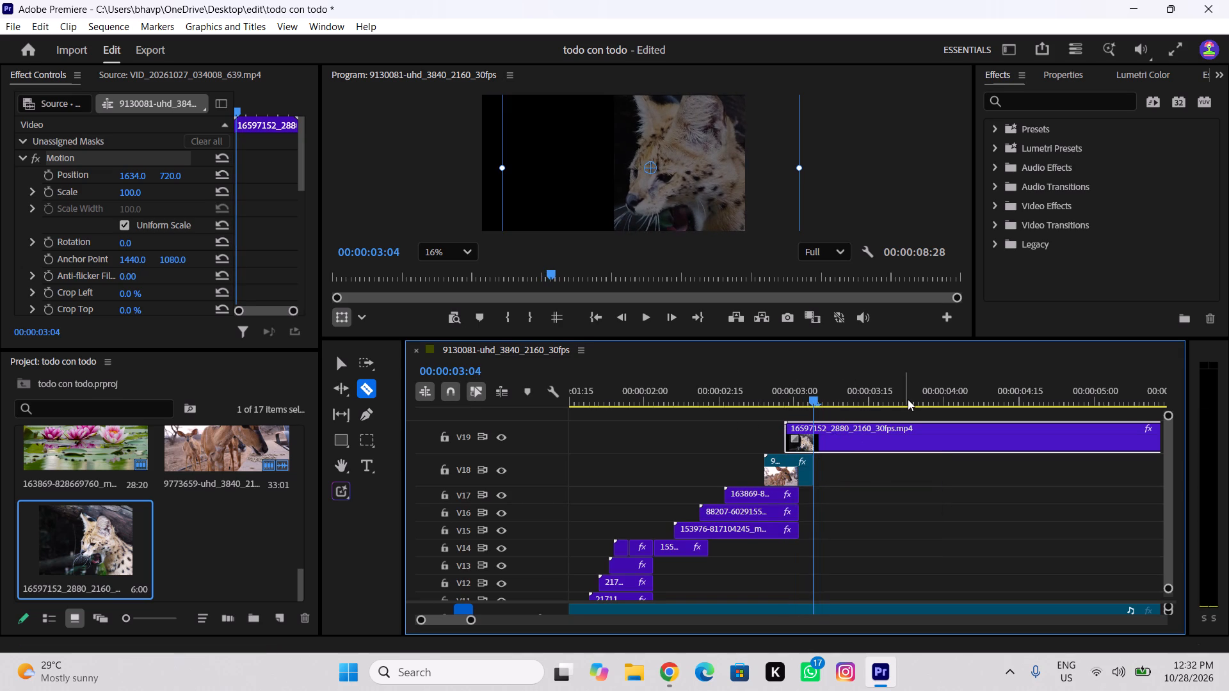
key("Left")
key("Left")
key("Right")
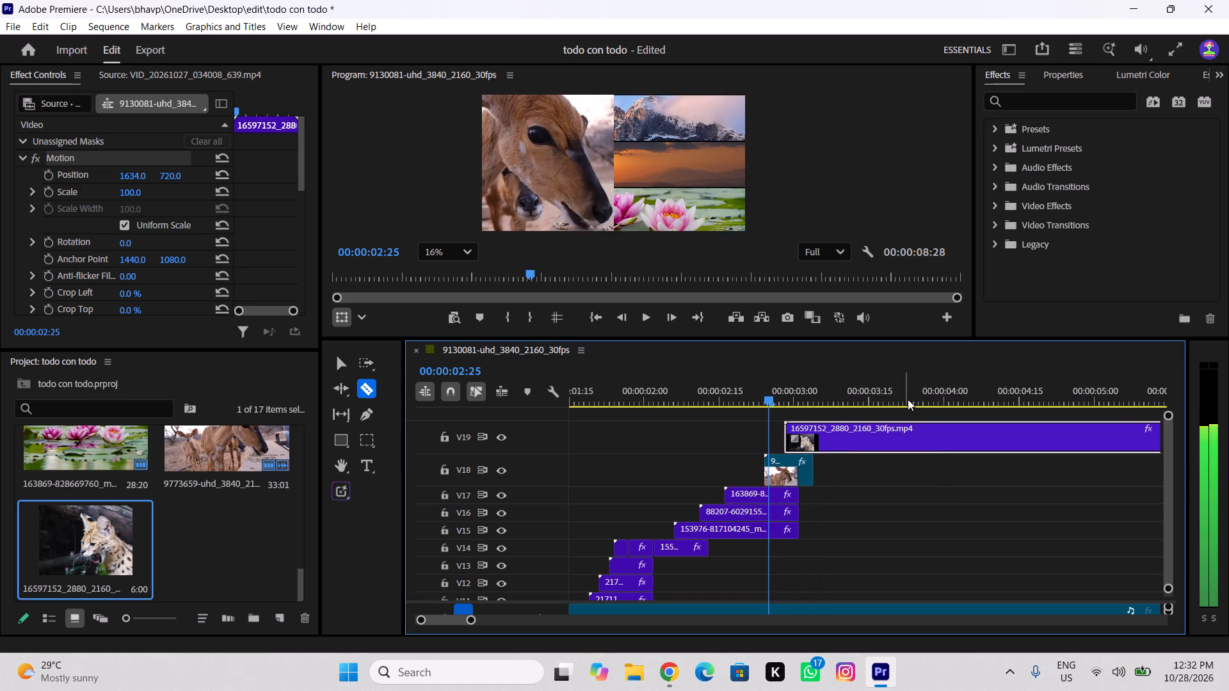
key("Right")
key("Right")
key("Right")
key("Right")
key("Right")
key("Right")
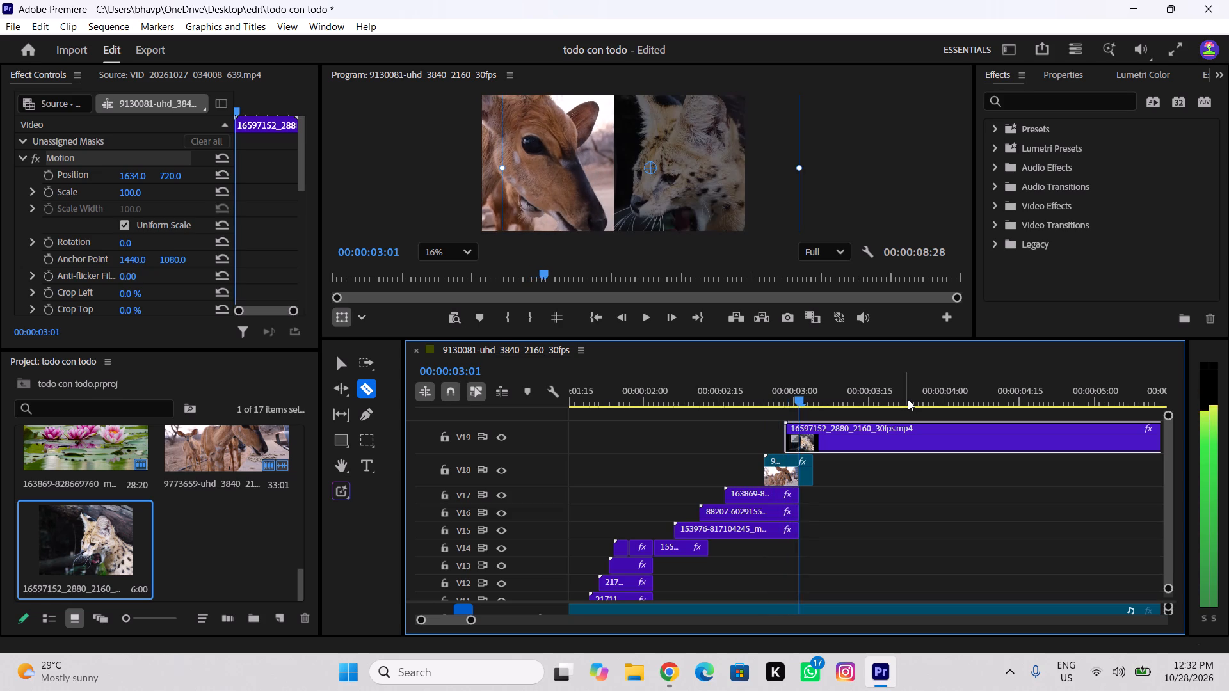
key("Right")
key("Right")
key("Right")
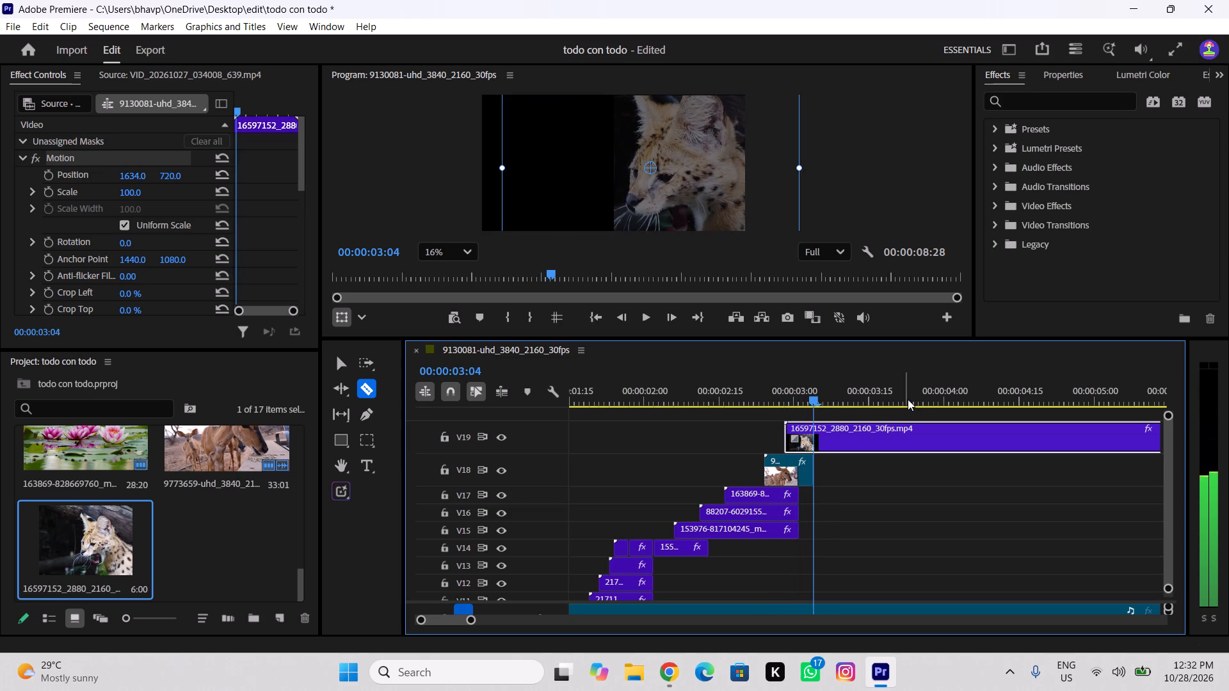
key("Left")
key("Left")
key("Left")
key("Left")
key("Left")
key("Left")
key("Right")
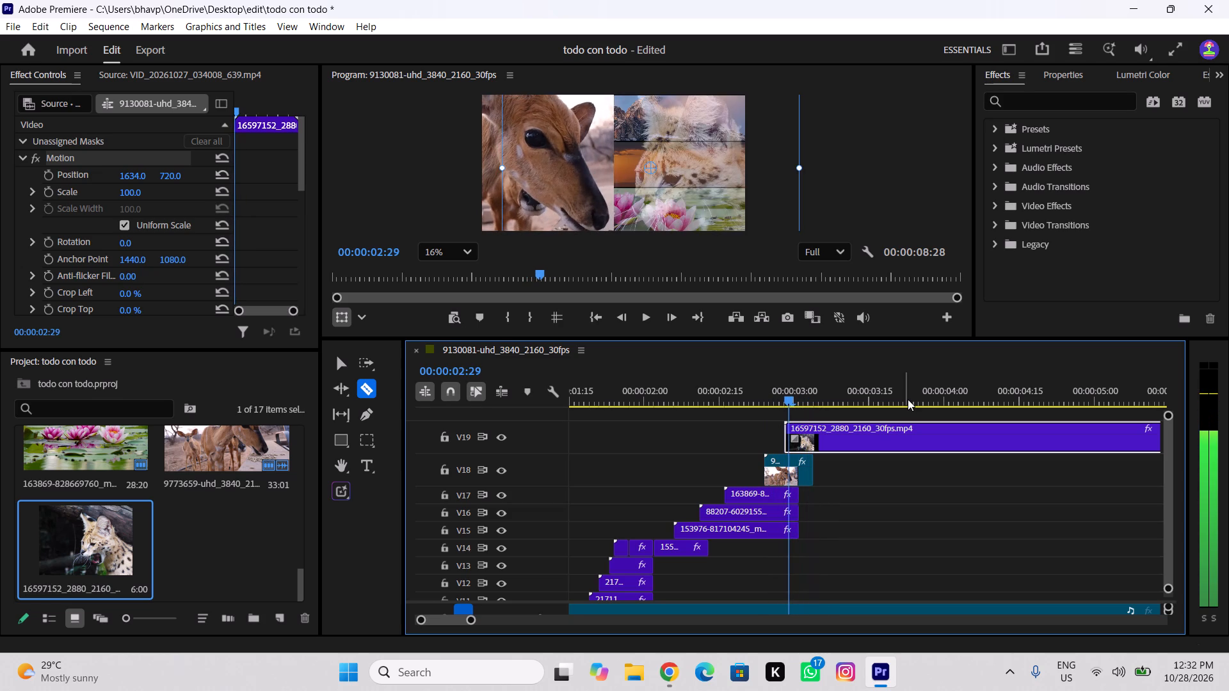
key("Right")
key("Right")
key("Right")
key("Right")
key("Right")
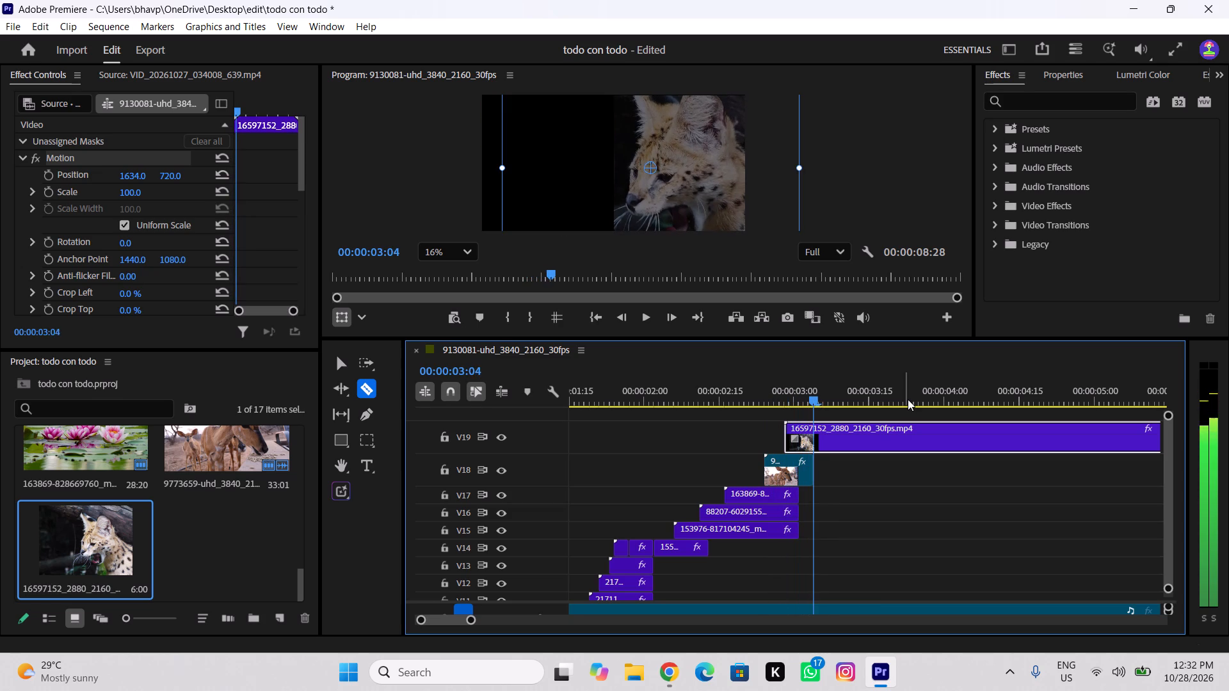
Split the serval clip on V19 at 00:00:03:08 and delete the portion after the cut.
key("Right")
key("Right")
key("Right")
key("Right")
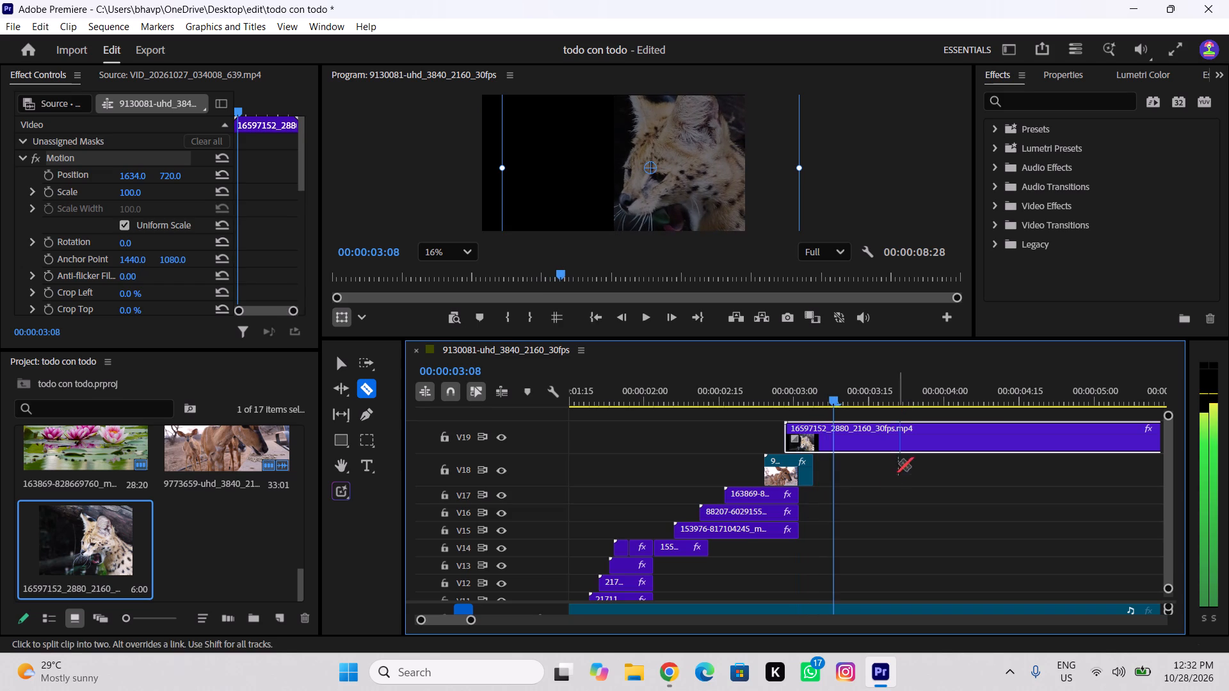
left_click(837, 440)
key("v")
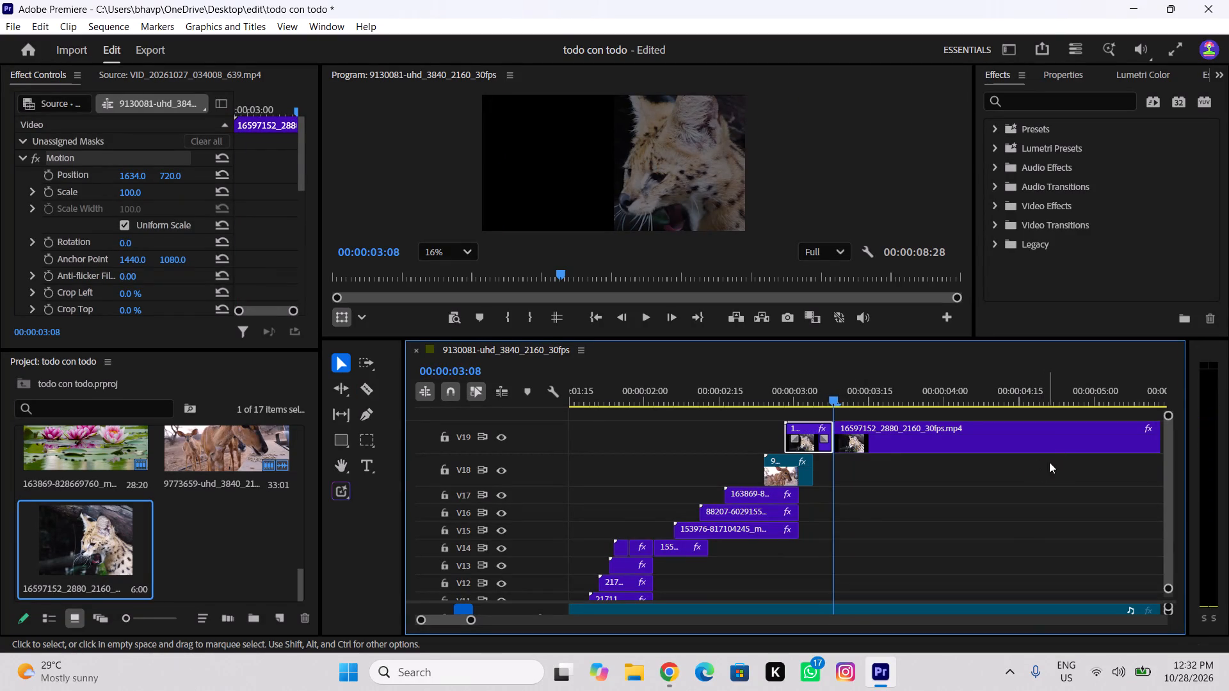
left_click(1053, 438)
key("Delete")
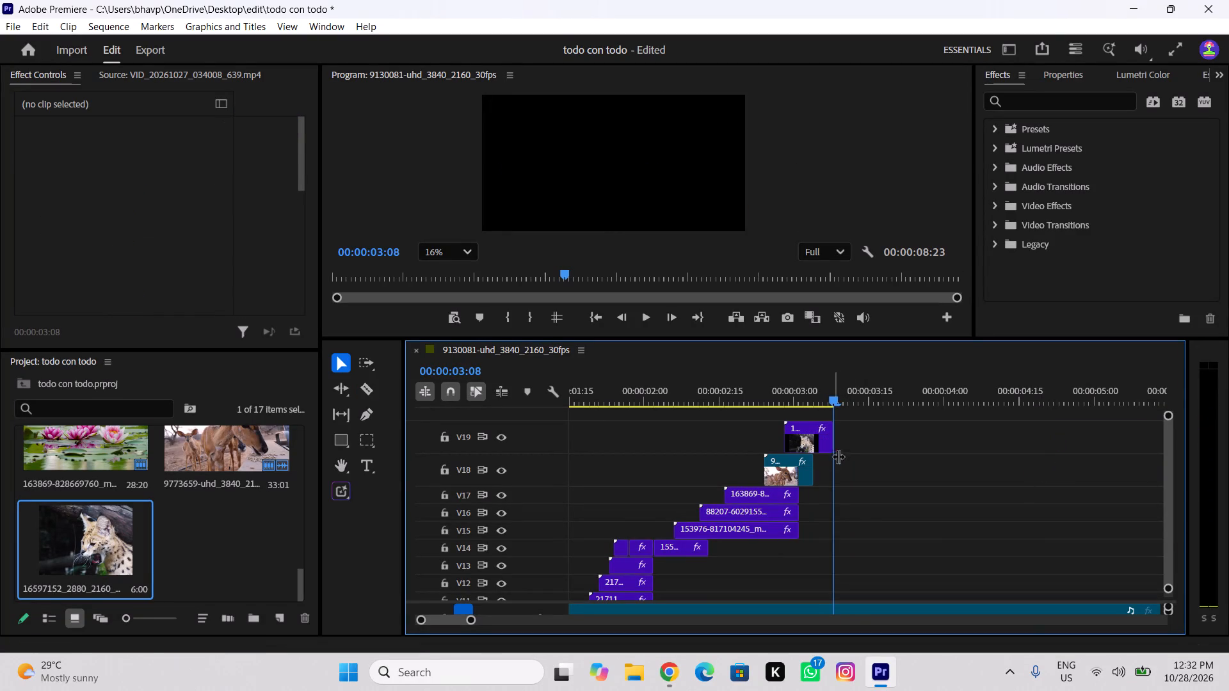
Extend the end of the deer clip on V18 to 00:00:03:08, matching the end of the serval clip.
left_click_drag(812, 475, 831, 474)
Play the sequence from near its beginning past the end of the serval clip to check the trimmed layers.
left_click_drag(842, 390, 386, 462)
key("space")
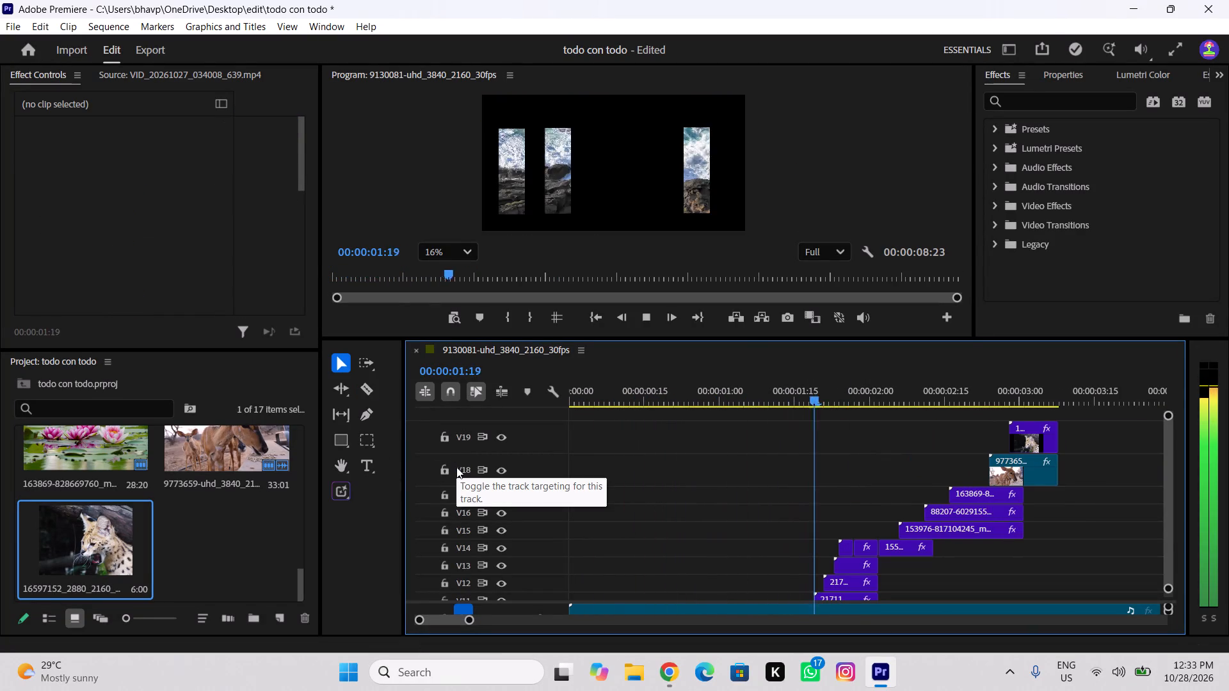
key("space")
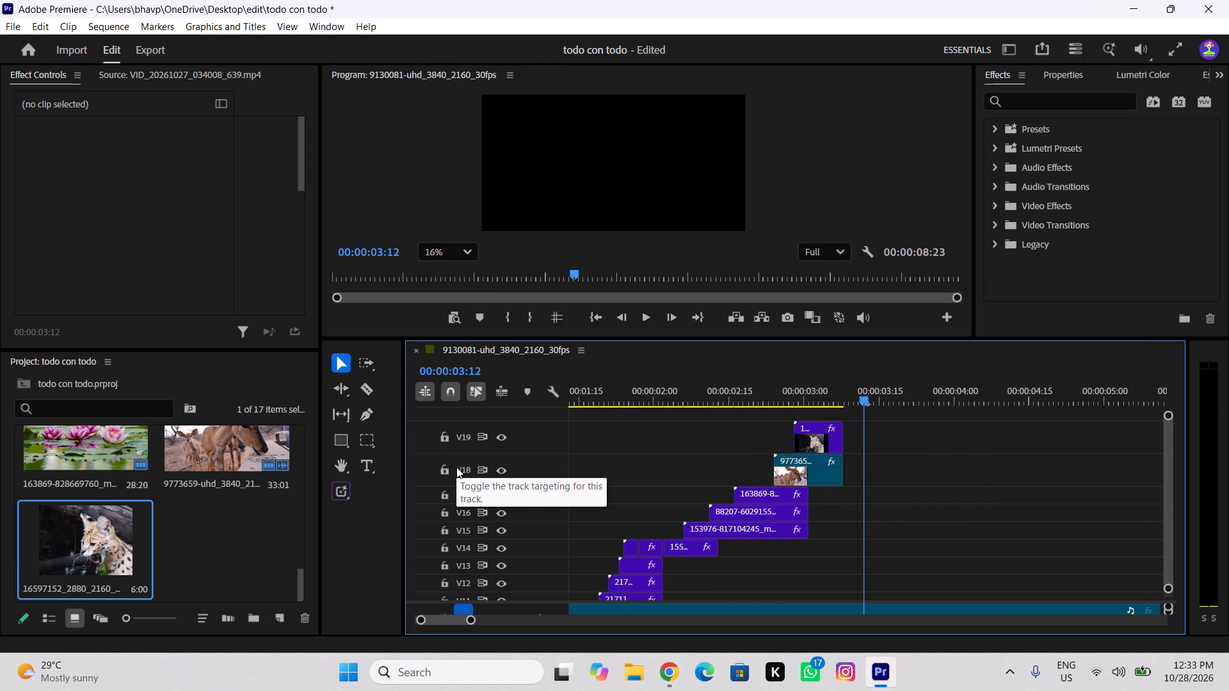
Open the reference video VID_20261027_034008_639.mp4 and examine its layout change between about 00:00:03:16 and 00:00:04:08 against the deer and serval frame.
left_click_drag(853, 397, 845, 408)
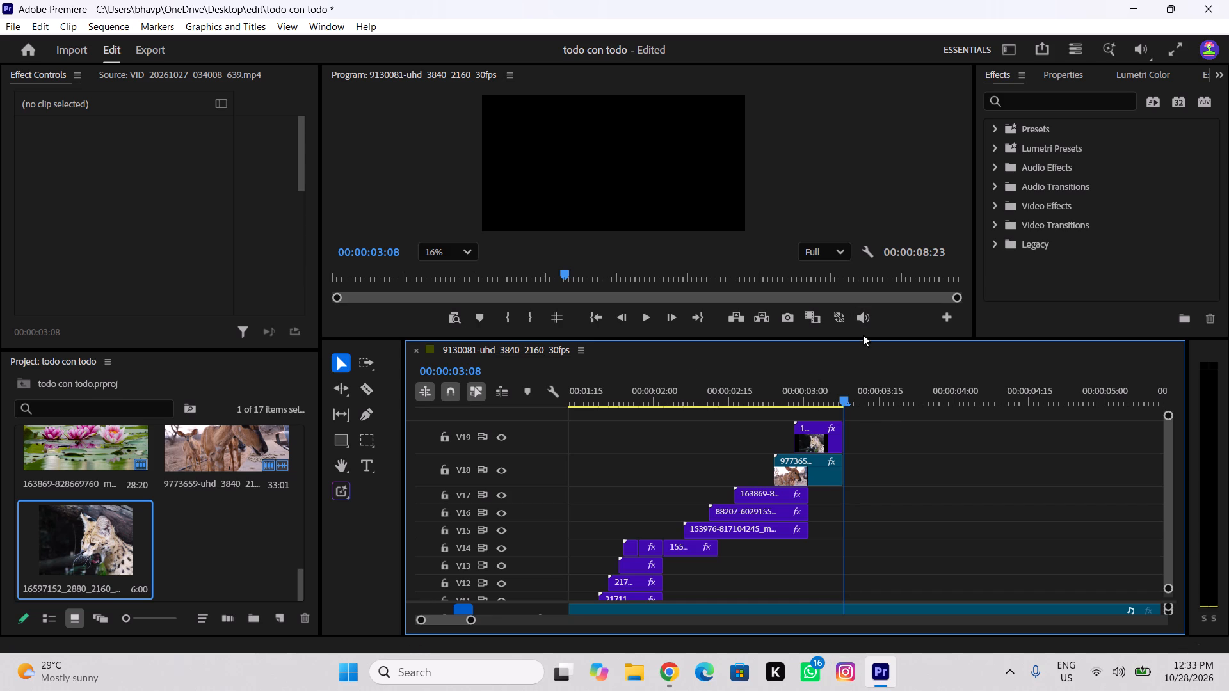
left_click_drag(847, 386, 828, 447)
scroll(180, 503, "up", 8)
double_click(118, 524)
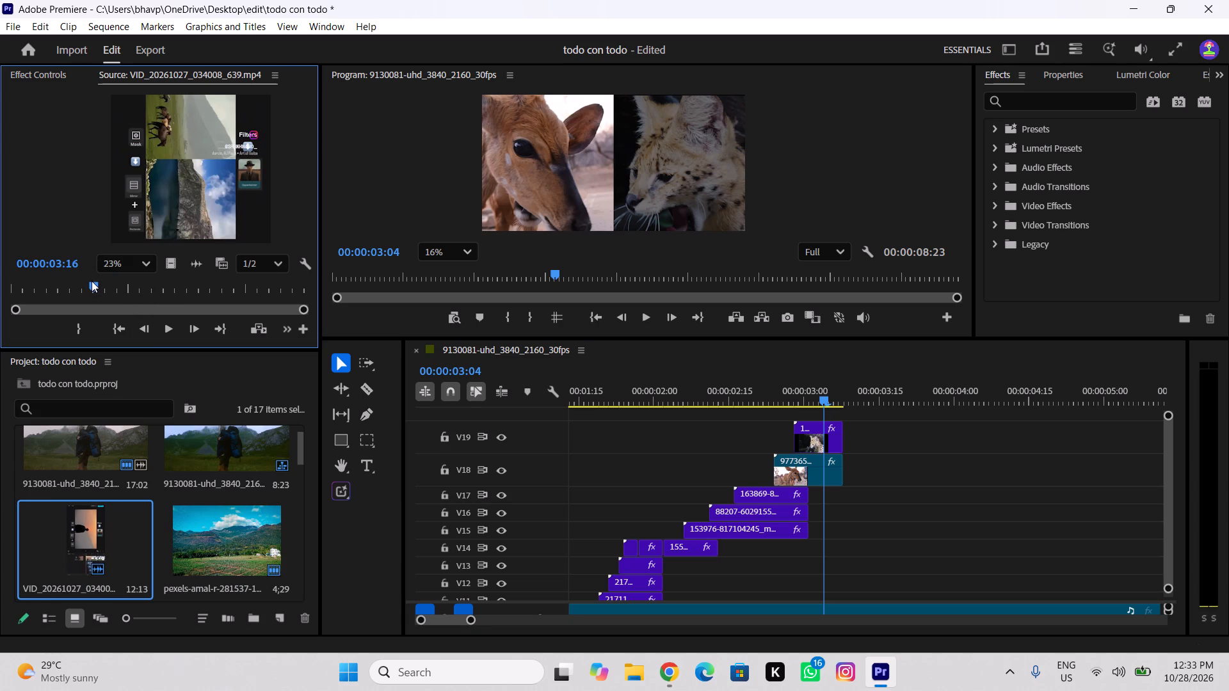
left_click_drag(92, 281, 106, 283)
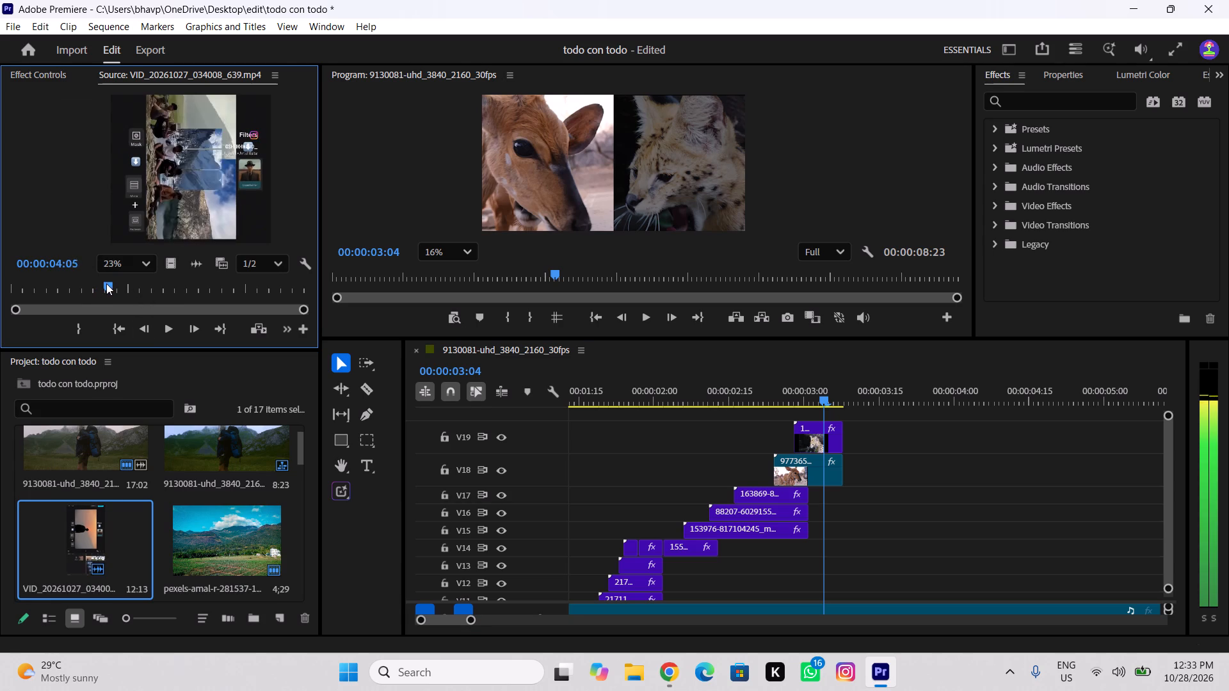
left_click_drag(106, 283, 106, 286)
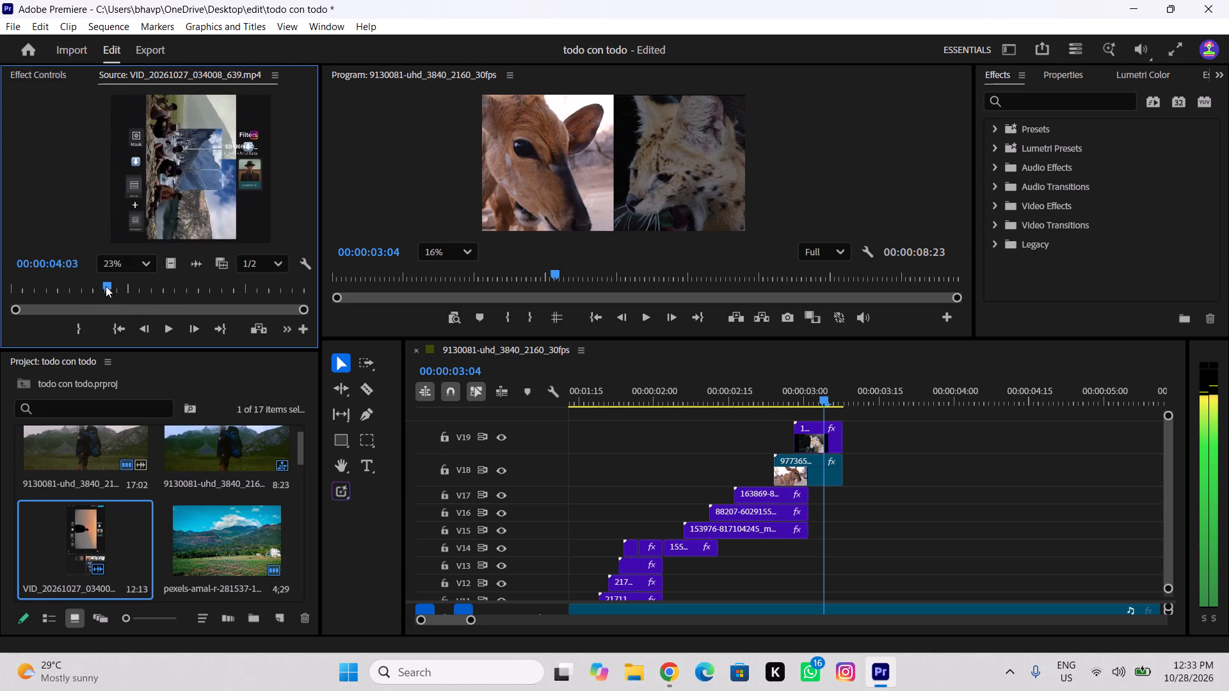
left_click_drag(106, 286, 109, 288)
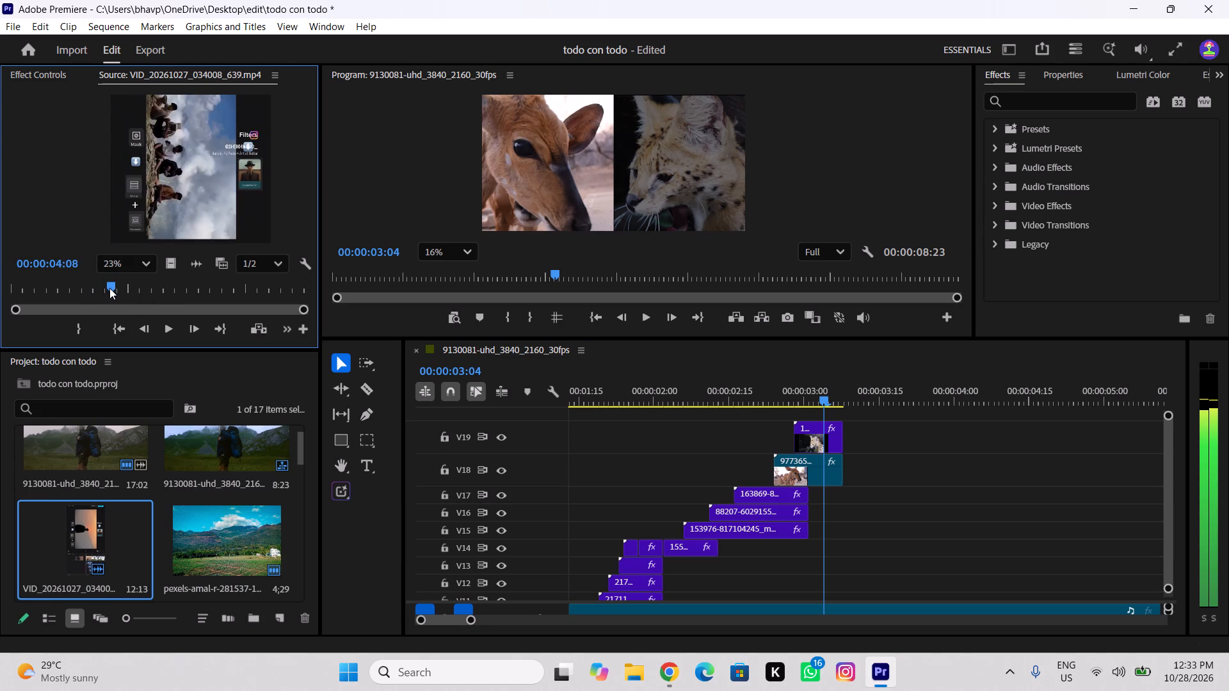
left_click_drag(109, 288, 94, 298)
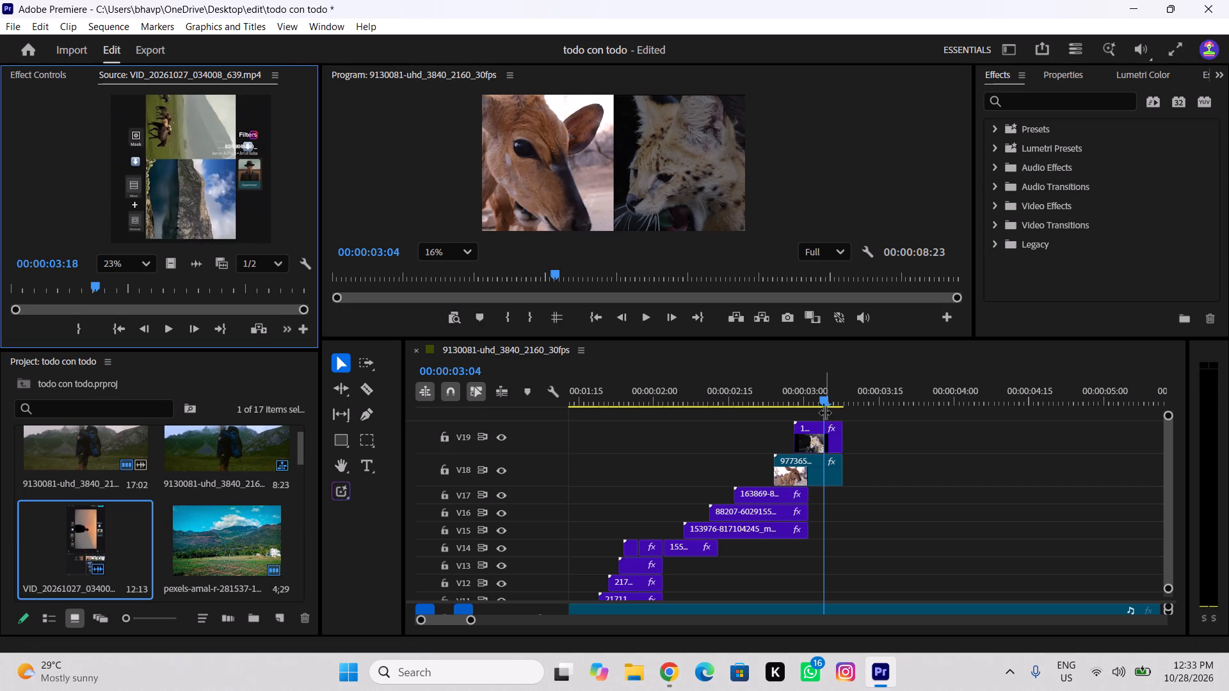
left_click_drag(830, 390, 822, 393)
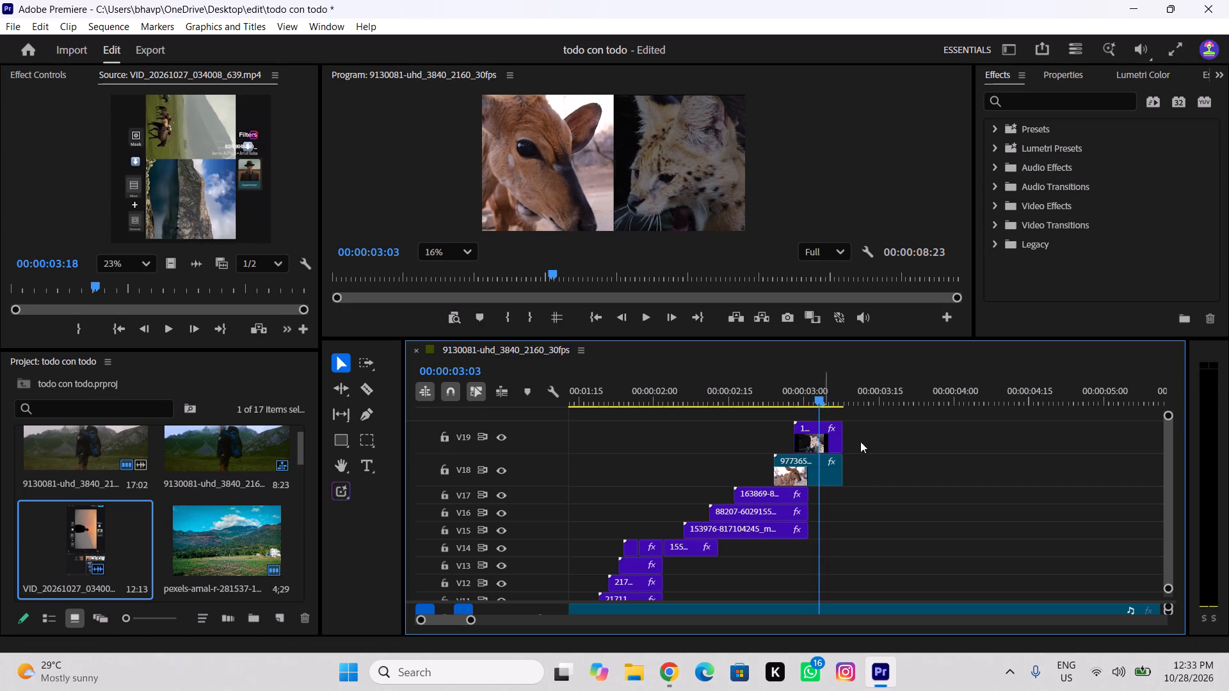
Switch to Chrome, close the serval video page on Pexels and search the videos for "mountain".
left_click(658, 690)
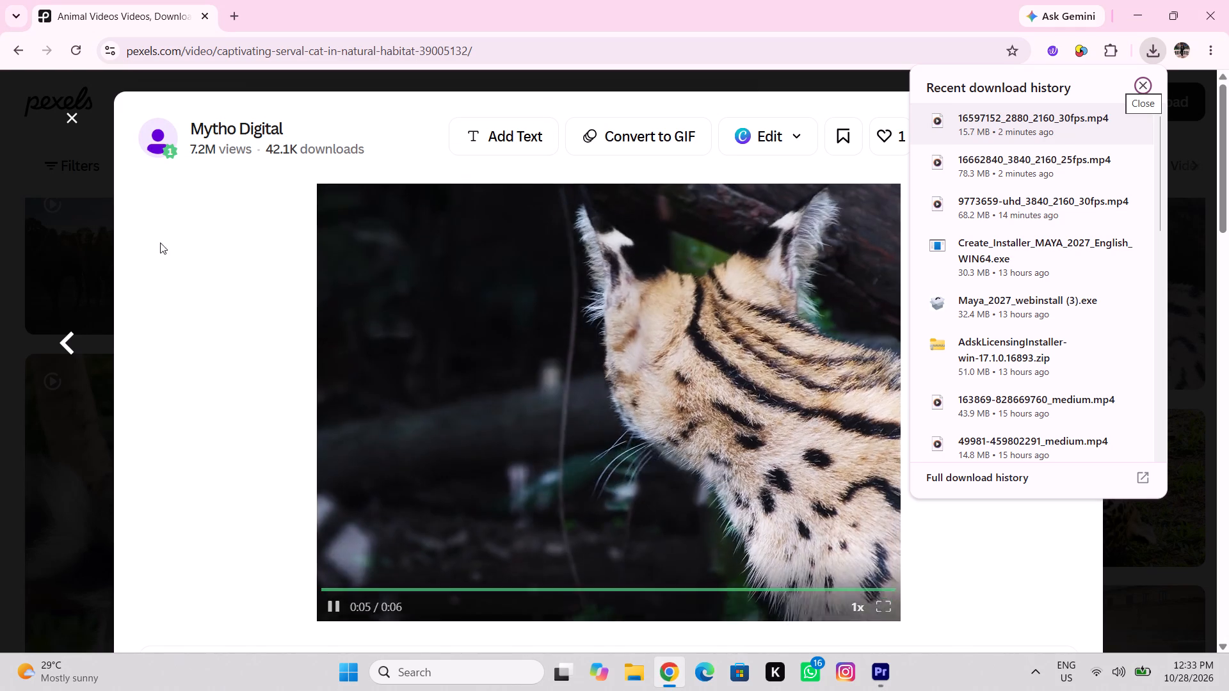
left_click(29, 261)
left_click(0, 177)
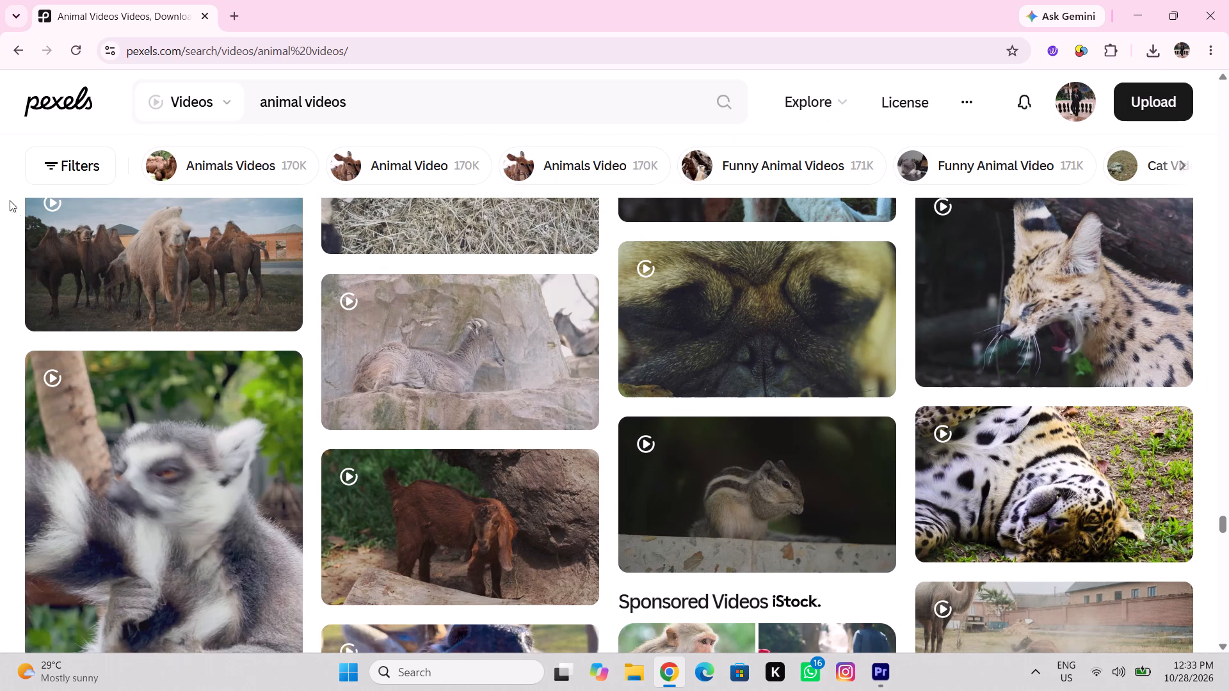
left_click_drag(415, 111, 202, 131)
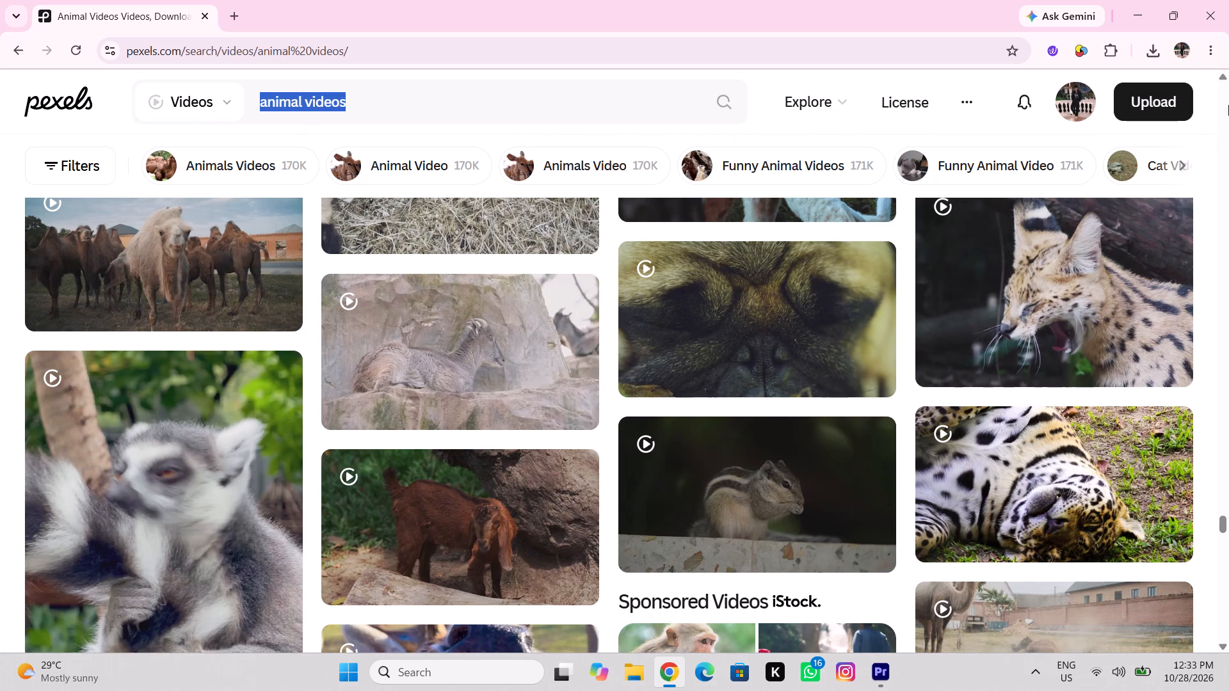
type("mountain")
key("Return")
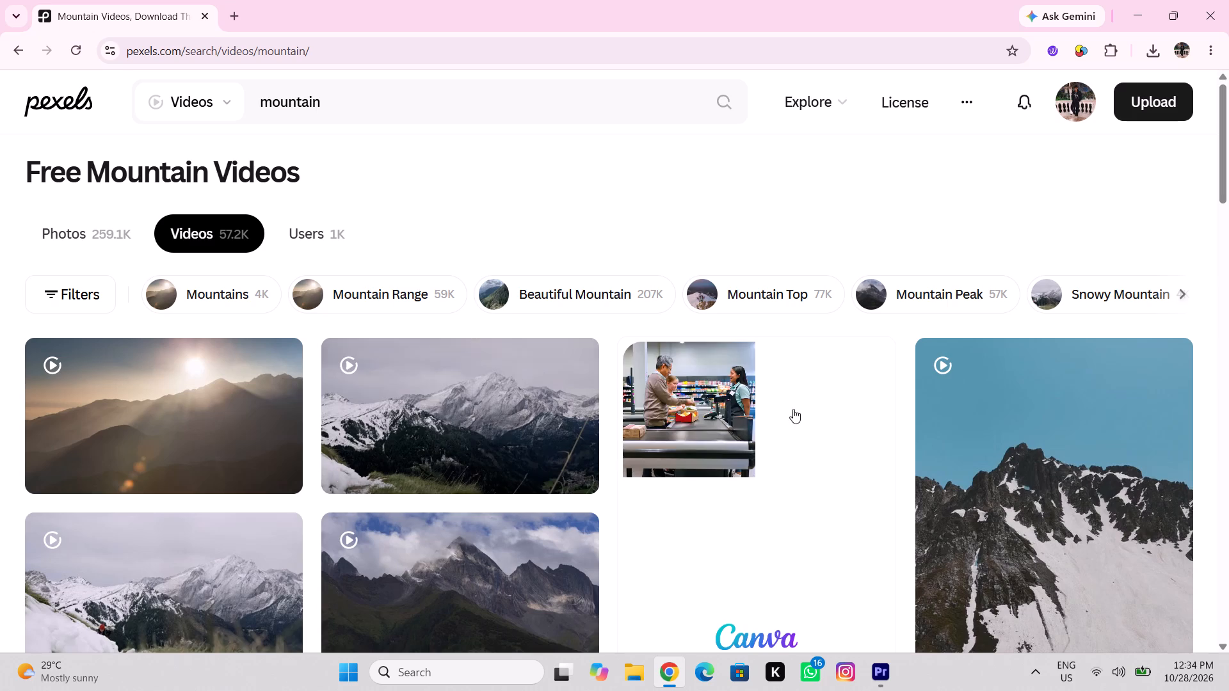
Look through the Pexels mountain video results for footage suited to the next layer.
scroll(794, 403, "down", 4)
scroll(475, 429, "down", 4)
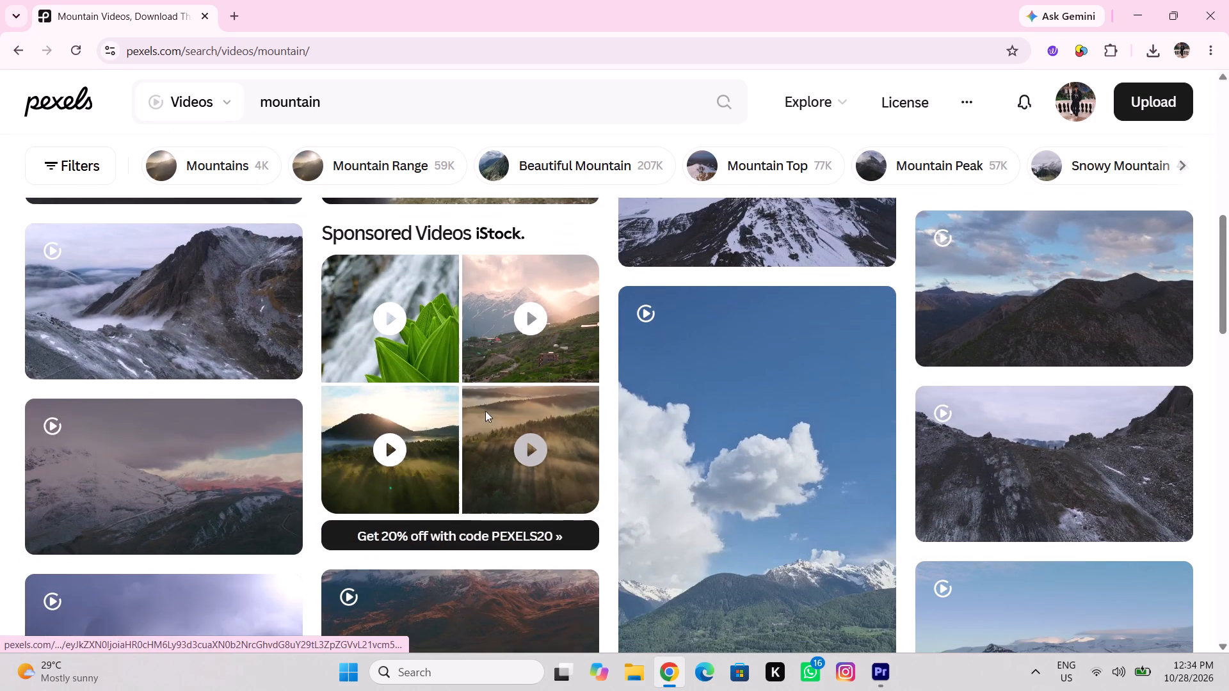
scroll(463, 413, "up", 2)
scroll(463, 413, "down", 5)
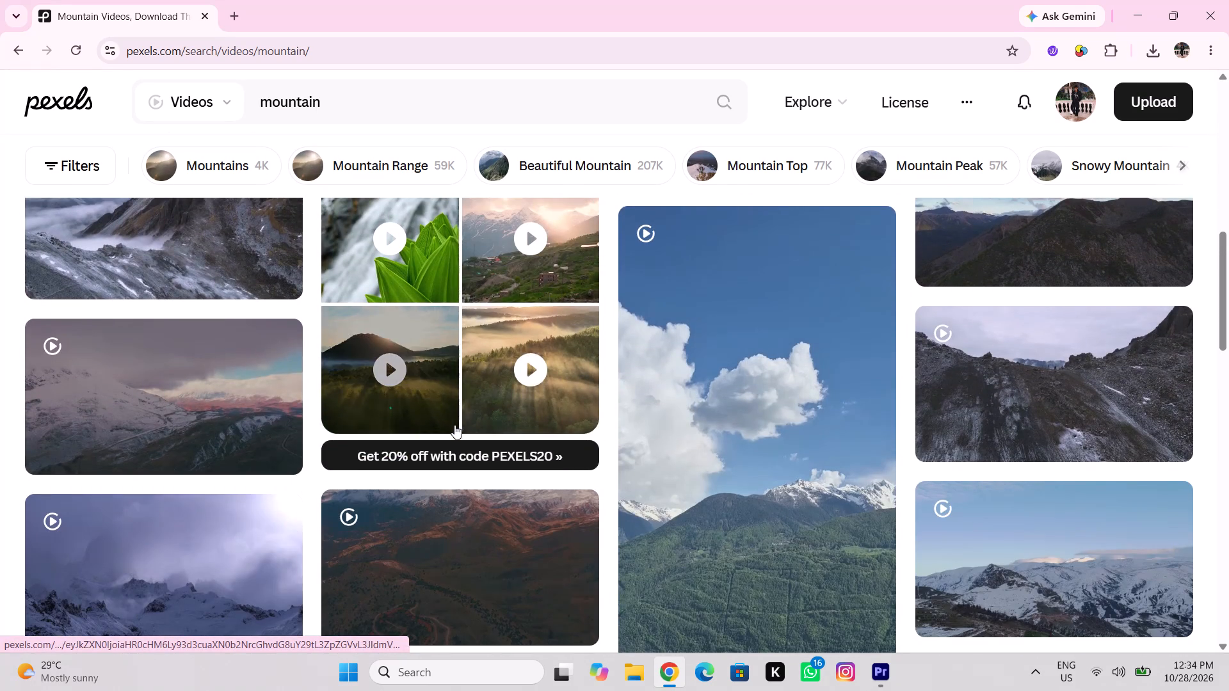
scroll(454, 425, "down", 9)
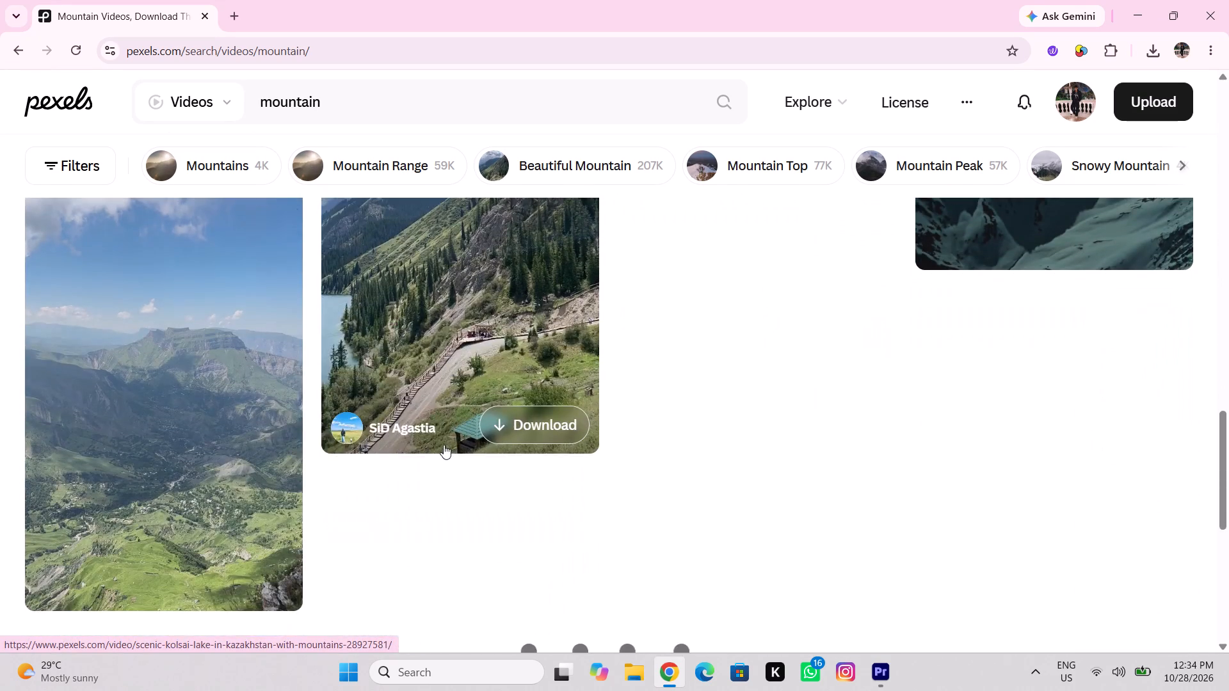
scroll(441, 486, "down", 4)
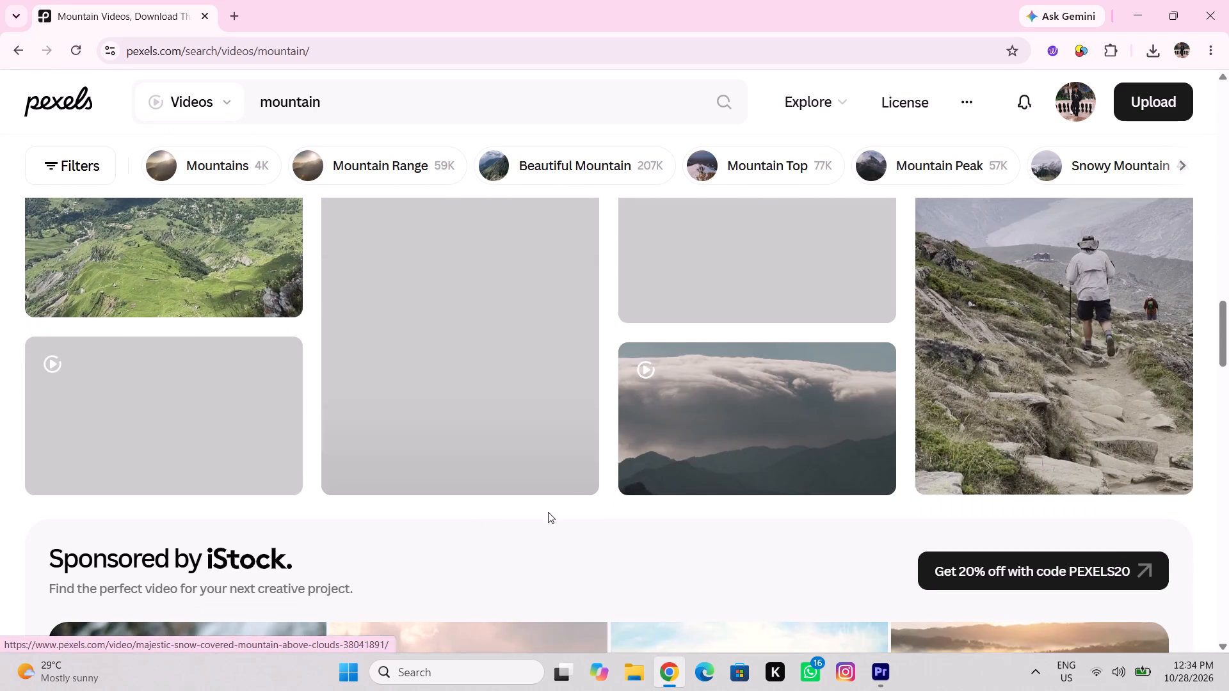
scroll(728, 404, "down", 6)
scroll(651, 406, "down", 5)
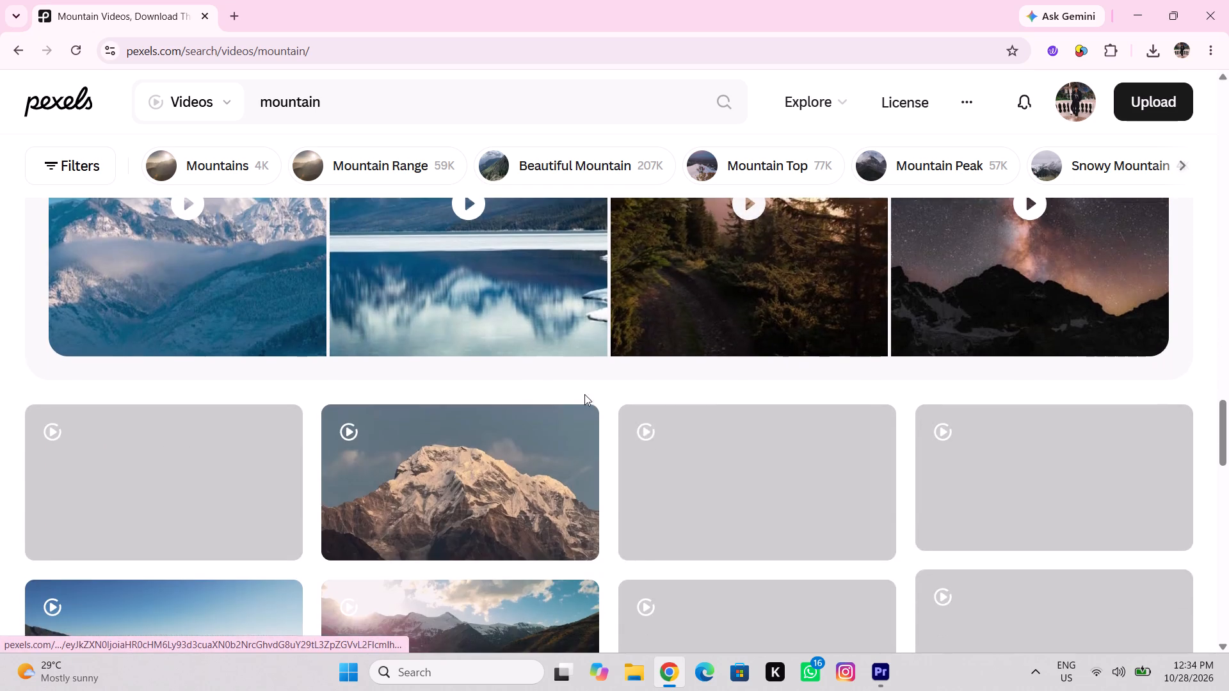
scroll(639, 417, "down", 6)
scroll(594, 415, "up", 1)
scroll(600, 417, "down", 11)
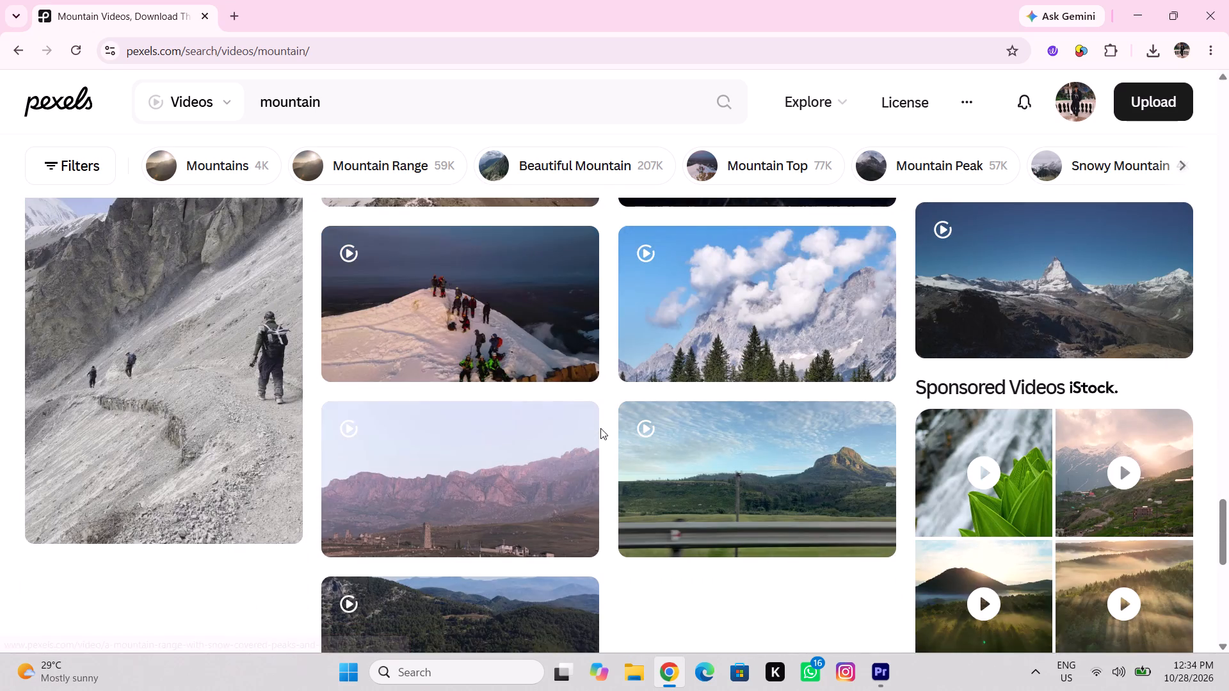
scroll(600, 428, "down", 3)
scroll(600, 428, "up", 4)
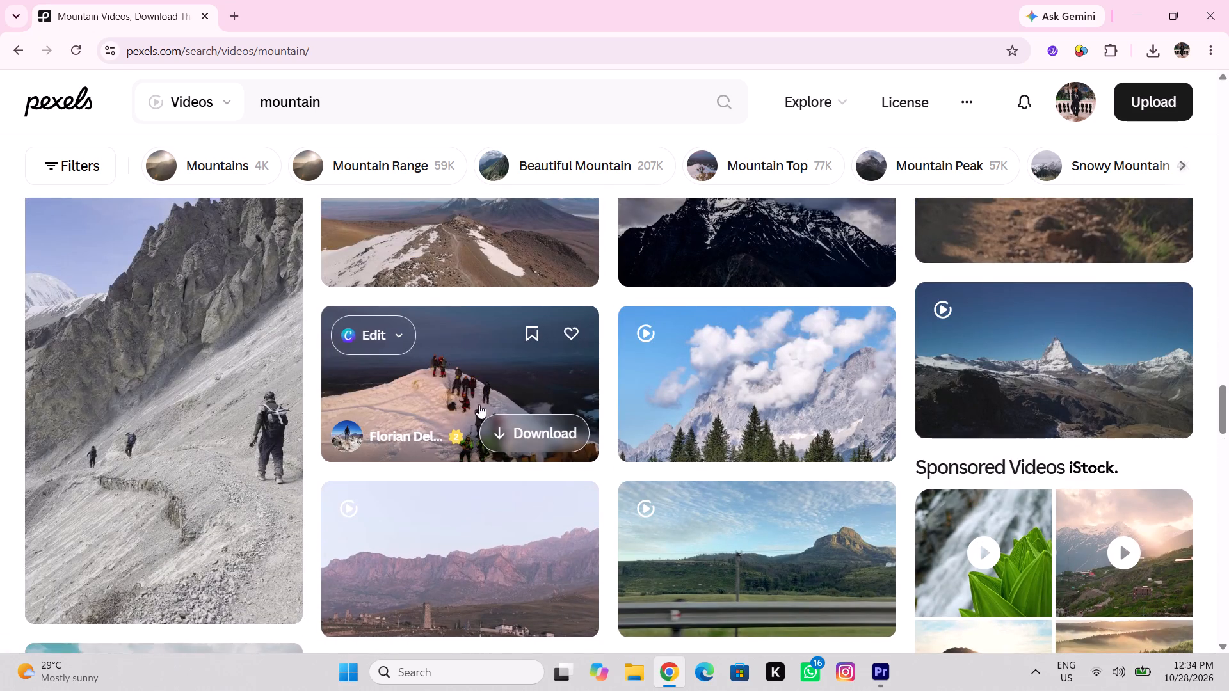
Open the video of climbers on a snowy summit and download it.
left_click(472, 369)
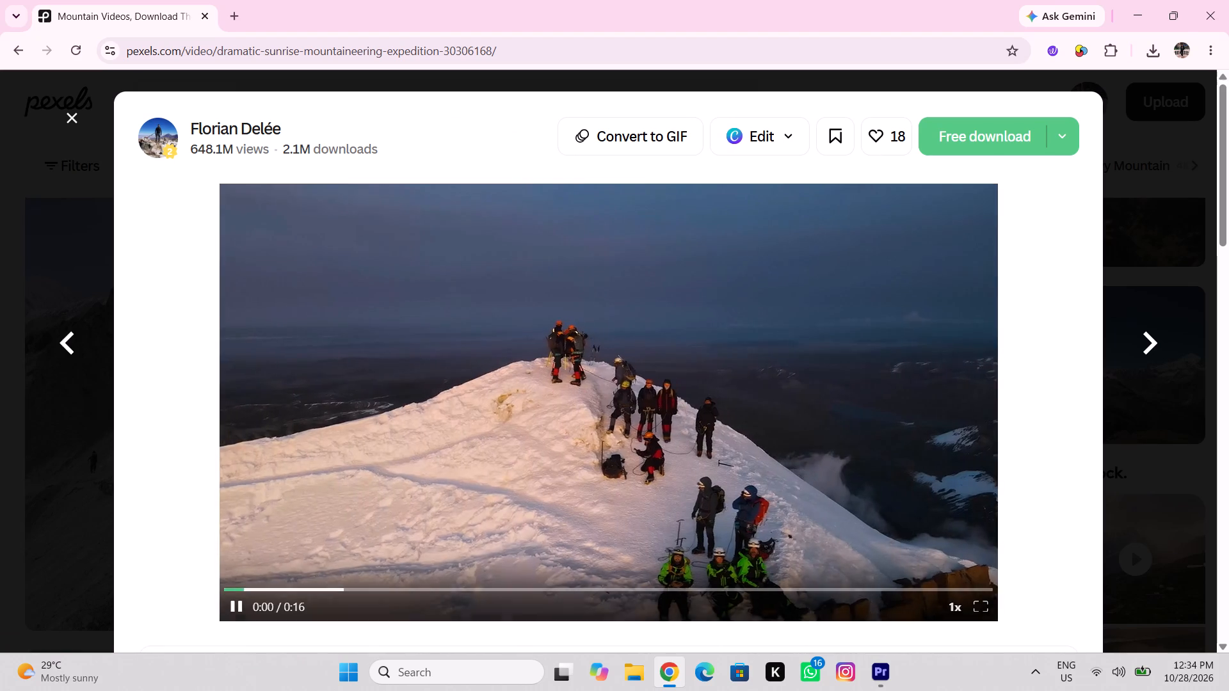
left_click(1006, 153)
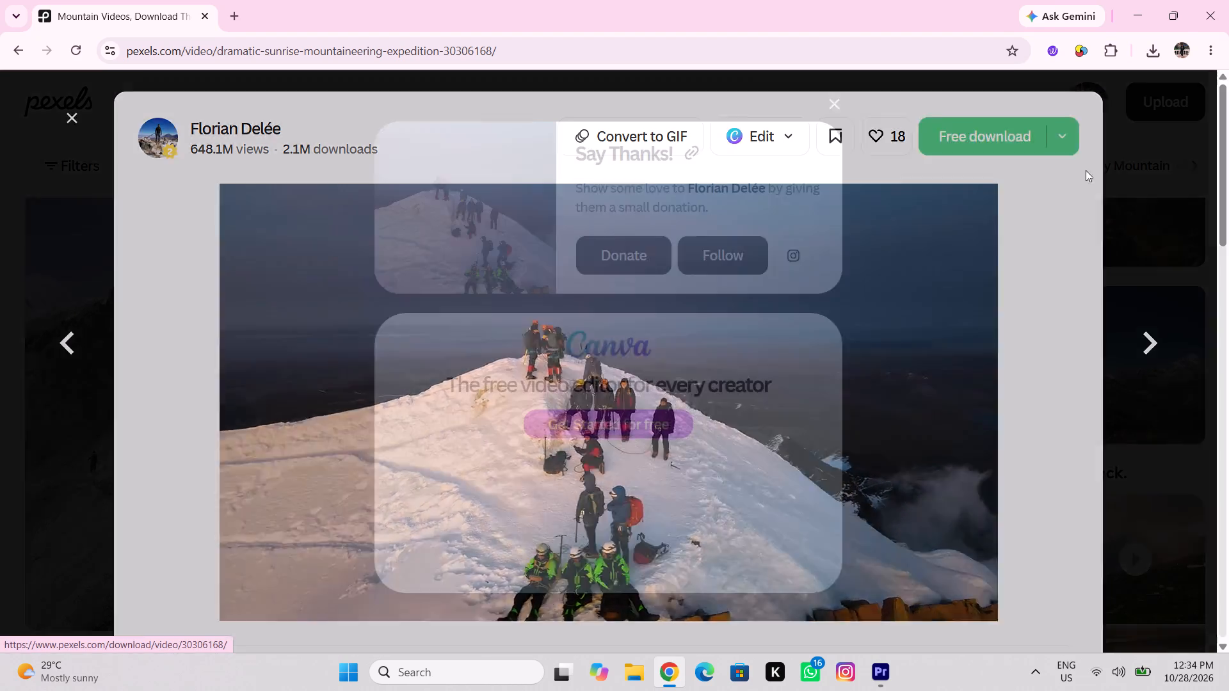
left_click_drag(829, 106, 829, 116)
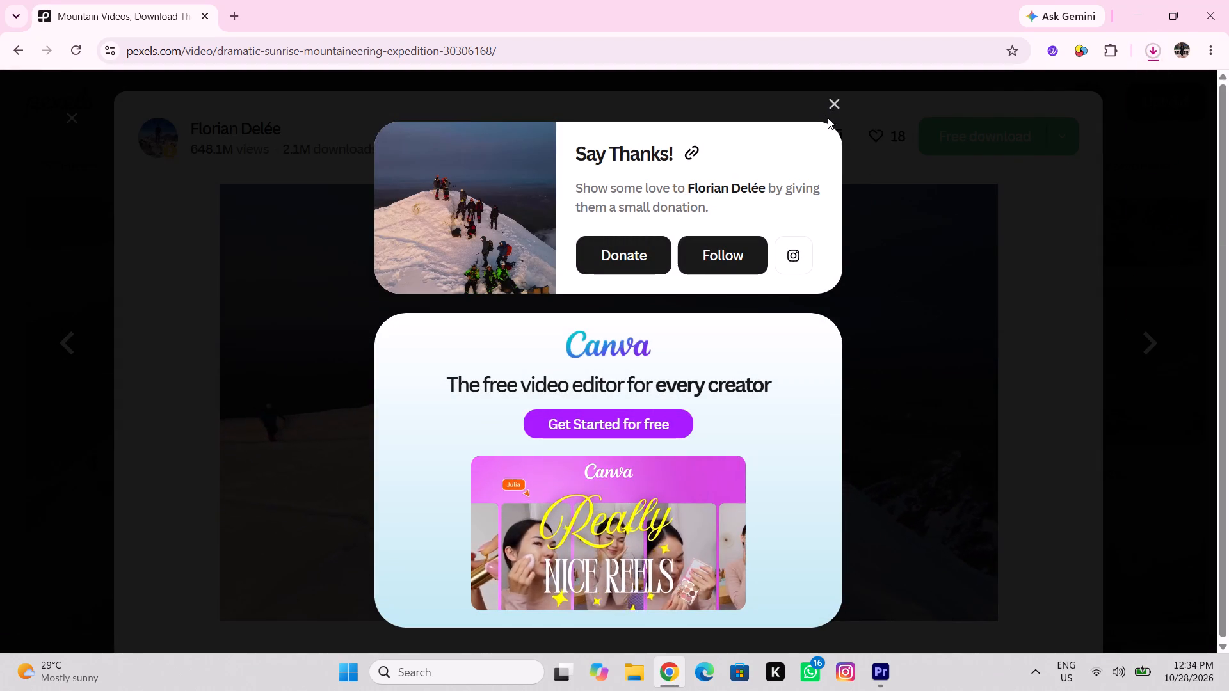
left_click(837, 100)
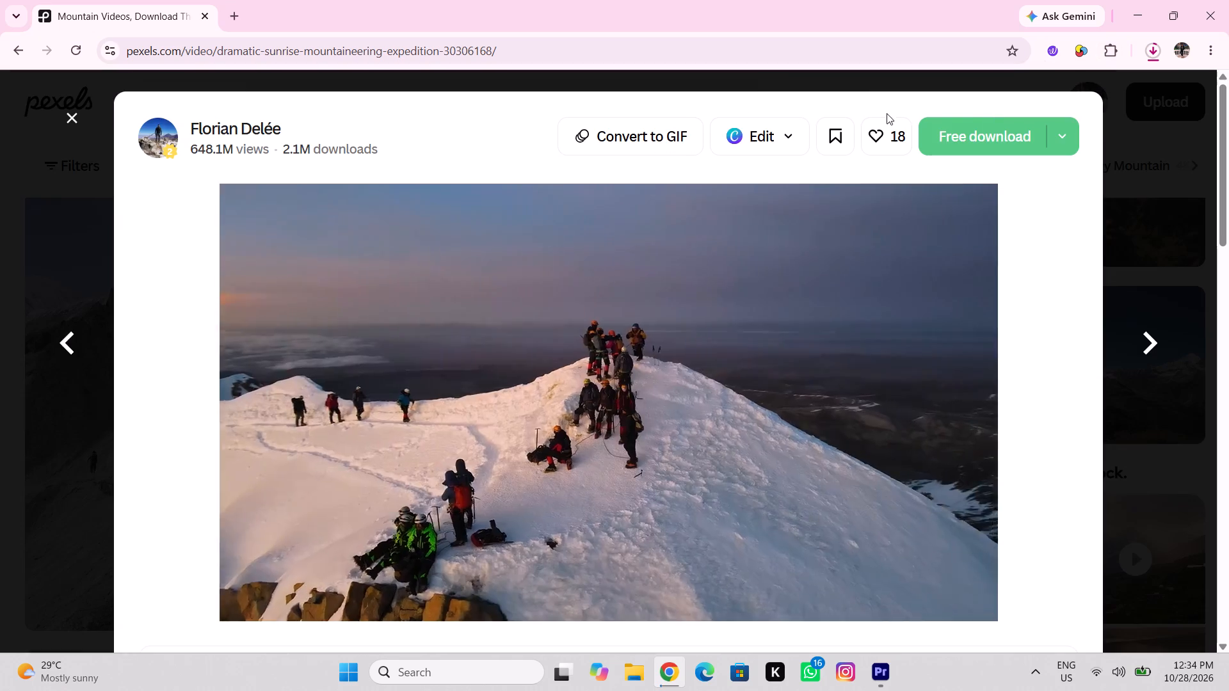
left_click(1153, 51)
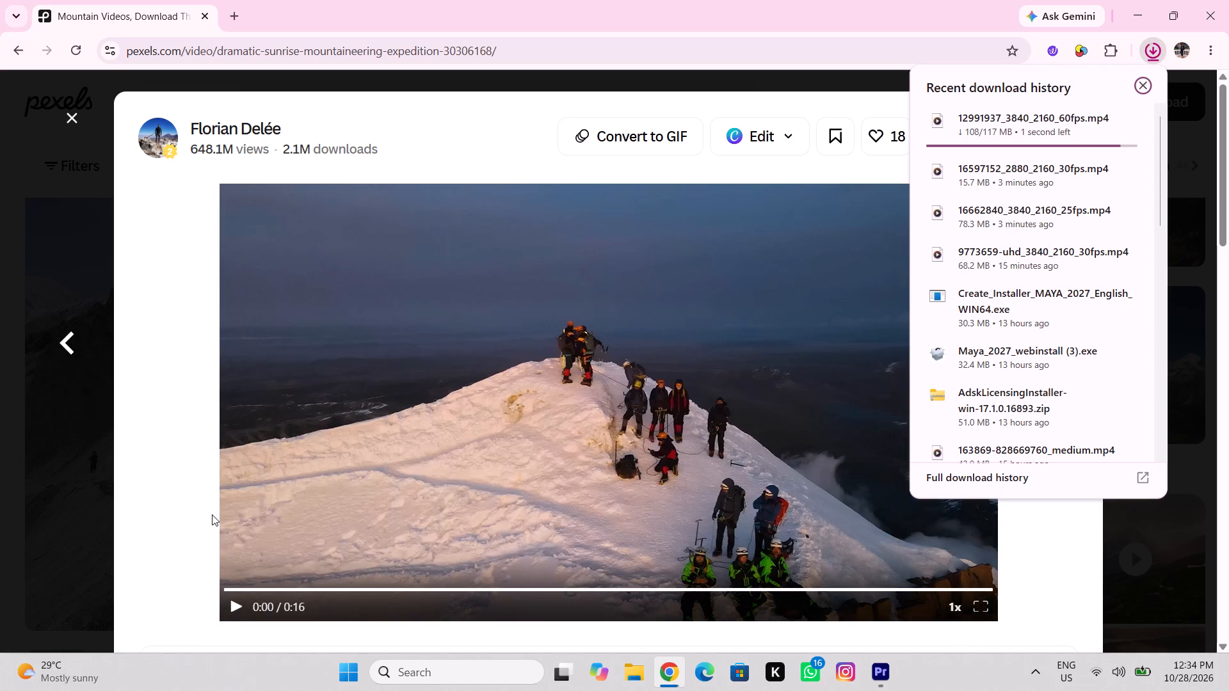
left_click(214, 503)
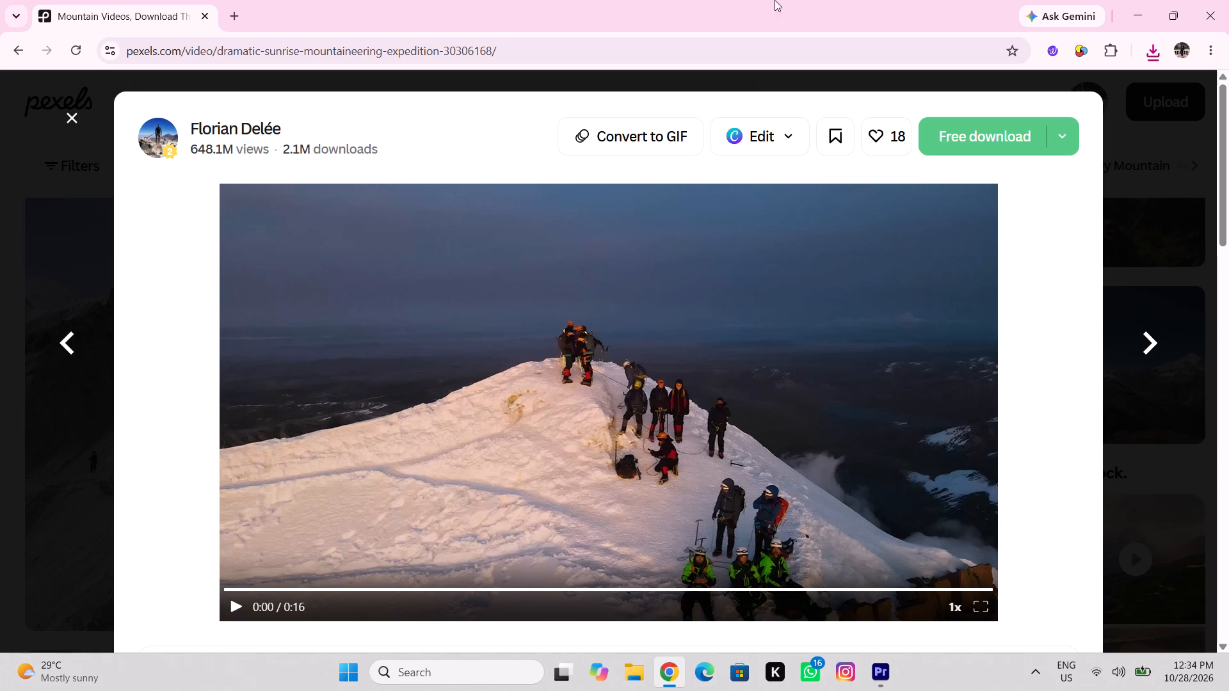
Bring the downloaded climbers clip 12991937_3840_2160_60fps from the Downloads folder into the Premiere project.
left_click(1161, 52)
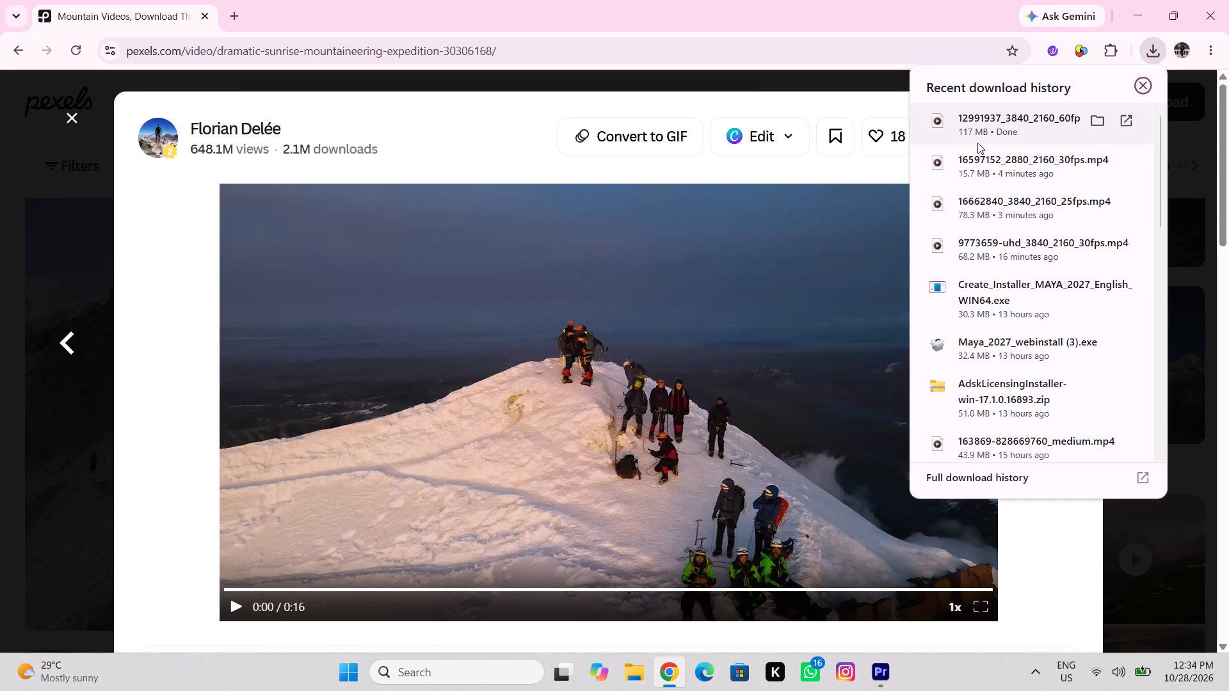
left_click_drag(986, 113, 171, 502)
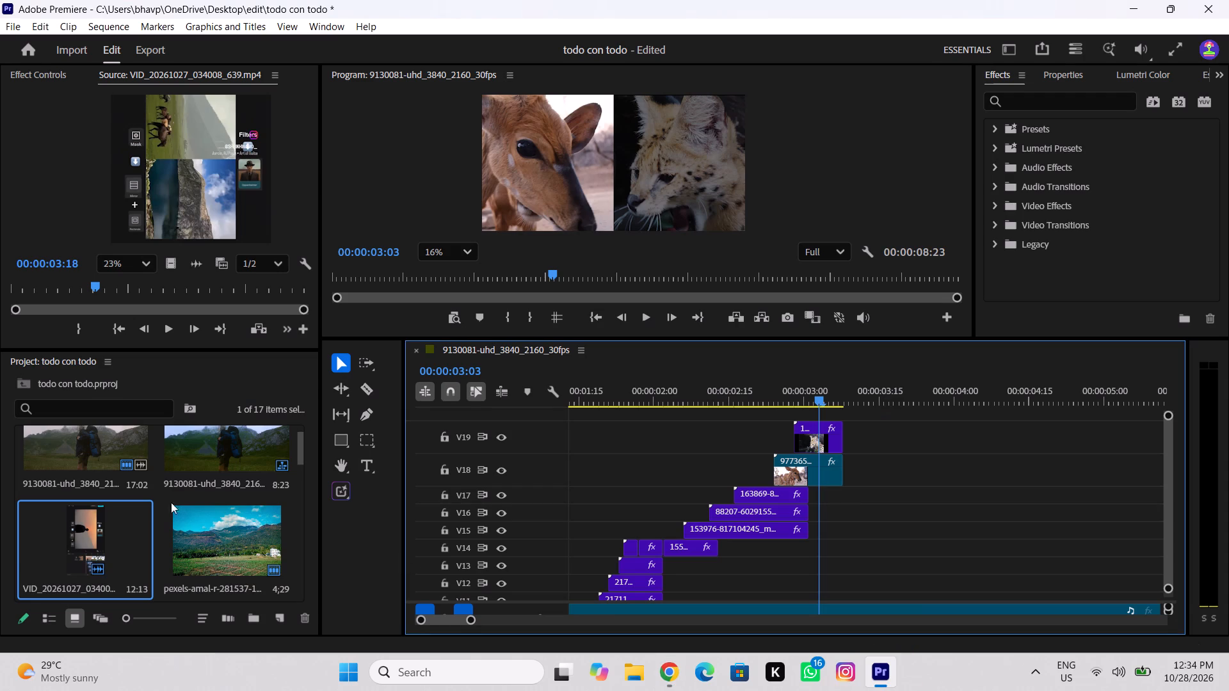
left_click_drag(171, 502, 269, 553)
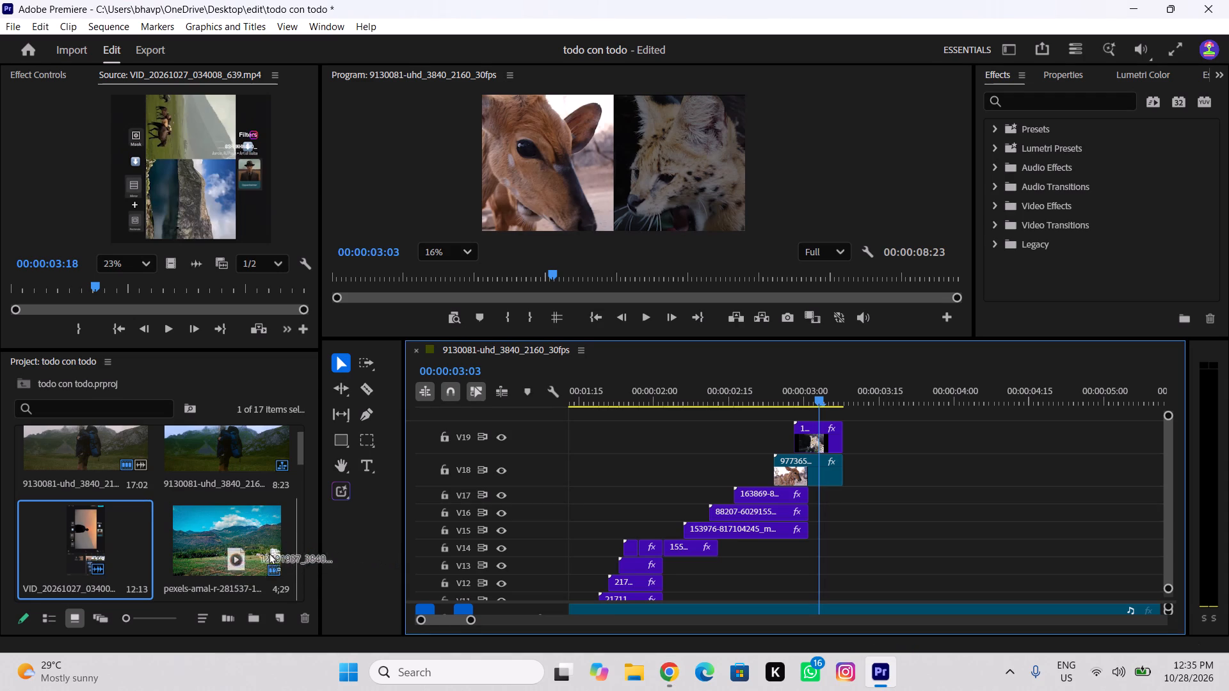
left_click_drag(269, 553, 339, 541)
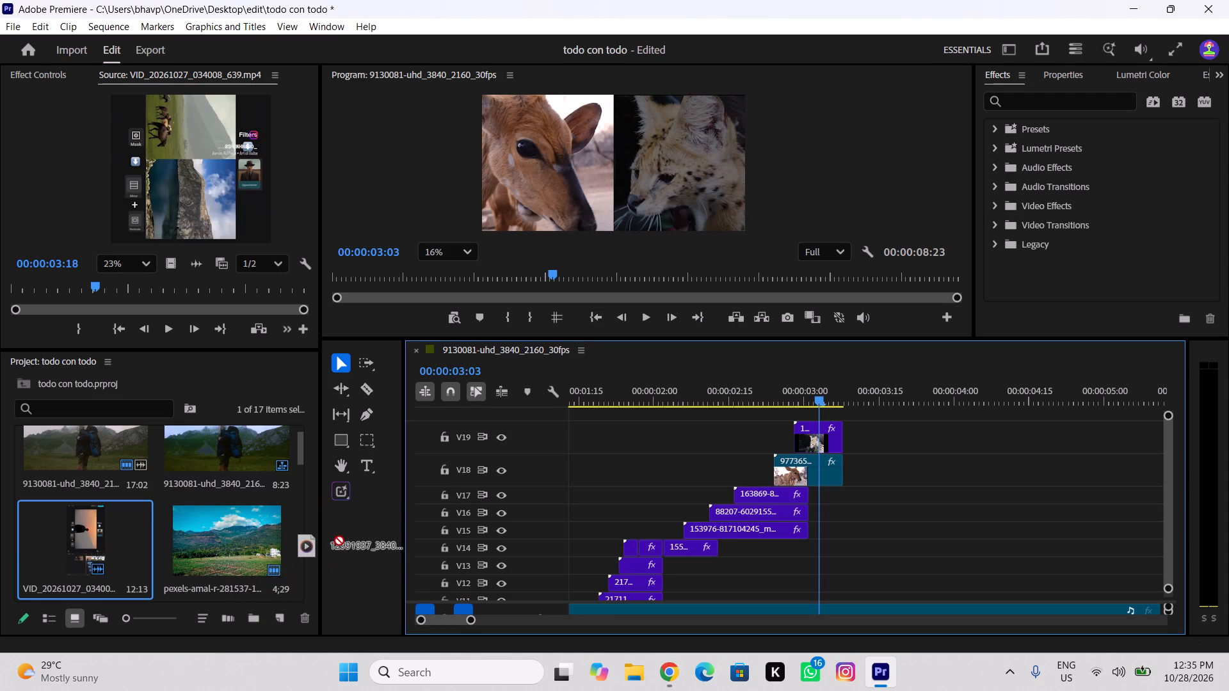
left_click_drag(339, 541, 376, 542)
scroll(298, 493, "down", 3)
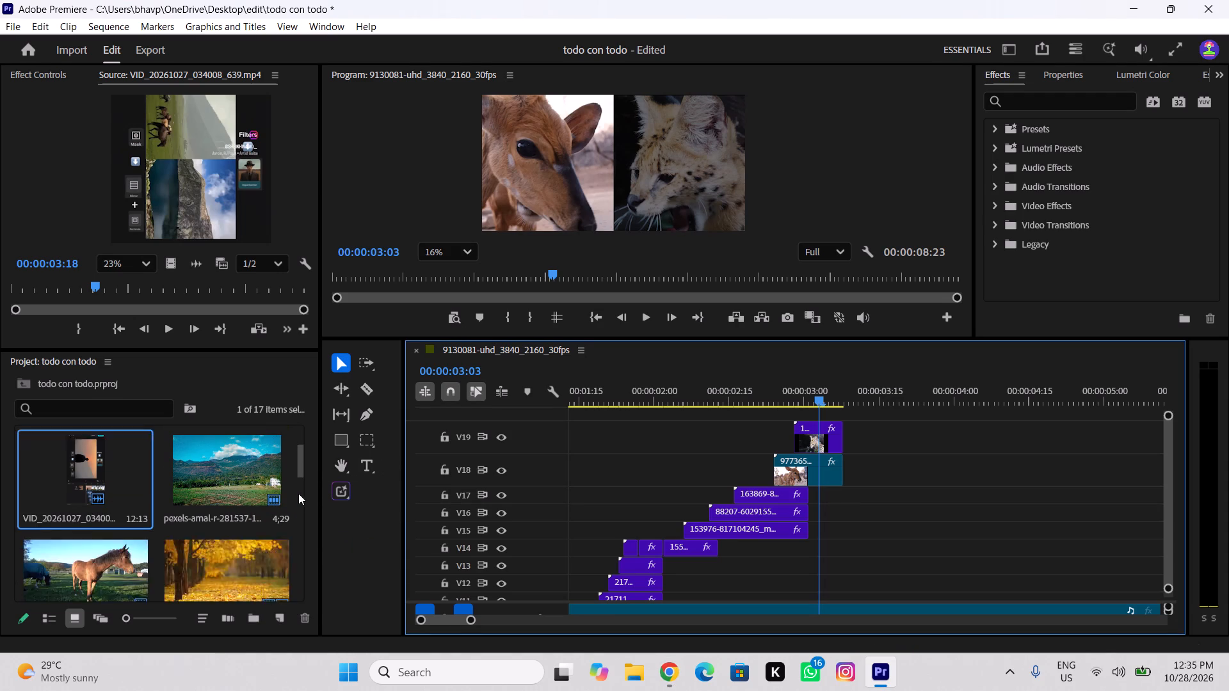
scroll(298, 493, "down", 18)
double_click(270, 560)
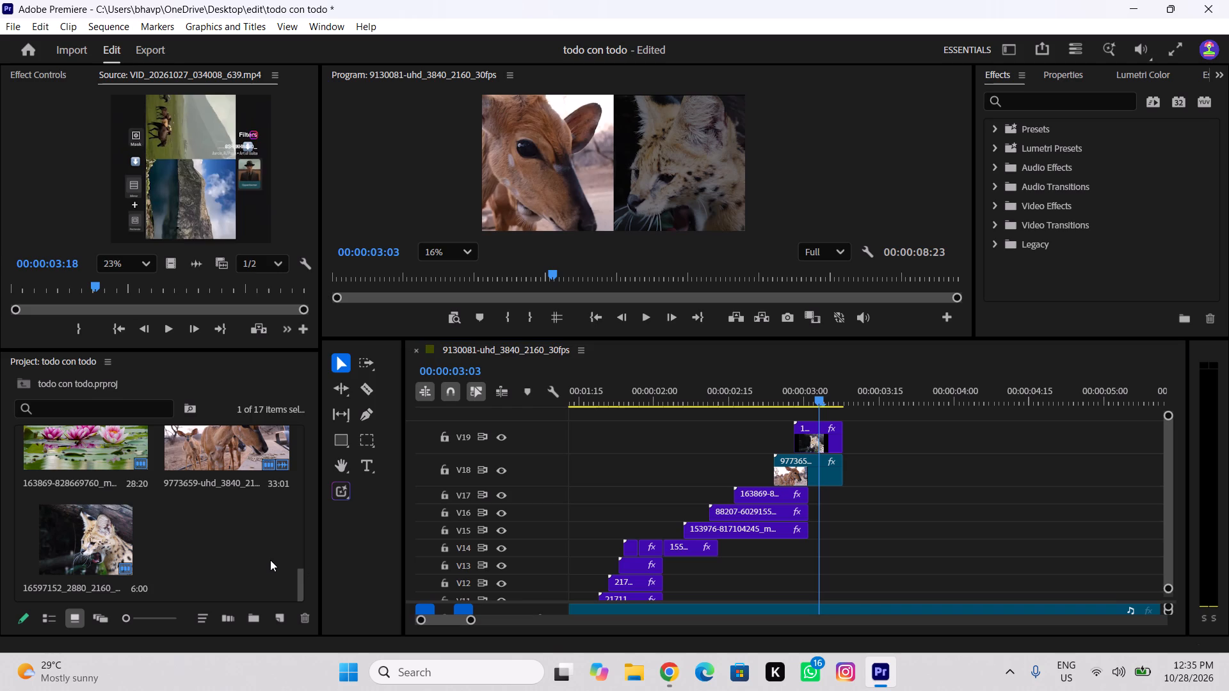
left_click(184, 198)
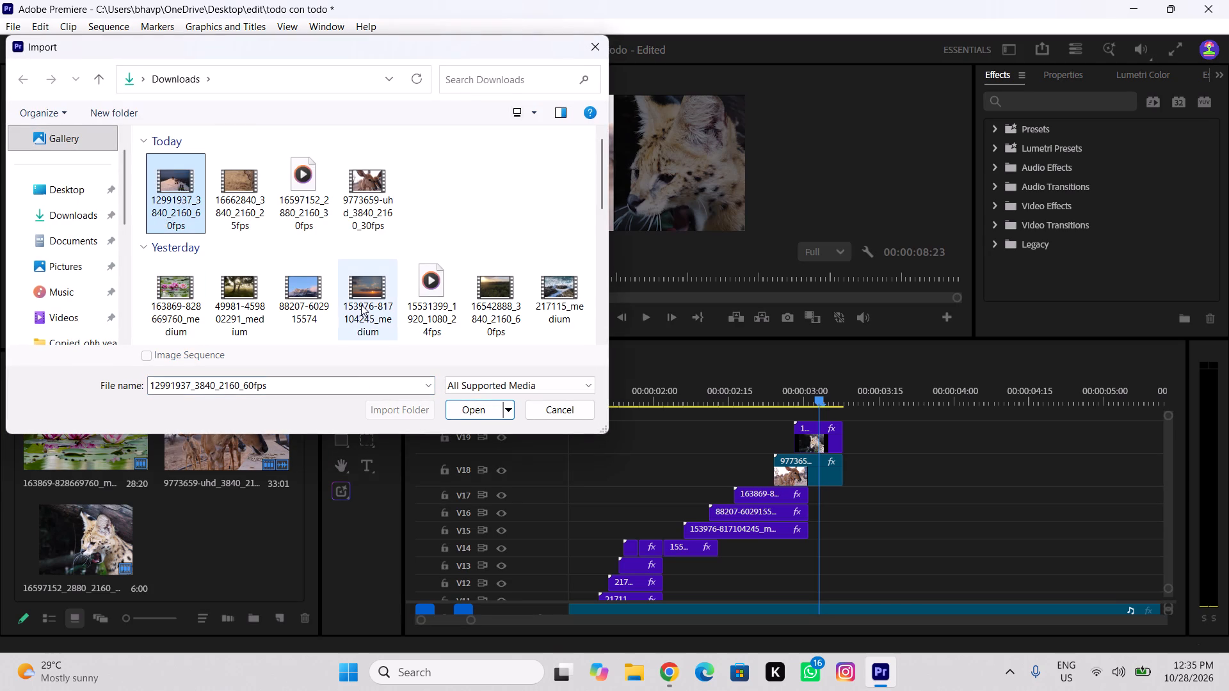
left_click(479, 413)
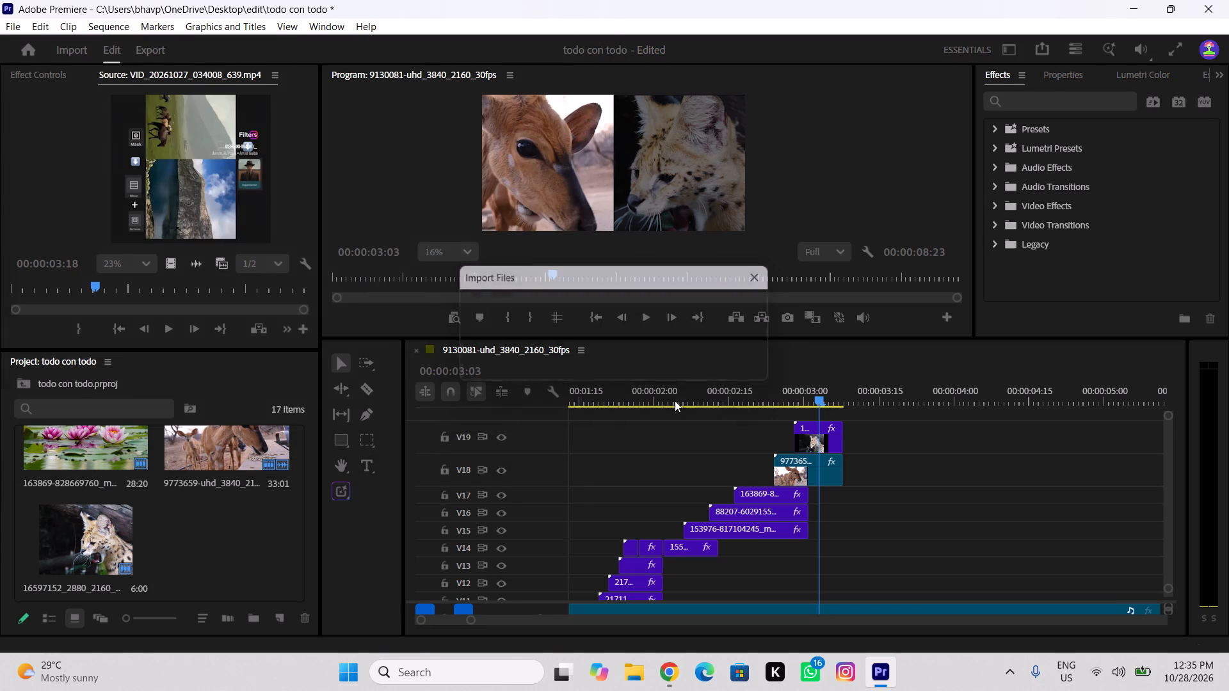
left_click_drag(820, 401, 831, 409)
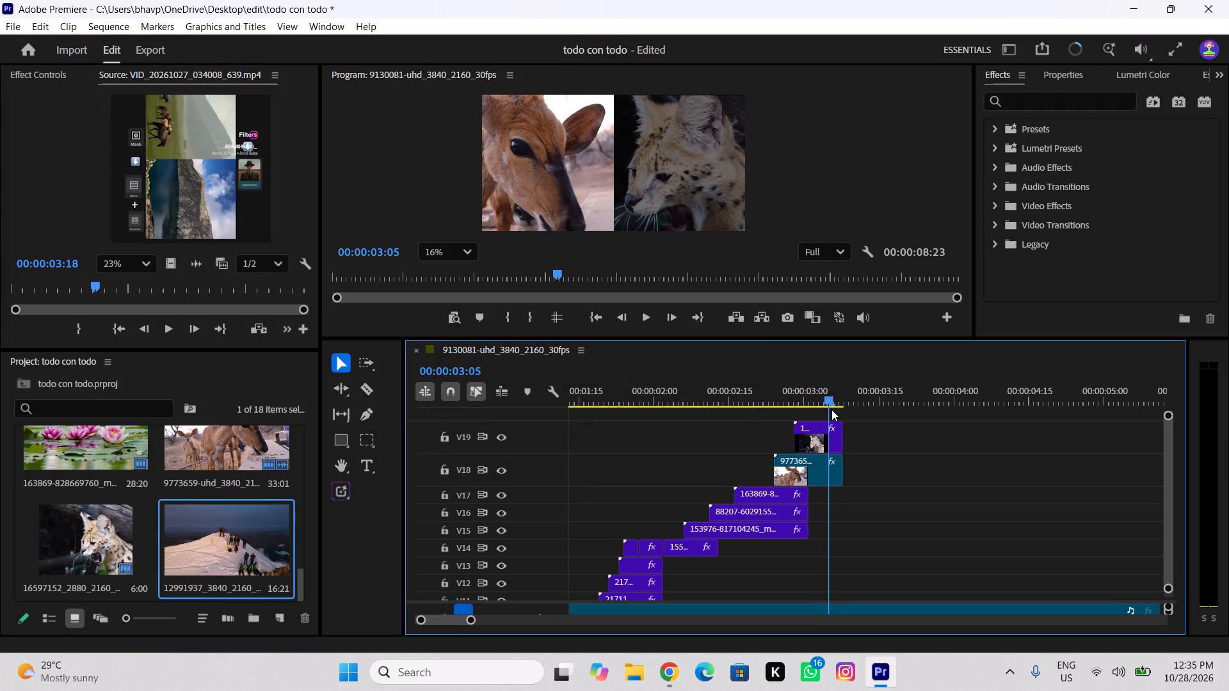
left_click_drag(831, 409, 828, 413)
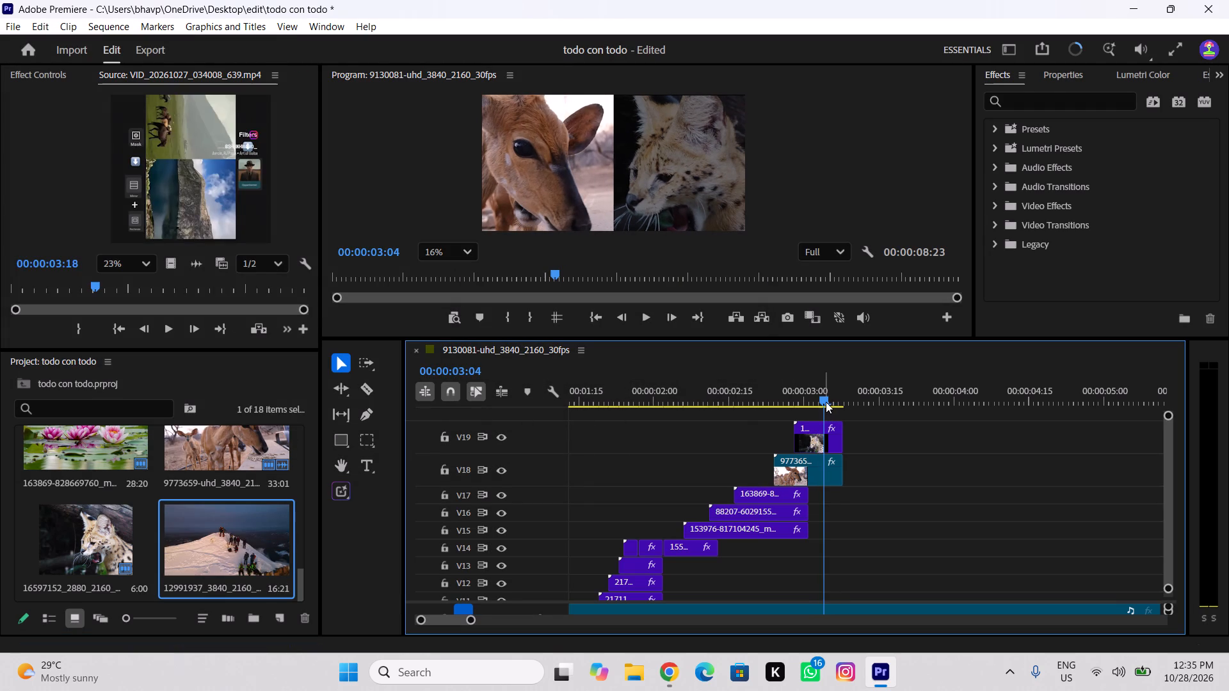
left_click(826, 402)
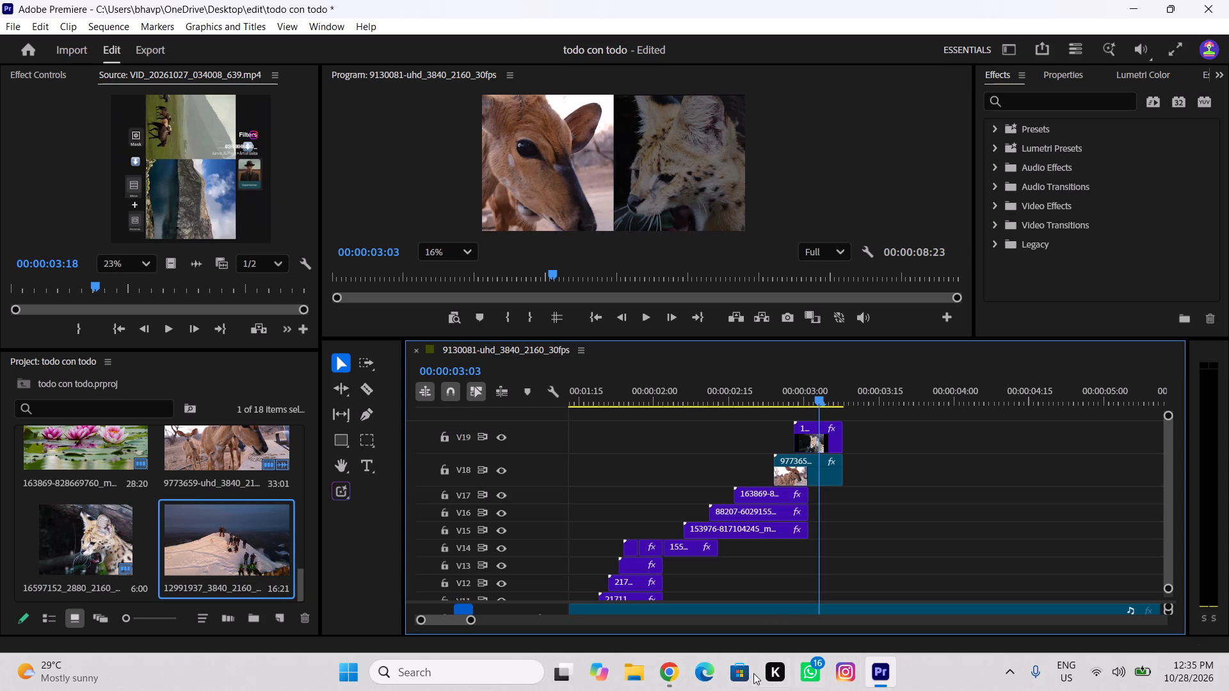
Switch to Chrome, close the climbers video page and download the video of the cloudy rocky mountain behind pine trees.
left_click(679, 674)
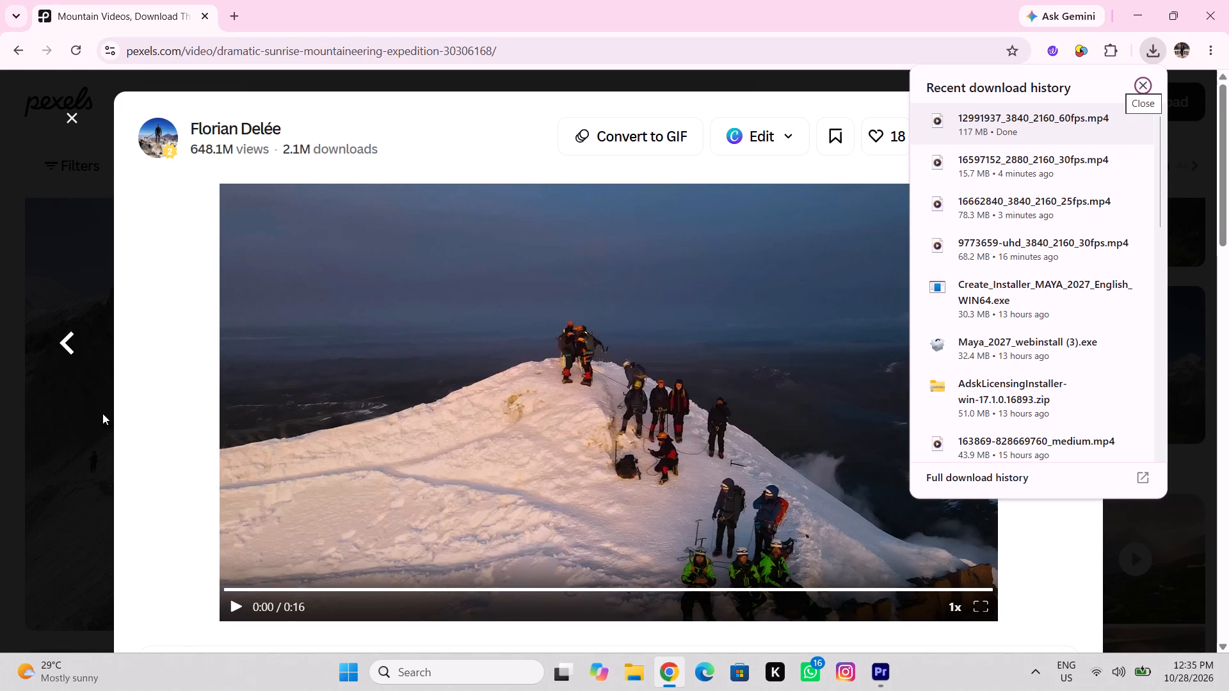
left_click(91, 418)
left_click(41, 459)
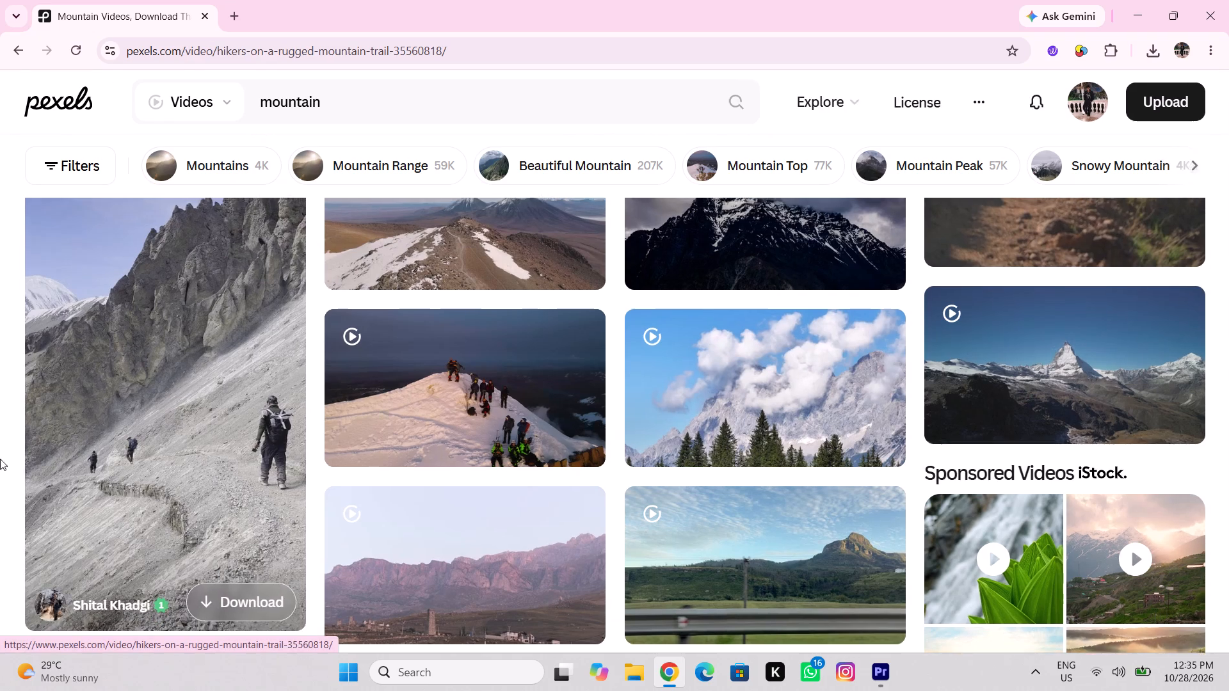
left_click(9, 317)
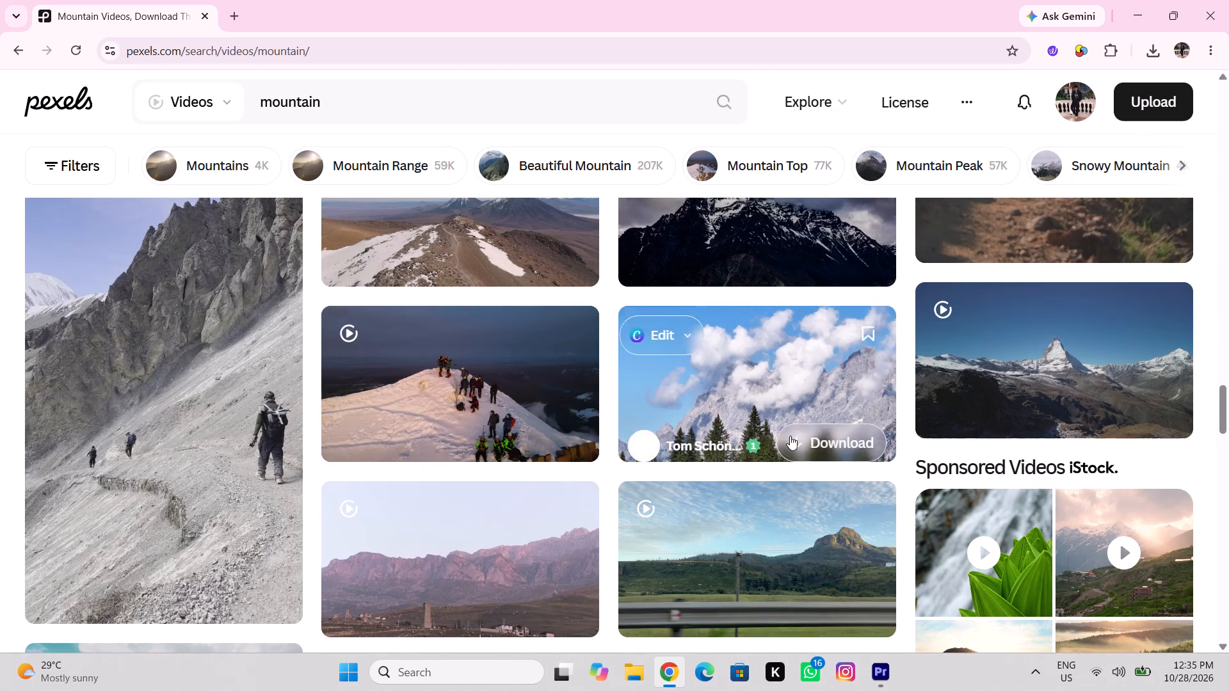
left_click(835, 430)
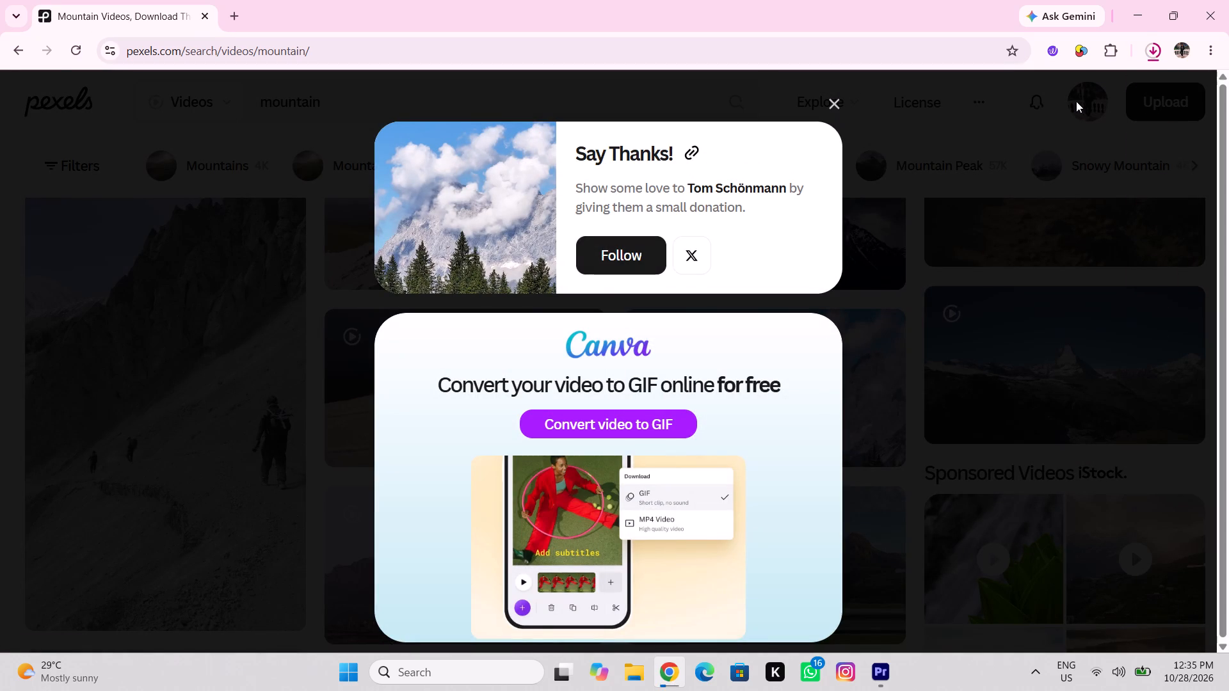
left_click(1161, 57)
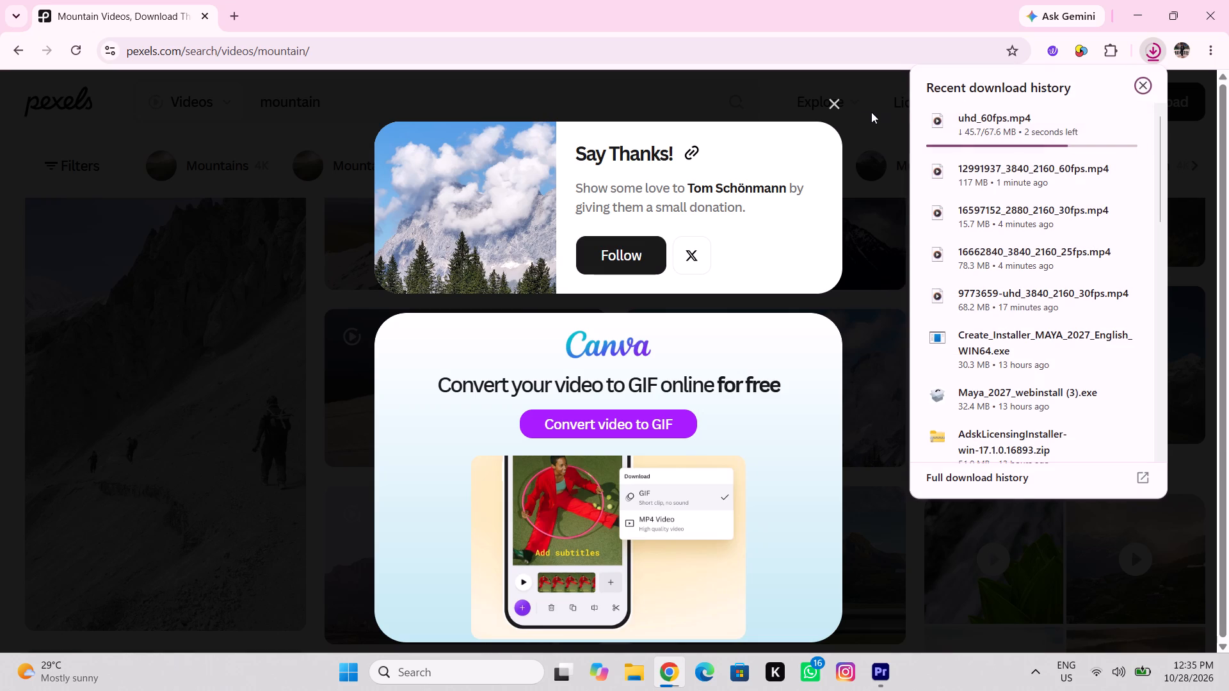
left_click(841, 102)
Import the downloaded uhd_60fps.mp4 mountain clip into the Premiere project.
left_click(1152, 51)
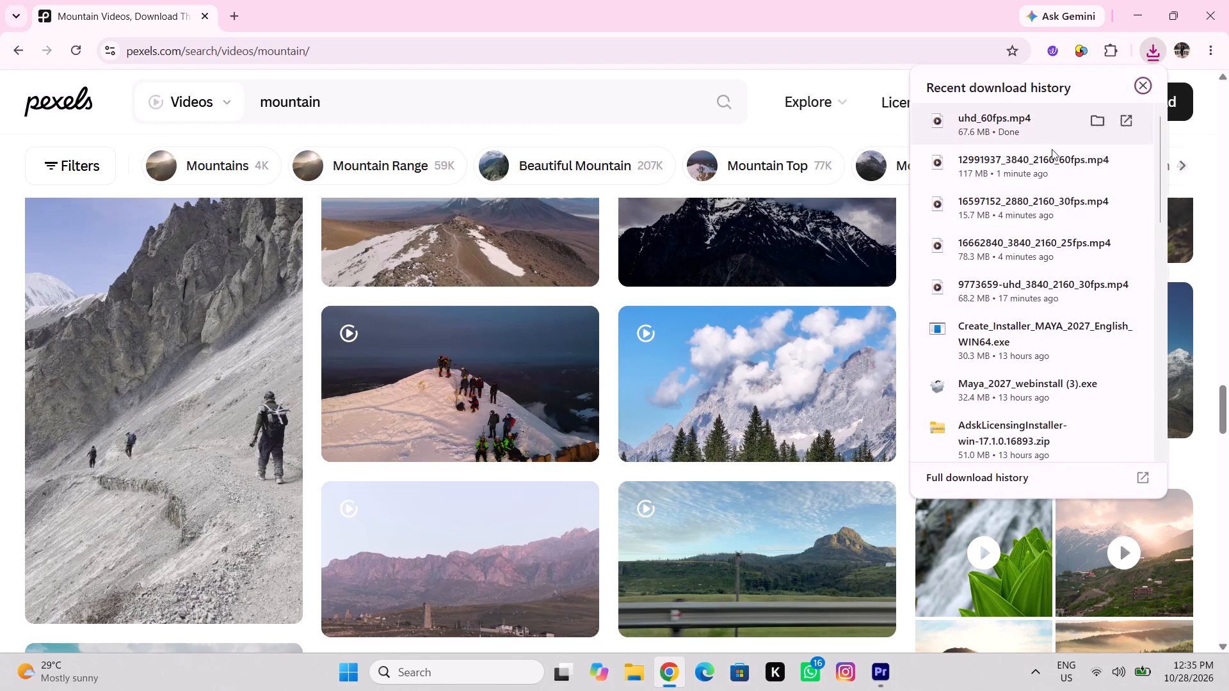
left_click_drag(1020, 126, 877, 690)
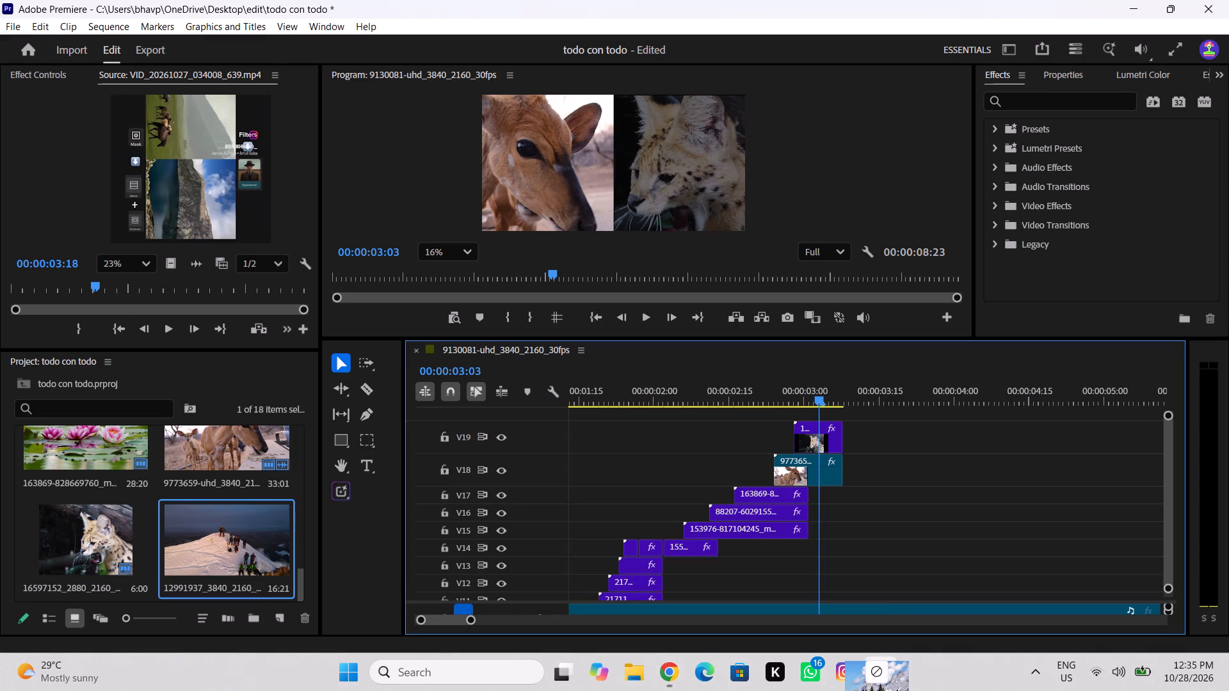
left_click_drag(877, 690, 286, 577)
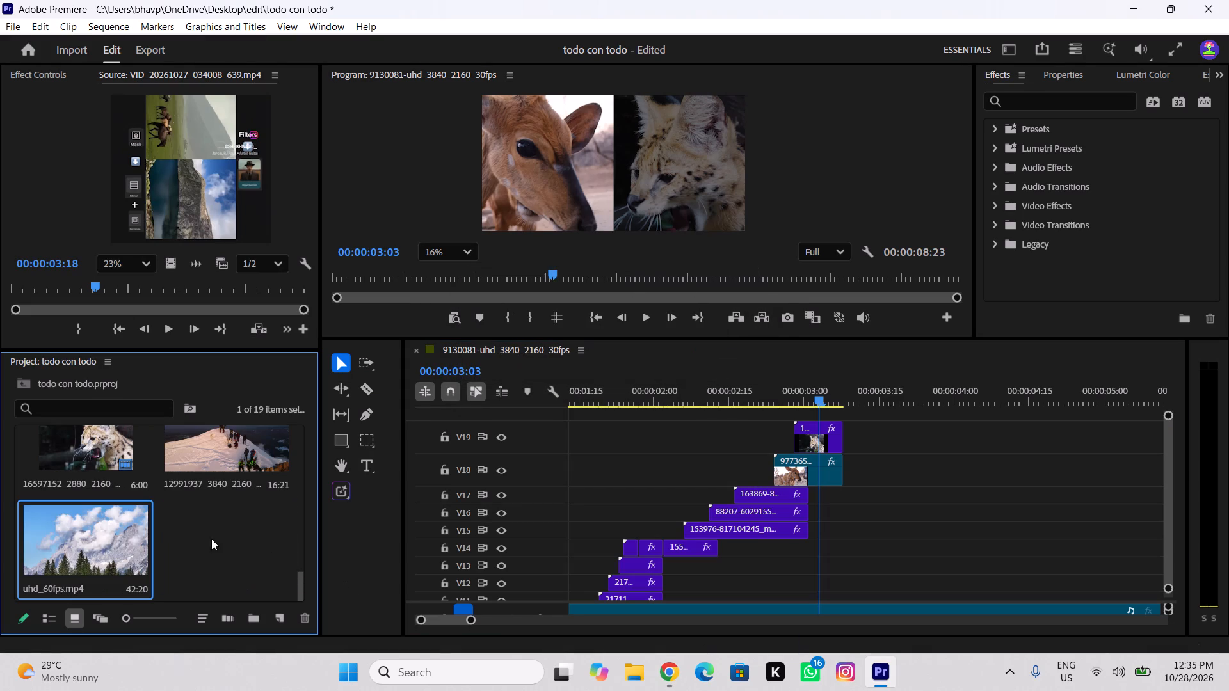
Place the uhd_60fps.mp4 mountain clip on a new track V20 above the serval clip, starting at 00:00:03:03.
left_click_drag(106, 534, 812, 415)
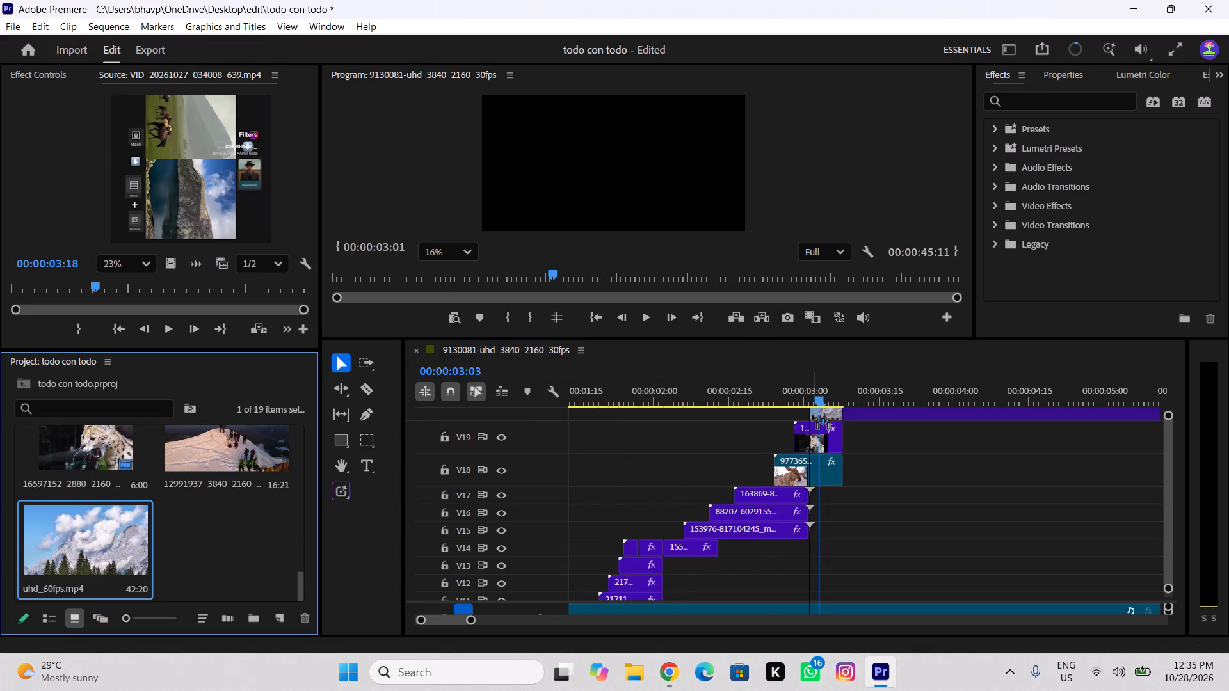
left_click_drag(812, 415, 815, 412)
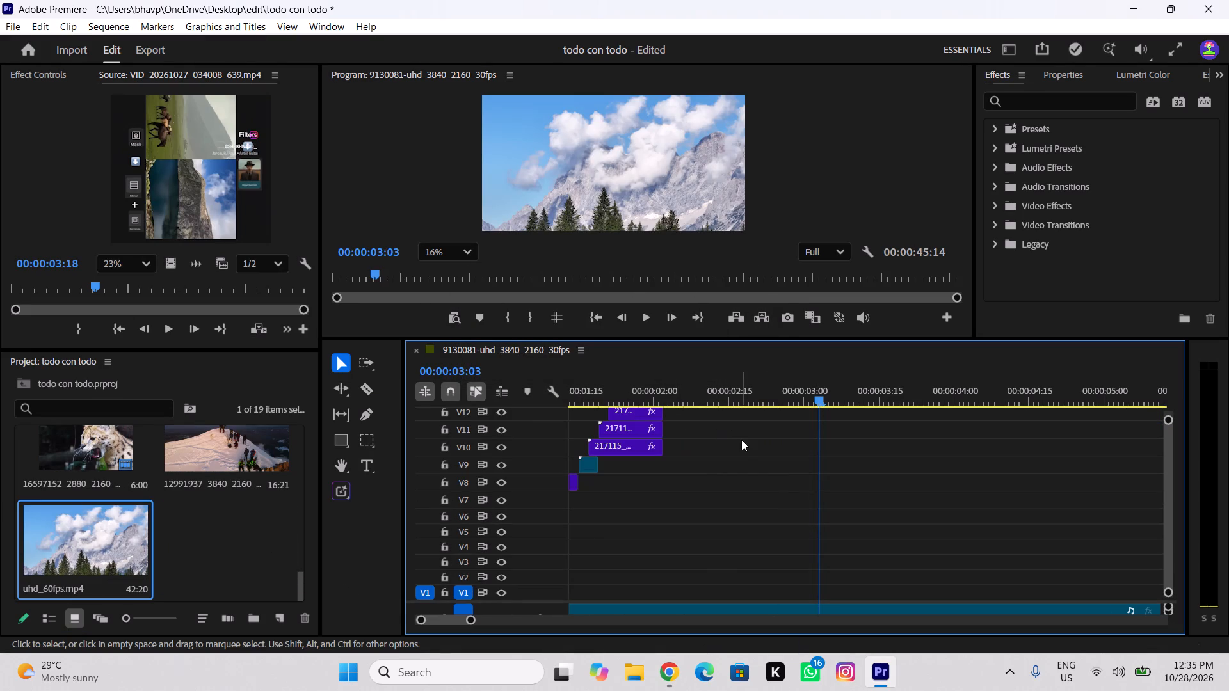
scroll(772, 455, "up", 20, "ctrl")
scroll(772, 455, "up", 2, "ctrl")
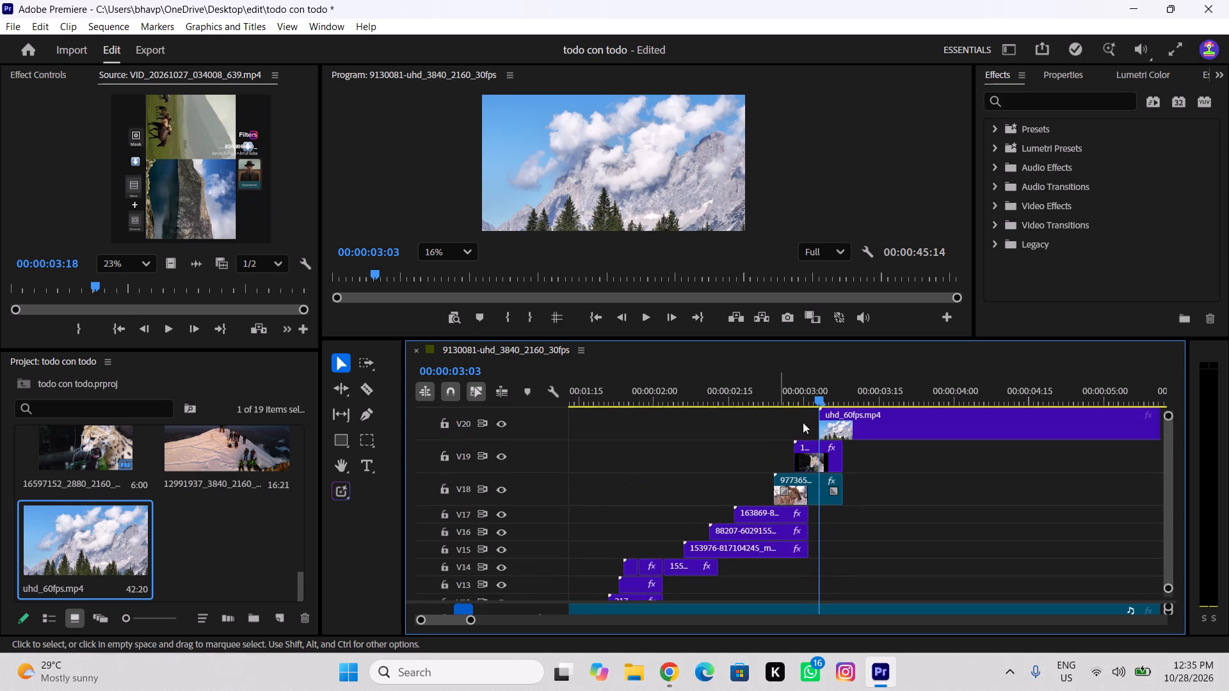
Move the mountain clip on V20 one frame earlier so it starts at 00:00:03:02.
left_click_drag(816, 402, 810, 408)
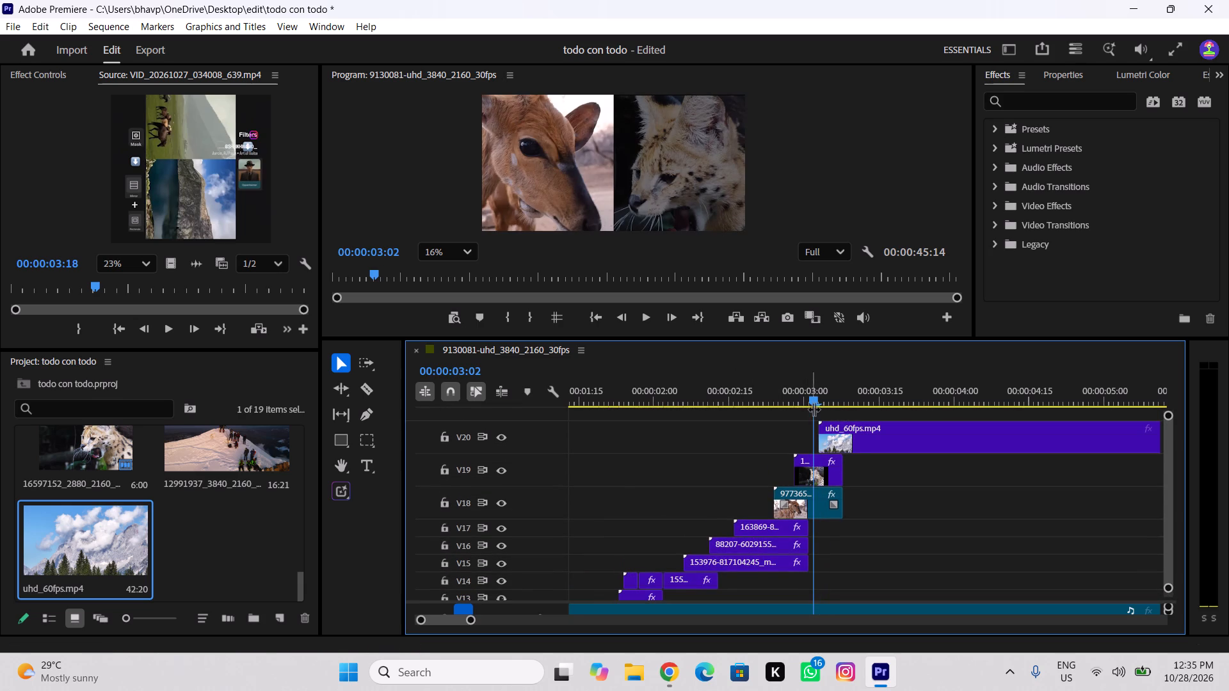
left_click_drag(834, 426, 826, 426)
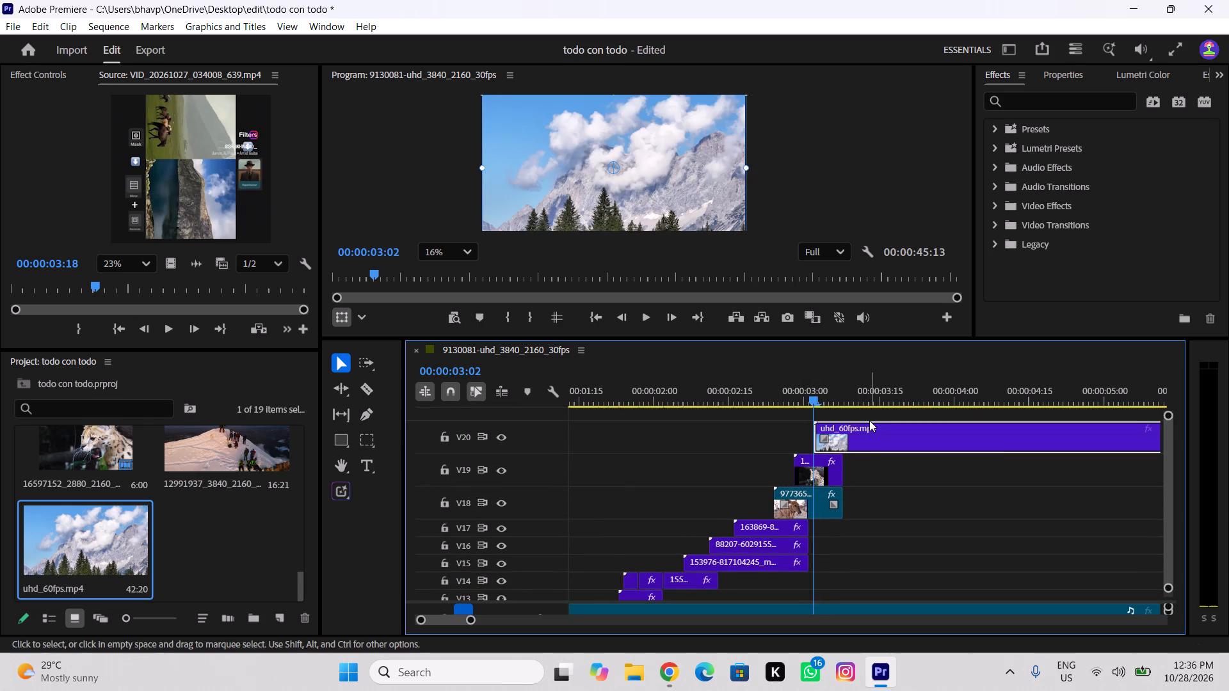
Play through the V20 mountain clip, cut it at 00:00:03:19 and delete the remainder after the cut.
key("space")
key("space")
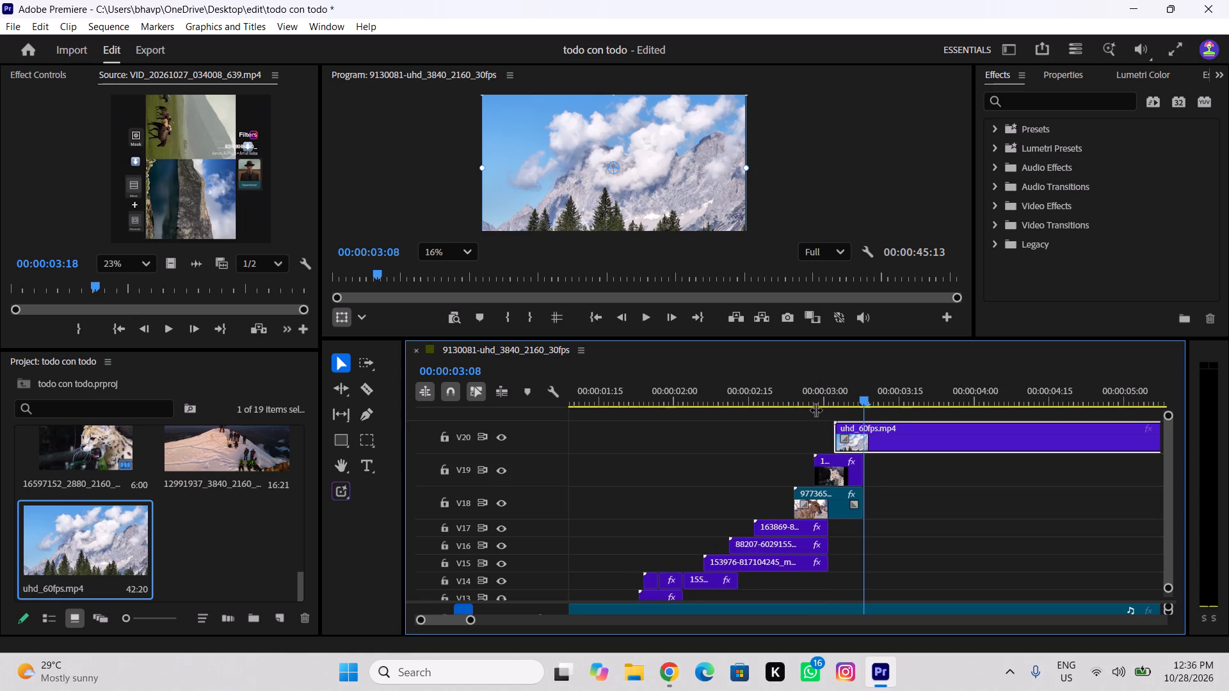
left_click_drag(865, 402, 817, 414)
key("space")
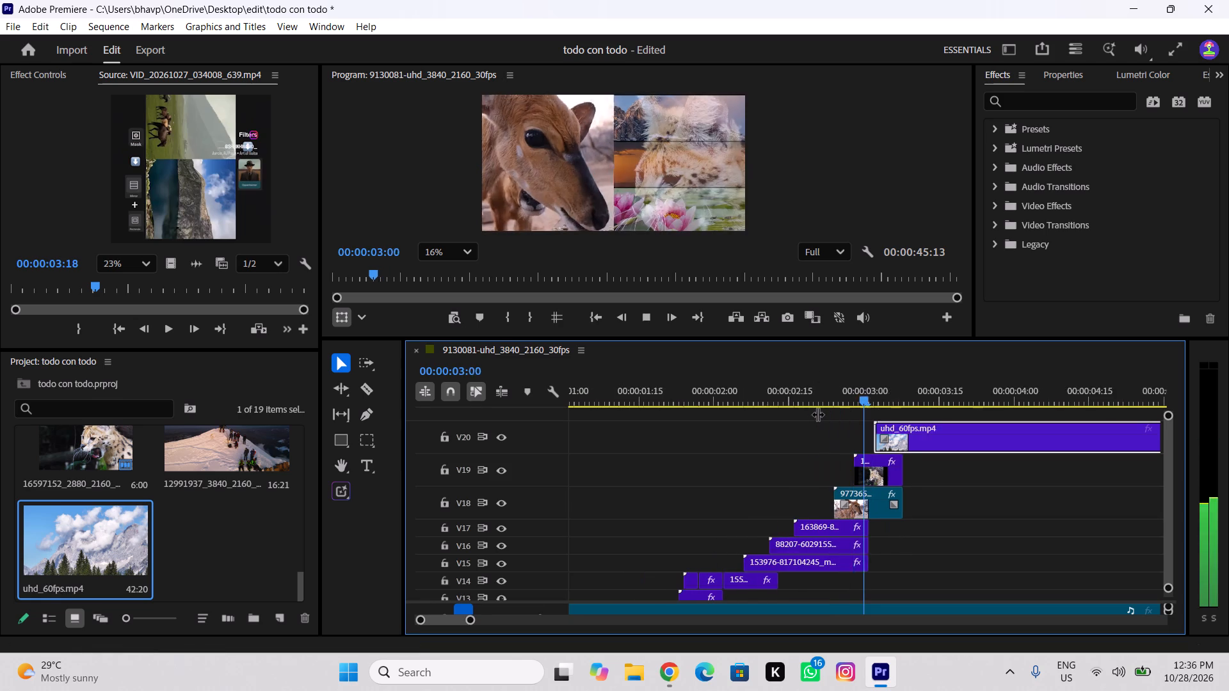
key("space")
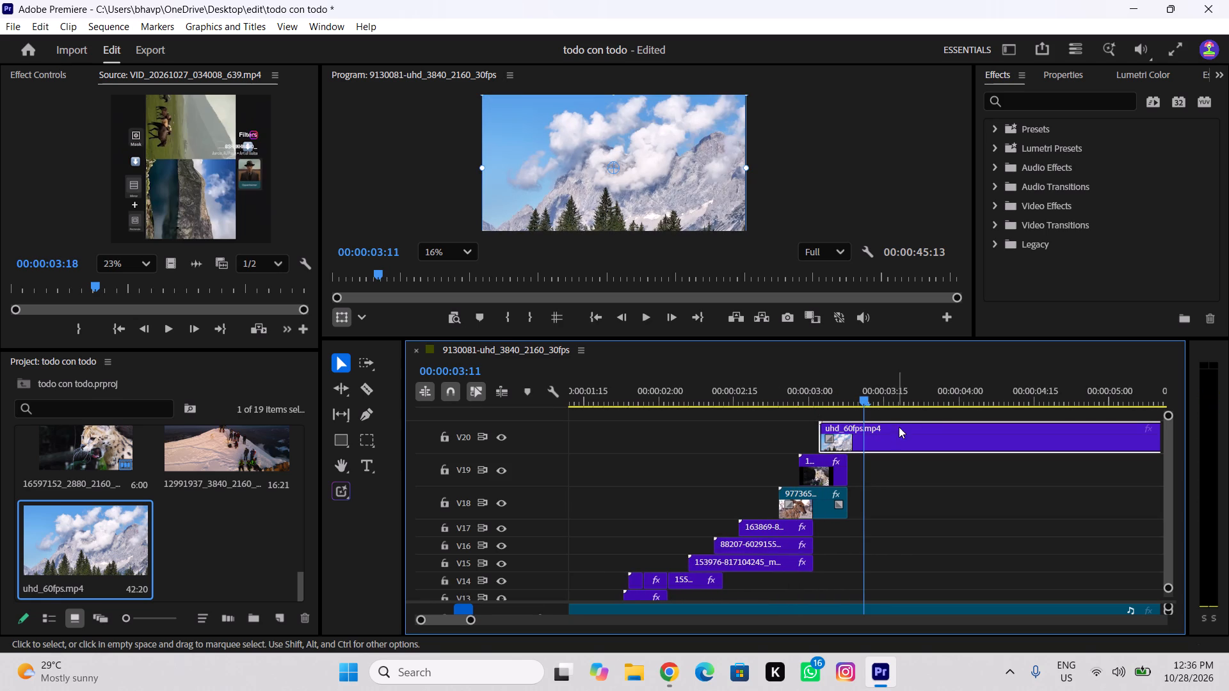
left_click_drag(869, 399, 817, 432)
key("space")
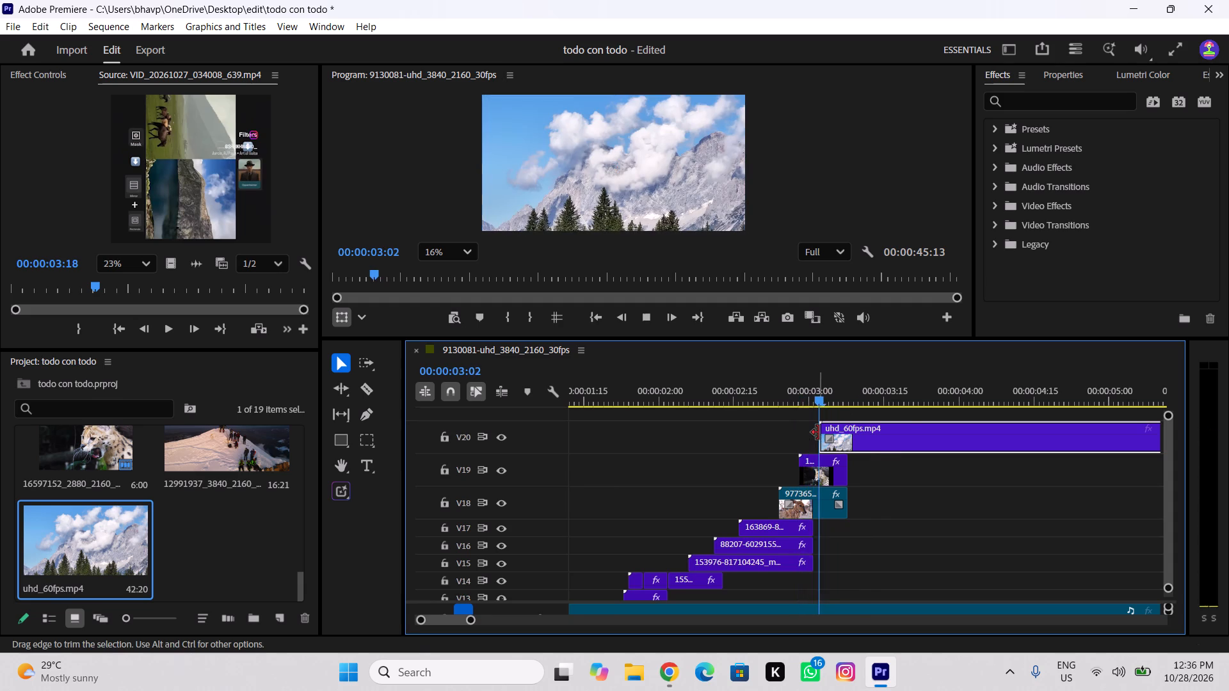
key("space")
key("c")
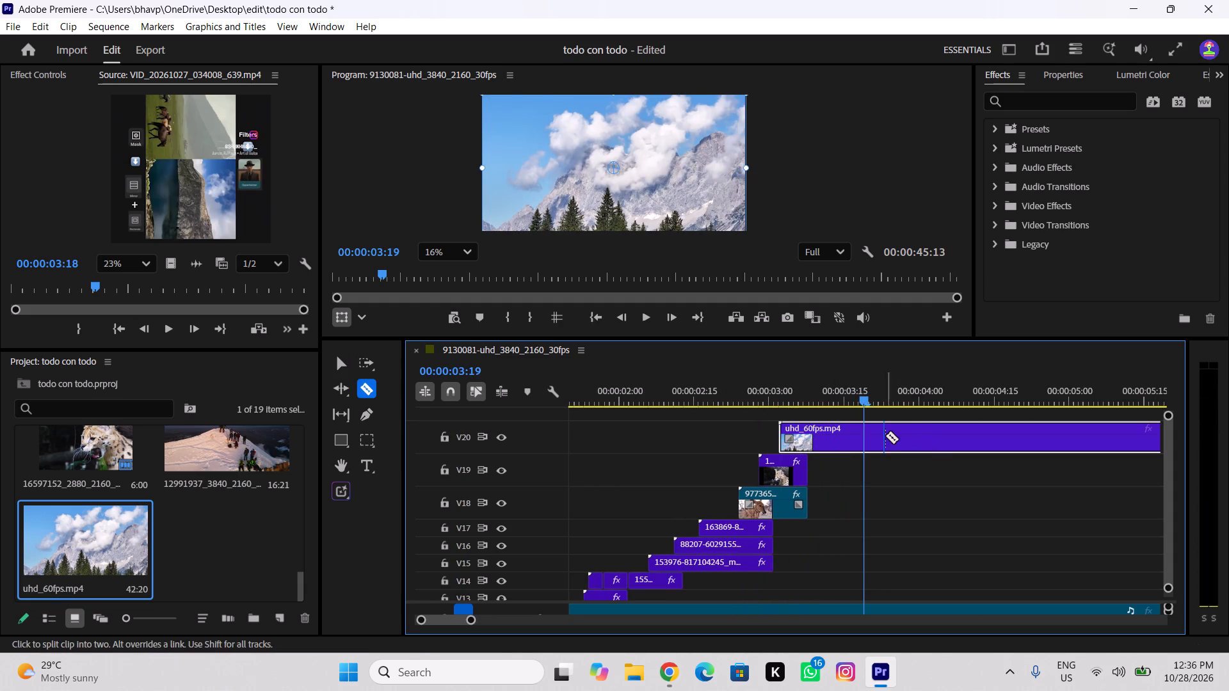
left_click(861, 435)
key("v")
left_click(944, 425)
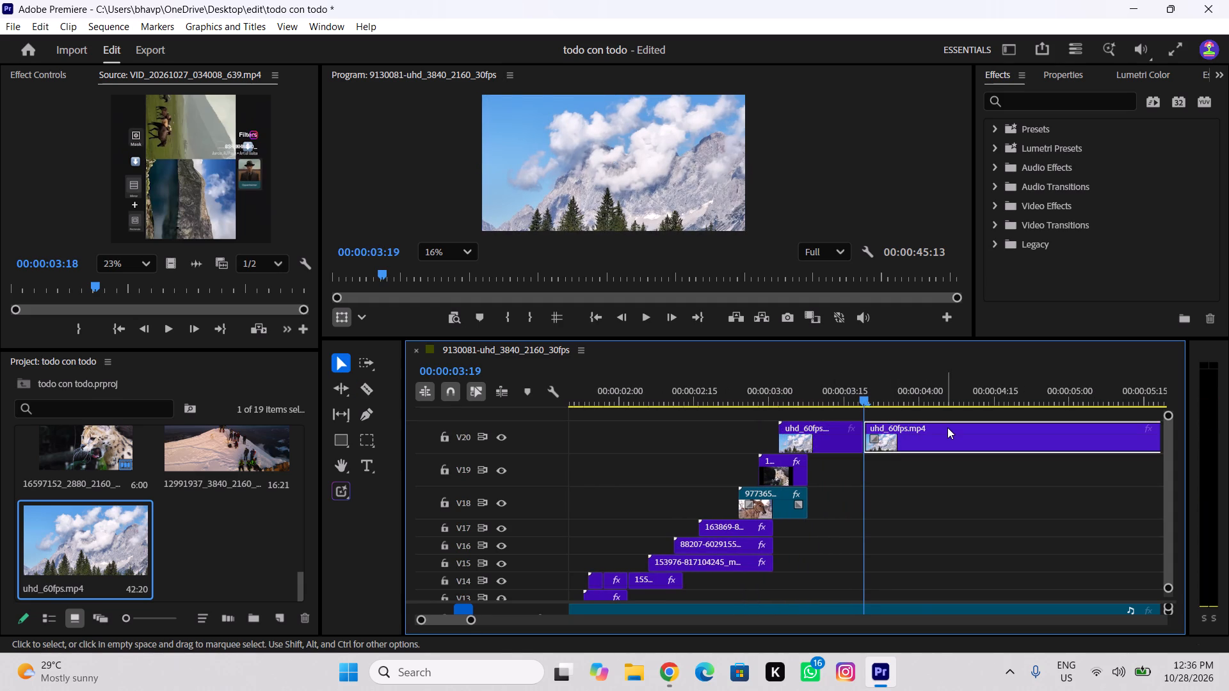
key("Delete")
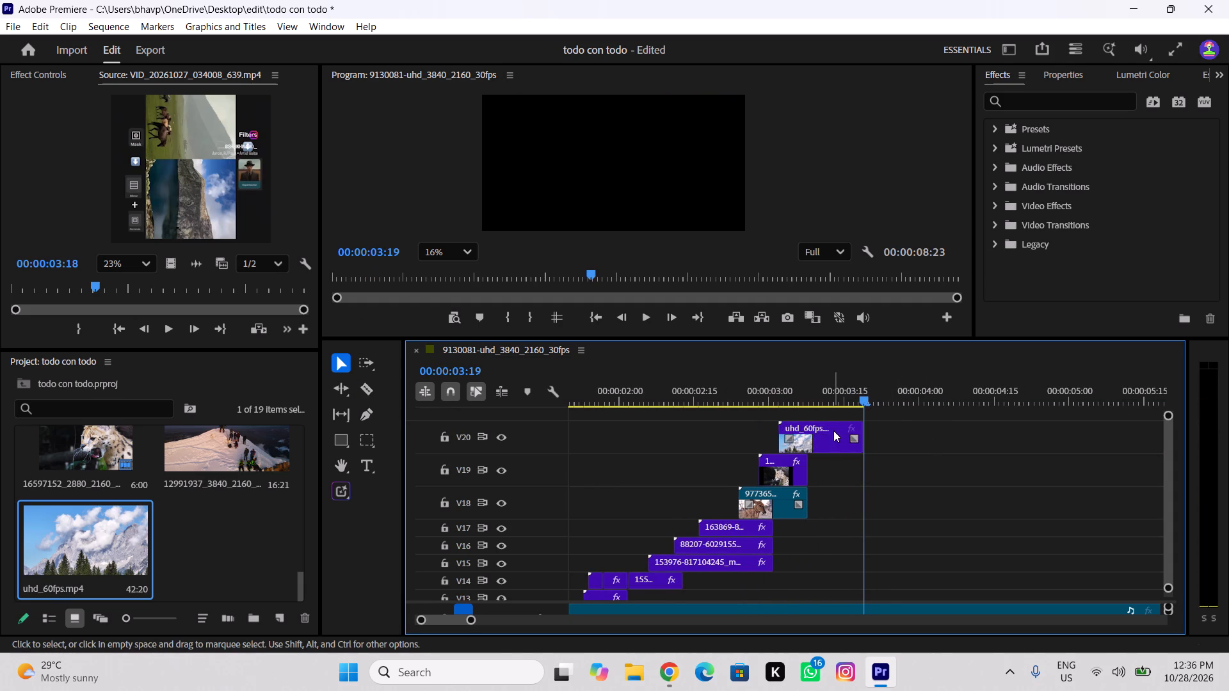
Select the shortened V20 mountain clip and open its effect settings with the playhead at 00:00:03:08.
scroll(834, 431, "up", 5)
scroll(836, 434, "down", 4)
left_click(858, 431)
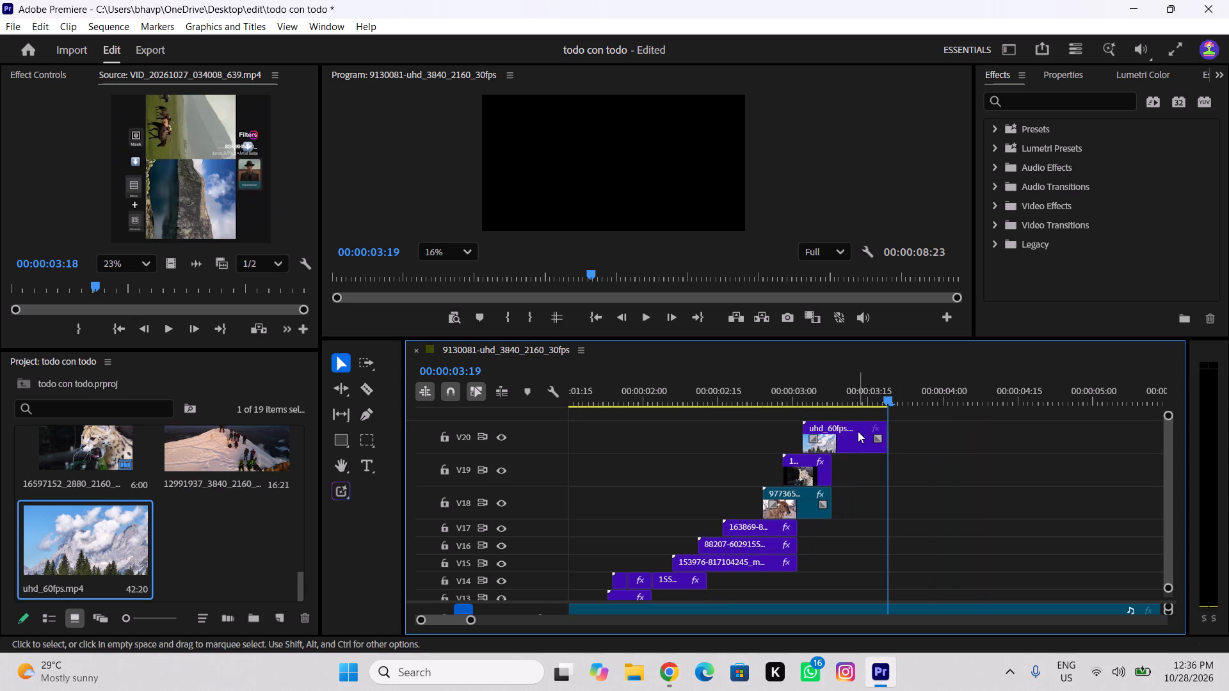
left_click_drag(857, 381, 831, 390)
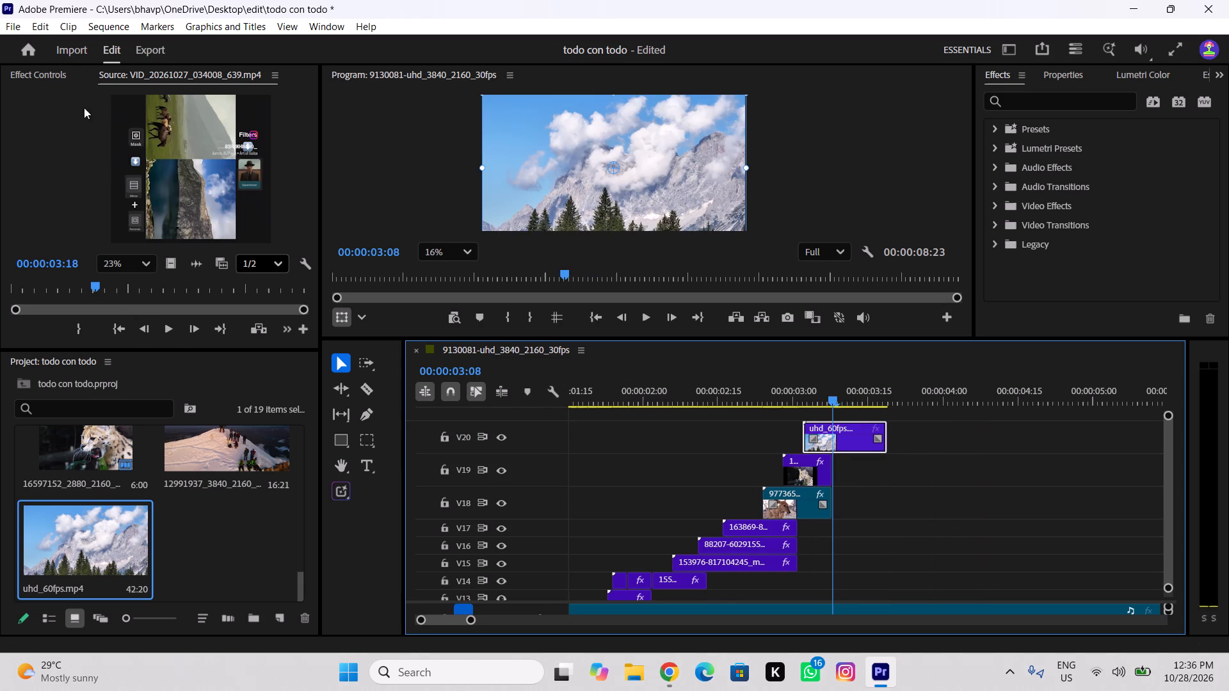
left_click(57, 78)
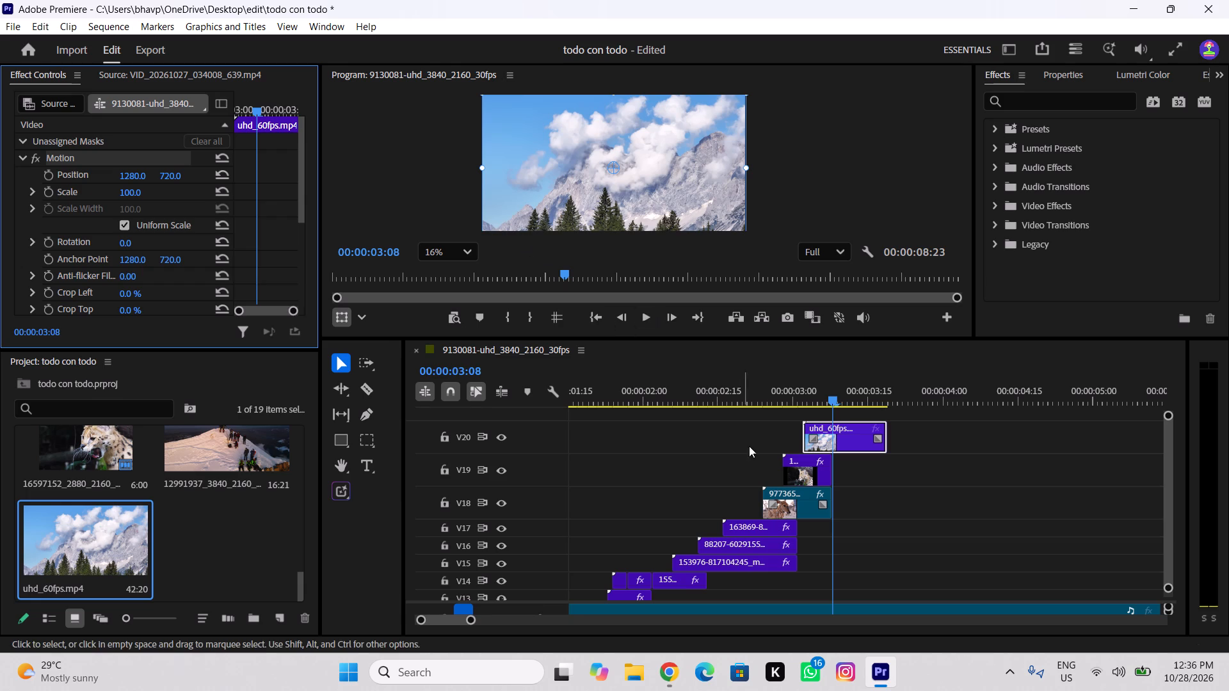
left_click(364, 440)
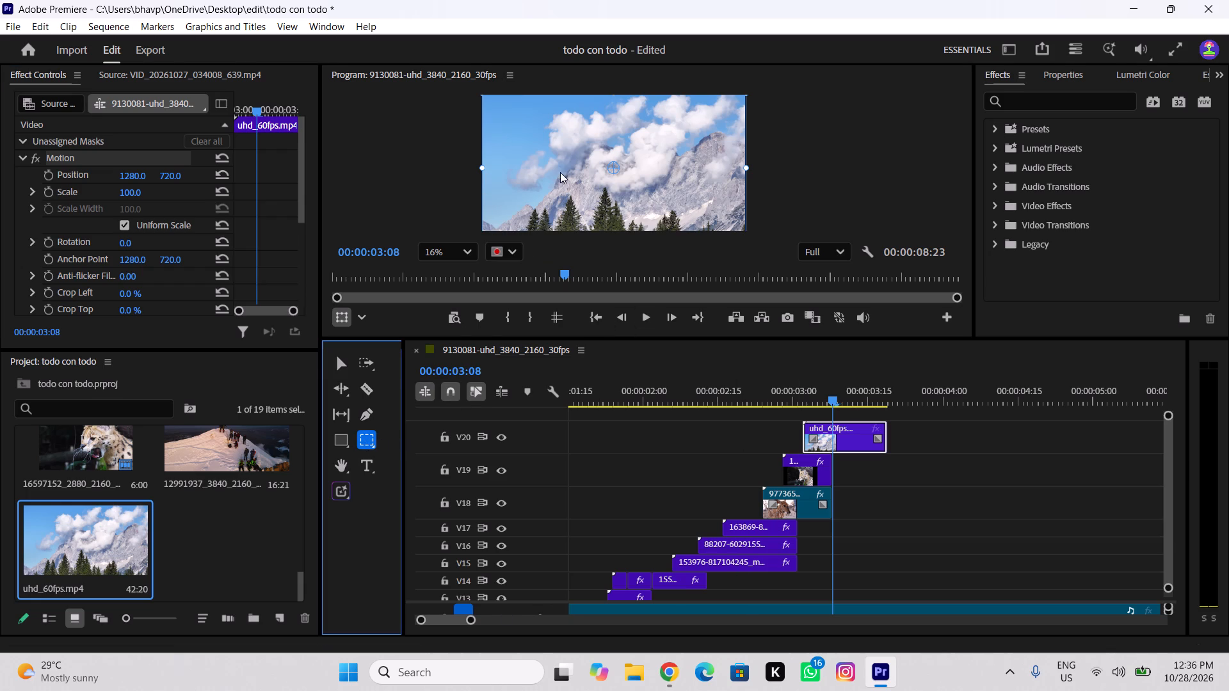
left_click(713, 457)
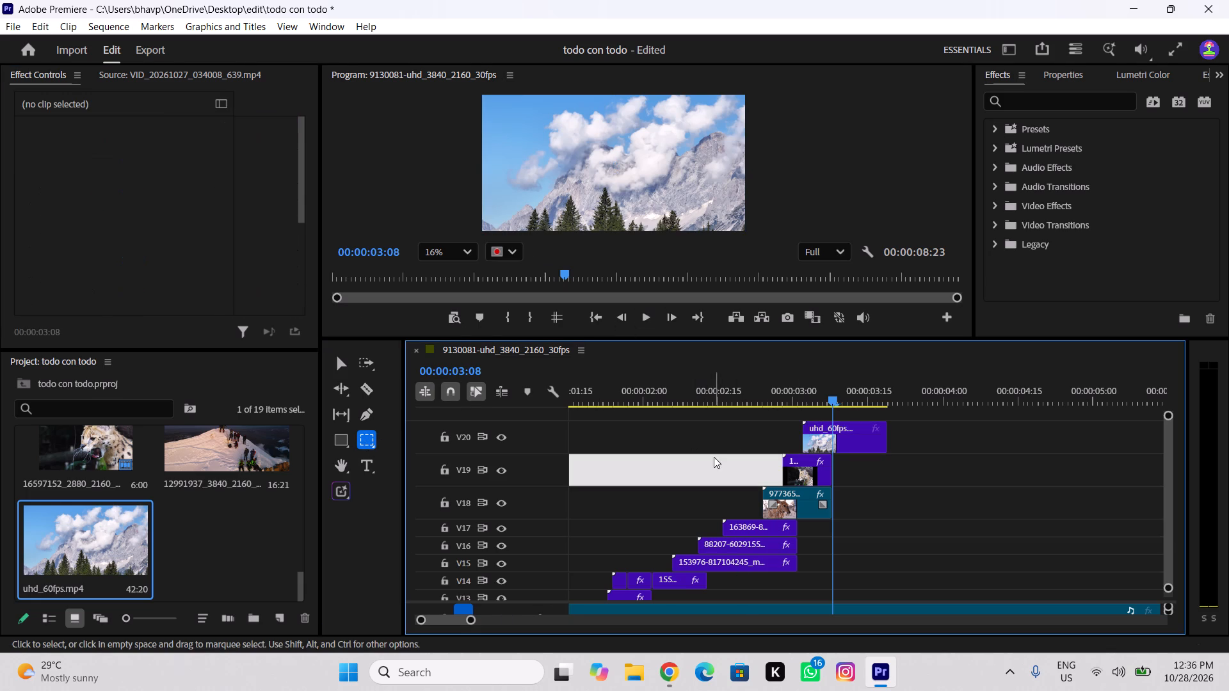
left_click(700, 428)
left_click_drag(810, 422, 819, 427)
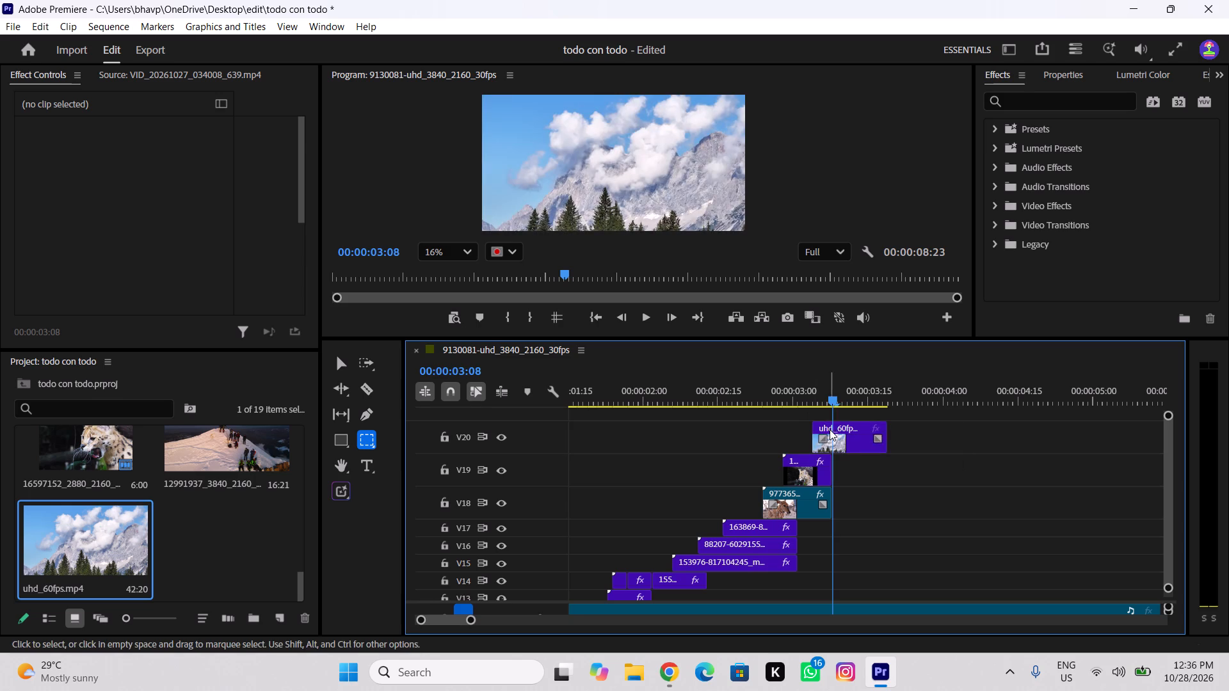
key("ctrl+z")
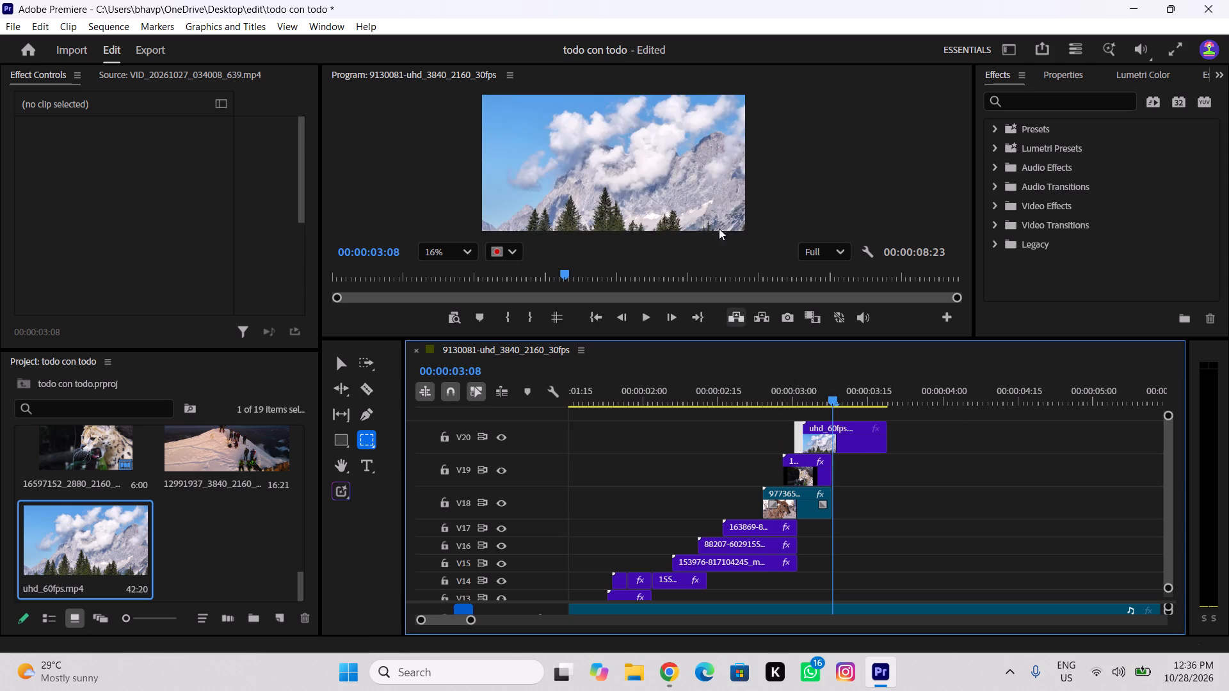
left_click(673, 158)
Draw a tall, narrow rectangle mask over the sky in the left part of the V20 mountain clip and change it to an opacity mask.
left_click(367, 439)
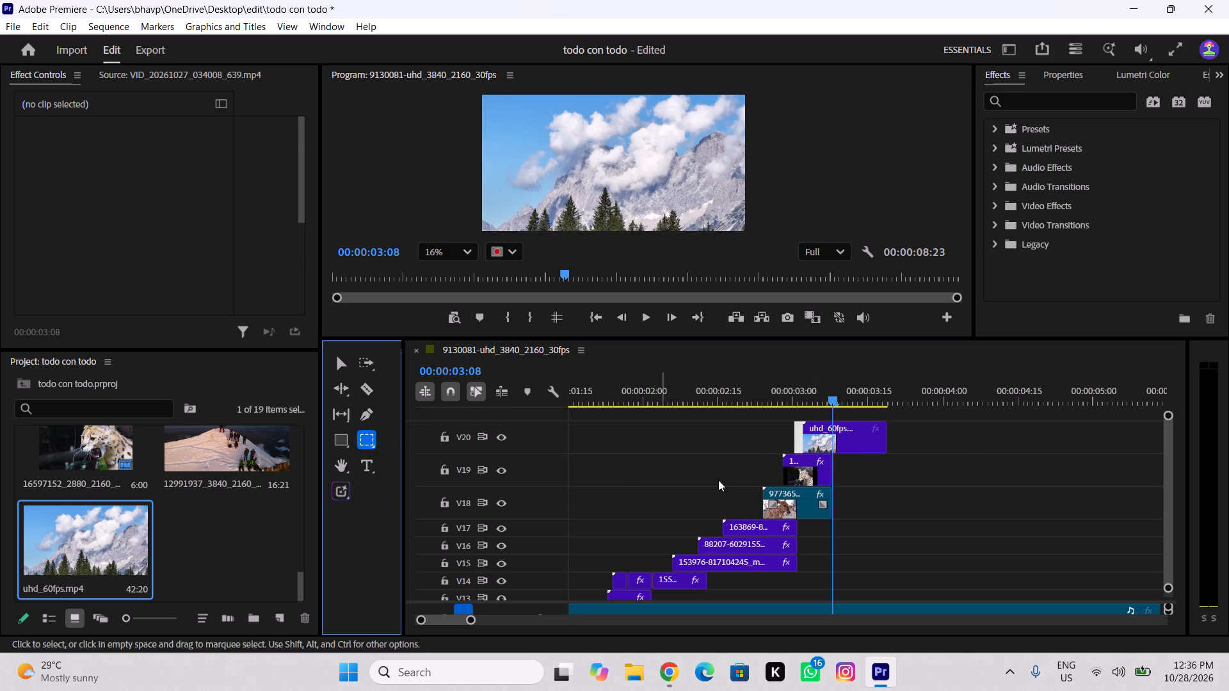
left_click(822, 440)
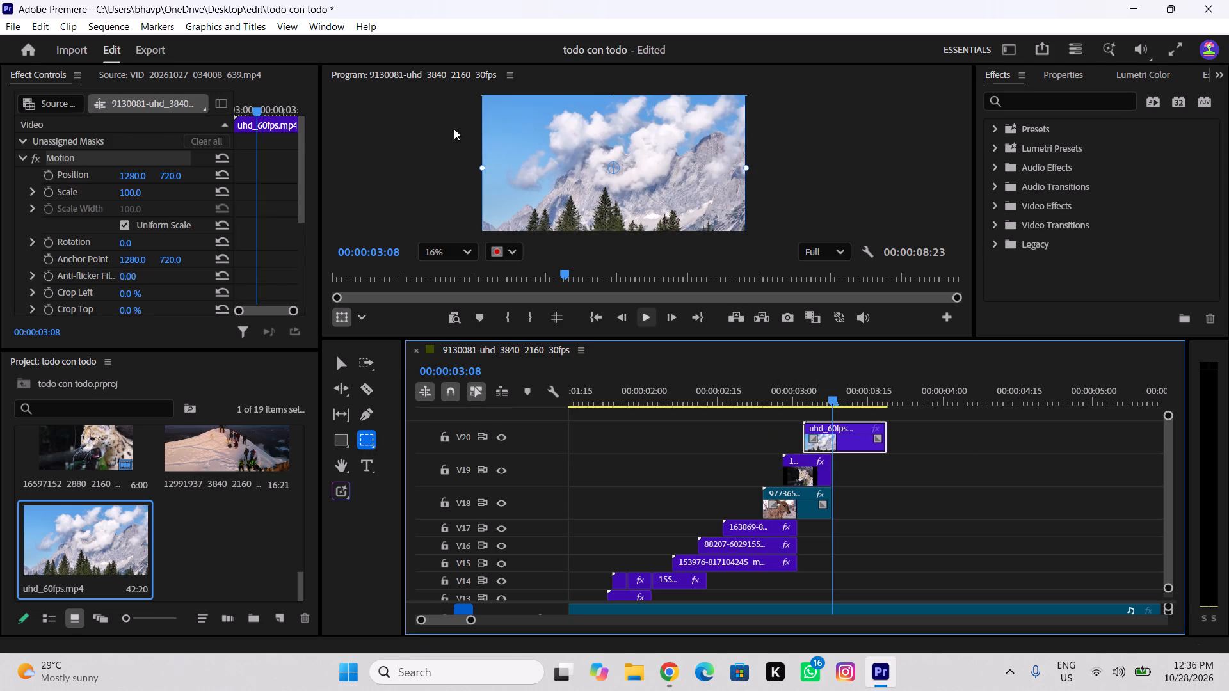
left_click(437, 131)
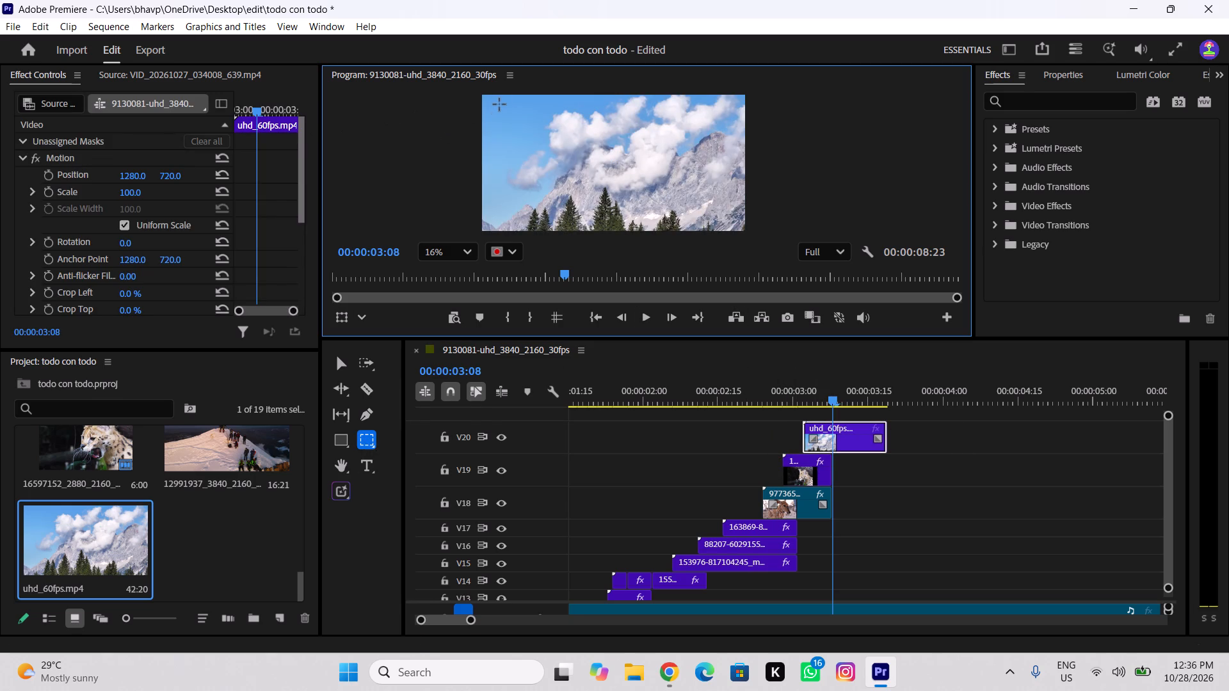
left_click_drag(509, 111, 531, 145)
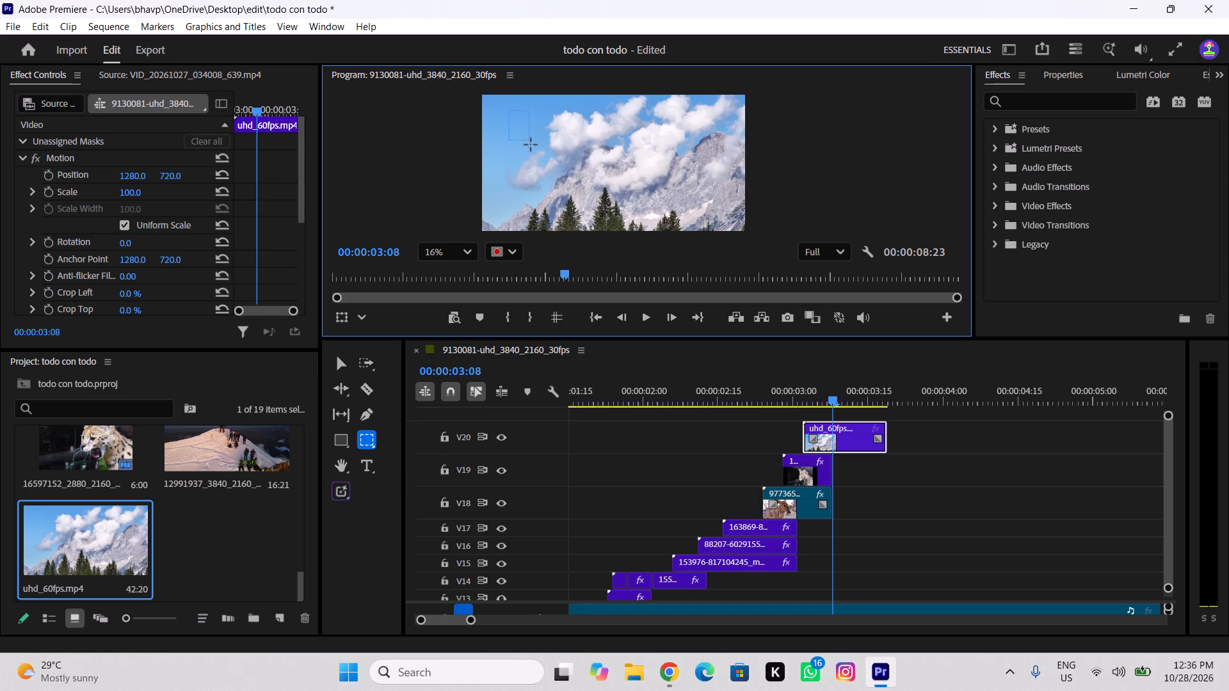
left_click_drag(531, 145, 543, 207)
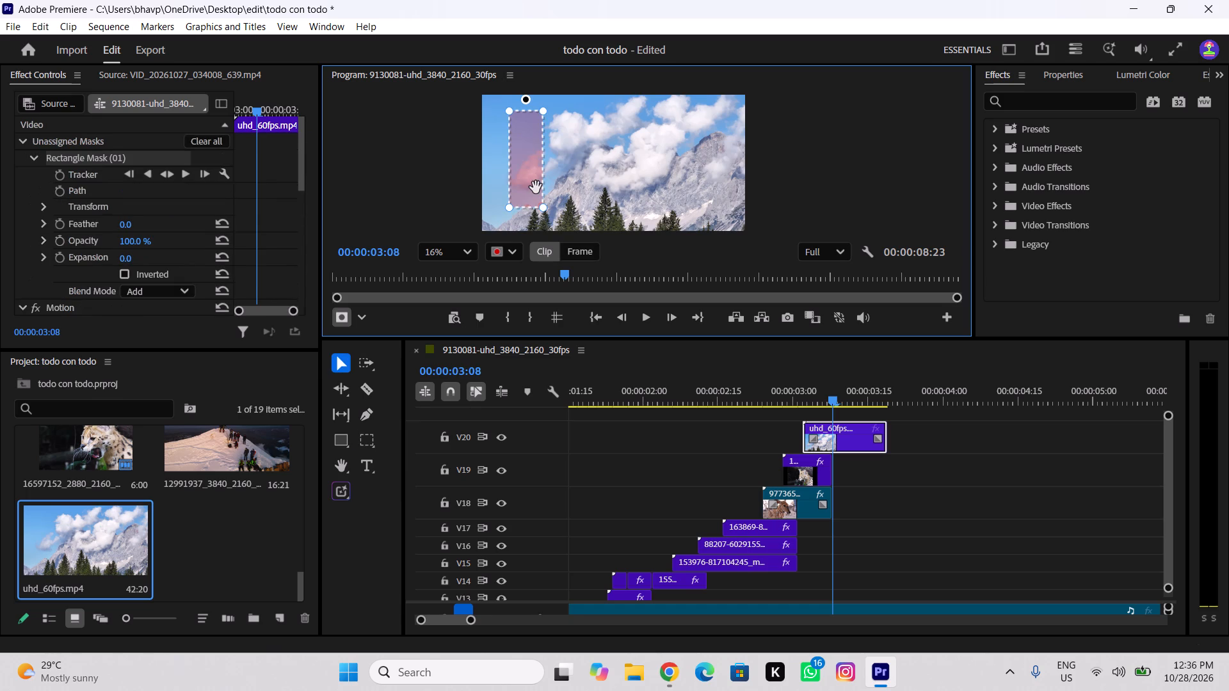
left_click(530, 182)
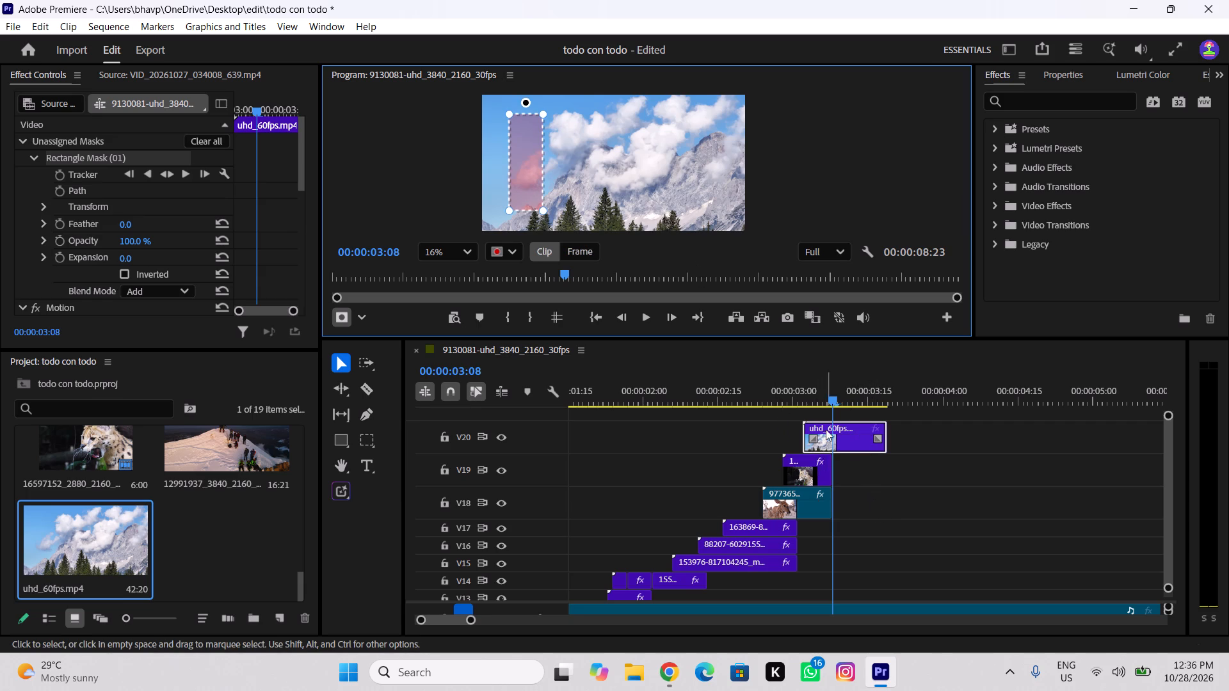
right_click(182, 157)
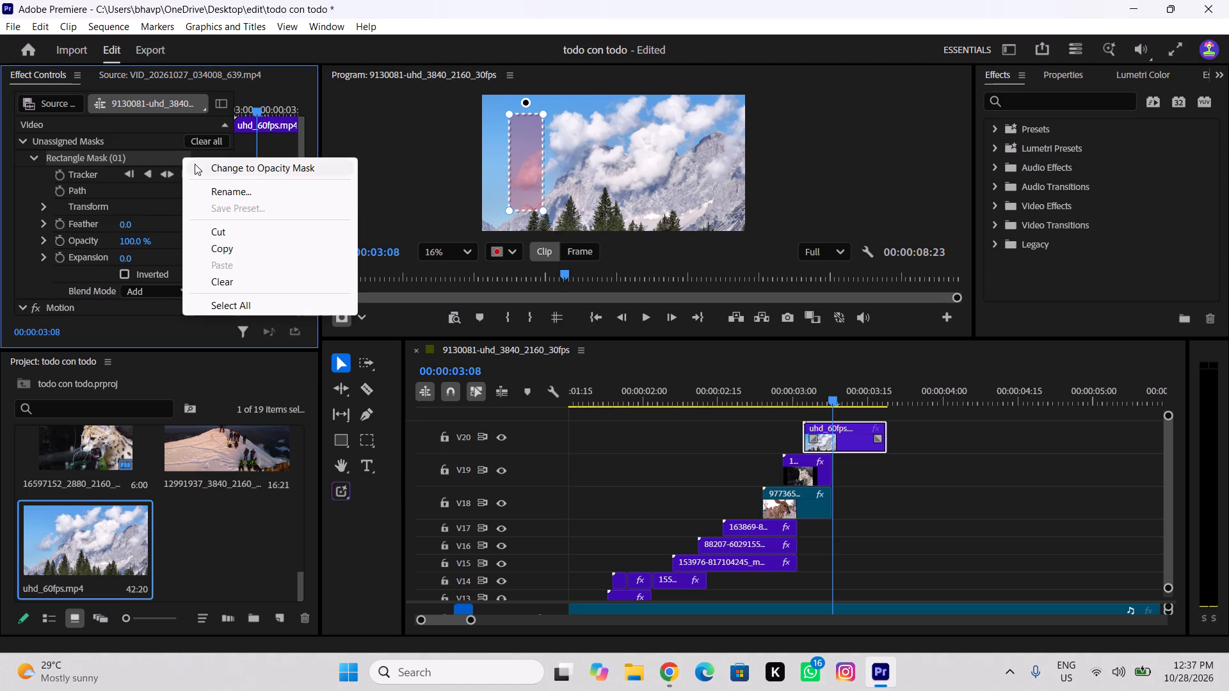
left_click(241, 171)
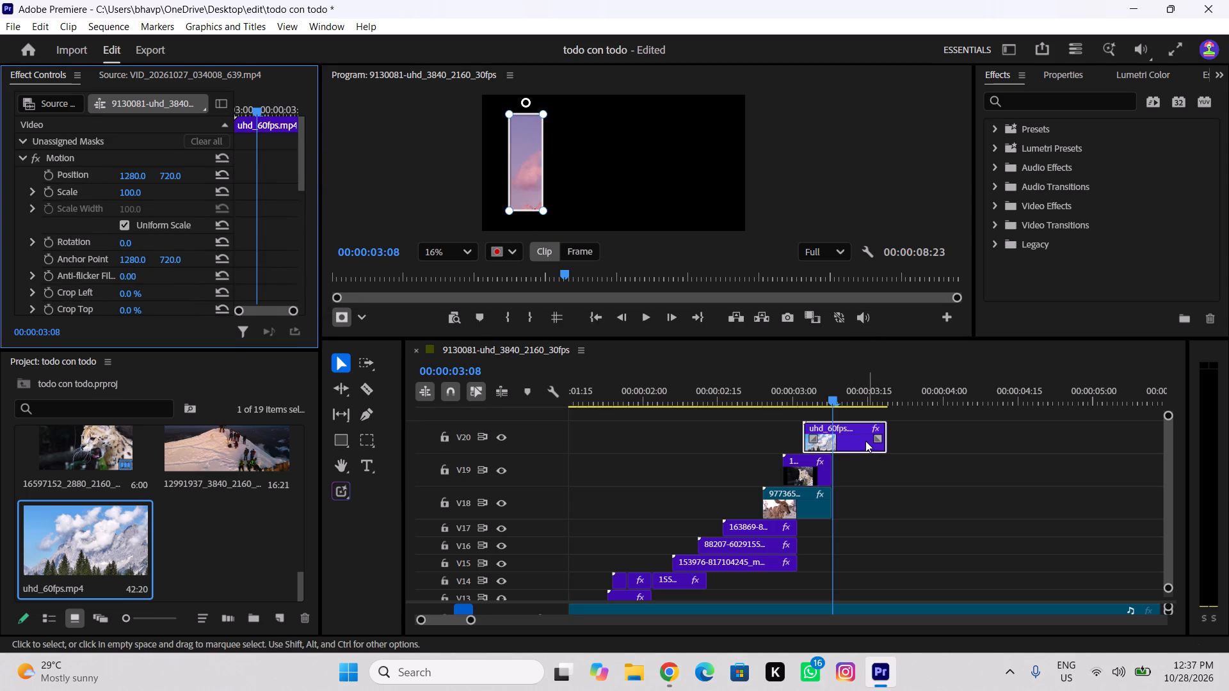
Shift the masked mountain clip one frame earlier and extend the V18 deer and V19 serval clips to its end.
left_click_drag(837, 427, 830, 426)
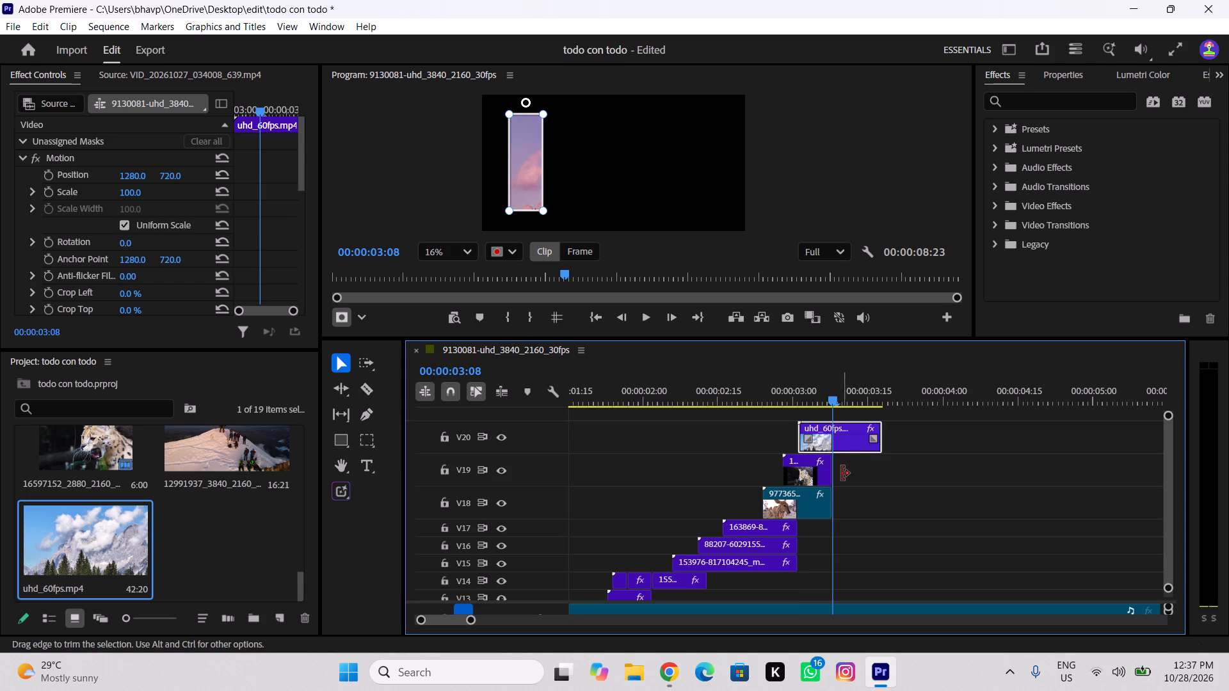
left_click_drag(830, 497, 879, 496)
left_click_drag(831, 476, 853, 475)
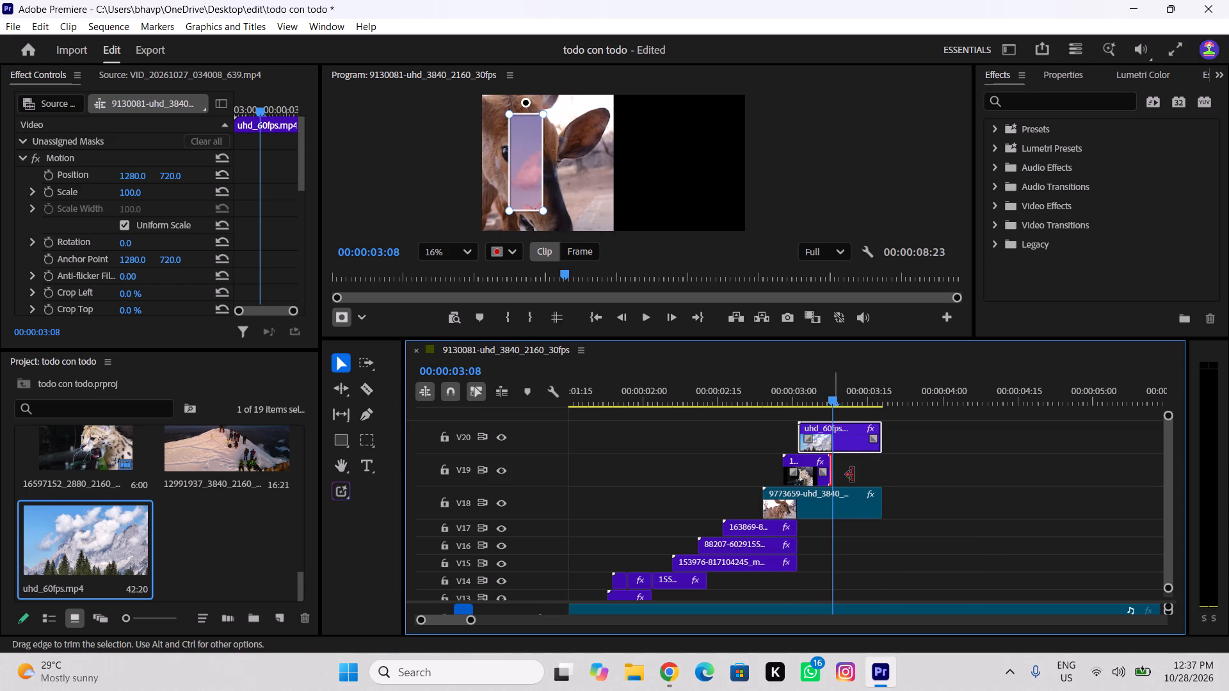
left_click_drag(853, 475, 880, 475)
Review the layered section, then duplicate the masked mountain clip from V20 onto a new track V21 directly above it.
left_click_drag(837, 395, 717, 409)
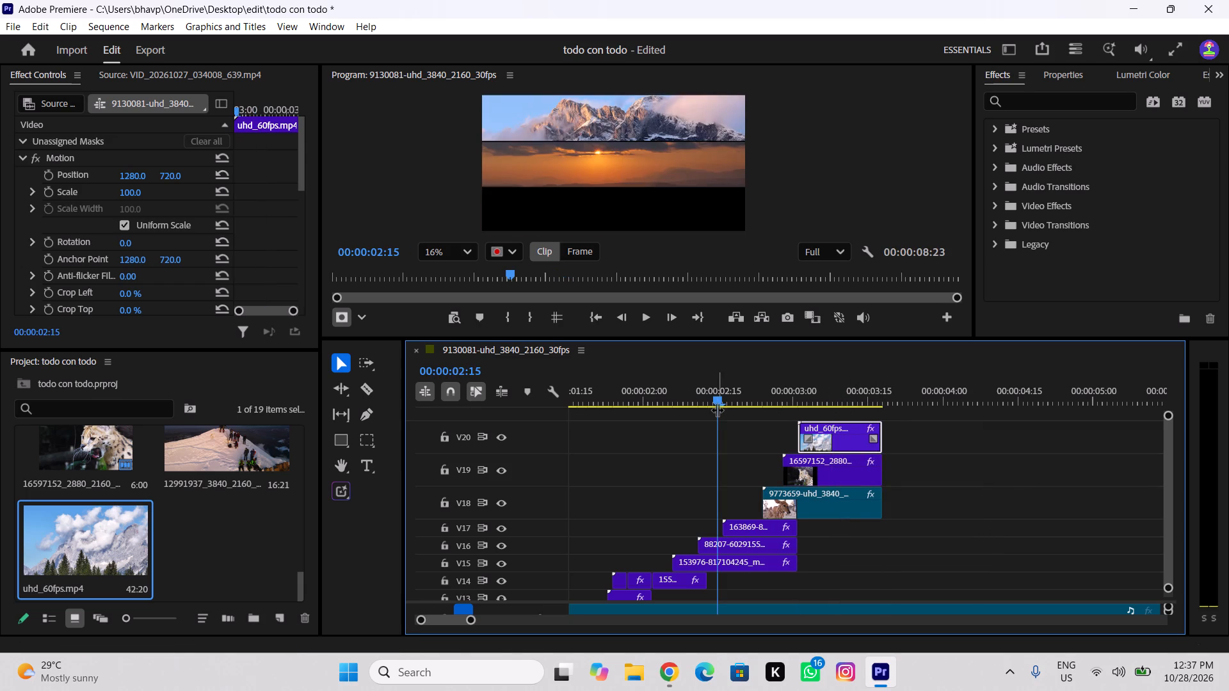
key("space")
key("space")
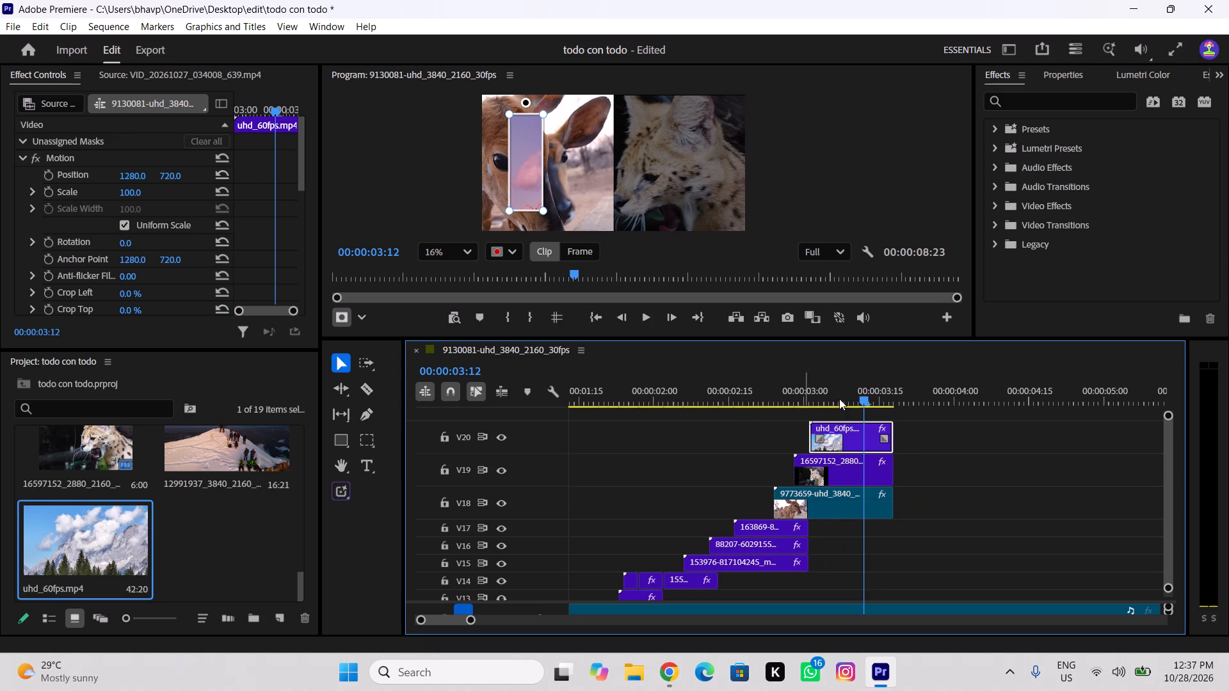
left_click_drag(875, 397, 835, 417)
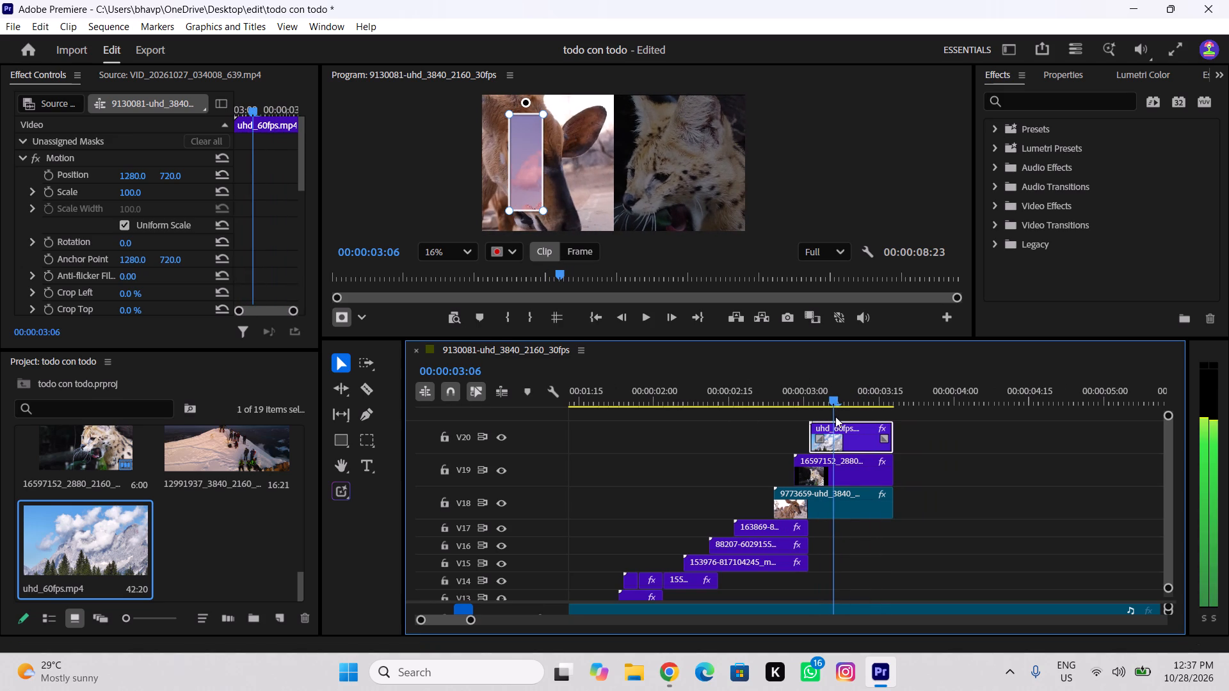
left_click_drag(835, 417, 830, 420)
left_click(881, 180)
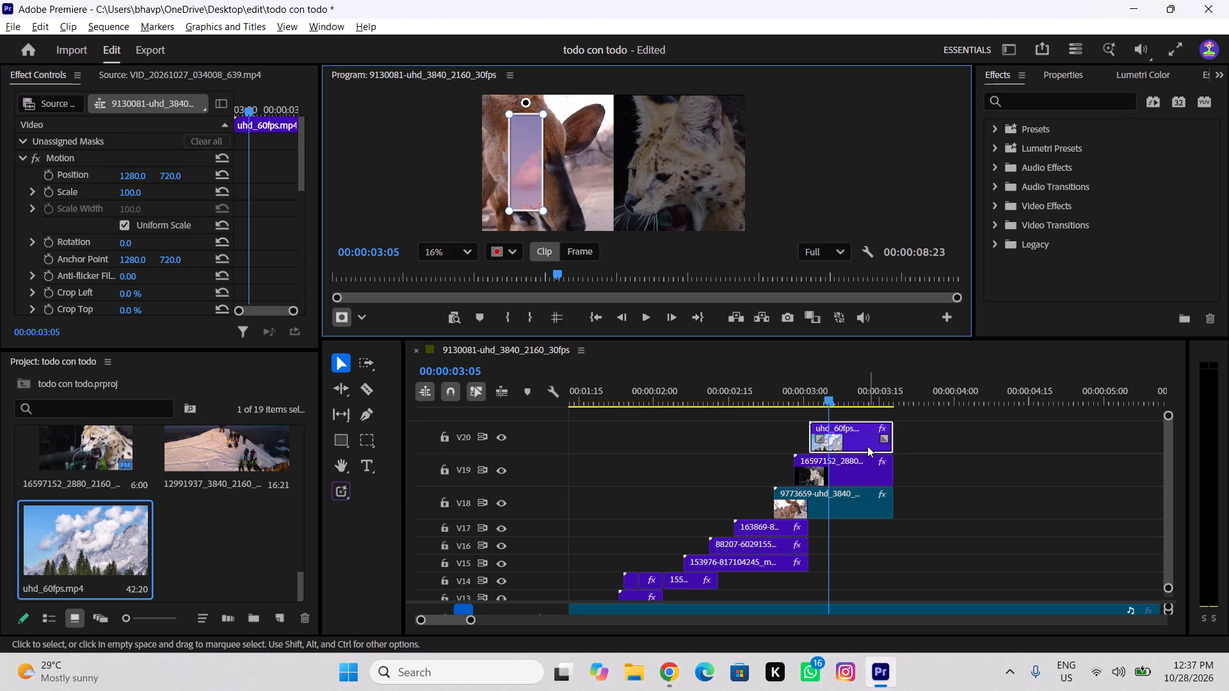
left_click_drag(867, 441, 866, 420, "alt")
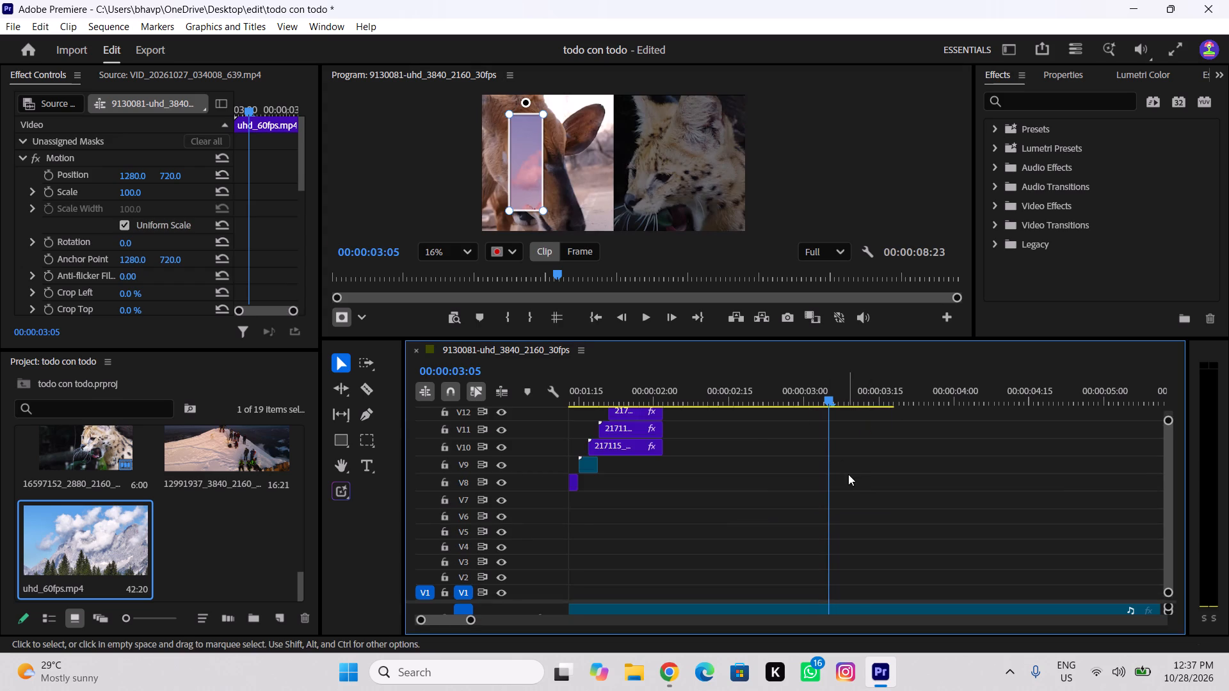
scroll(848, 474, "up", 20, "ctrl")
scroll(848, 474, "up", 1, "ctrl")
left_click(851, 433)
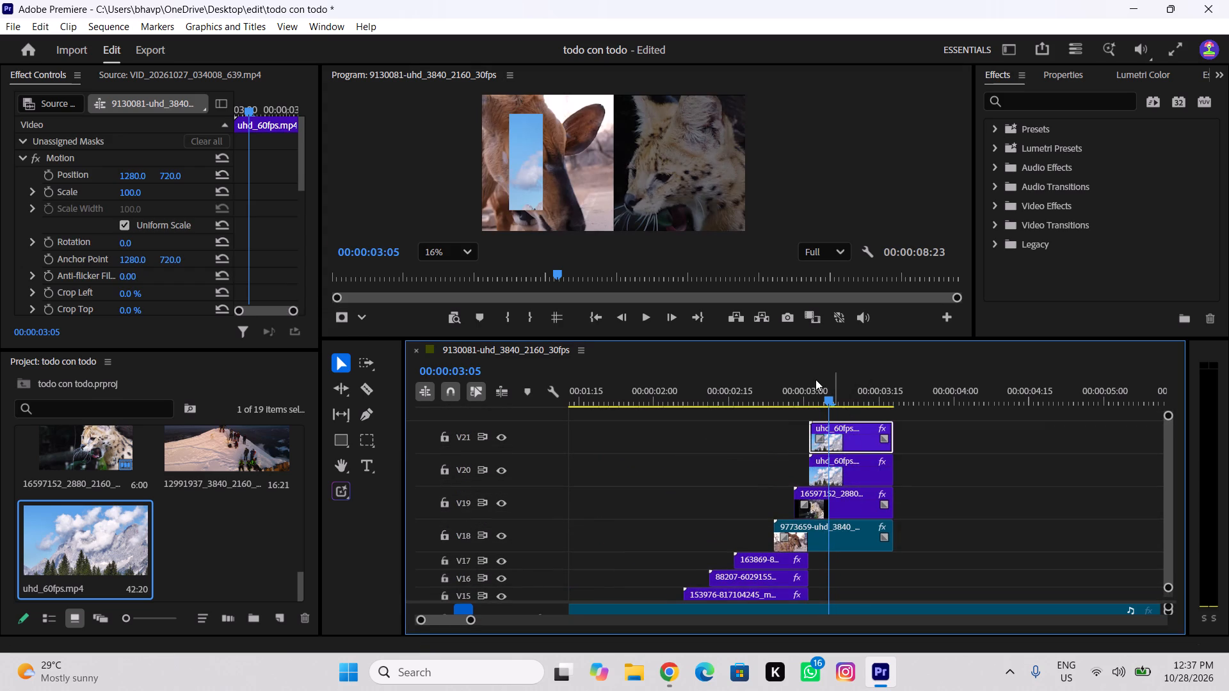
Move the V21 mountain clip's rectangle mask across the frame onto the left edge of the serval half.
scroll(72, 214, "down", 8)
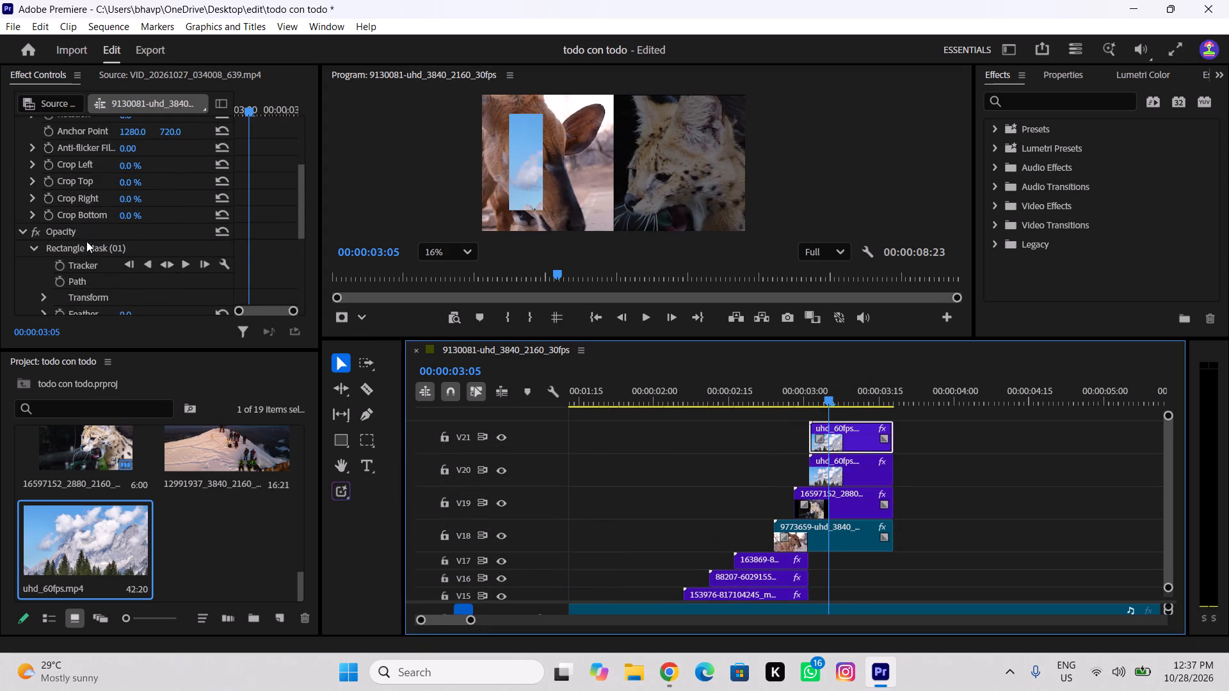
left_click(86, 242)
left_click_drag(522, 162, 571, 163)
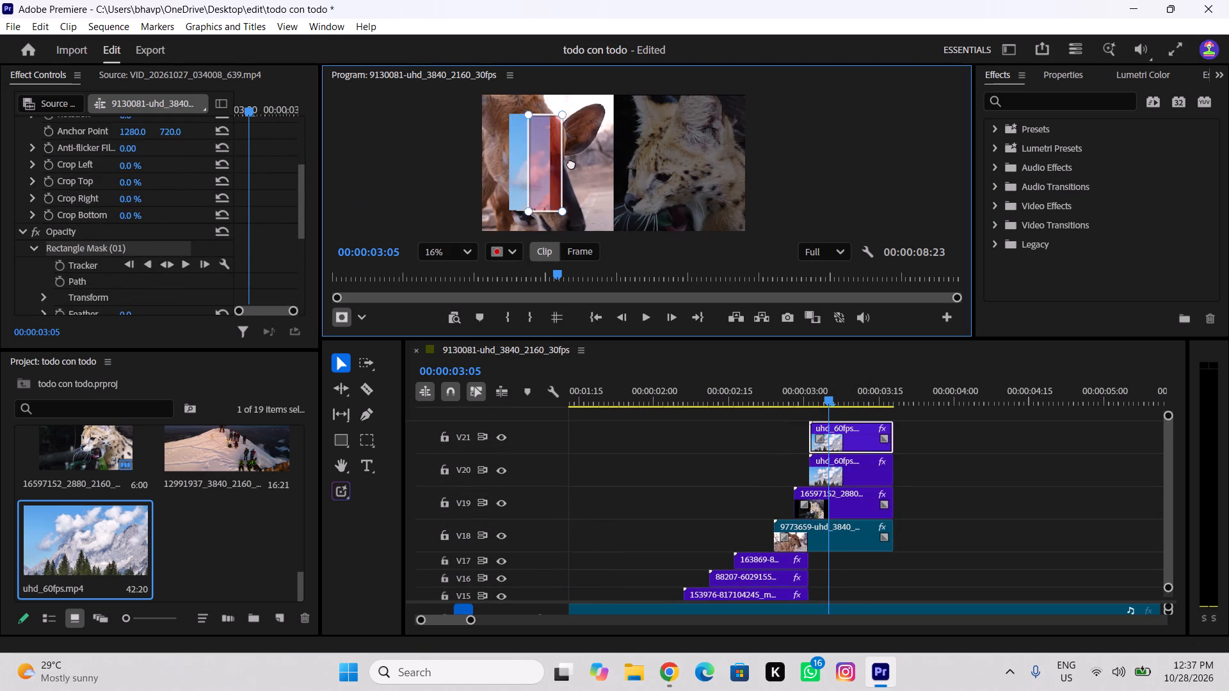
left_click_drag(571, 163, 639, 163)
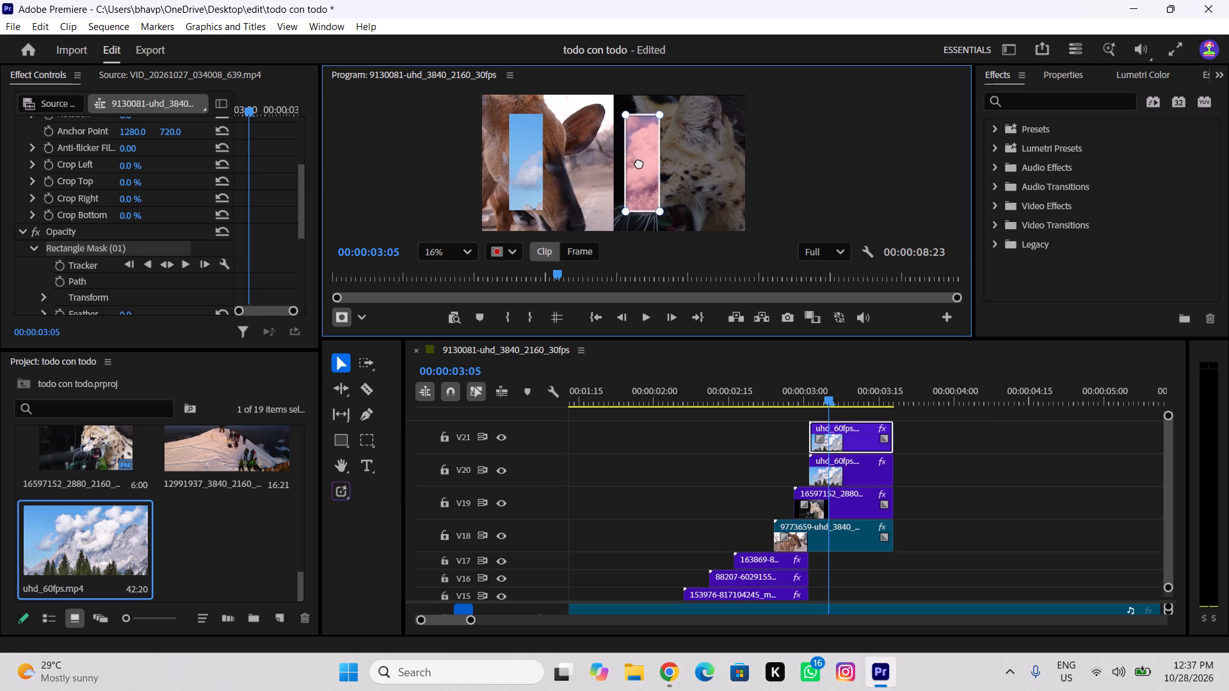
Shift the V21 mountain clip's rectangle mask across the serval half to near the picture's right edge.
left_click_drag(639, 163, 697, 163)
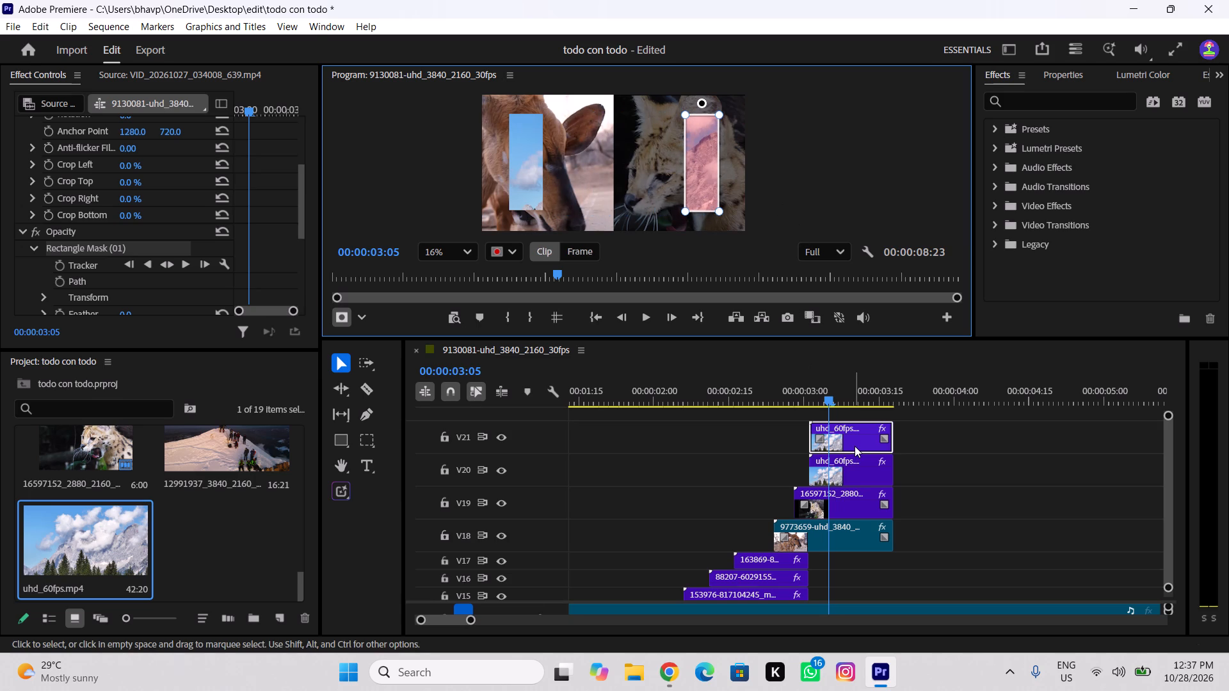
Duplicate the V21 mountain clip onto a new track V22 and move the copy's rectangle mask onto the right part of the deer half.
left_click_drag(855, 446, 856, 417, "alt")
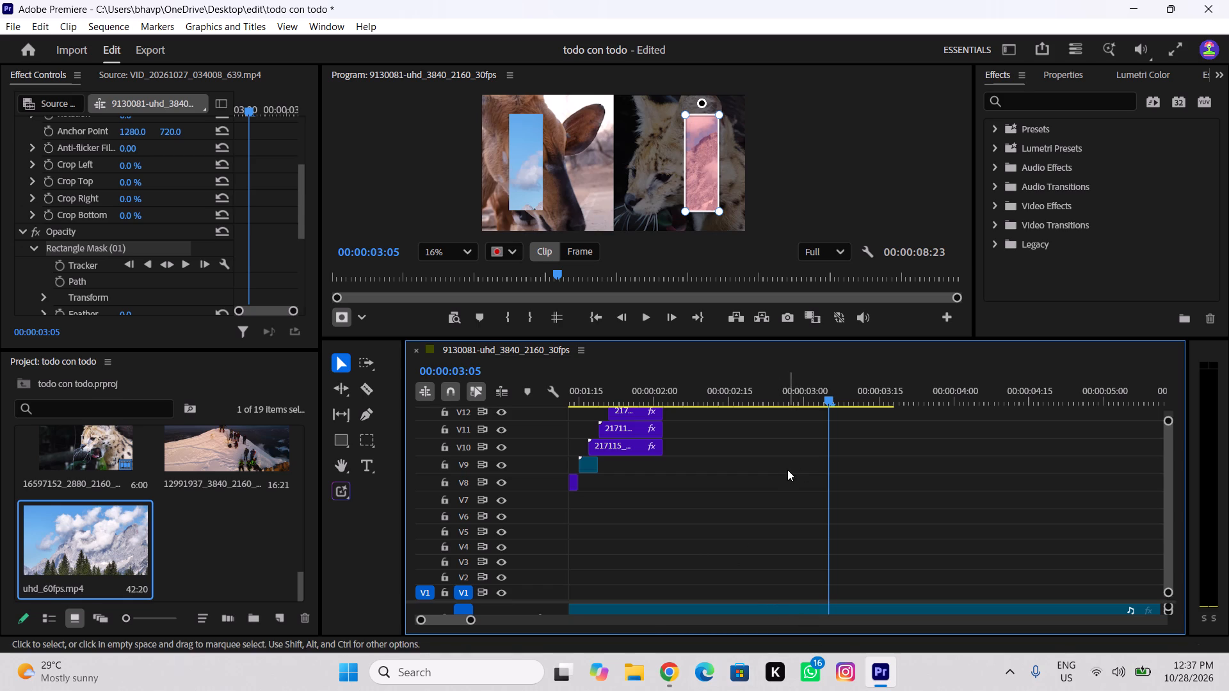
scroll(786, 476, "up", 20, "ctrl")
scroll(786, 476, "up", 3, "ctrl")
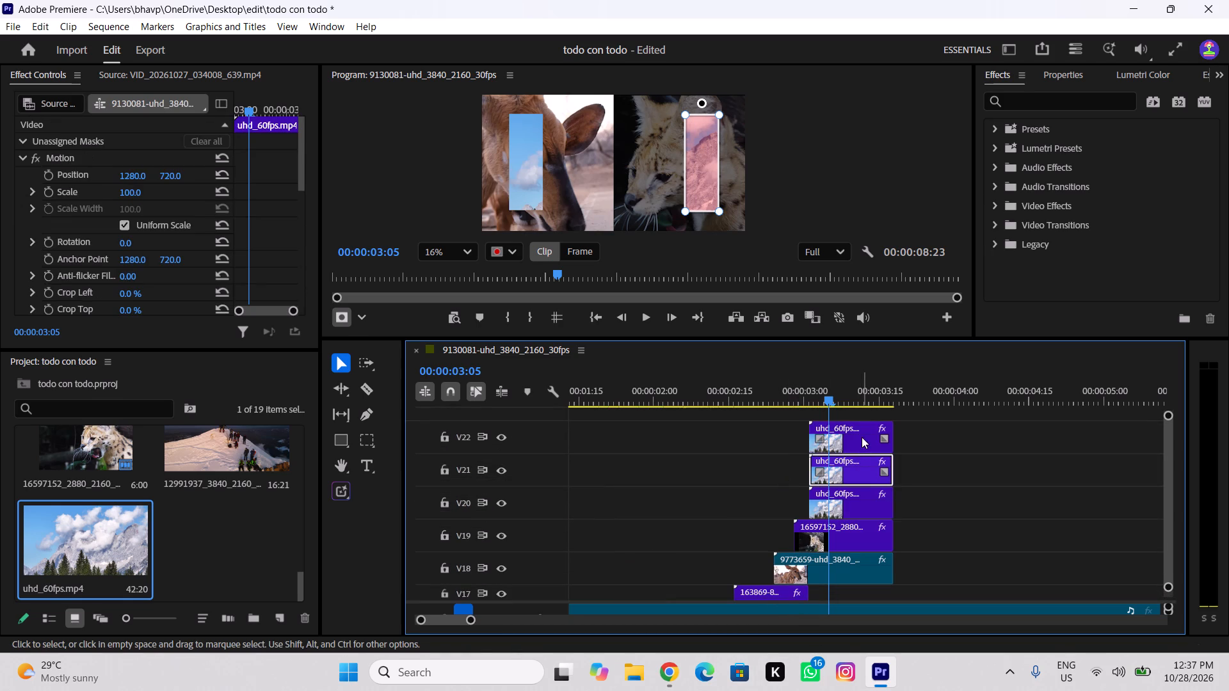
left_click(862, 437)
scroll(118, 254, "down", 7)
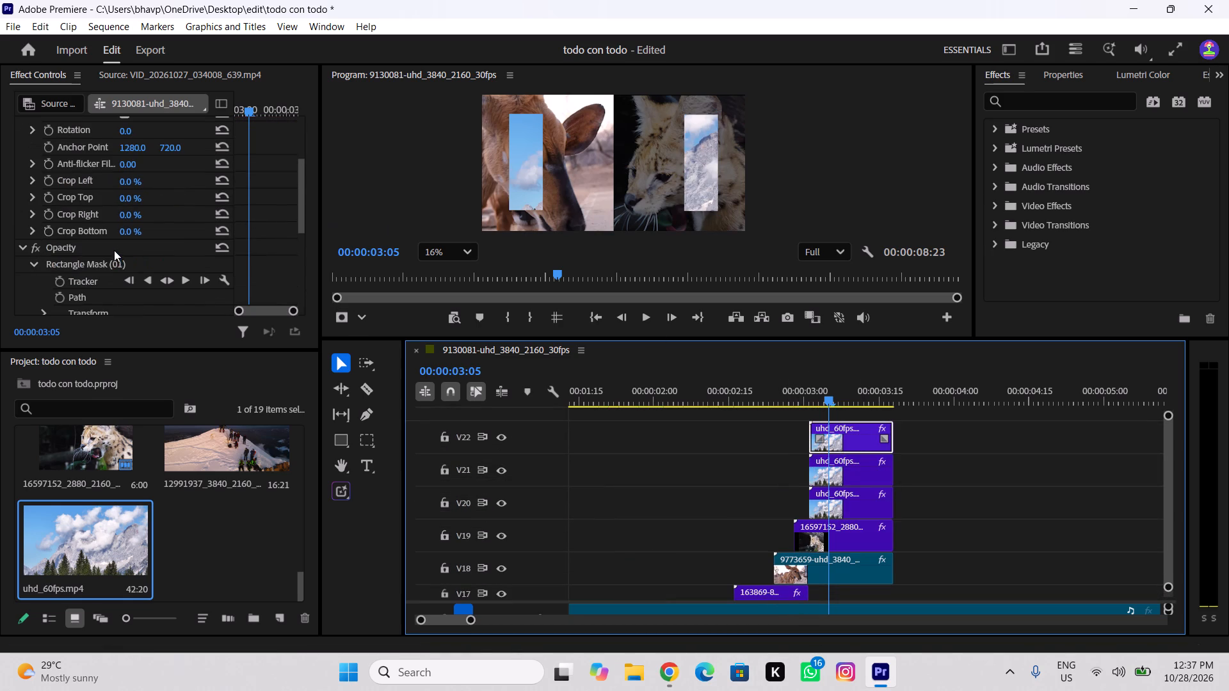
left_click(114, 262)
left_click_drag(707, 167, 595, 167)
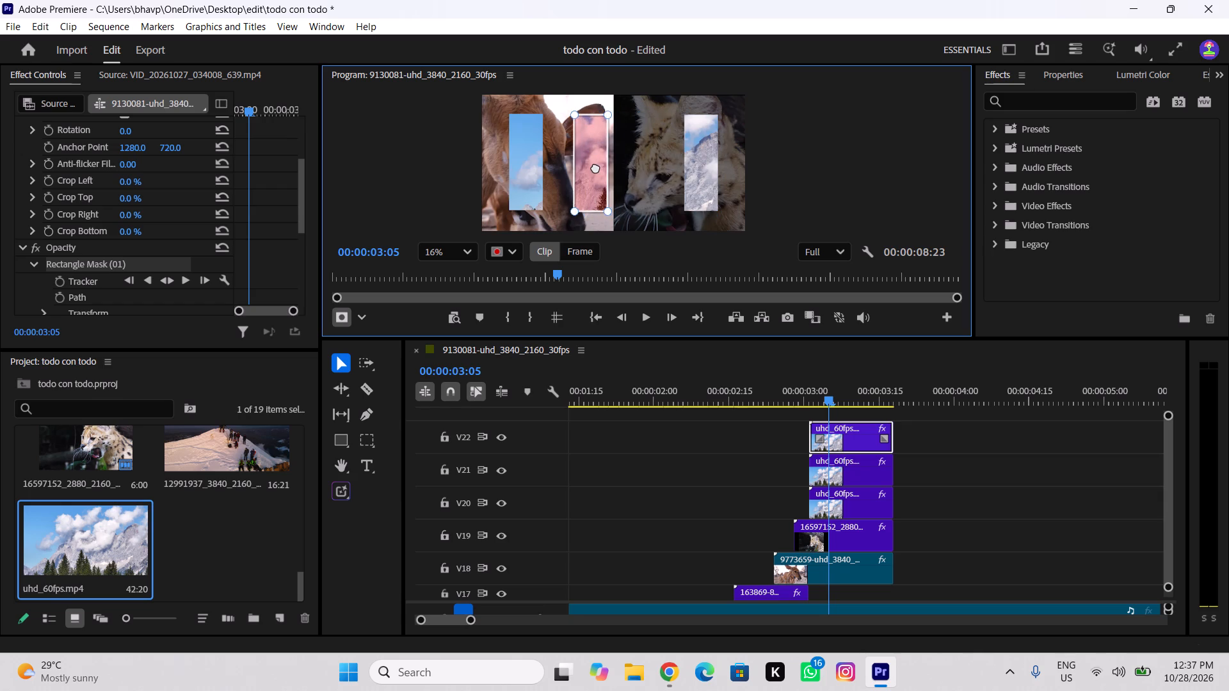
left_click_drag(595, 167, 590, 165)
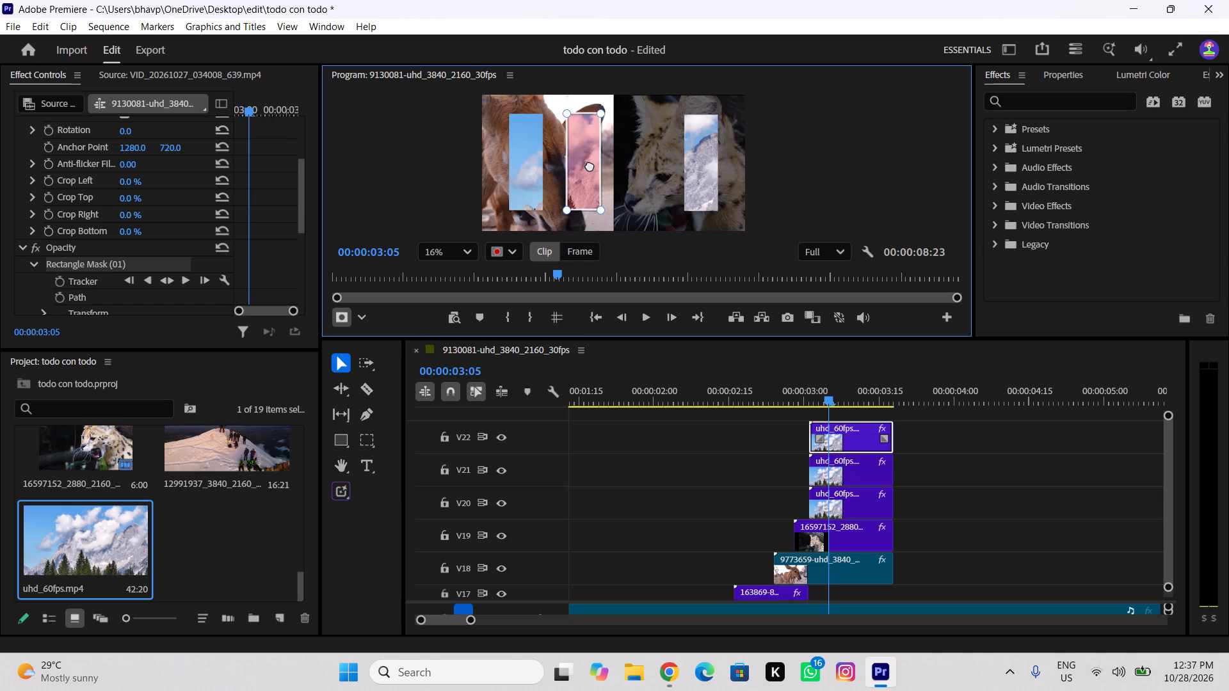
left_click_drag(590, 165, 586, 165)
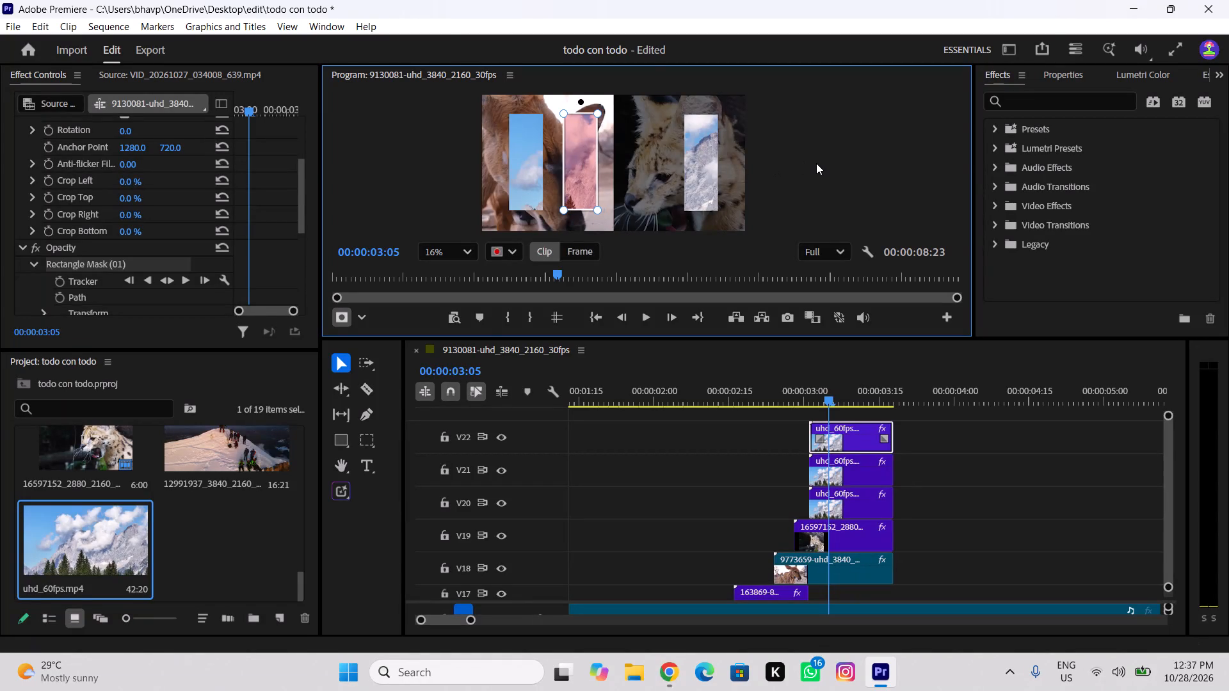
Duplicate the V22 mountain clip onto a new track V23 and move the copy's rectangle mask onto the left part of the serval half.
left_click(860, 432)
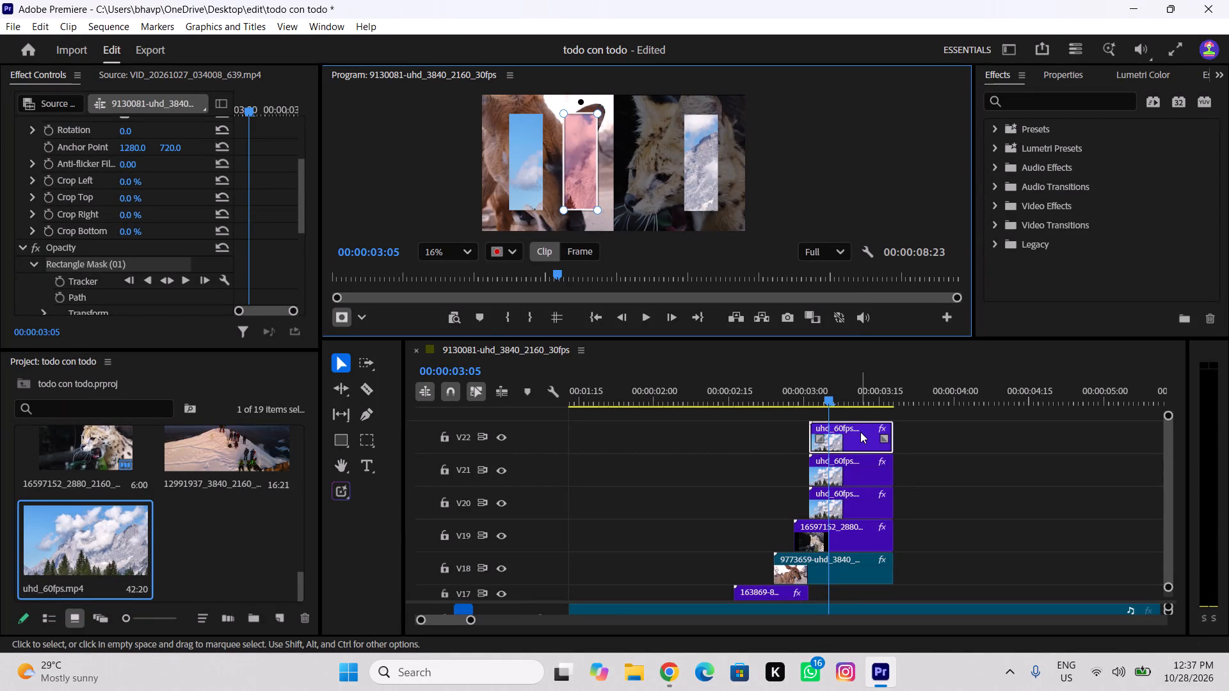
left_click_drag(860, 432, 858, 410, "alt")
scroll(782, 467, "up", 2, "ctrl")
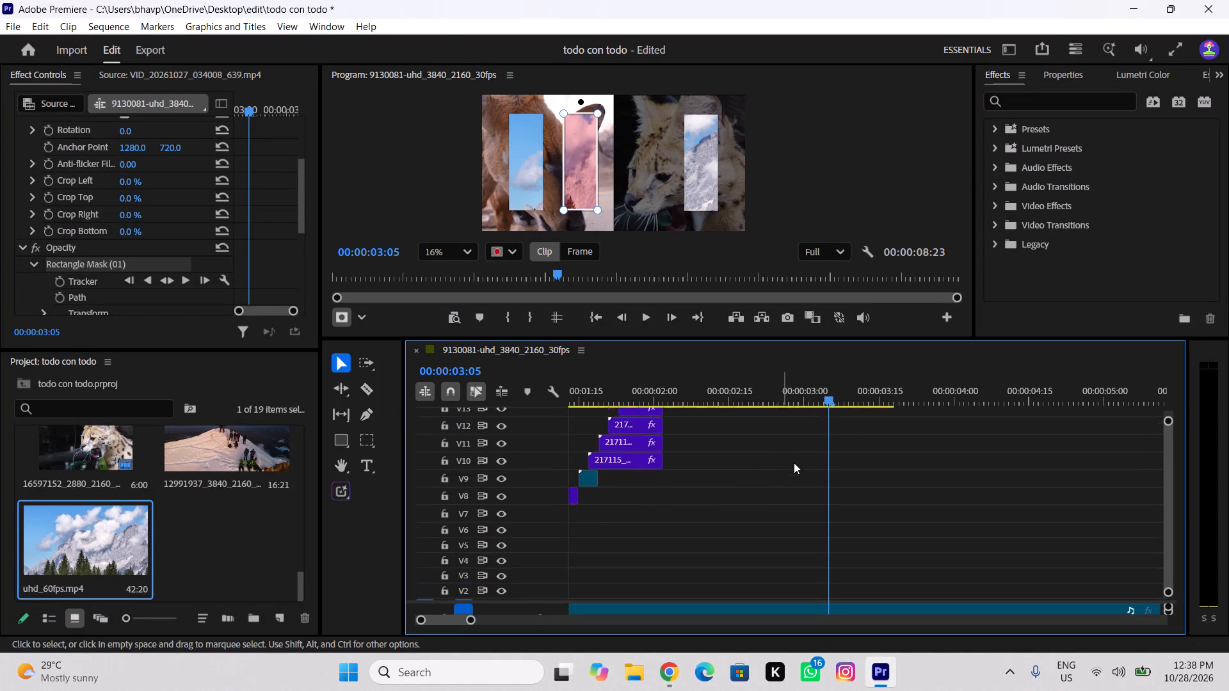
scroll(794, 463, "up", 20, "ctrl")
scroll(794, 463, "up", 5, "ctrl")
left_click(854, 434)
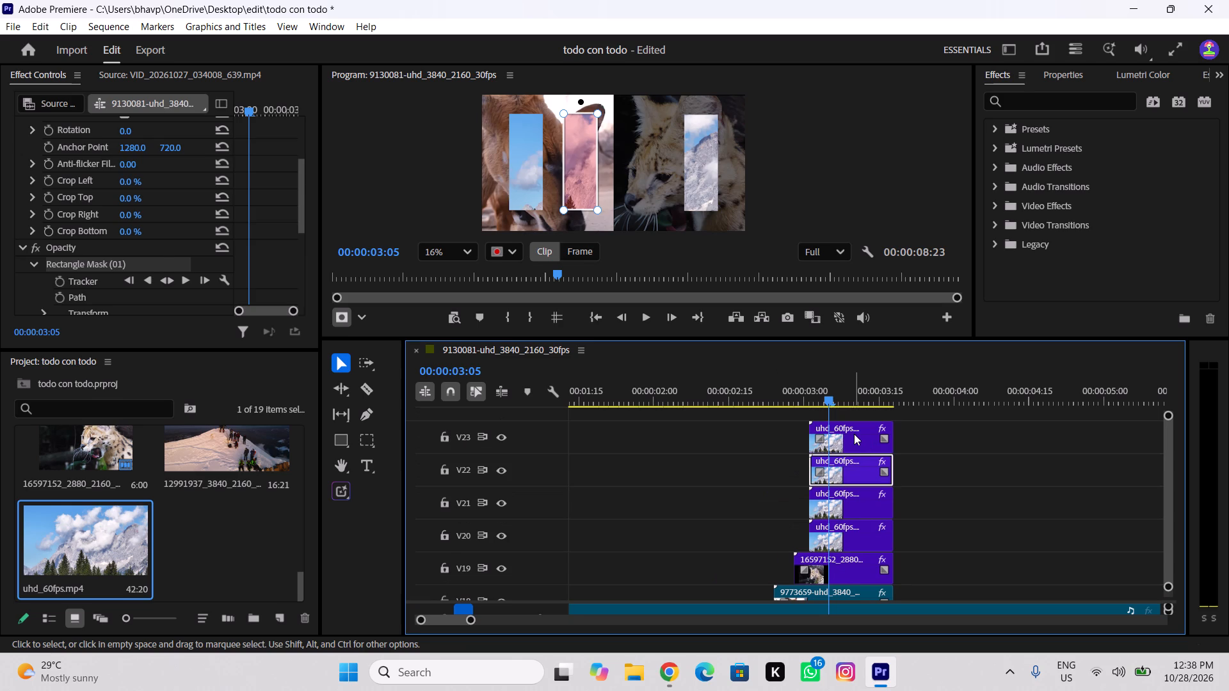
left_click(854, 434)
scroll(173, 312, "down", 6)
left_click(143, 288)
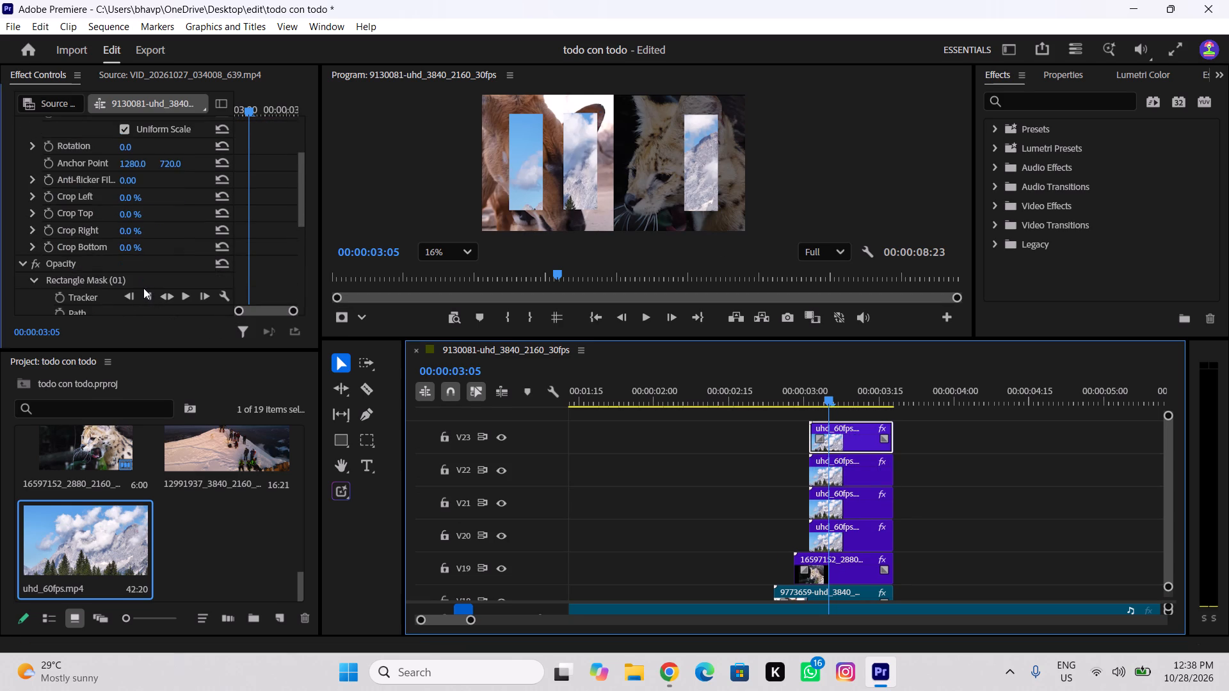
left_click(143, 286)
left_click_drag(577, 164, 622, 161)
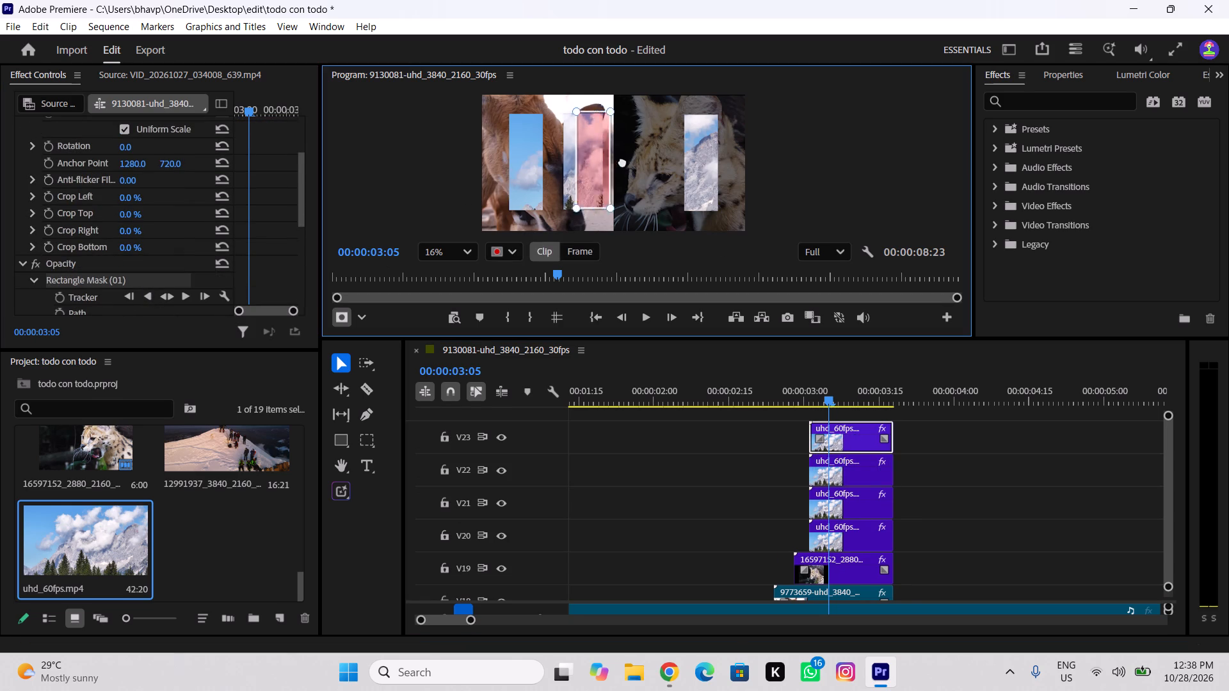
left_click_drag(622, 161, 647, 168)
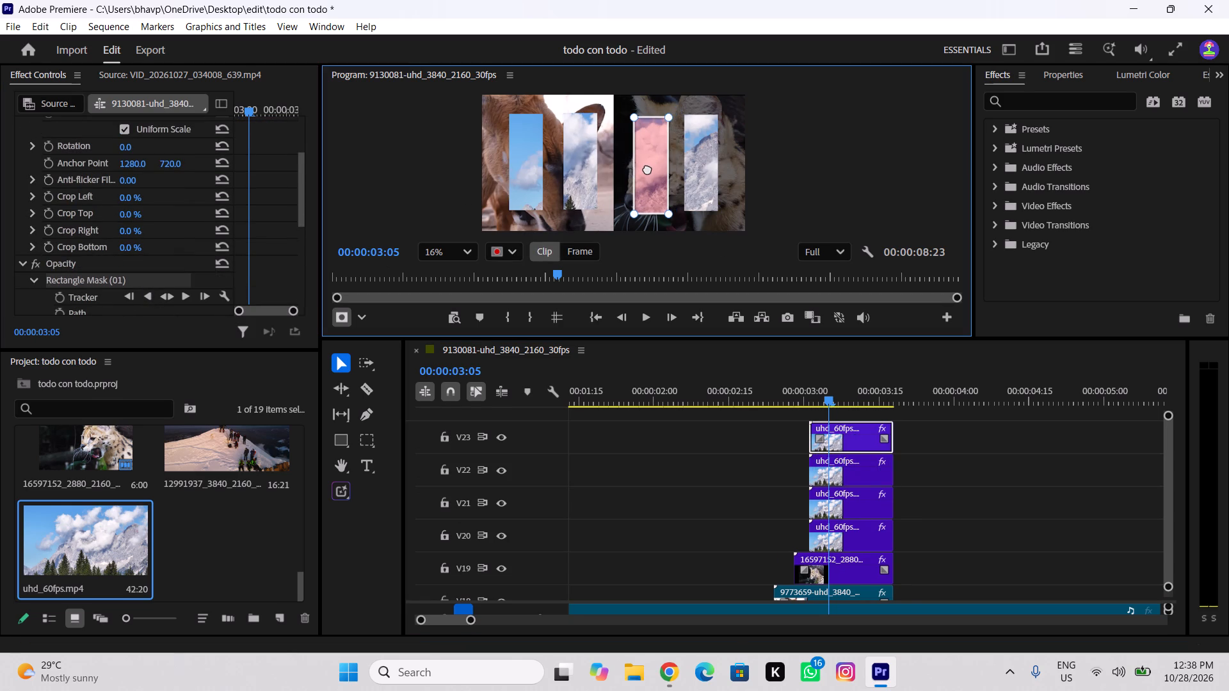
left_click_drag(647, 168, 646, 168)
left_click(877, 164)
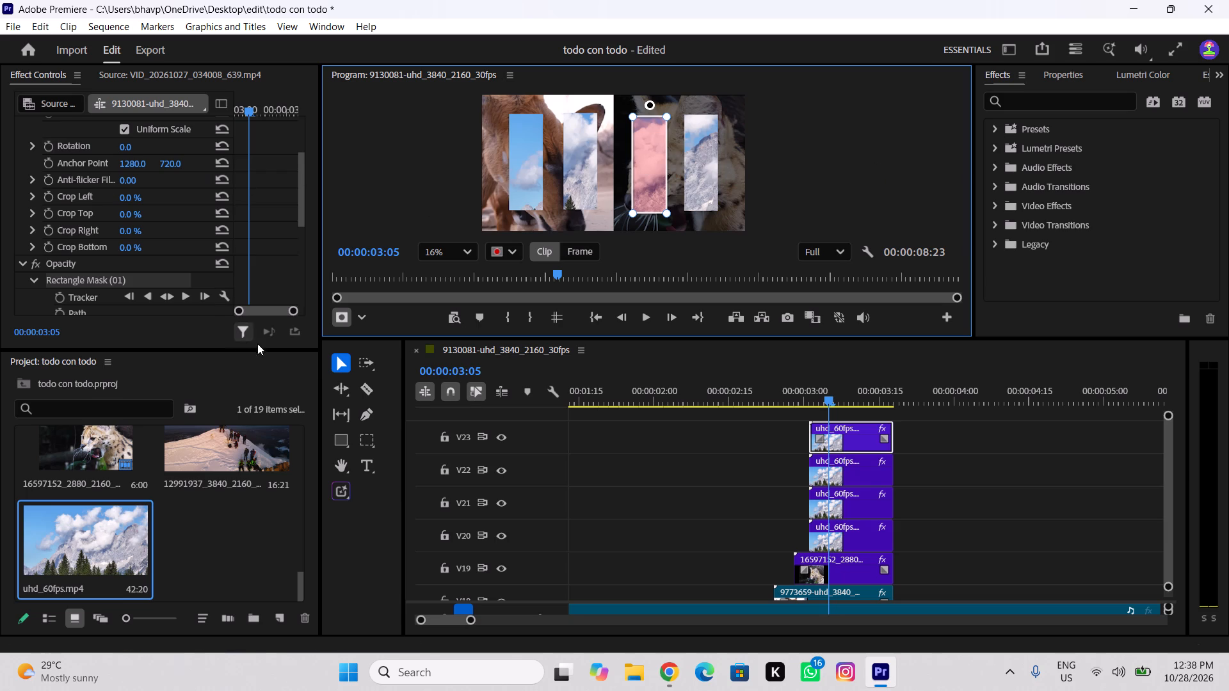
left_click(91, 259)
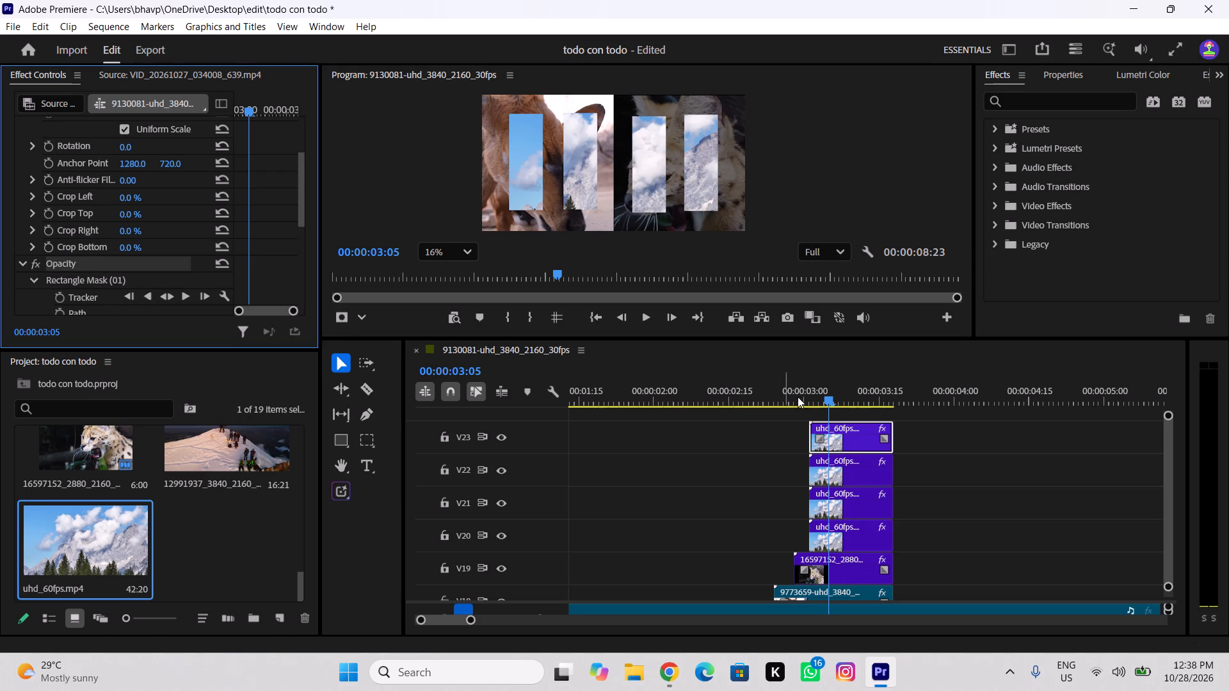
Stagger the V21, V22 and V23 mountain clips so each starts a few frames after the clip on the track below.
left_click_drag(830, 502, 840, 498)
left_click_drag(839, 461, 860, 458)
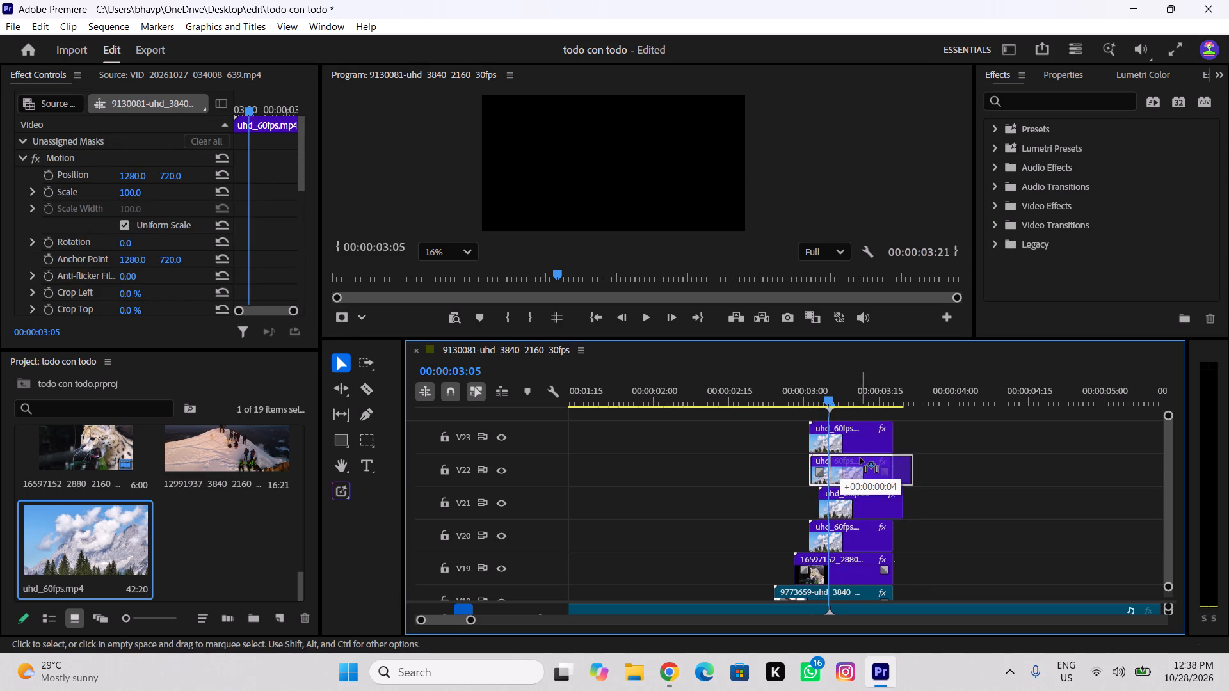
left_click_drag(860, 458, 862, 458)
left_click_drag(845, 425, 891, 424)
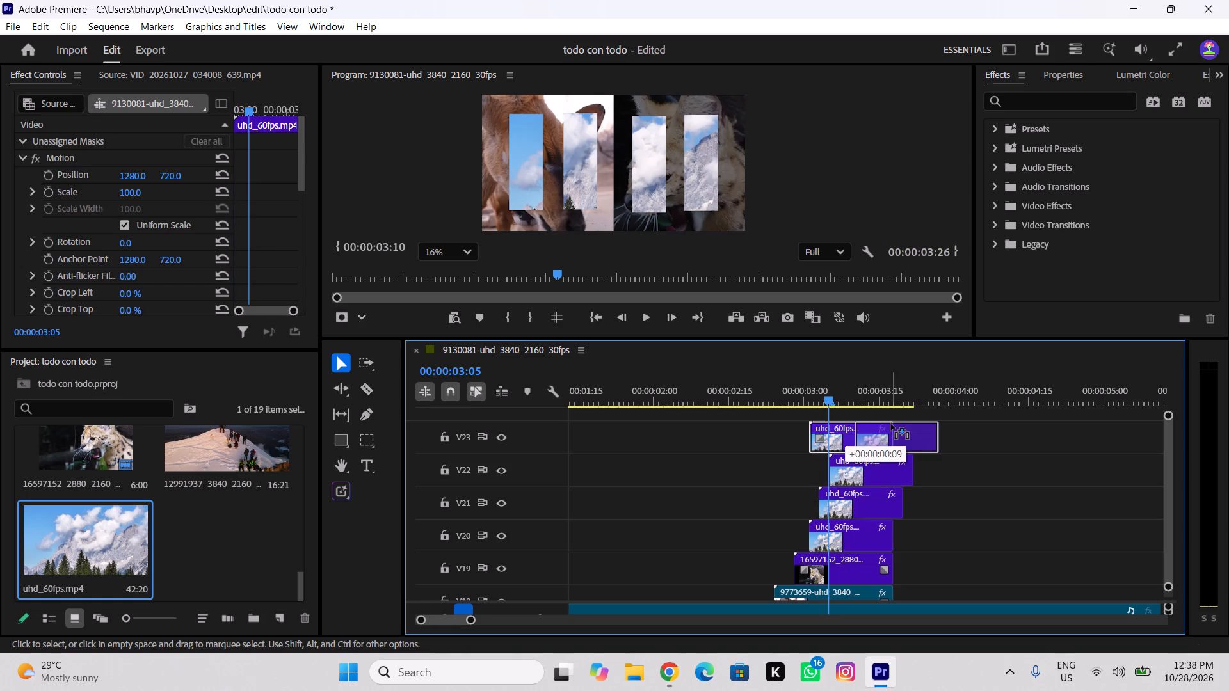
left_click_drag(891, 424, 878, 431)
Play back the staggered strips and extend the V20, V21 and V22 mountain clips to the end of the V23 clip.
left_click_drag(834, 387, 555, 437)
key("space")
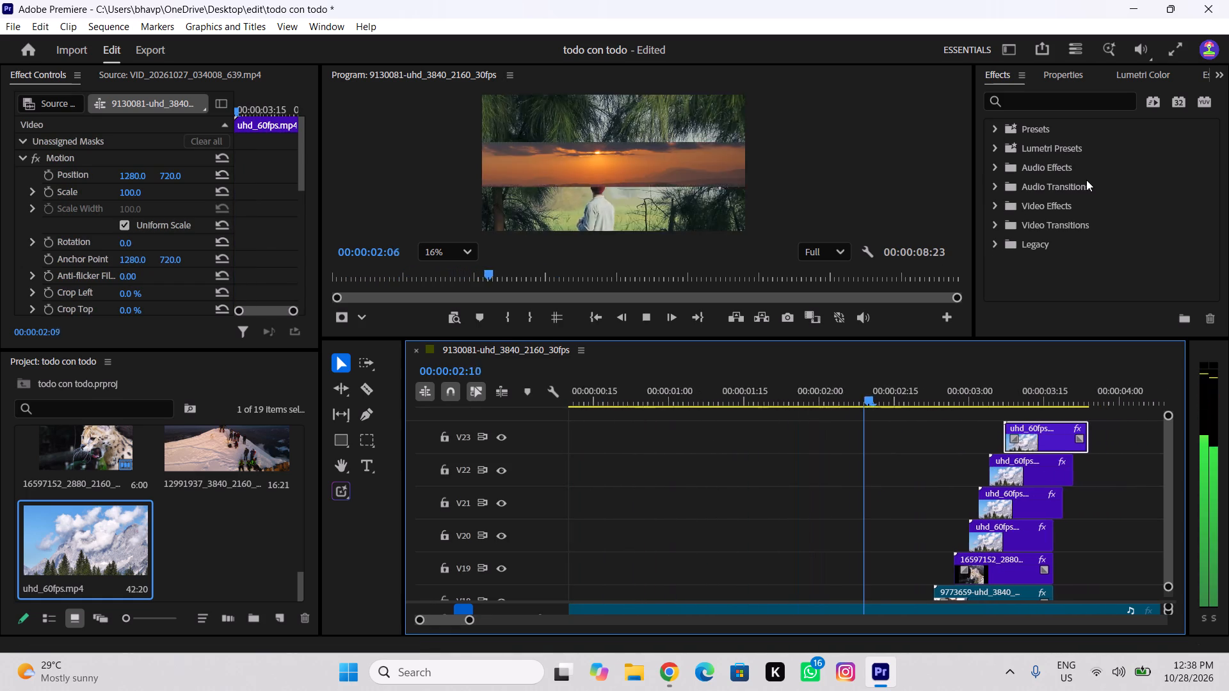
key("space")
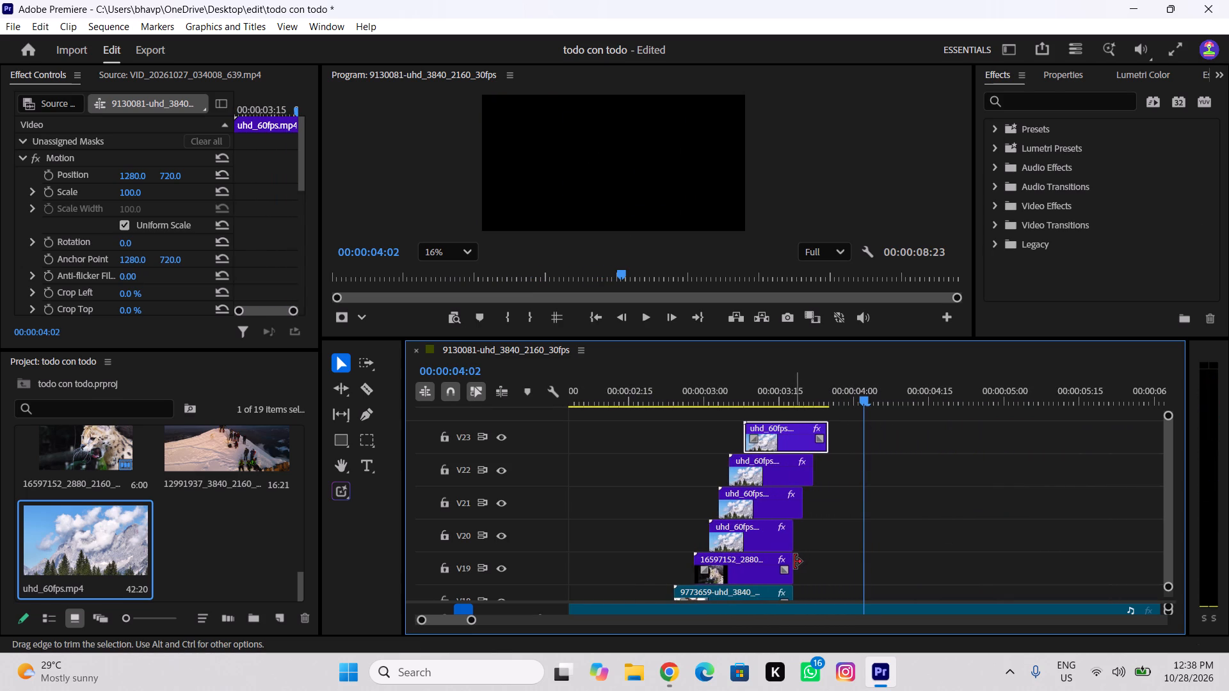
left_click_drag(796, 538, 829, 536)
left_click_drag(805, 507, 829, 509)
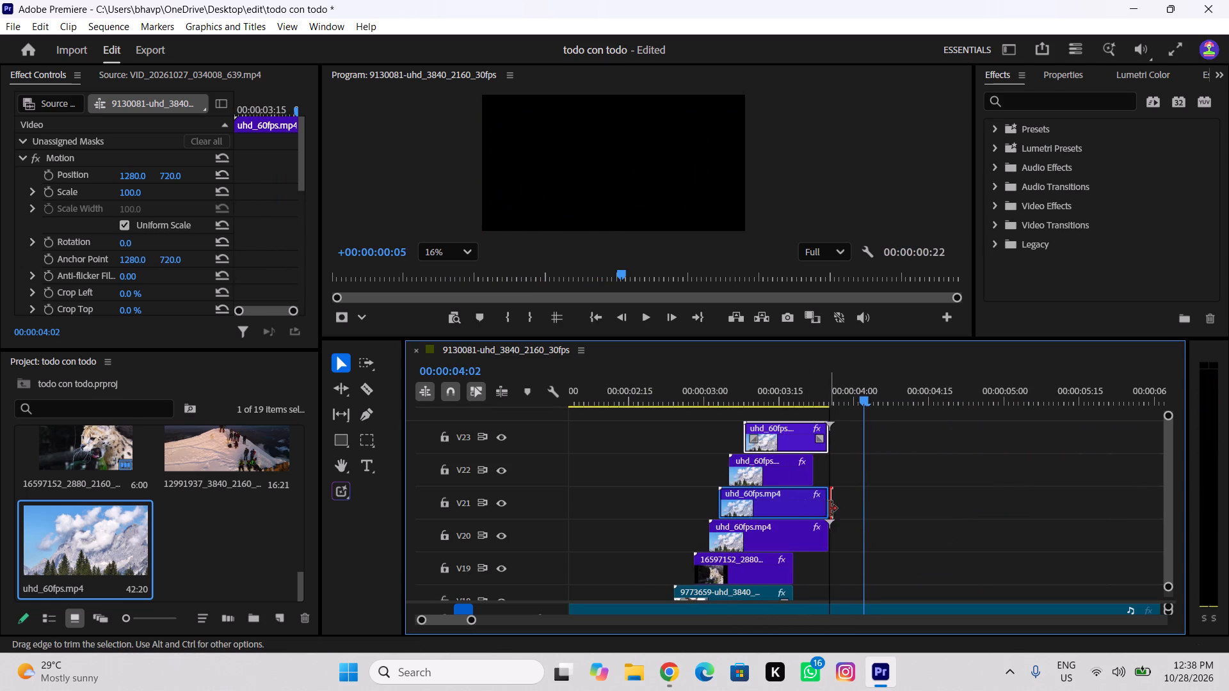
left_click_drag(813, 472, 834, 473)
Review the strip timing and widen the stagger by delaying the V21 clip slightly, V22 by about 5 frames, and V23 the most.
left_click_drag(835, 387, 771, 388)
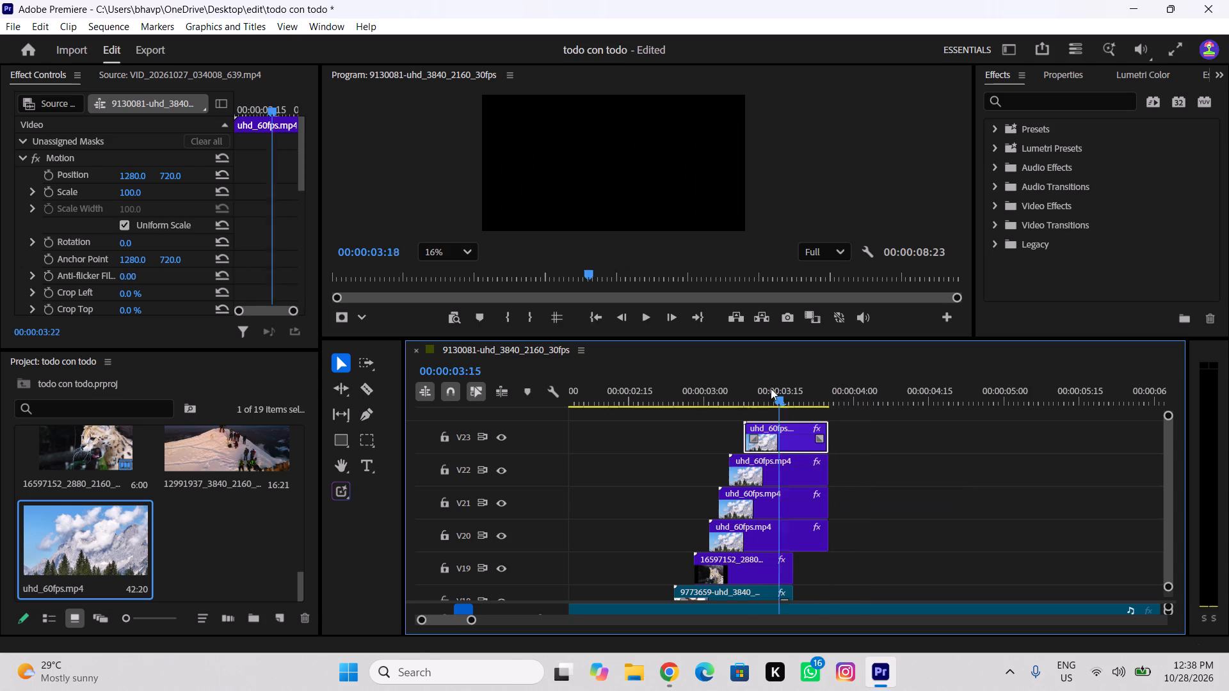
left_click_drag(771, 388, 688, 401)
key("space")
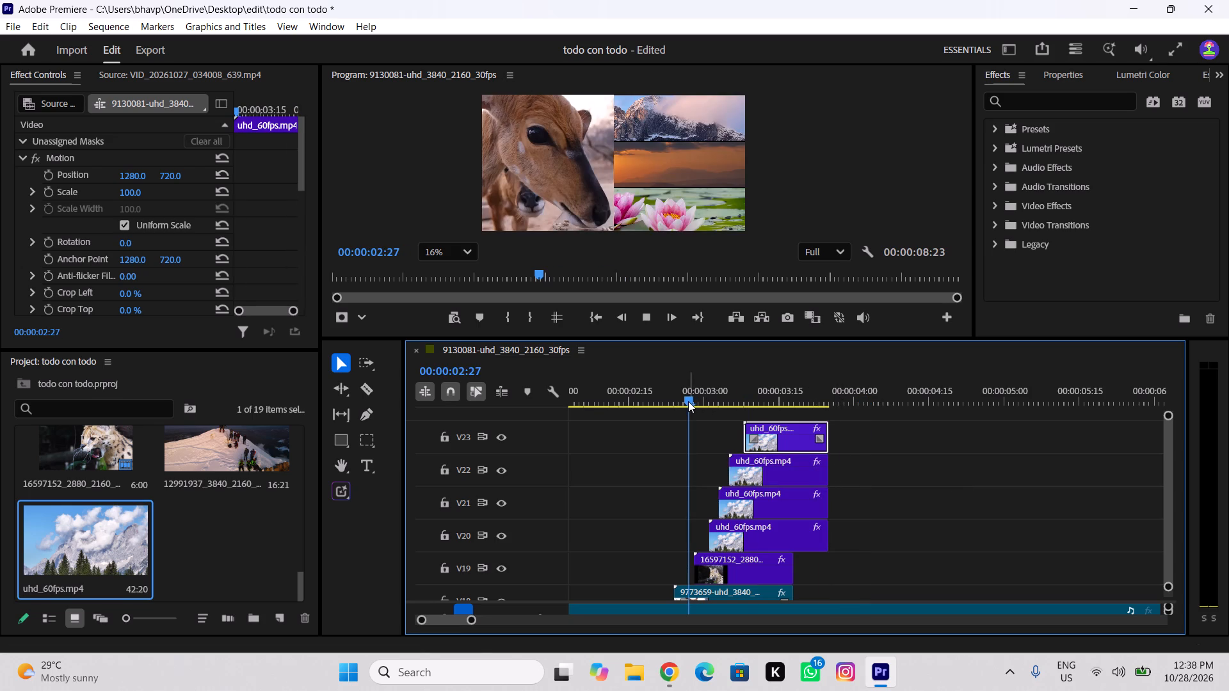
key("space")
left_click_drag(735, 395, 632, 421)
key("space")
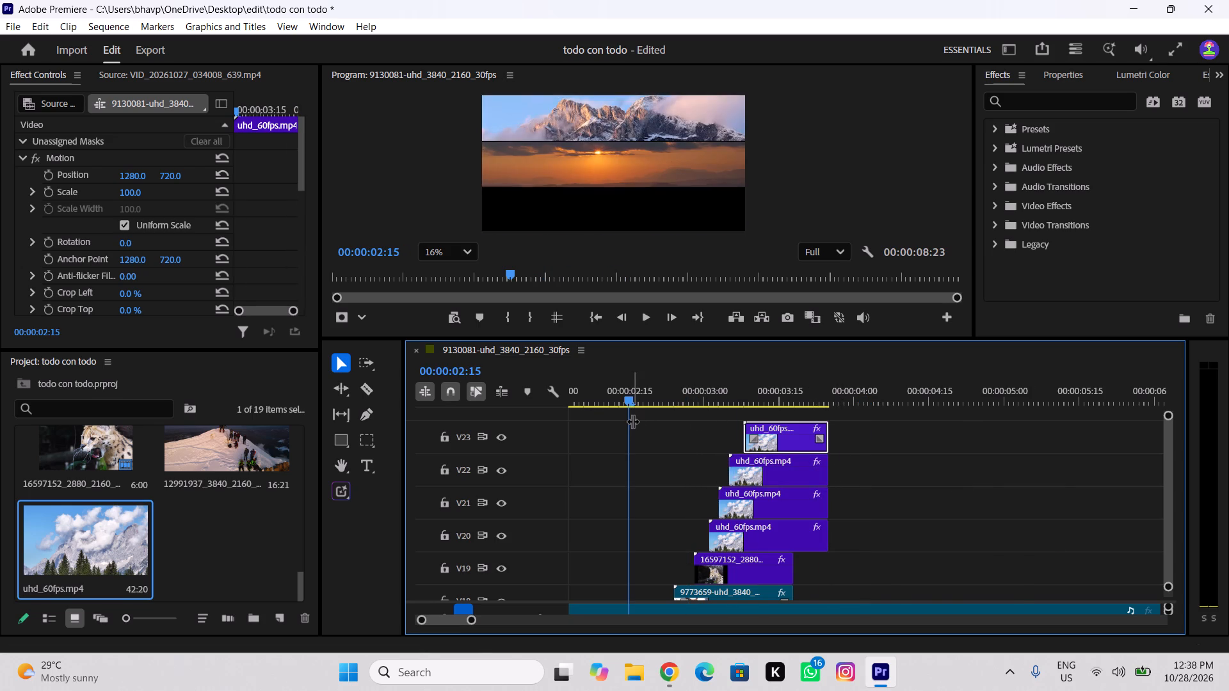
key("space")
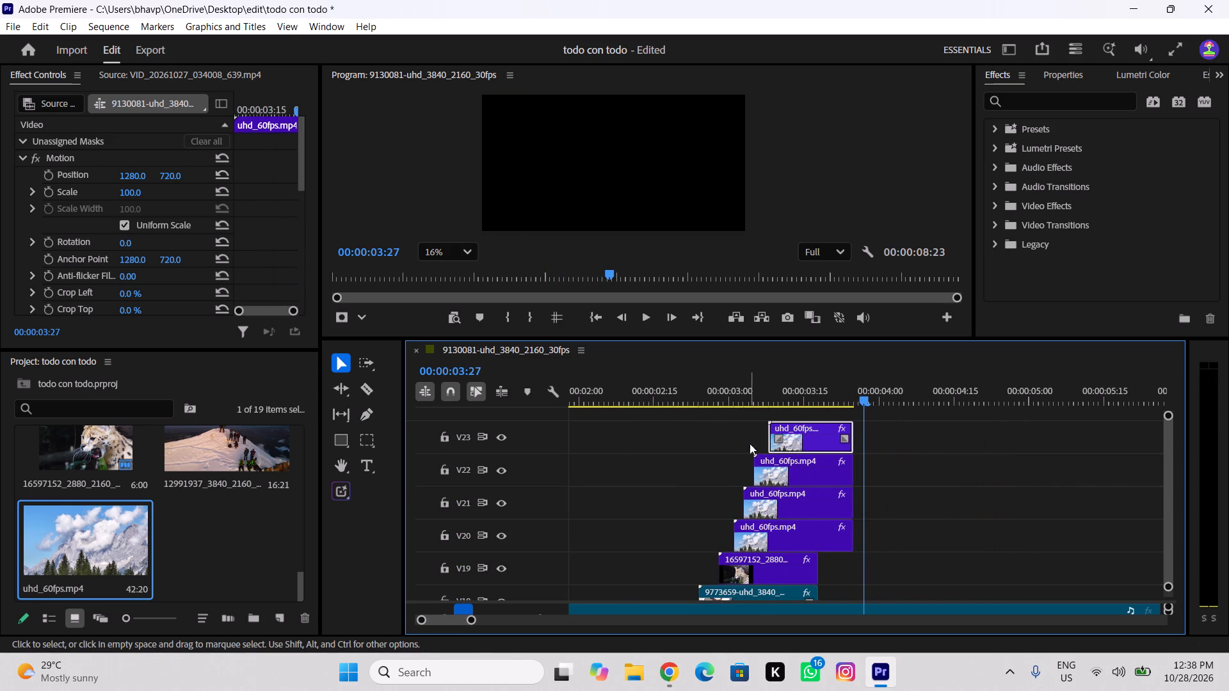
left_click_drag(772, 505, 782, 505)
left_click_drag(779, 470, 804, 470)
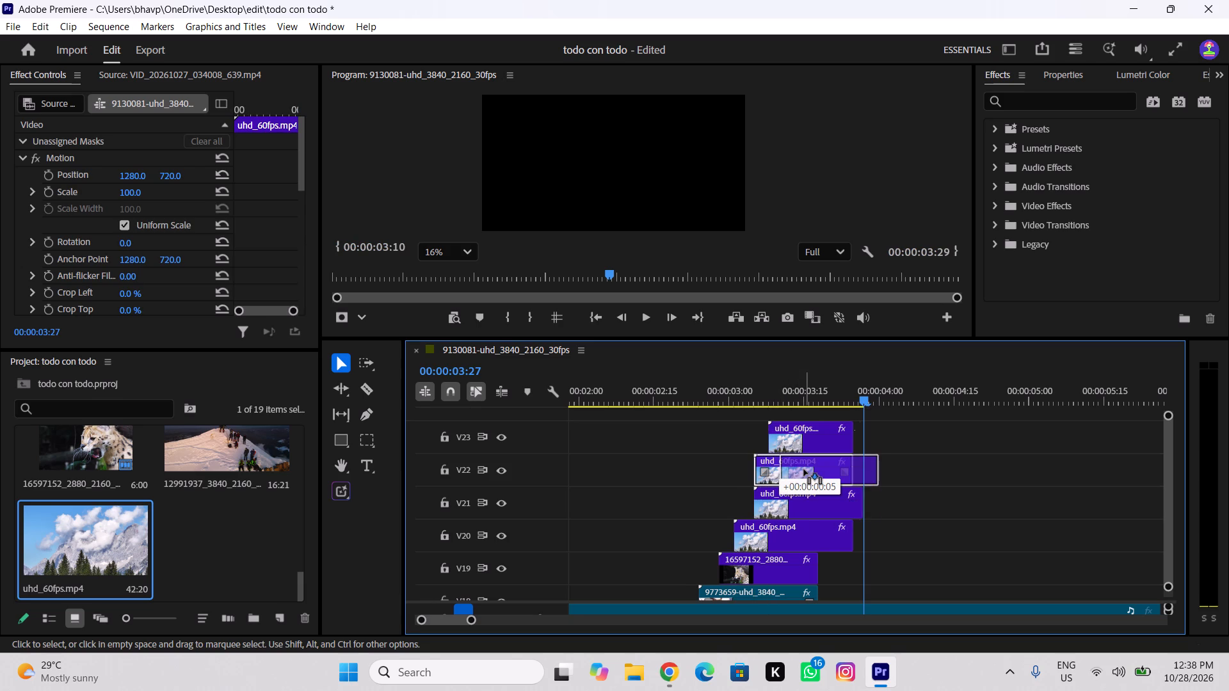
left_click_drag(804, 470, 806, 472)
left_click_drag(805, 438, 855, 437)
Review the new timing and extend the V18 deer, V19 serval and V20 to V22 mountain clips to the end of the V23 clip.
left_click_drag(843, 391, 679, 427)
key("space")
key("space")
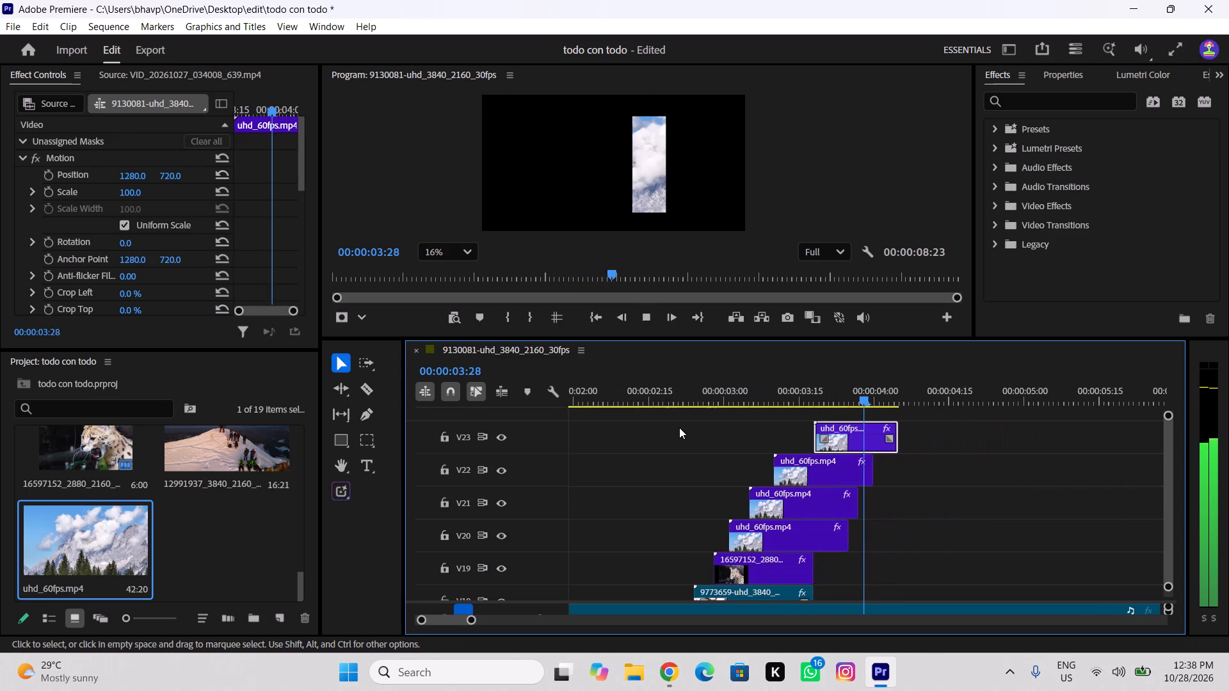
scroll(826, 557, "down", 4)
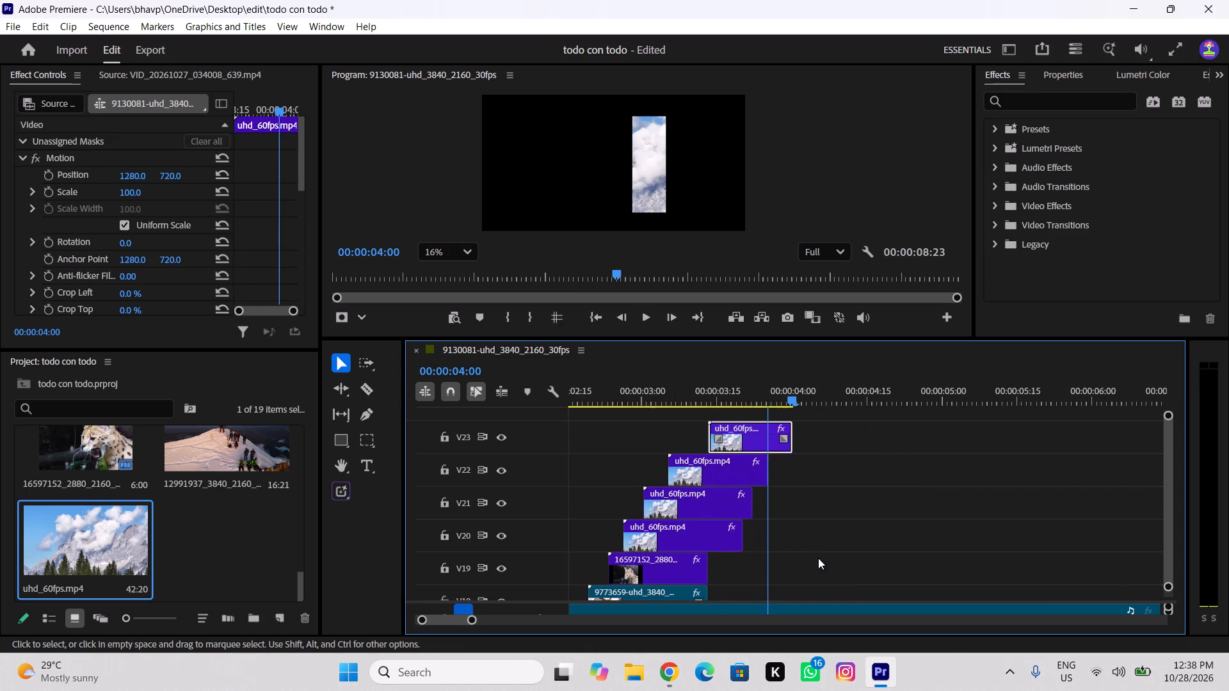
scroll(746, 552, "up", 3)
scroll(751, 526, "down", 4)
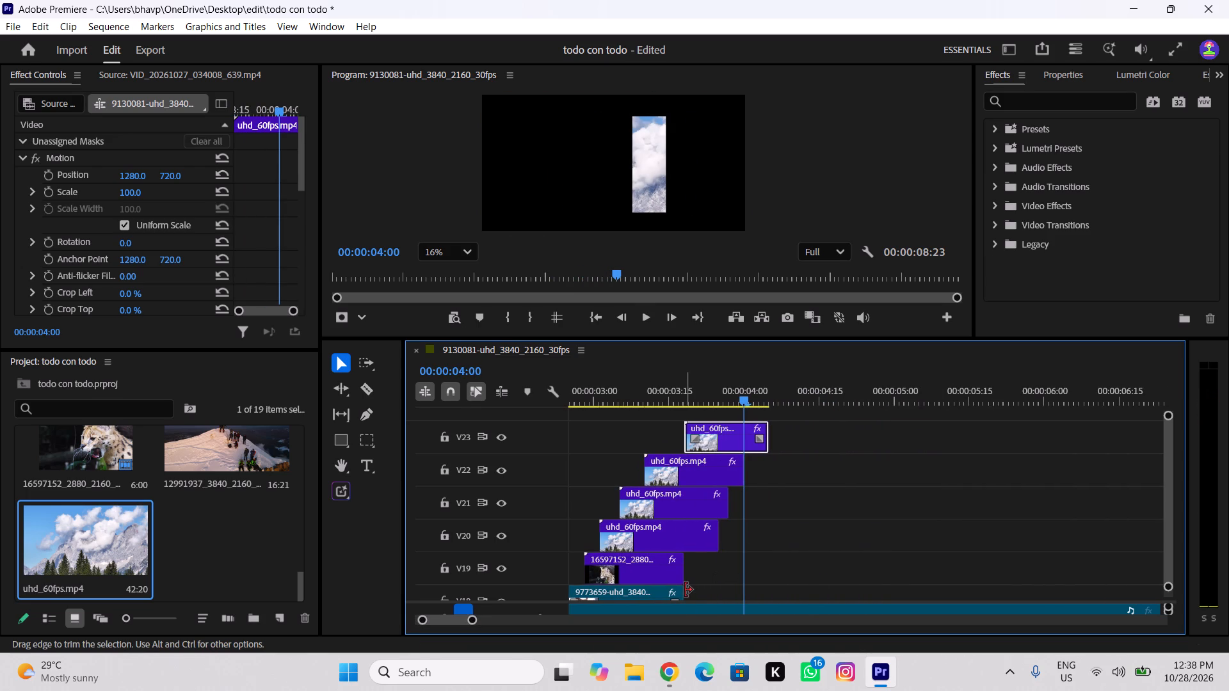
left_click_drag(683, 595, 756, 591)
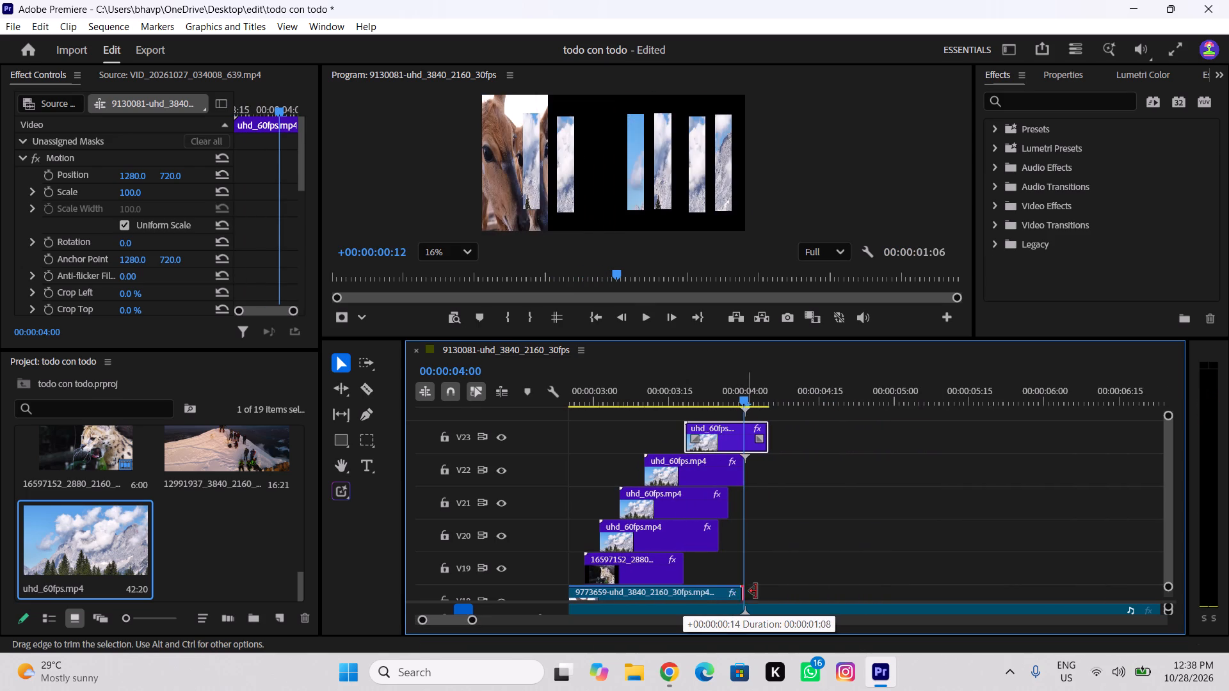
left_click_drag(756, 591, 767, 591)
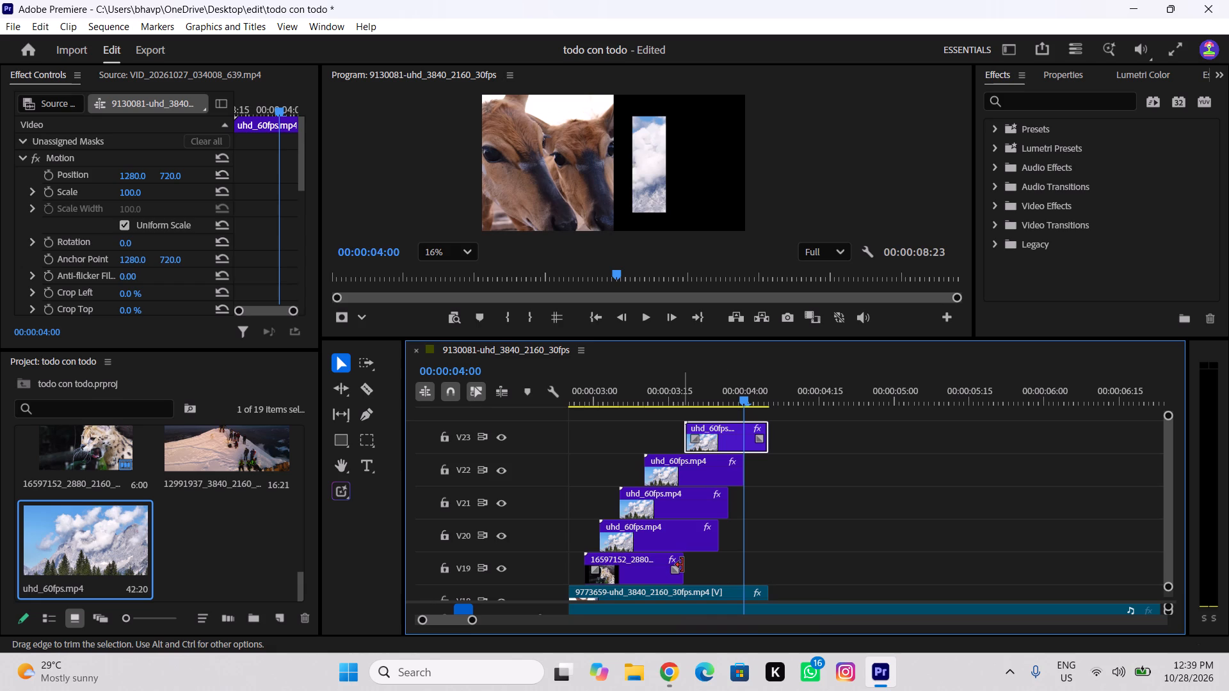
left_click_drag(682, 565, 757, 571)
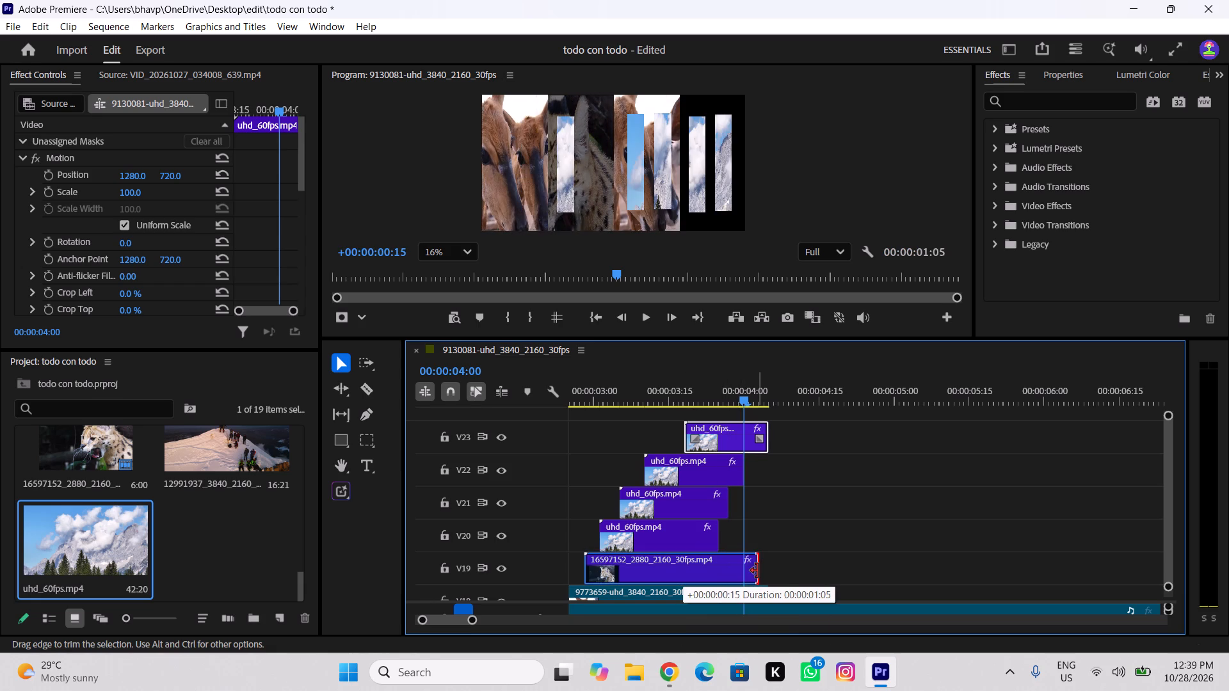
left_click_drag(757, 571, 773, 575)
left_click_drag(719, 535, 764, 535)
left_click_drag(728, 501, 766, 502)
left_click_drag(739, 470, 776, 468)
left_click_drag(779, 471, 768, 479)
Play back the sequence through the animal section to check the timing of the four mountain strips.
left_click_drag(754, 396, 616, 393)
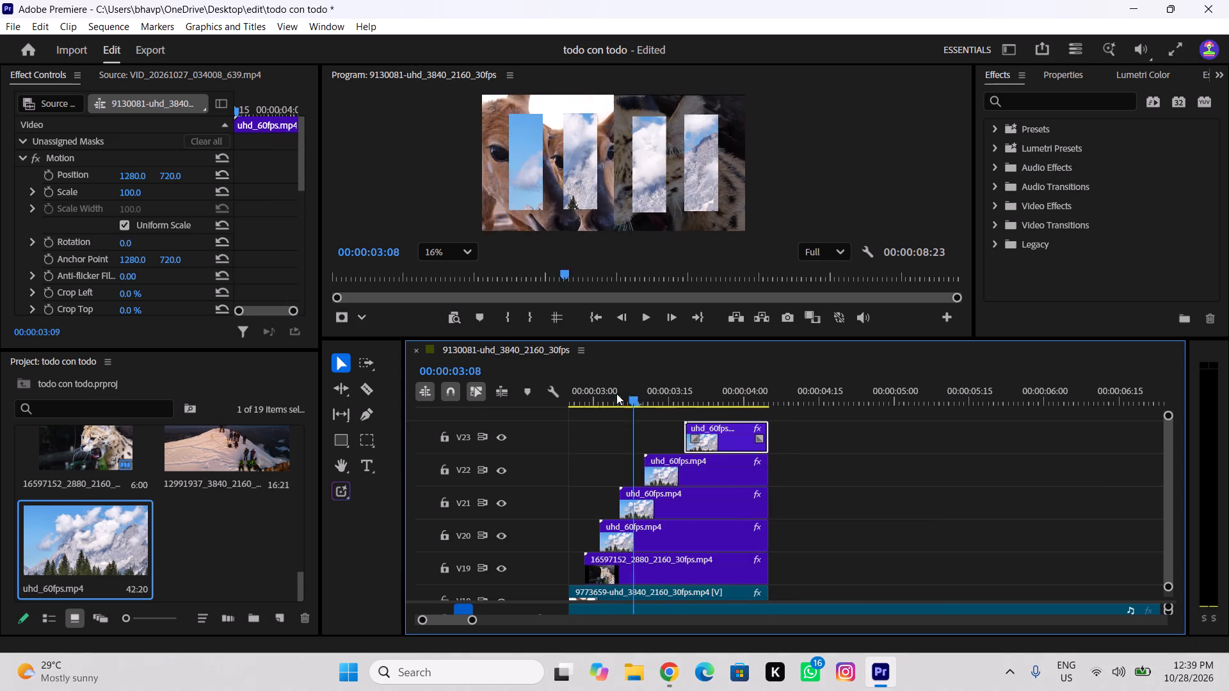
left_click_drag(616, 393, 489, 415)
key("space")
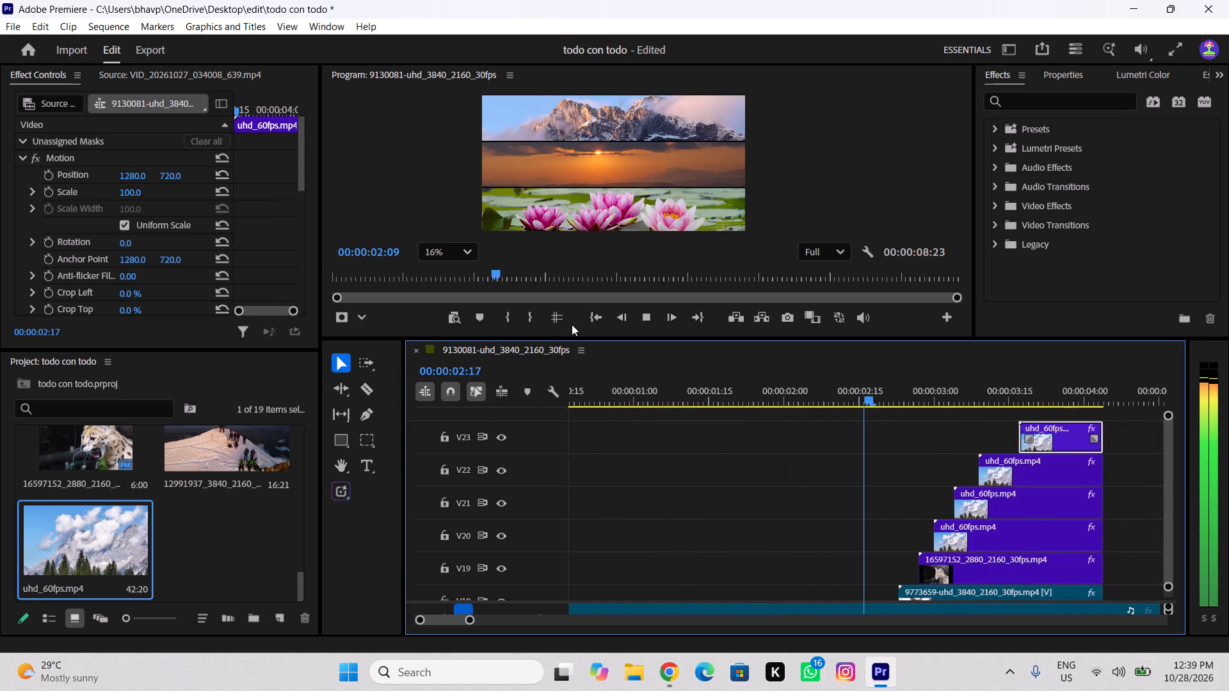
key("space")
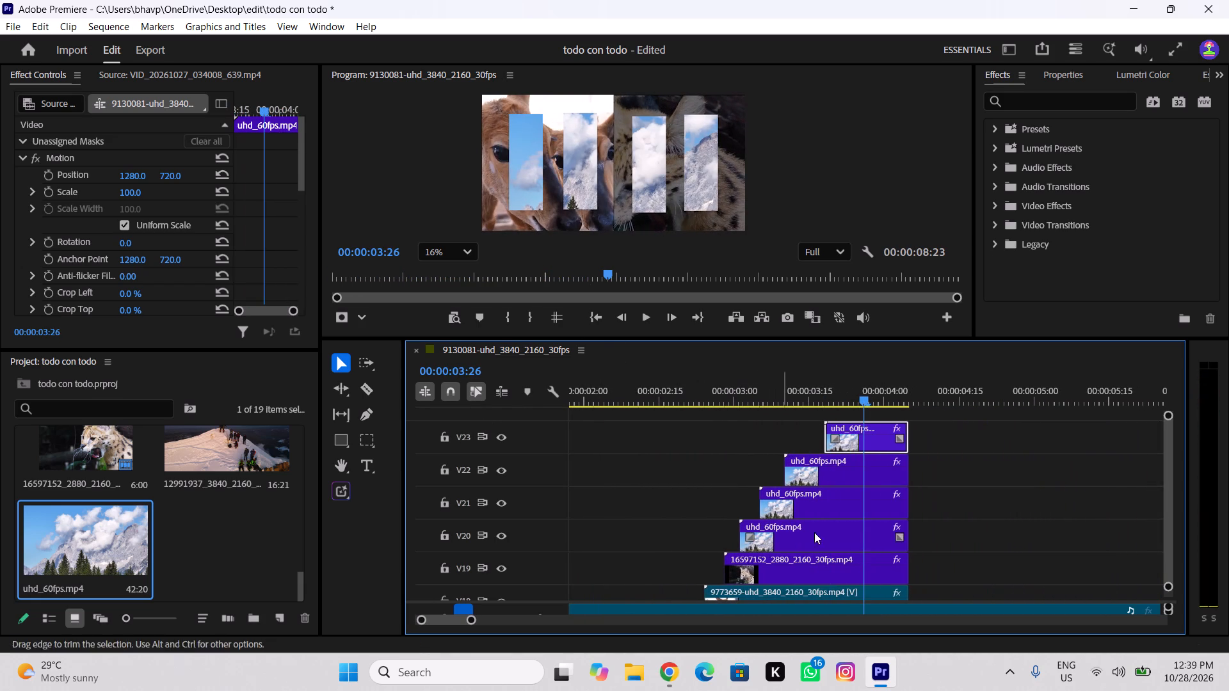
left_click(760, 502)
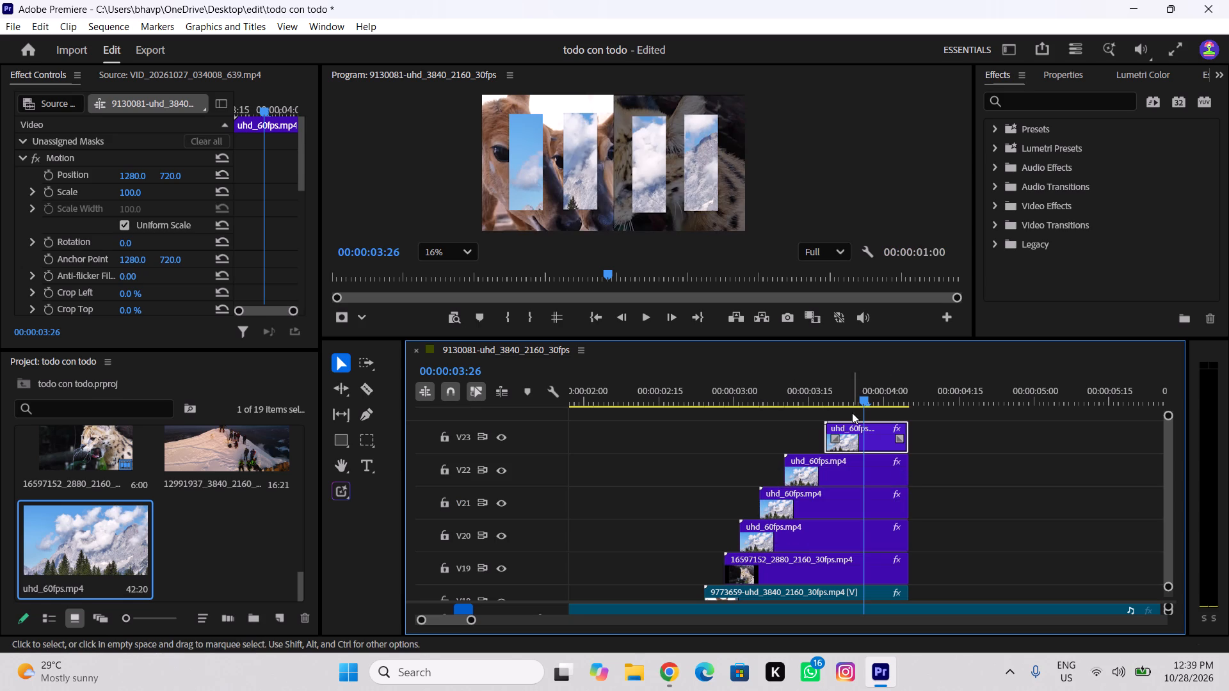
Shift the V23 mountain clip about 3 frames earlier and play back the strip timing.
left_click_drag(853, 422, 838, 422)
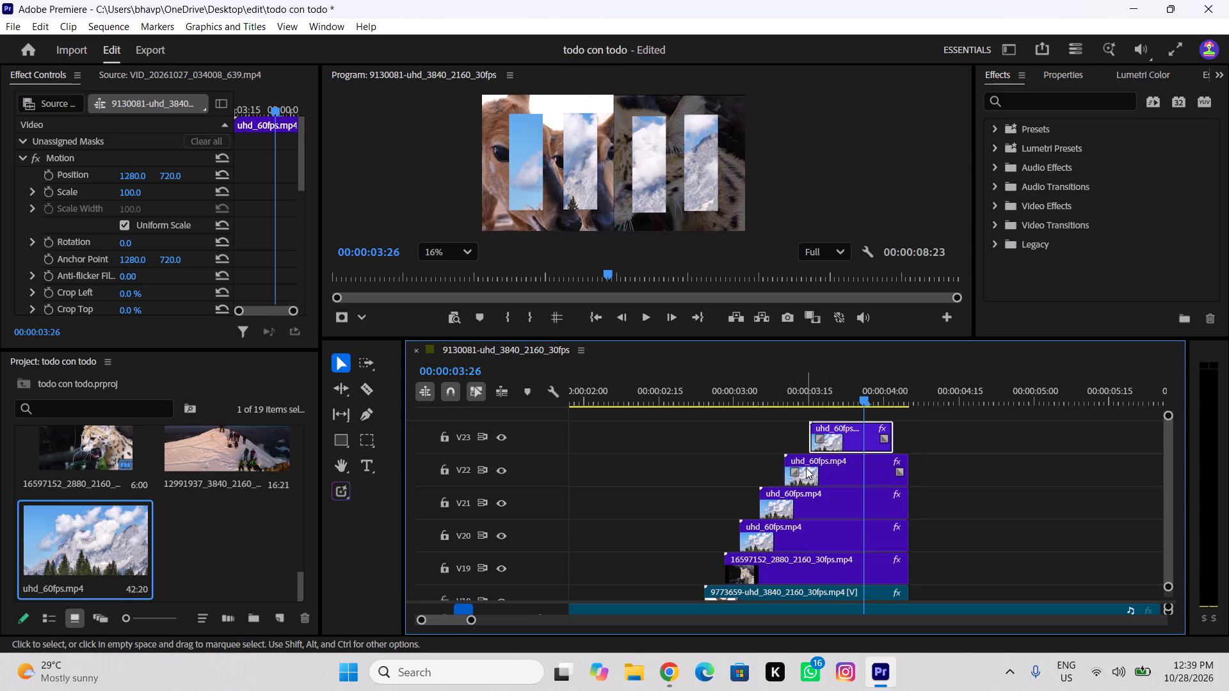
left_click_drag(831, 399, 675, 409)
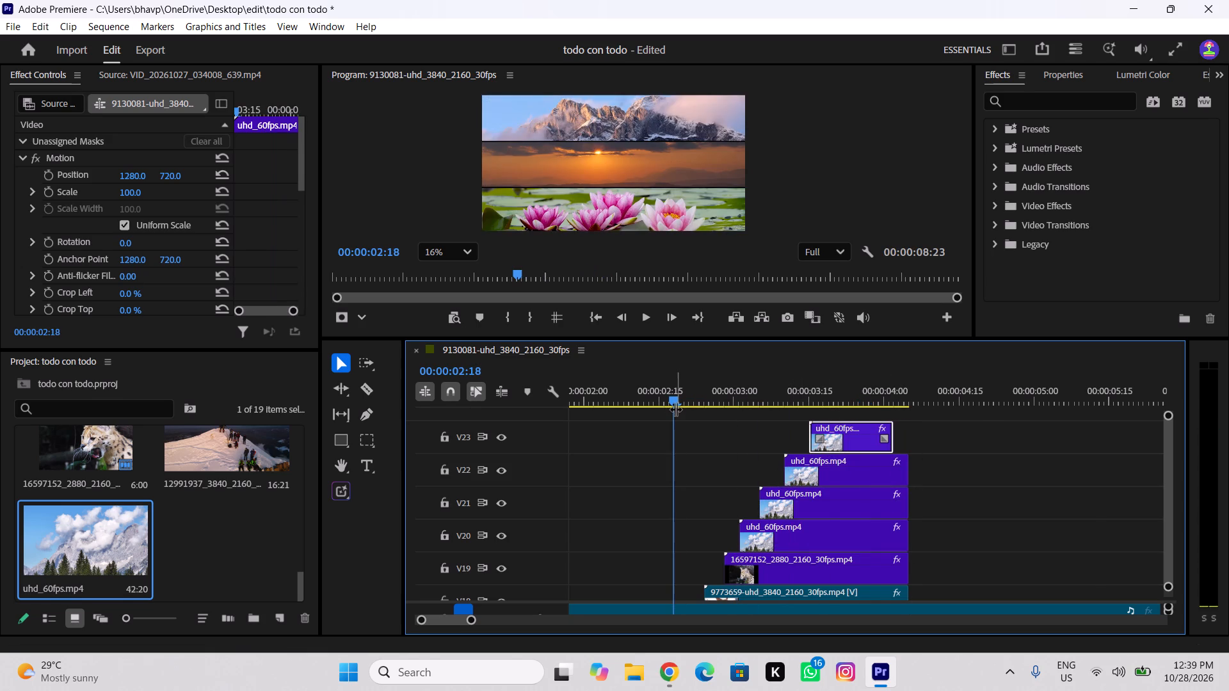
key("space")
key("space")
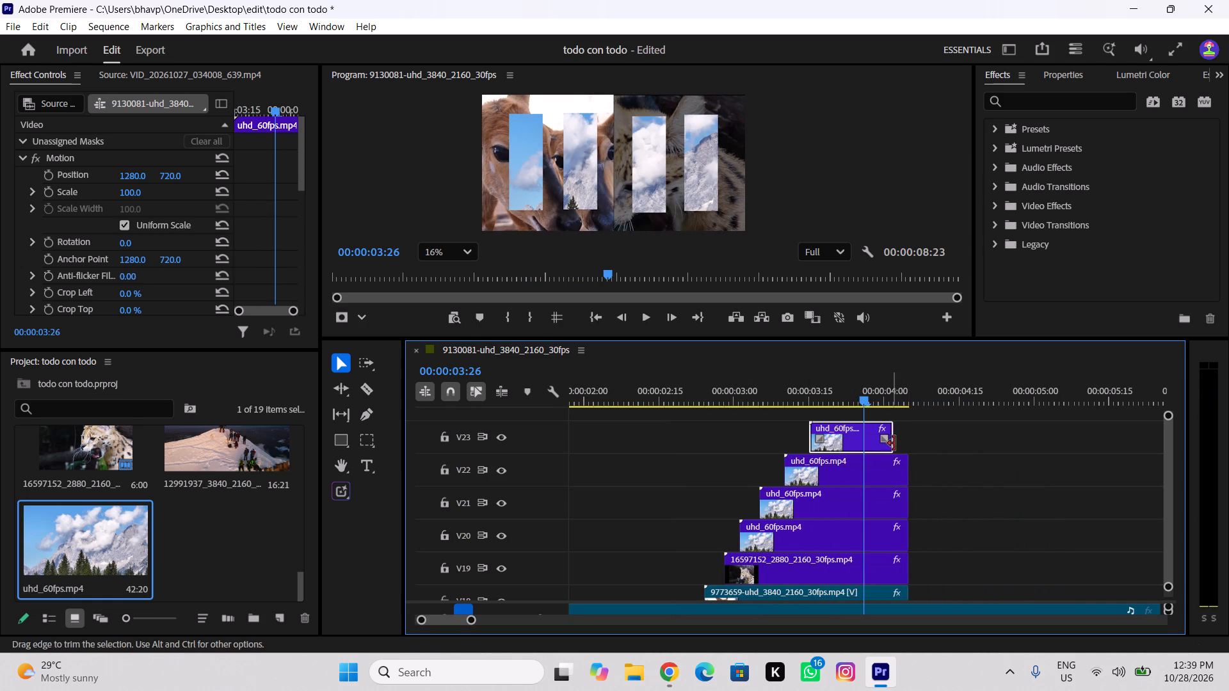
Trim the ends of the V18 deer, V19 serval and V20 to V23 mountain clips back to 00:00:03:26.
scroll(901, 541, "down", 3)
scroll(896, 536, "up", 3)
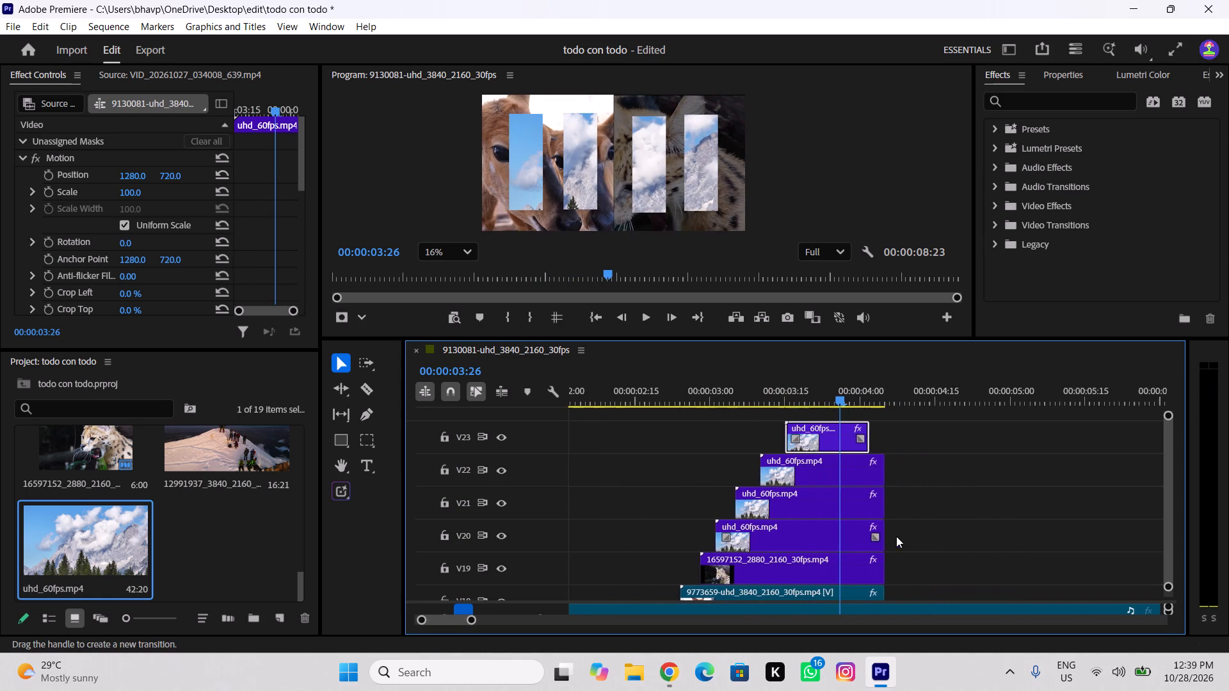
scroll(896, 536, "down", 3)
scroll(896, 536, "up", 2)
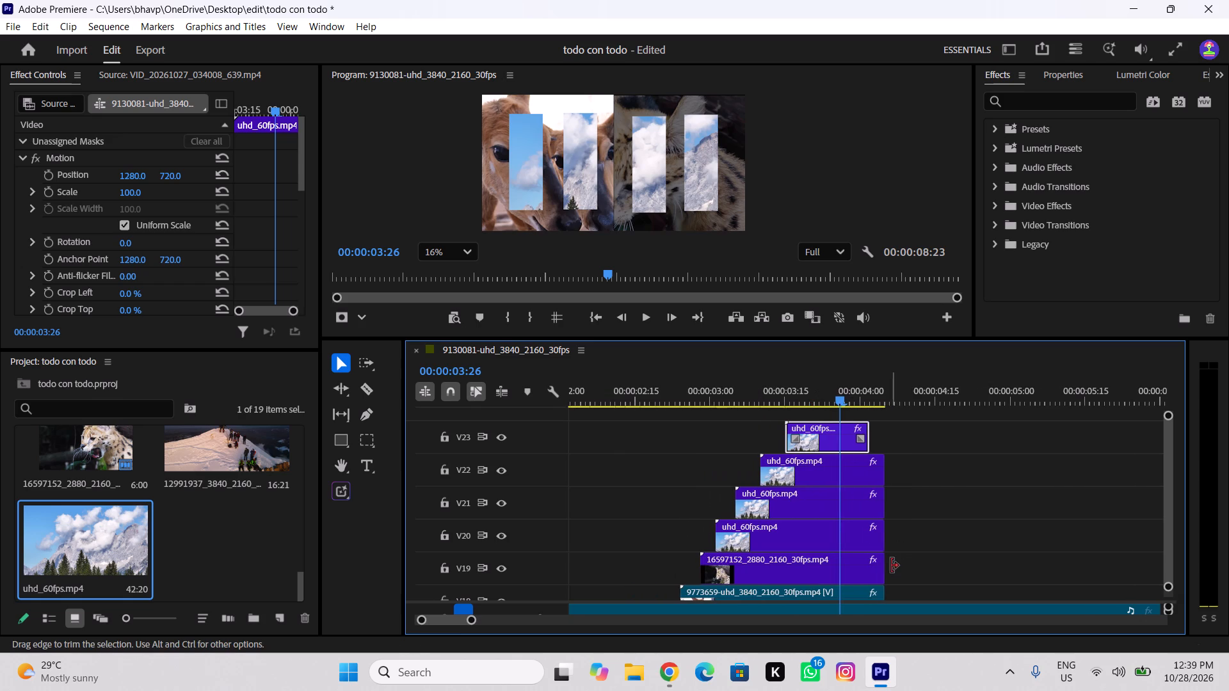
left_click_drag(883, 568, 826, 581)
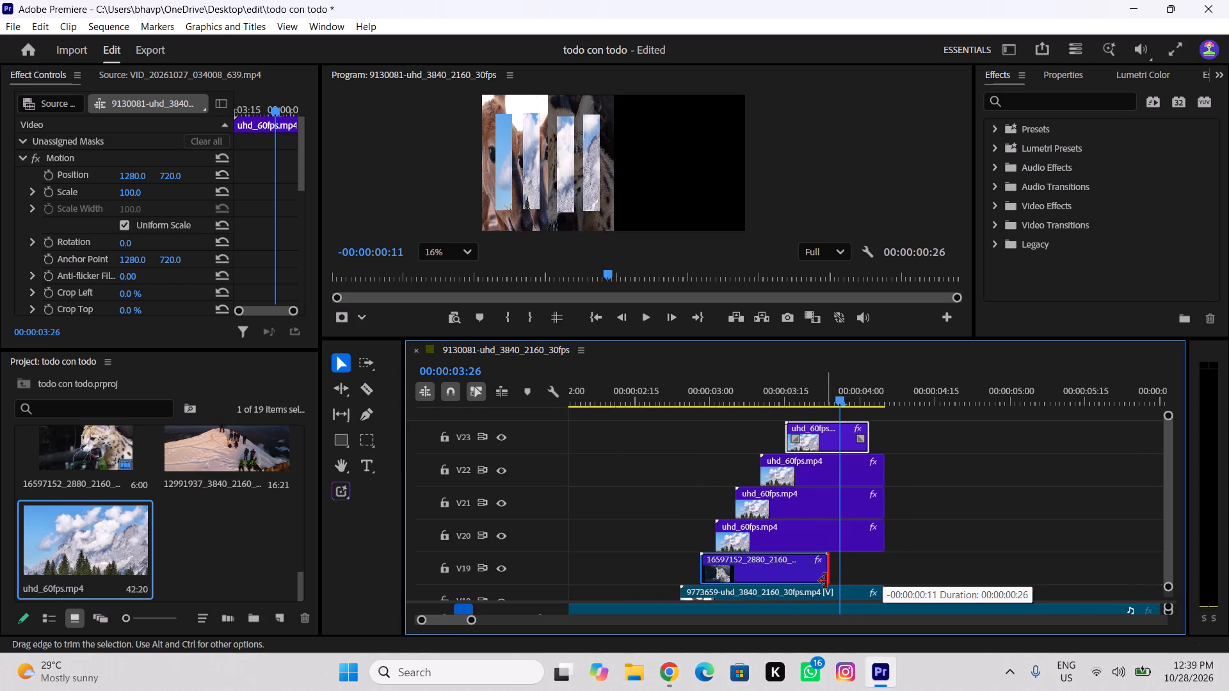
left_click_drag(826, 581, 835, 587)
left_click_drag(885, 525, 833, 533)
left_click_drag(885, 491, 839, 505)
left_click_drag(883, 469, 848, 471)
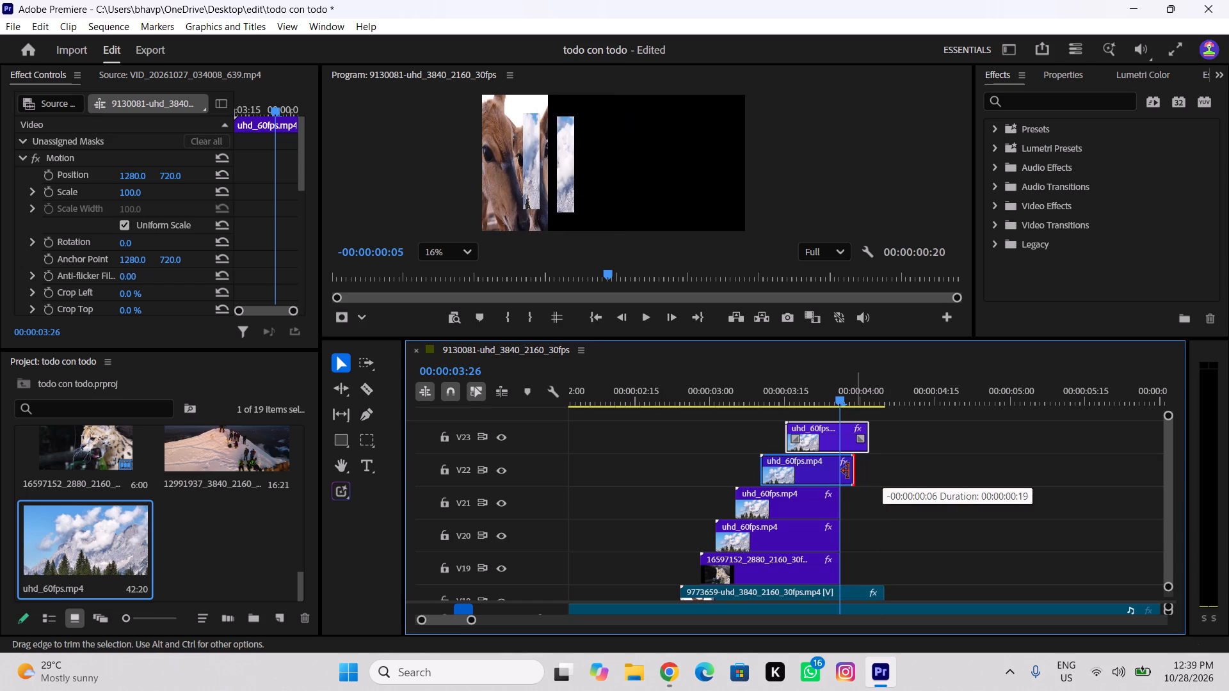
left_click_drag(848, 471, 845, 473)
left_click_drag(867, 441, 835, 447)
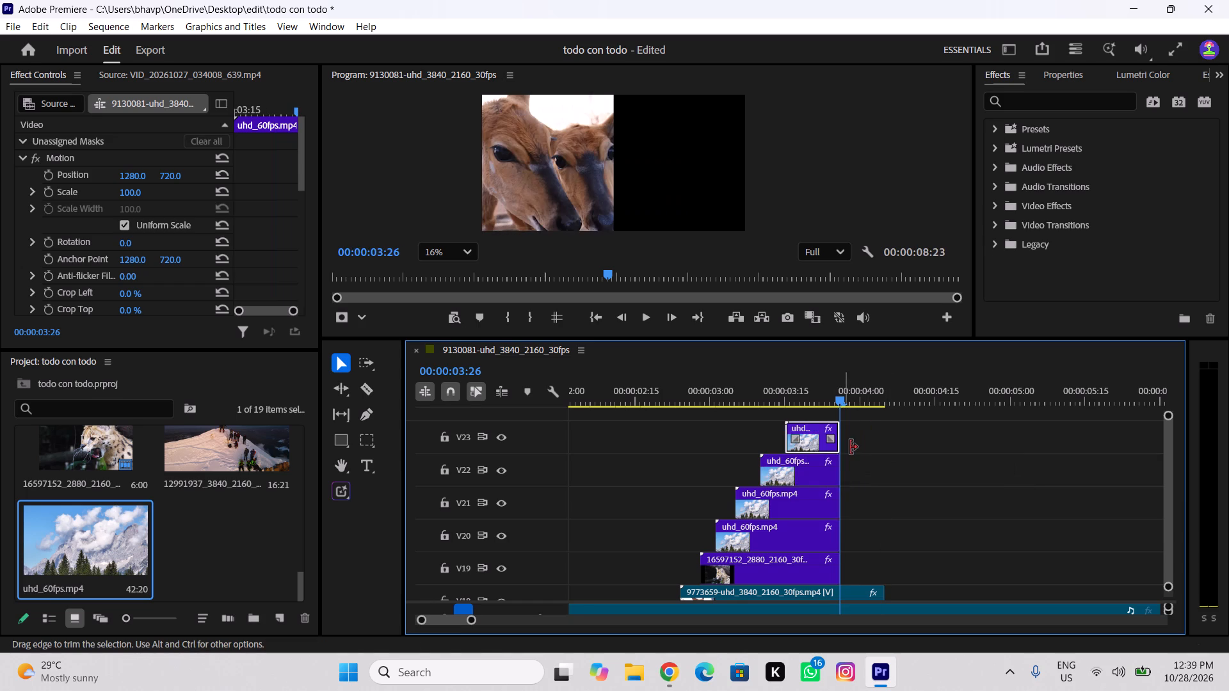
scroll(850, 447, "down", 5)
scroll(823, 482, "down", 5, "ctrl")
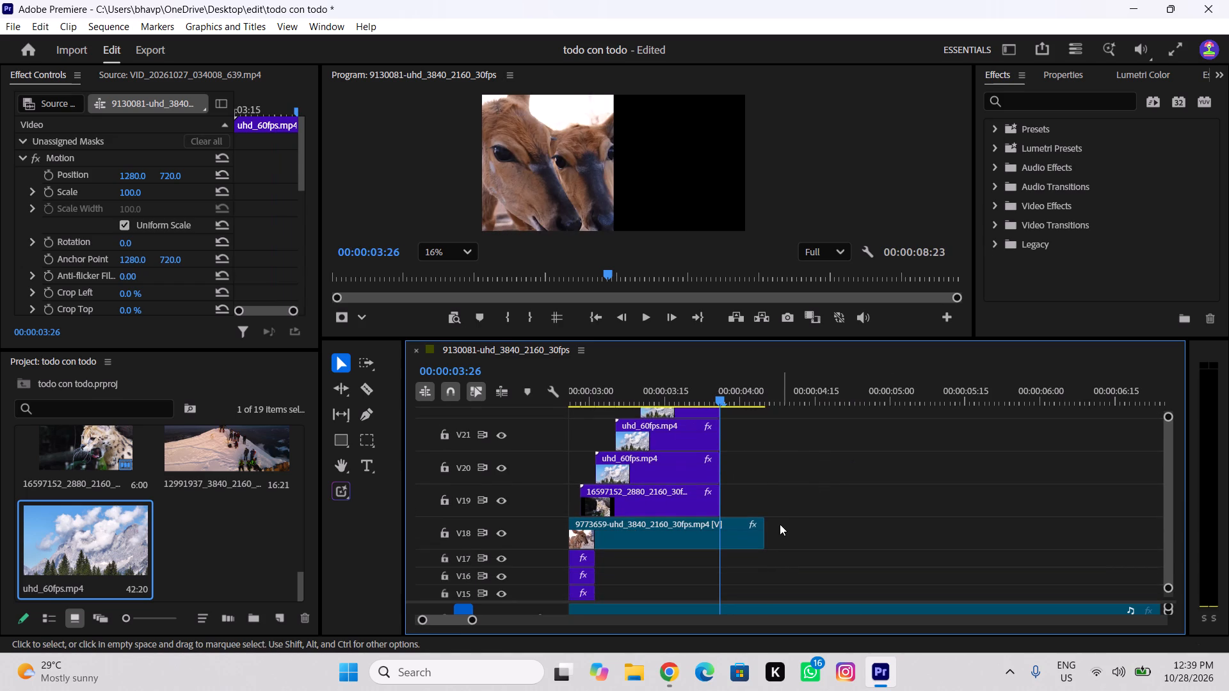
left_click_drag(764, 528, 703, 530)
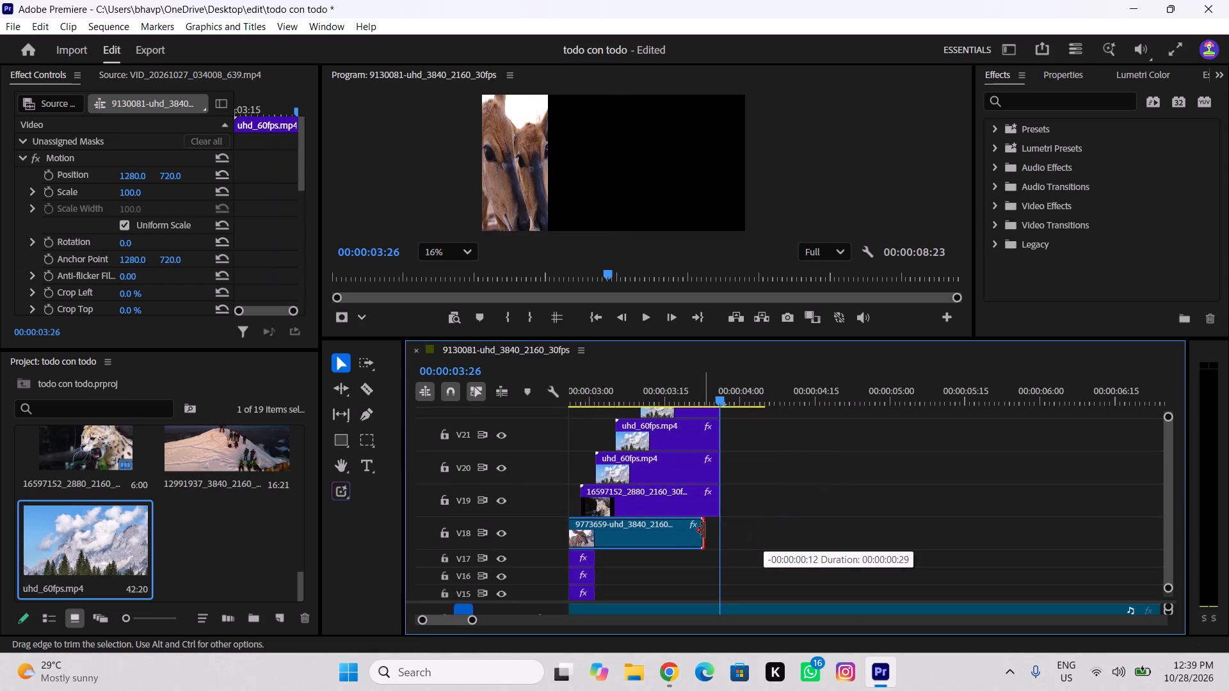
left_click_drag(703, 530, 718, 536)
Play back the sequence through the animal and mountain strip section to check the shortened clip ends.
left_click_drag(725, 392, 542, 400)
key("space")
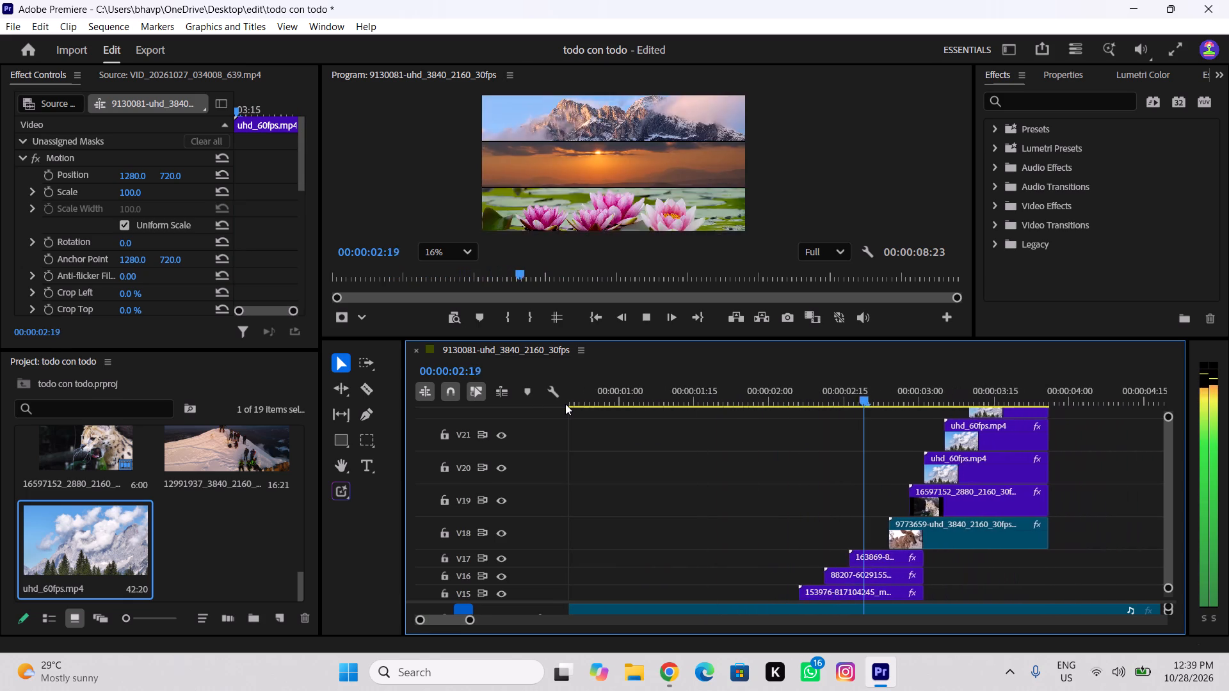
key("space")
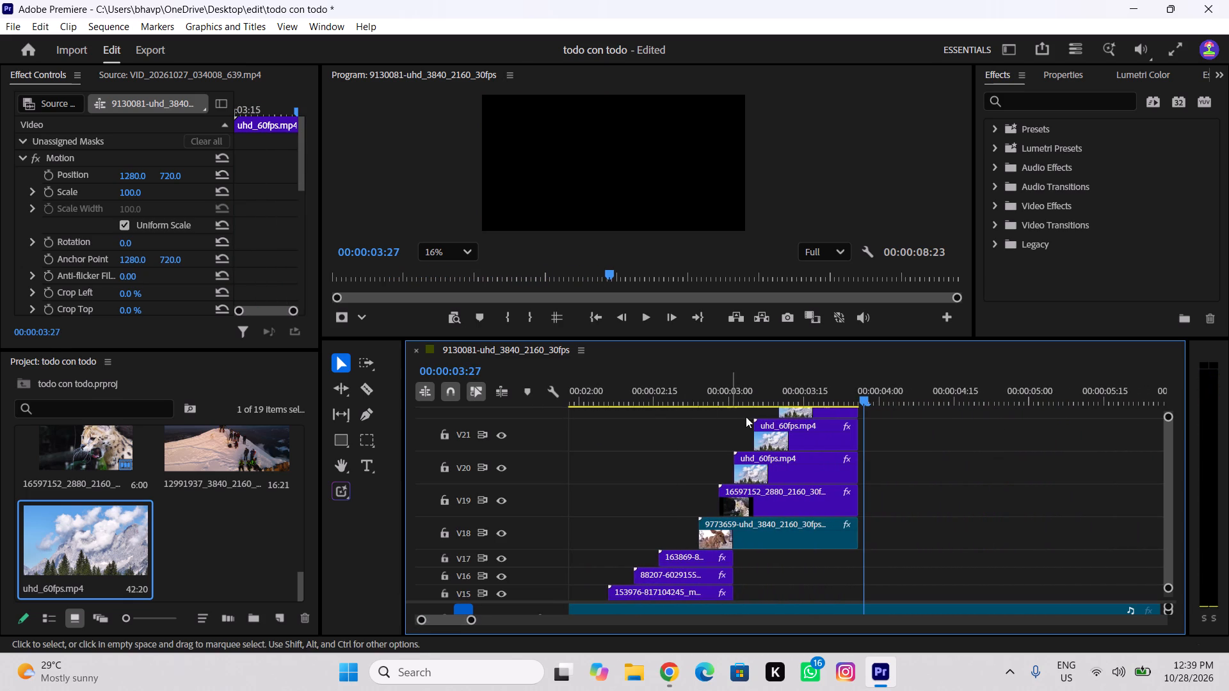
left_click_drag(862, 399, 860, 405)
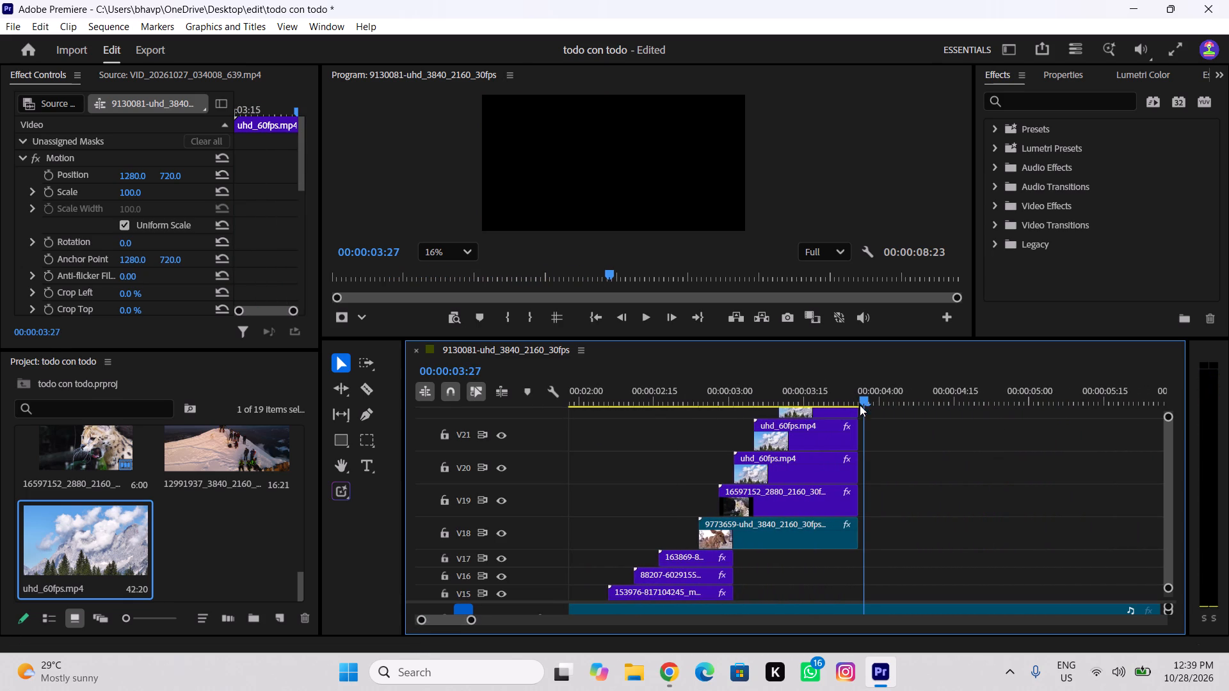
left_click_drag(860, 405, 856, 421)
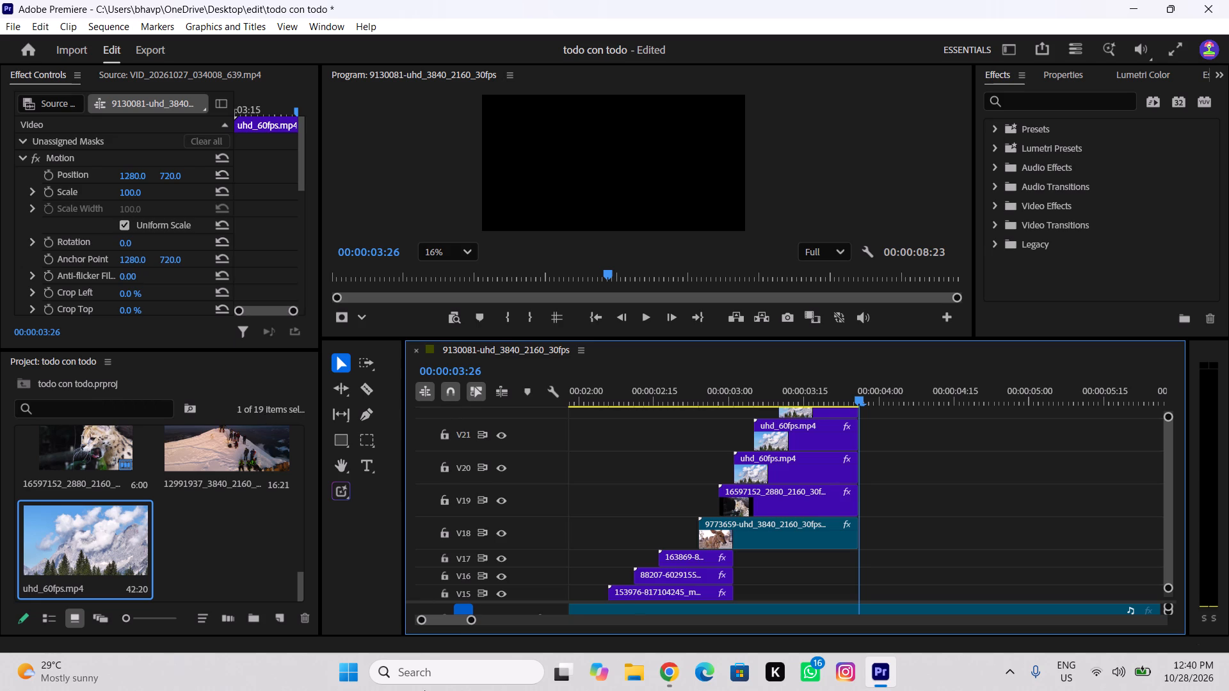
left_click_drag(772, 398, 596, 450)
key("space")
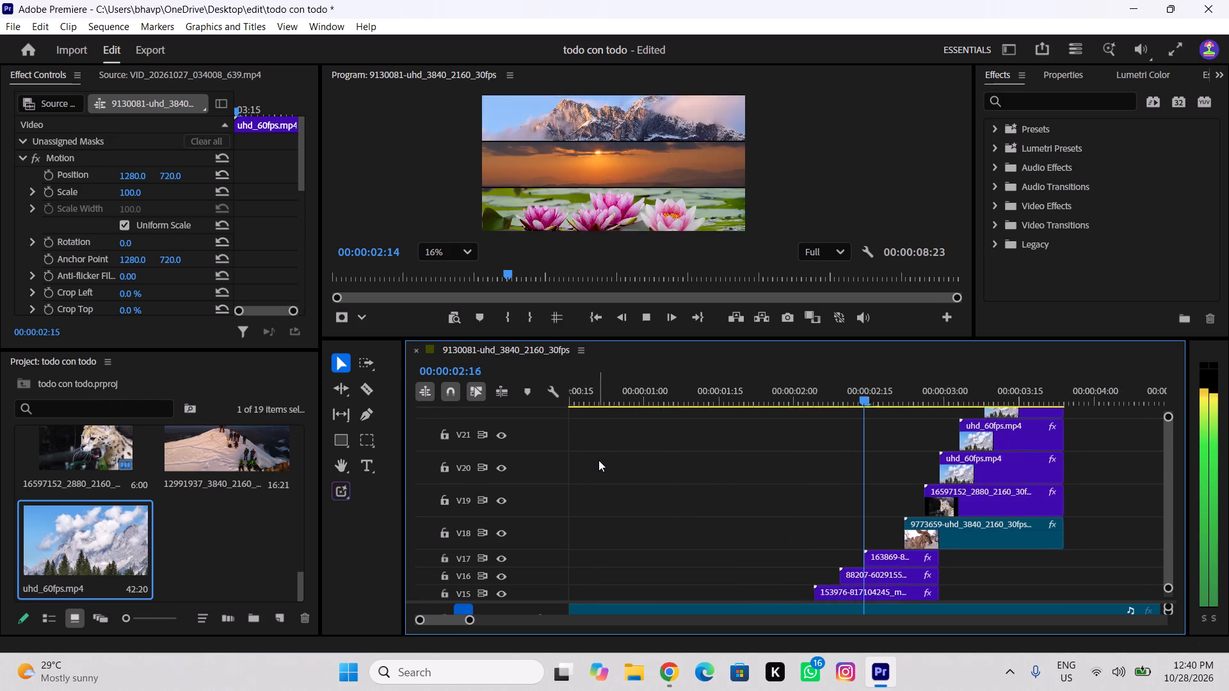
key("space")
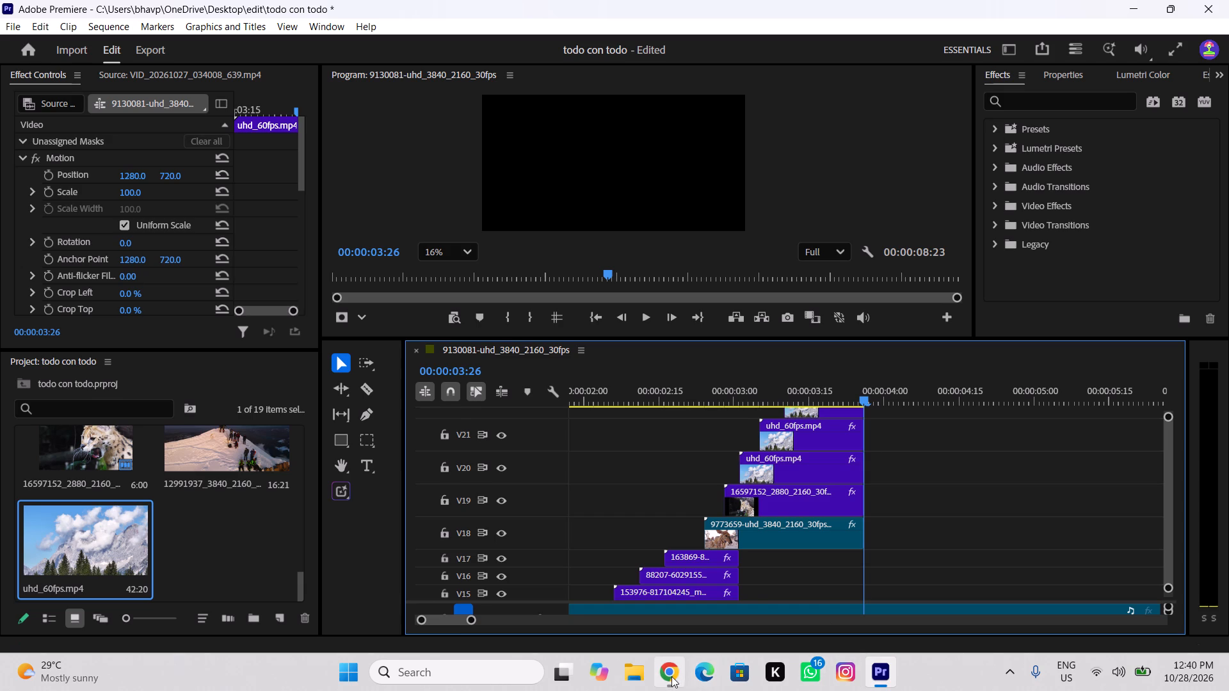
Check the reference video at 00:00:04:03 and place the 12991937 snowy peak climbers clip on a new V24 track from 00:00:03:21.
scroll(83, 456, "up", 7)
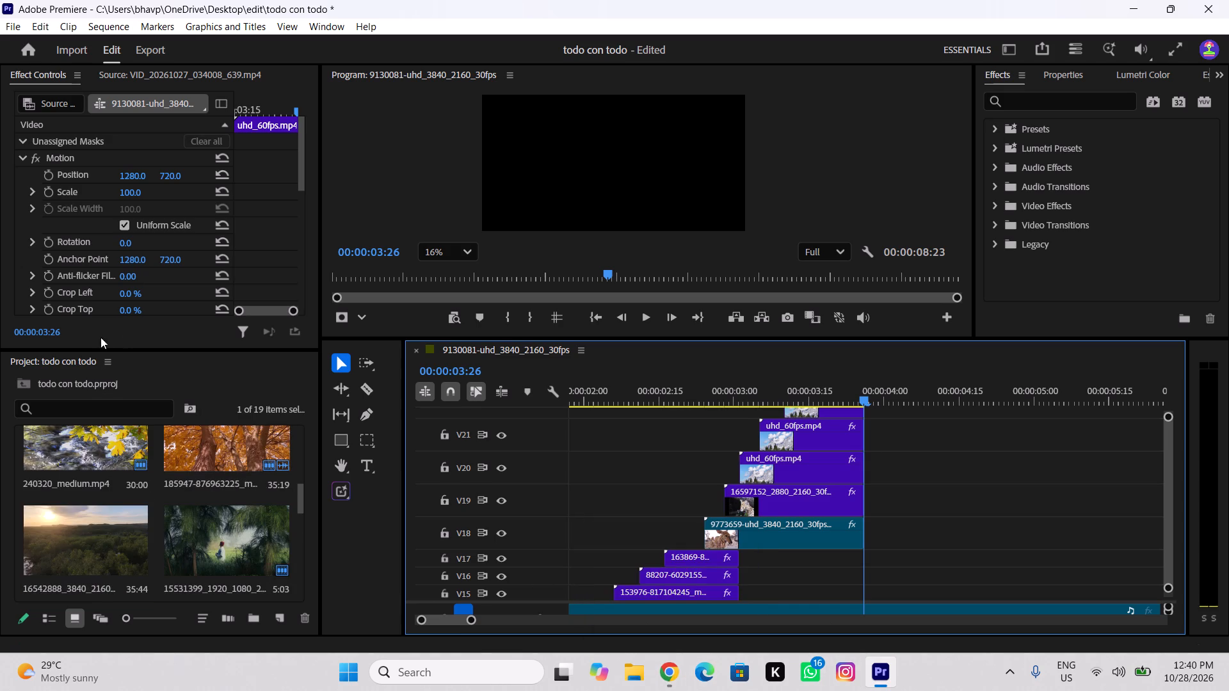
left_click(197, 79)
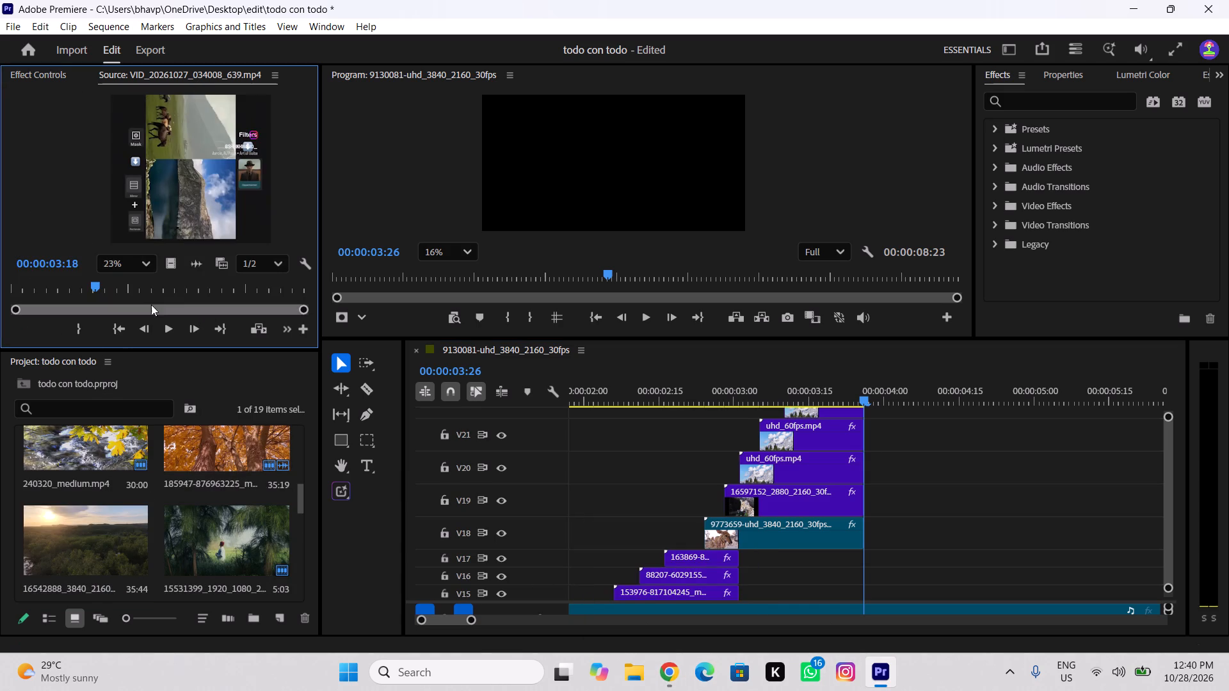
left_click_drag(95, 285, 97, 289)
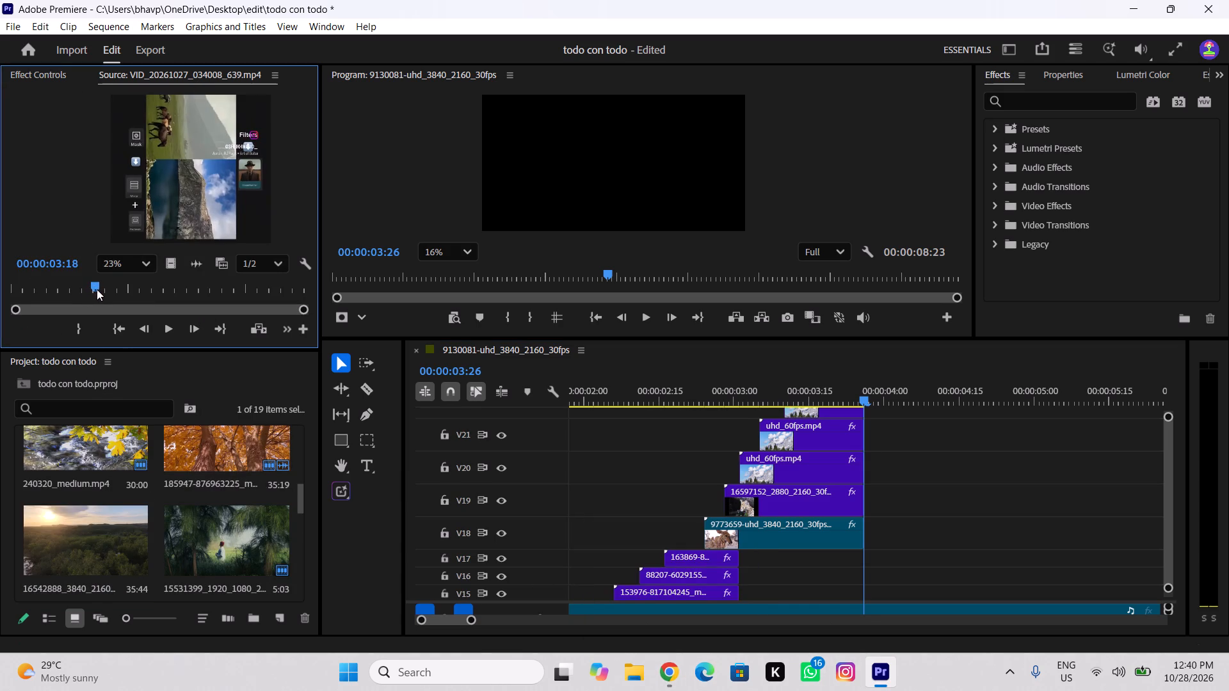
left_click_drag(97, 289, 107, 293)
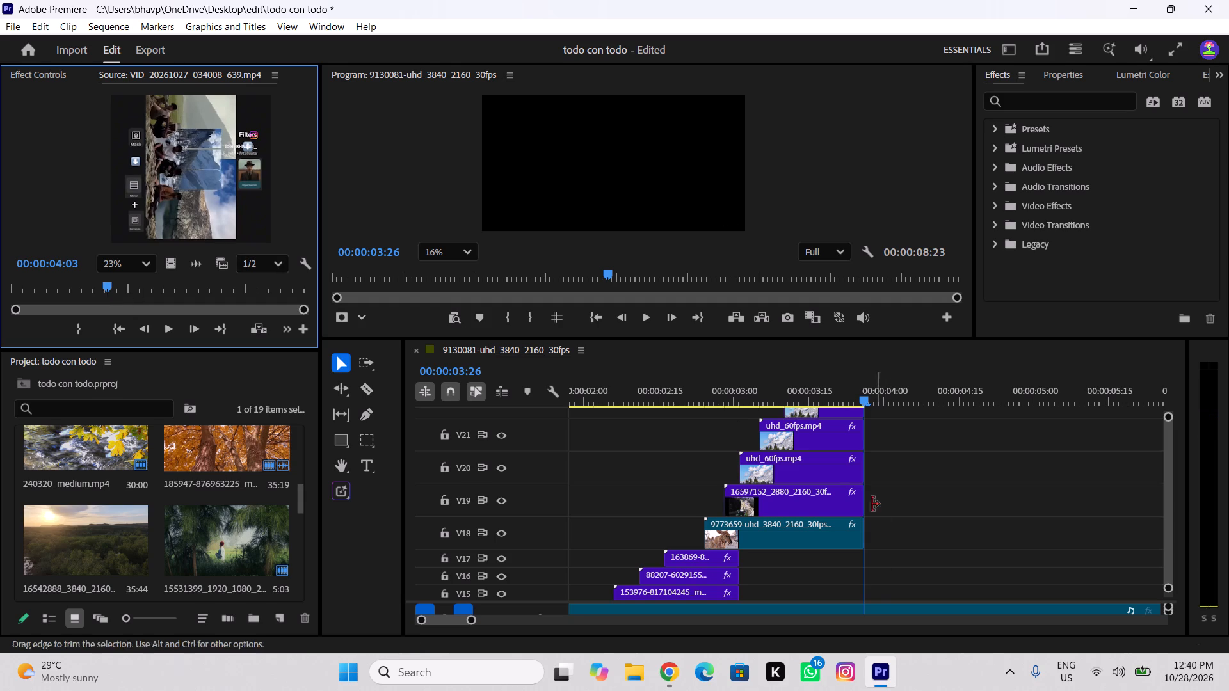
scroll(866, 457, "up", 15, "ctrl")
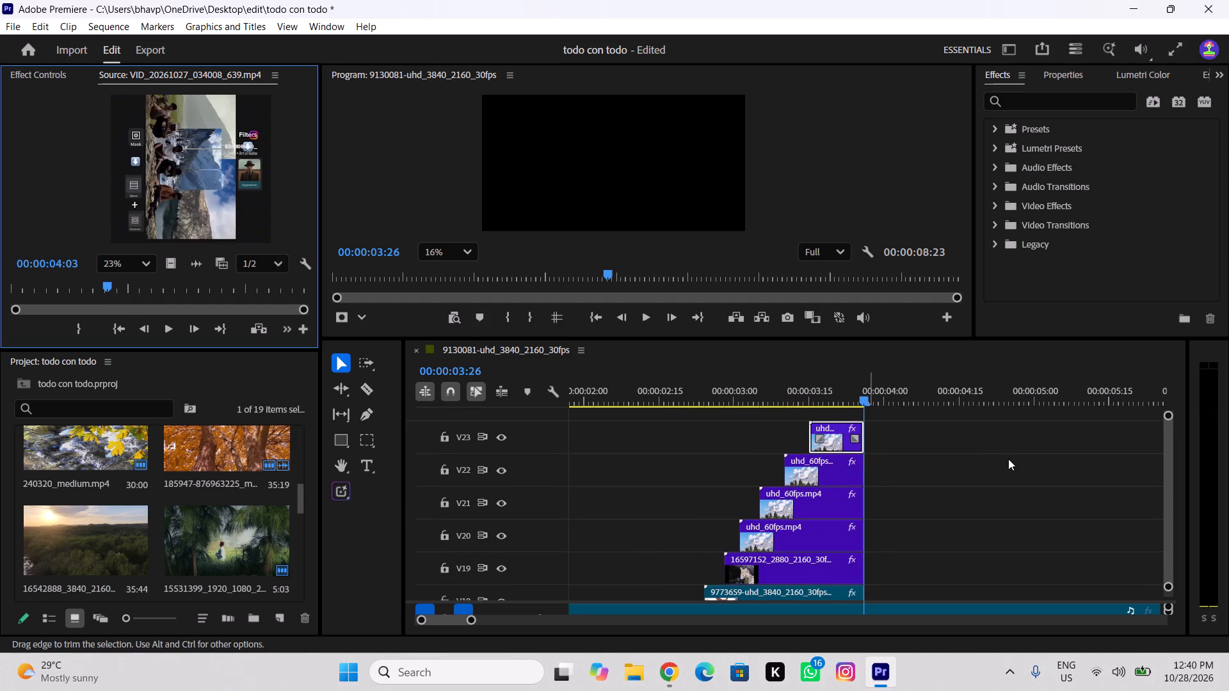
left_click(1008, 459)
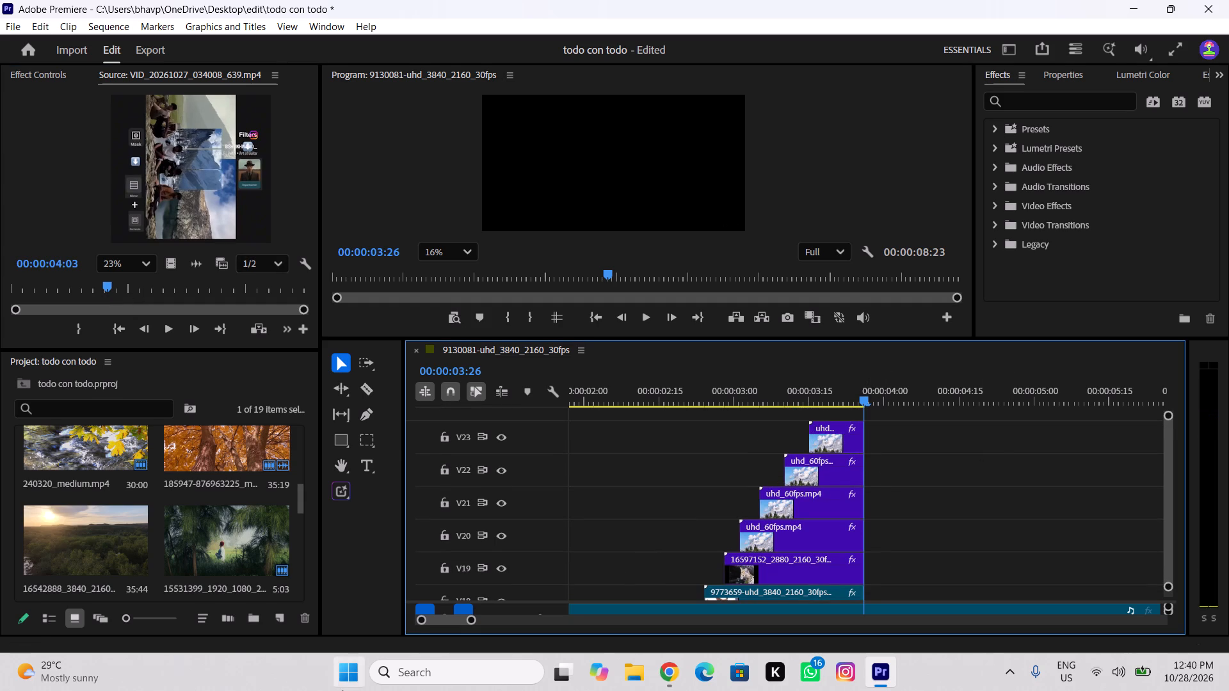
scroll(197, 552, "down", 7)
left_click(267, 461)
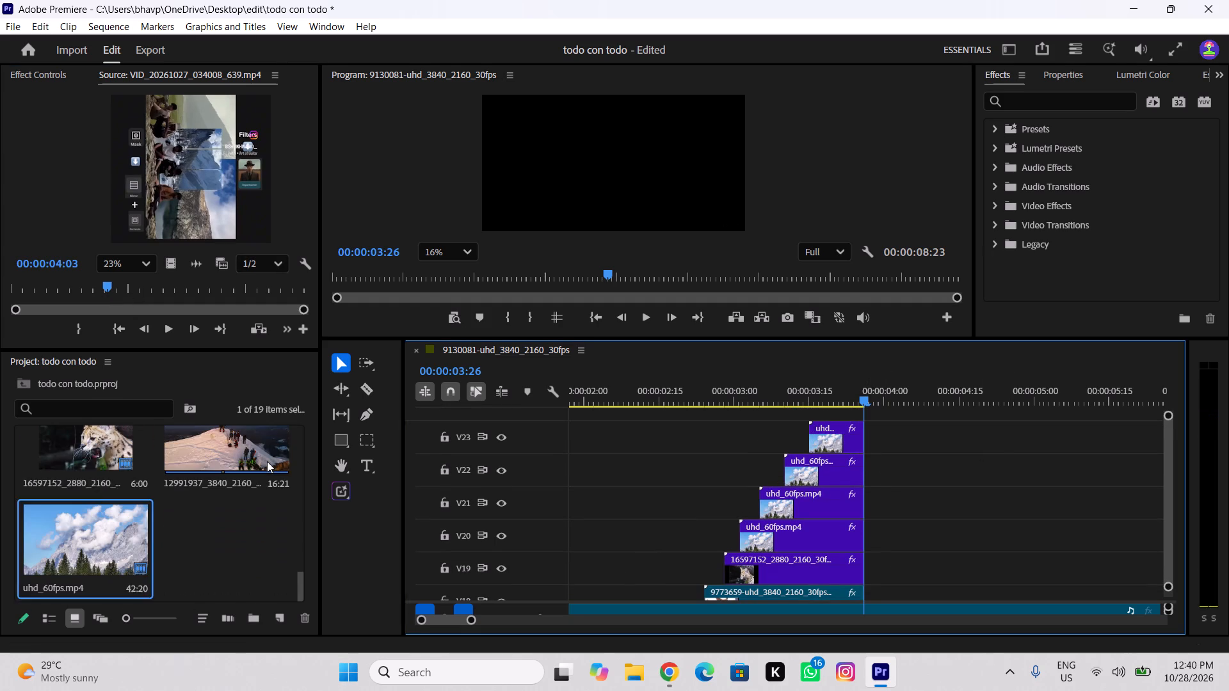
left_click_drag(237, 447, 421, 446)
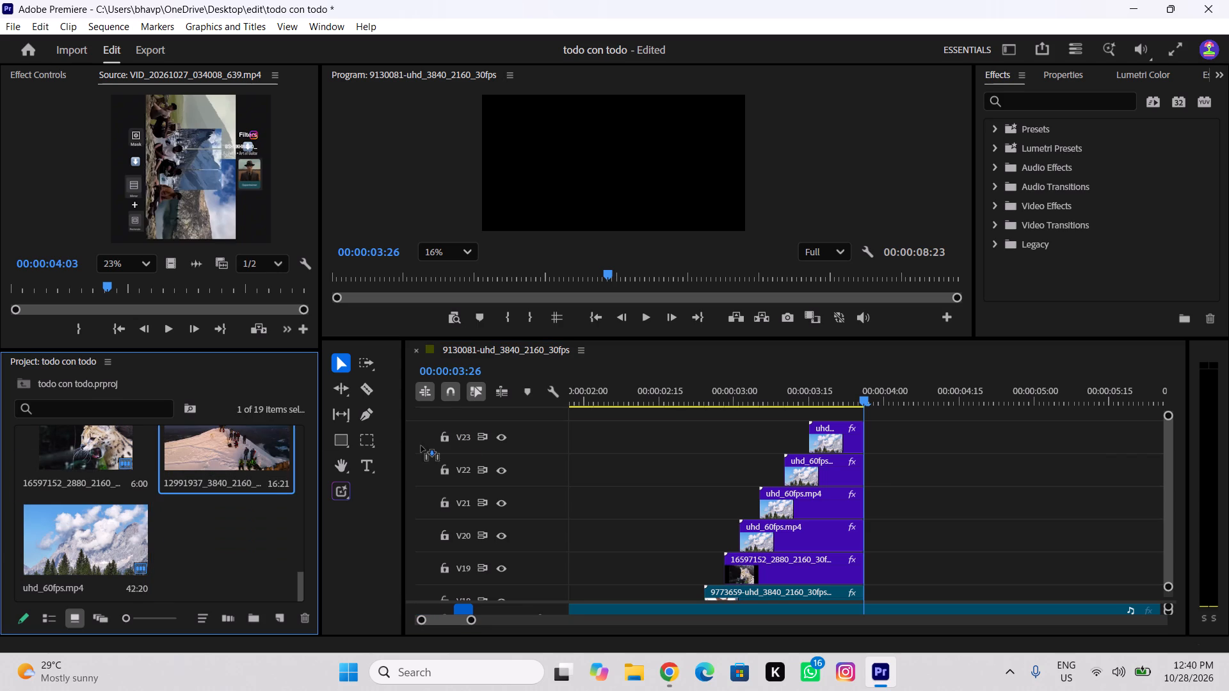
left_click_drag(421, 446, 842, 419)
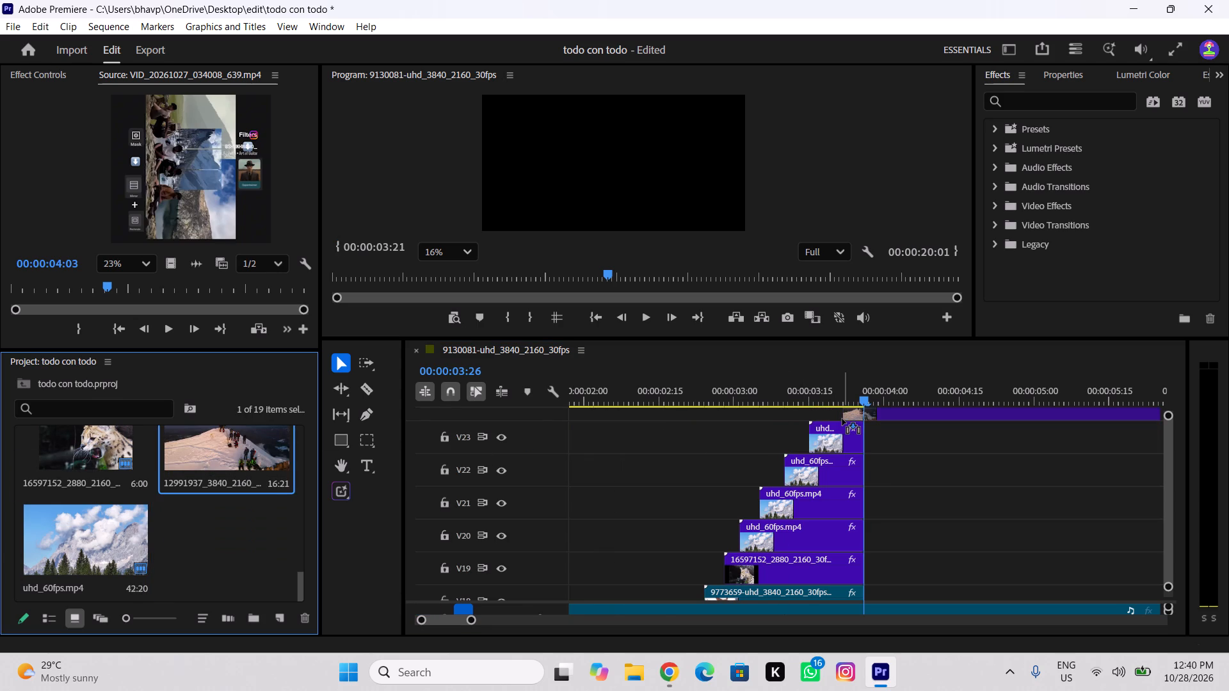
left_click_drag(842, 419, 847, 417)
left_click_drag(847, 417, 841, 417)
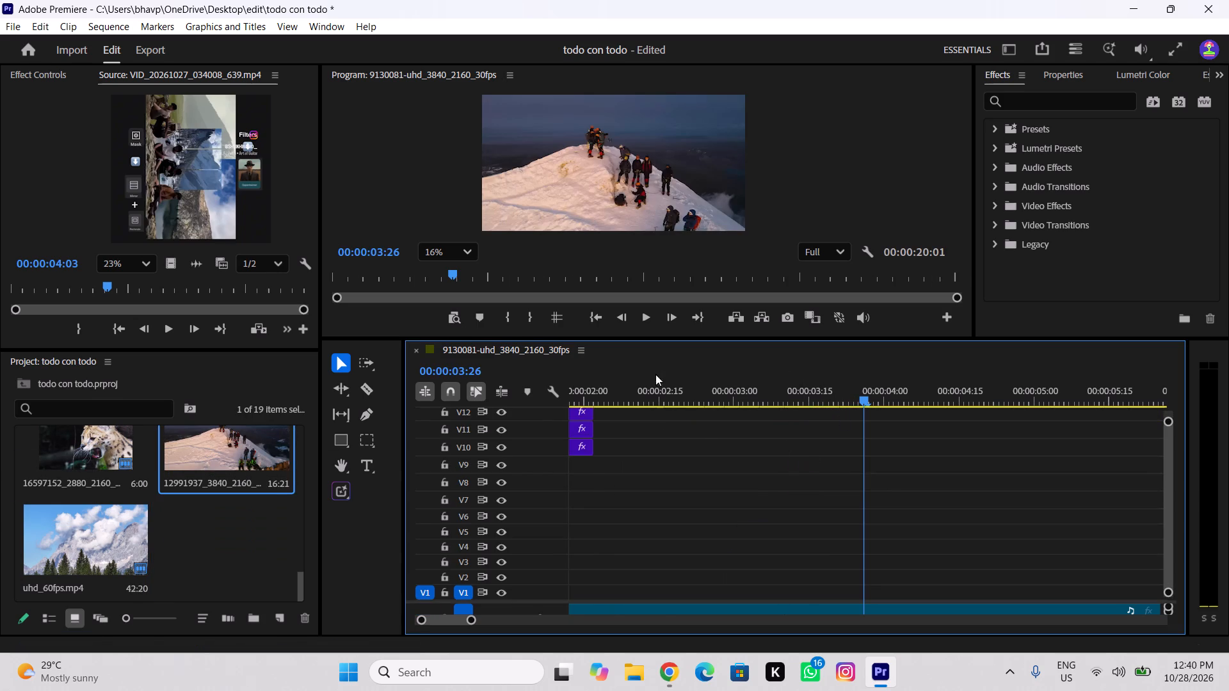
Cut the V24 climbers clip at 00:00:04:05 and delete the part after the cut.
scroll(827, 428, "up", 20, "ctrl")
scroll(827, 428, "up", 9, "ctrl")
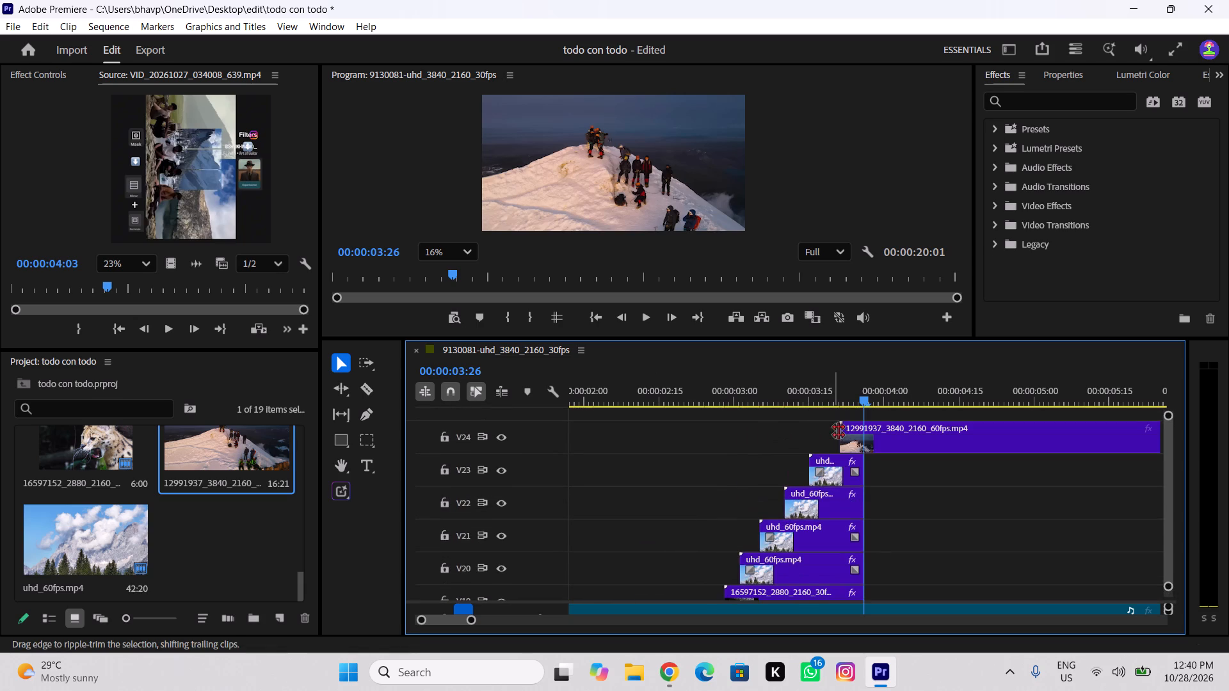
left_click_drag(865, 395, 900, 420)
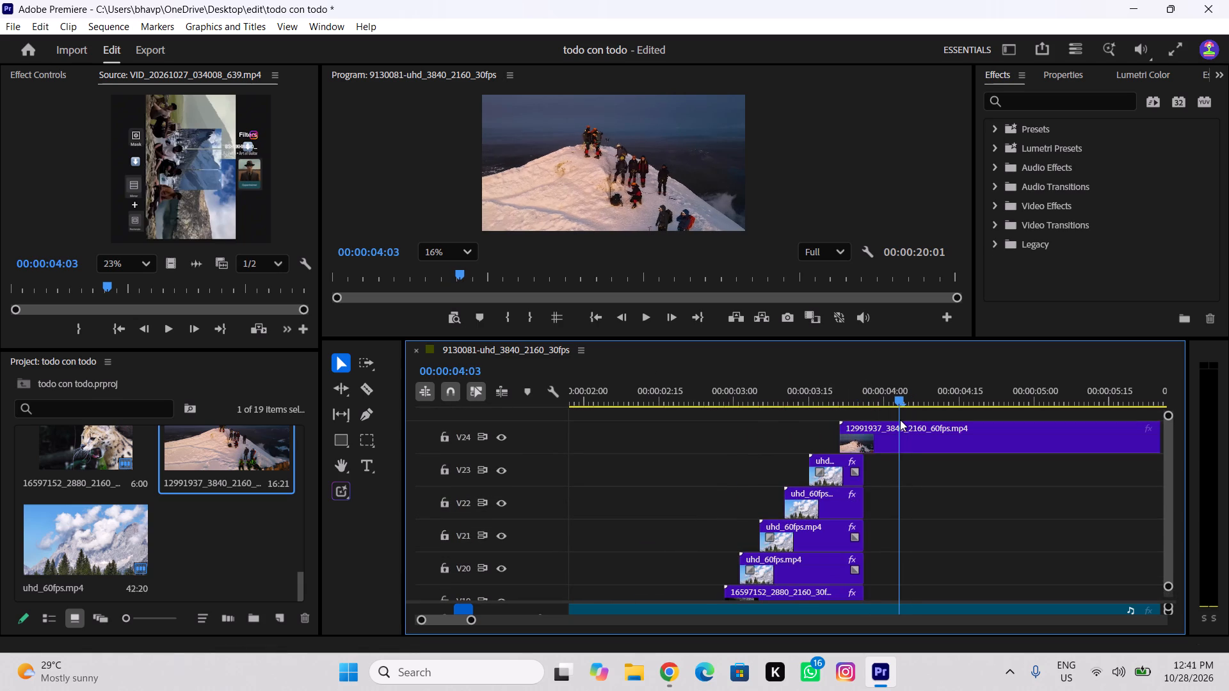
left_click_drag(900, 420, 908, 428)
key("c")
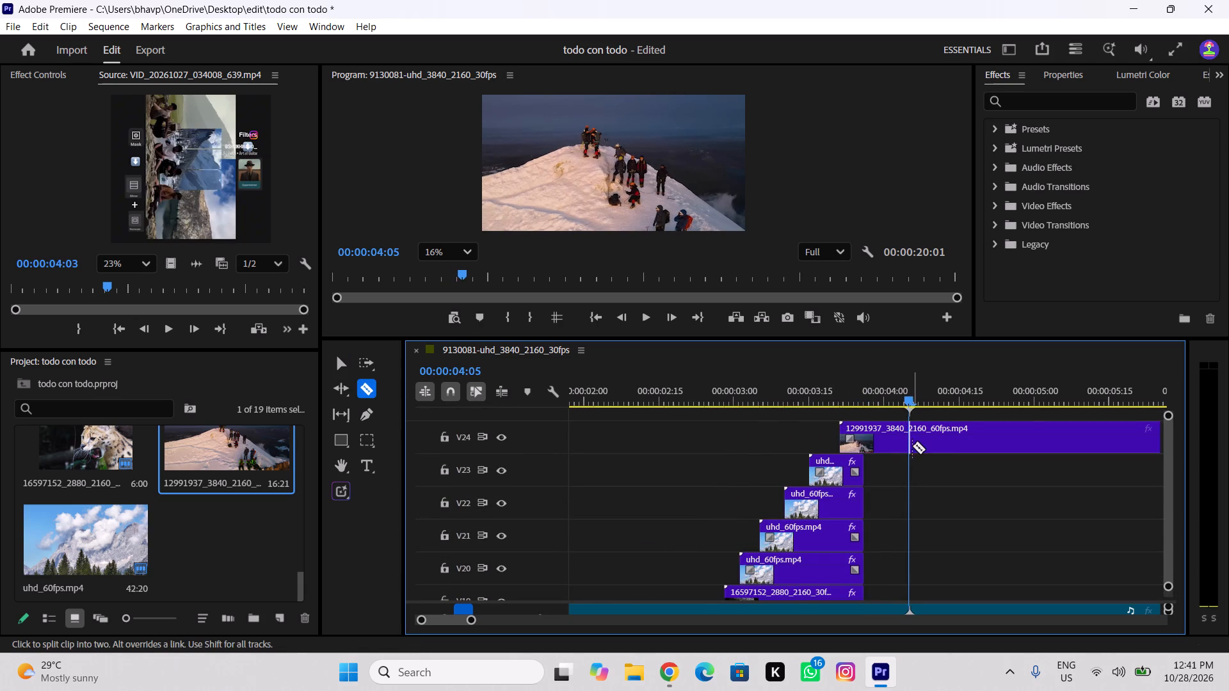
left_click(912, 445)
key("v")
left_click(1088, 447)
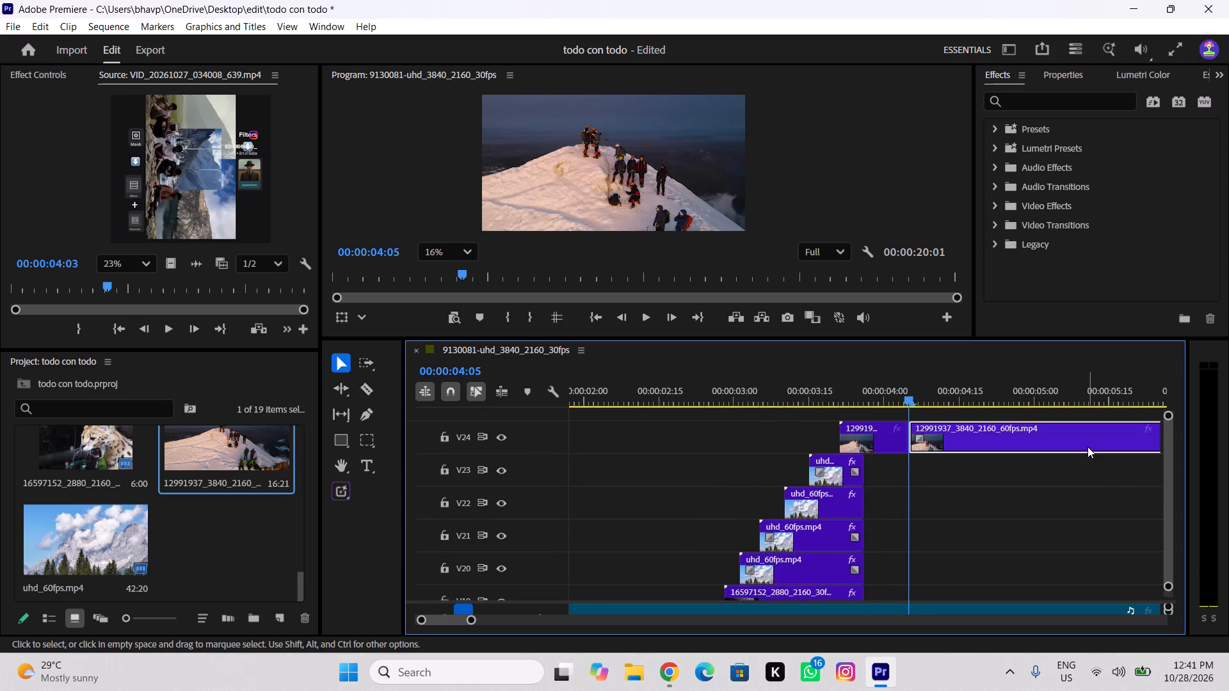
key("Delete")
Move the V24 climbers clip 2 frames earlier so it starts at 00:00:03:19, and view the frame at 00:00:03:26.
left_click_drag(899, 399, 892, 399)
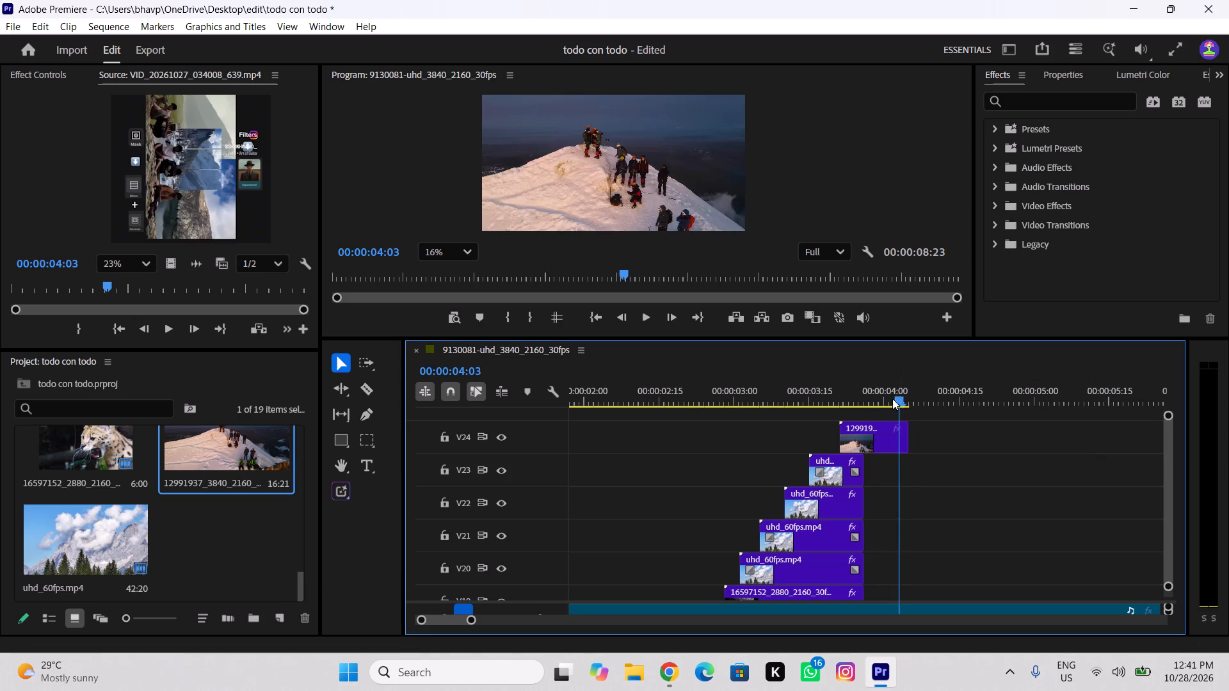
left_click_drag(892, 399, 876, 419)
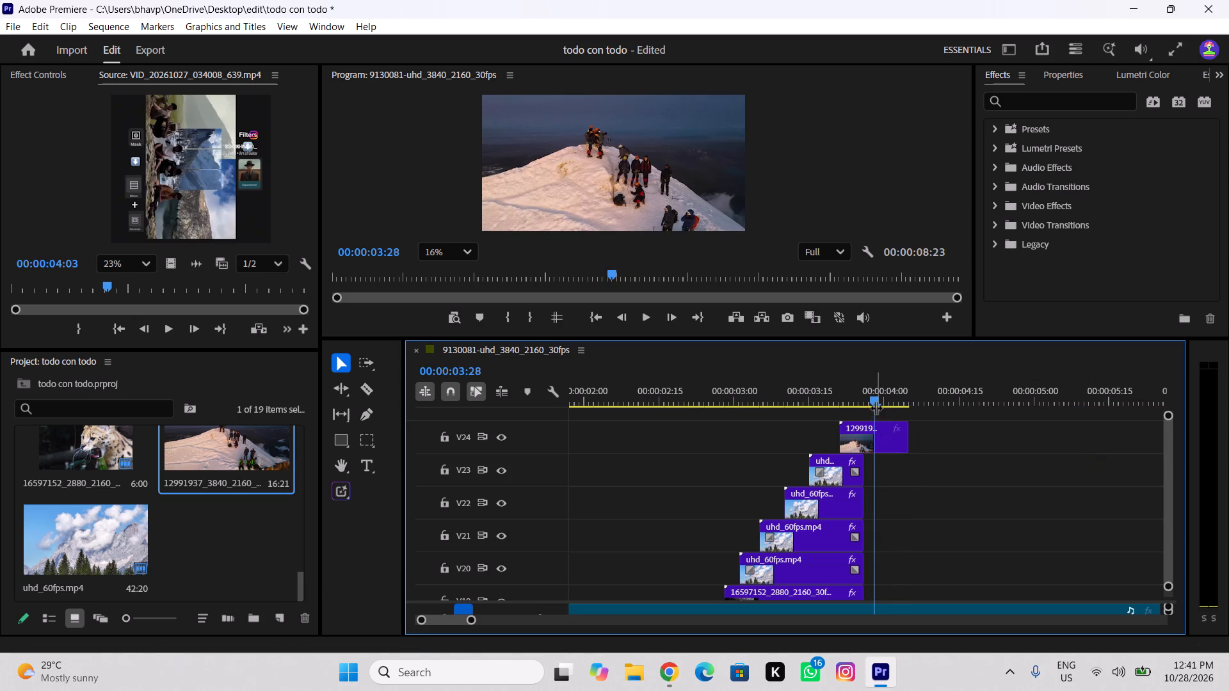
left_click_drag(864, 427, 853, 428)
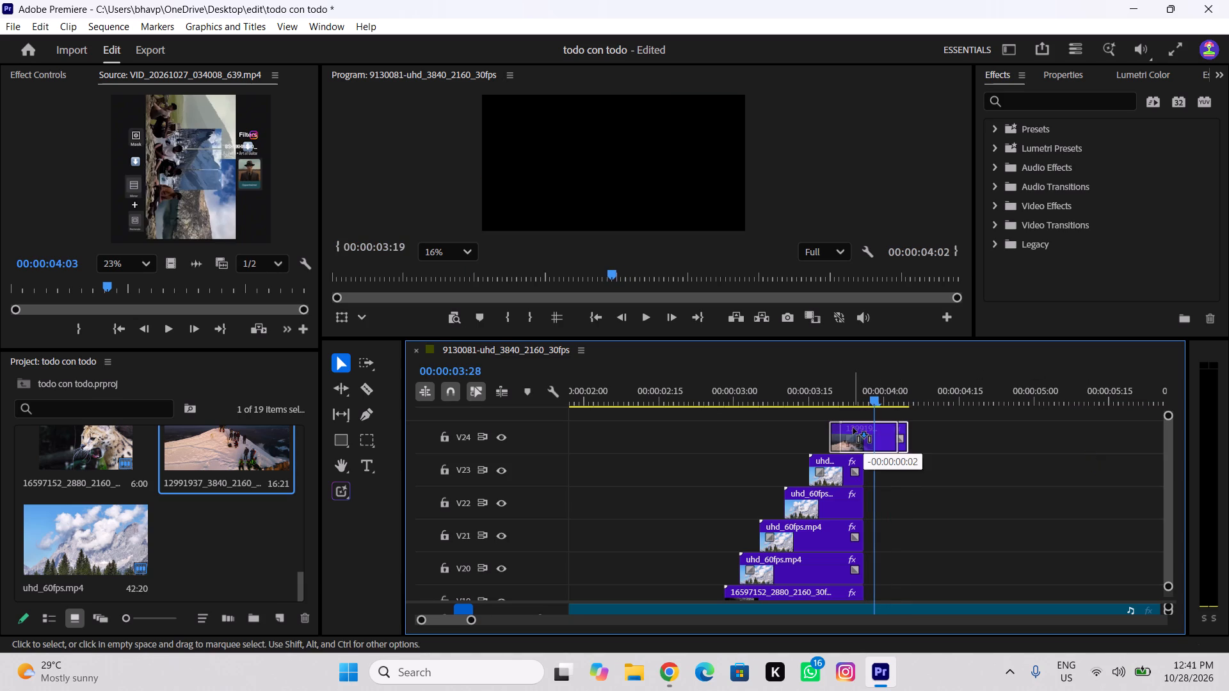
left_click_drag(853, 428, 853, 429)
left_click_drag(875, 400, 865, 409)
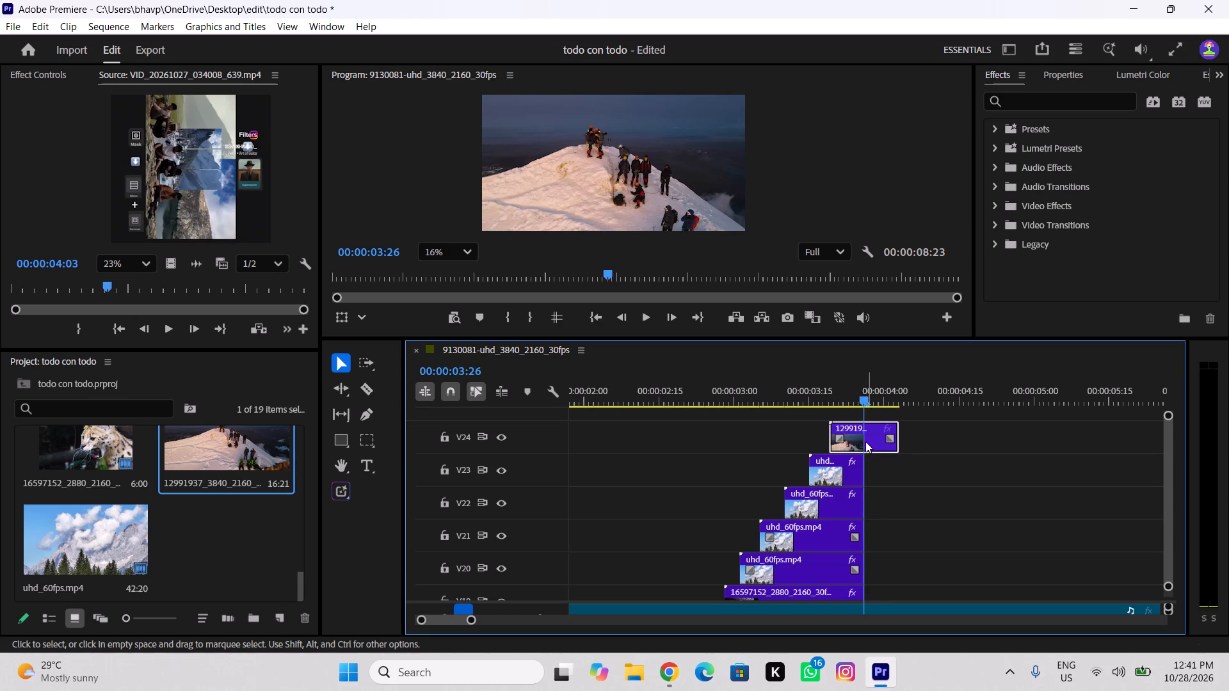
Cut the V24 climbers clip at 00:00:03:26.
key("c")
left_click(868, 432)
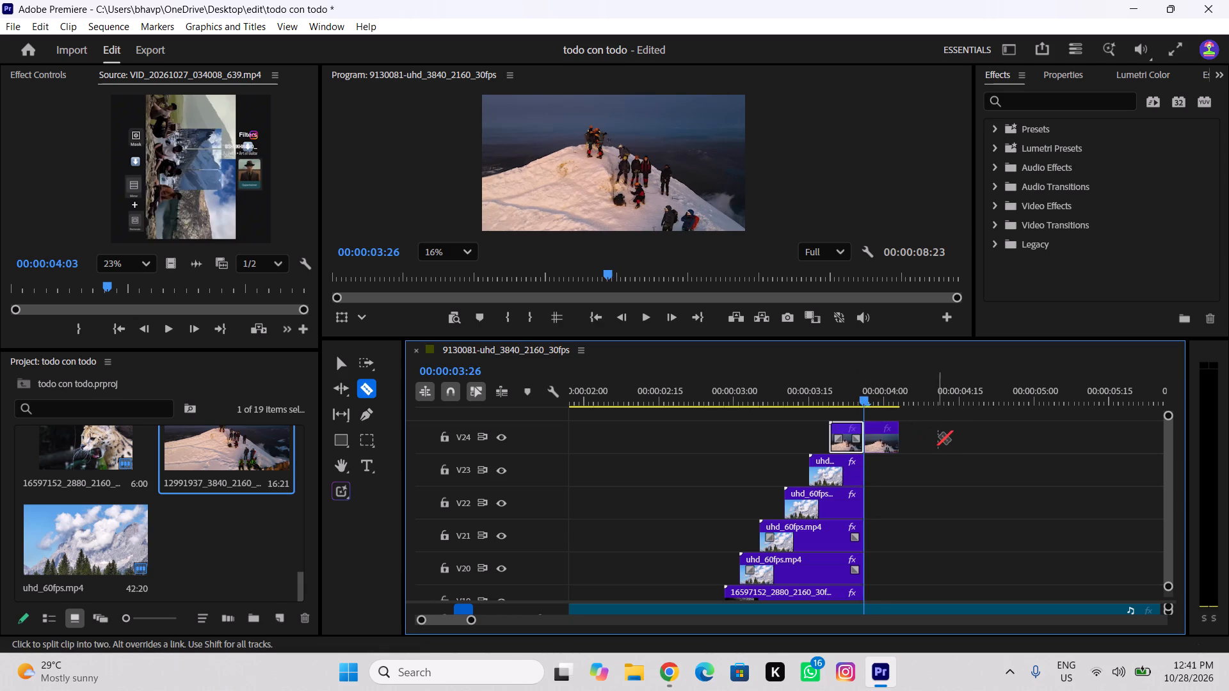
key("v")
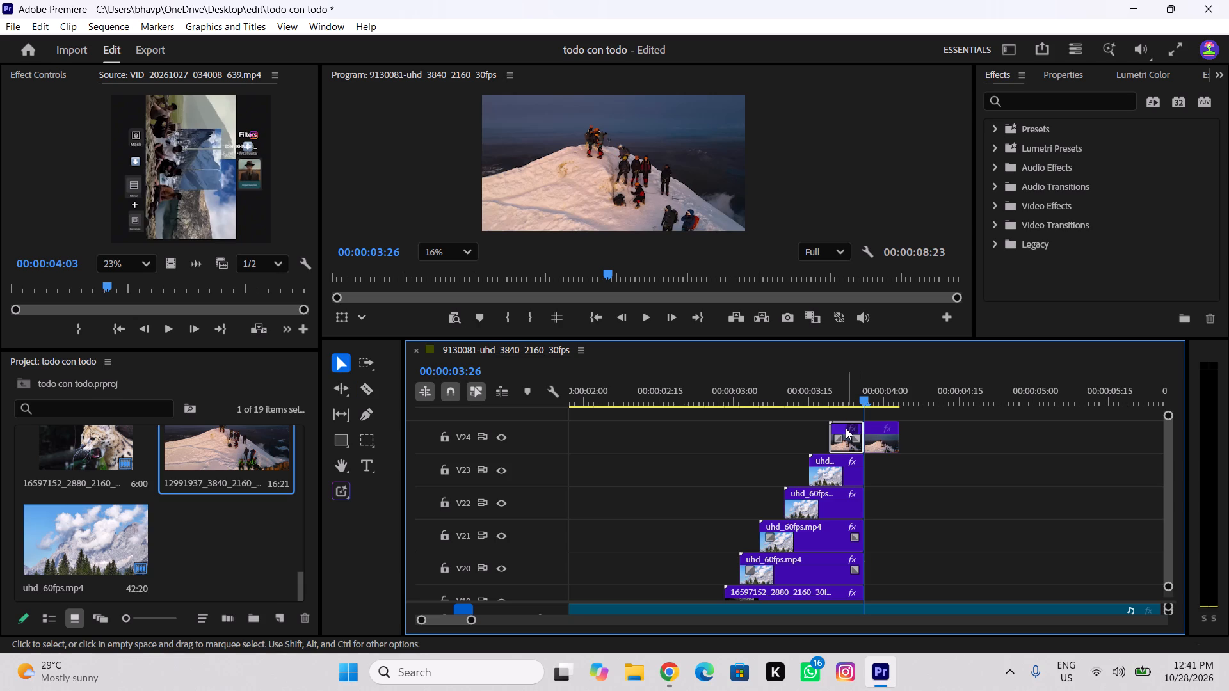
On the first part of the V24 clip, at 00:00:03:22, add an object mask over the climbers lined up along the snowy slope.
left_click(846, 428)
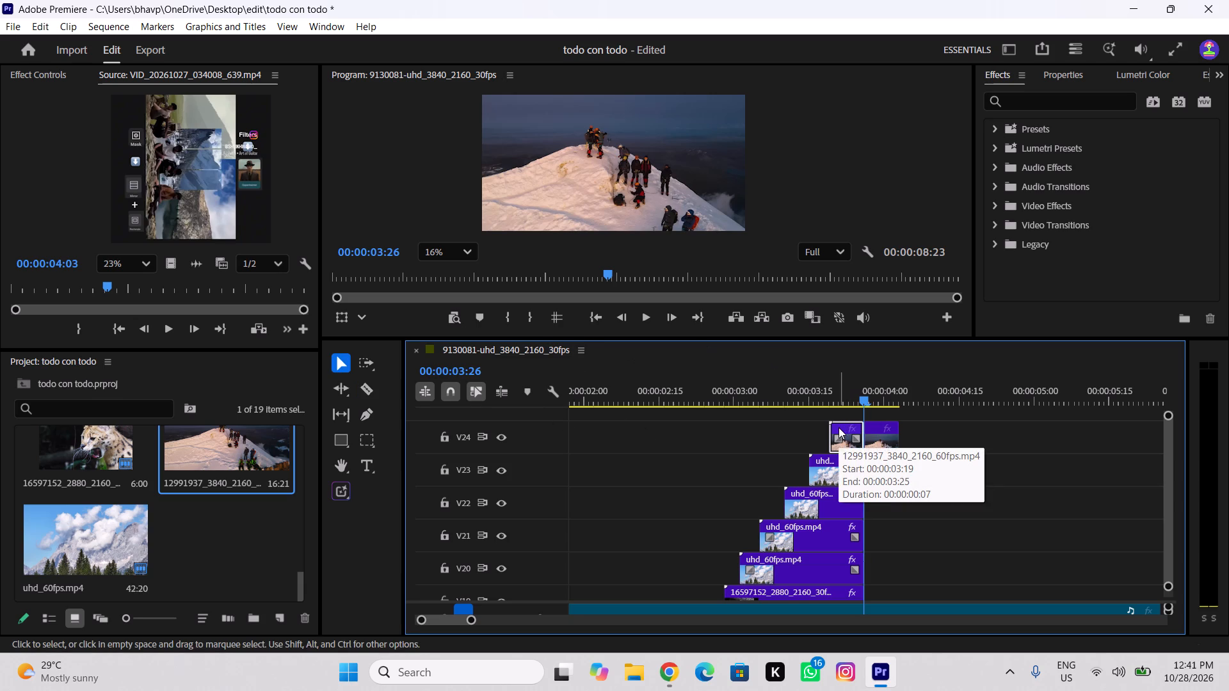
left_click_drag(364, 441, 406, 438)
left_click(847, 401)
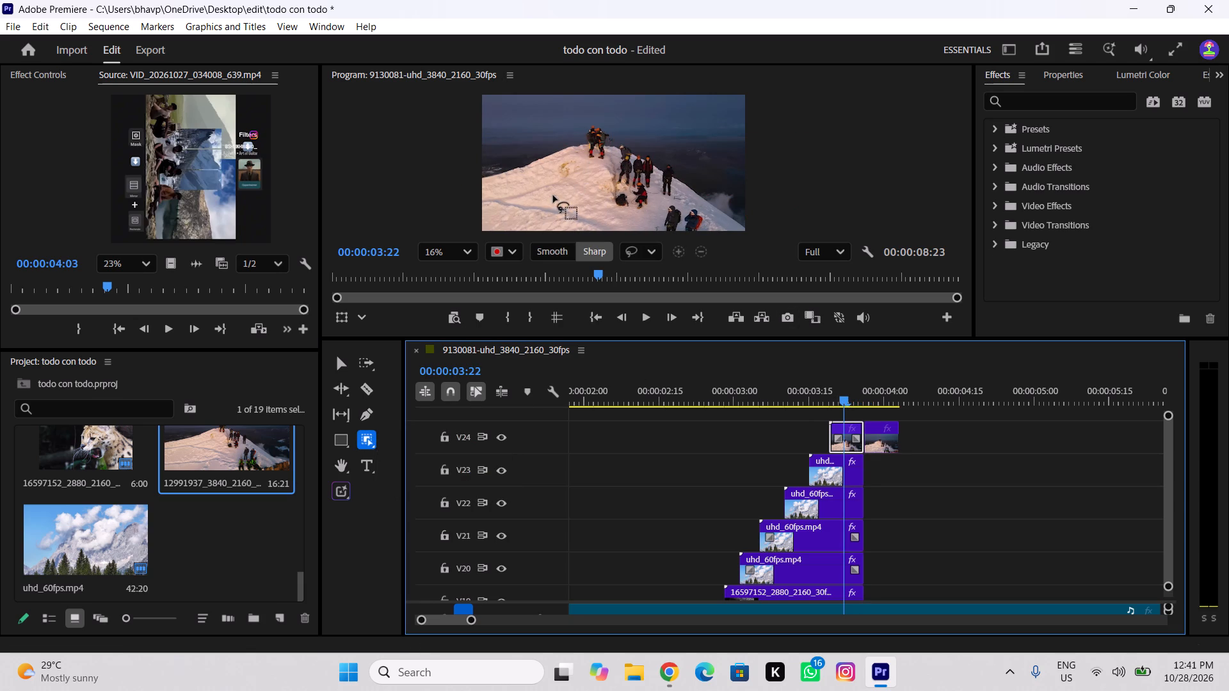
left_click(642, 197)
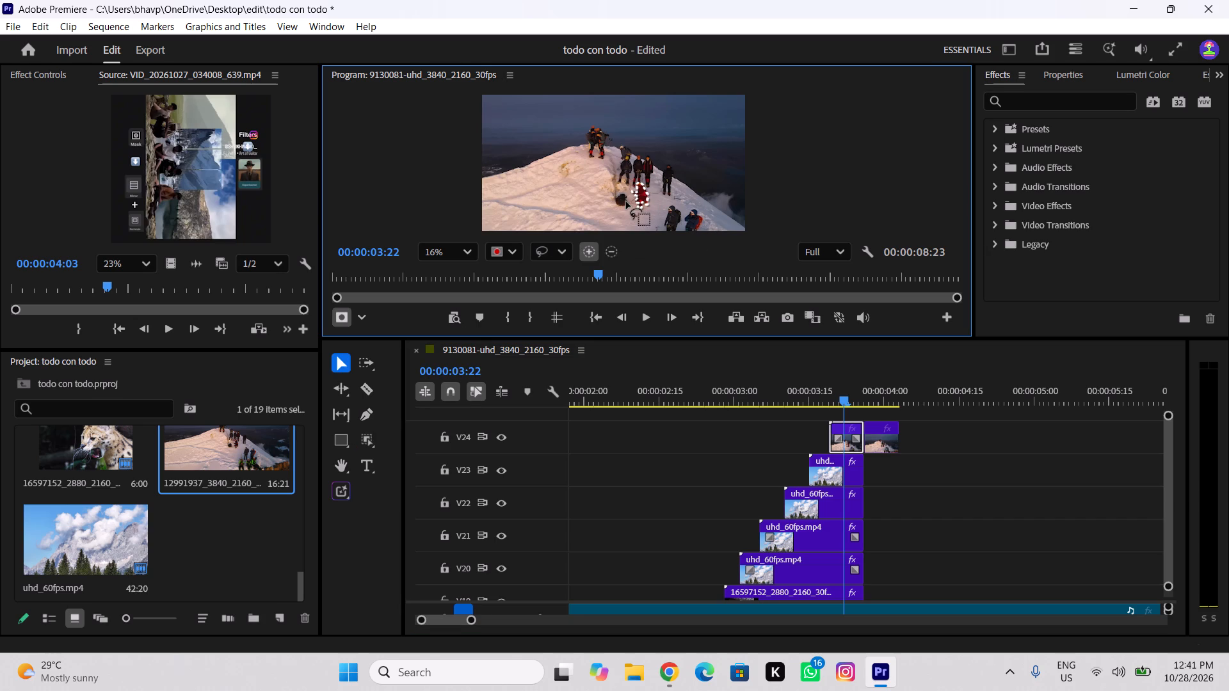
left_click(620, 200)
left_click(627, 169)
left_click(643, 169)
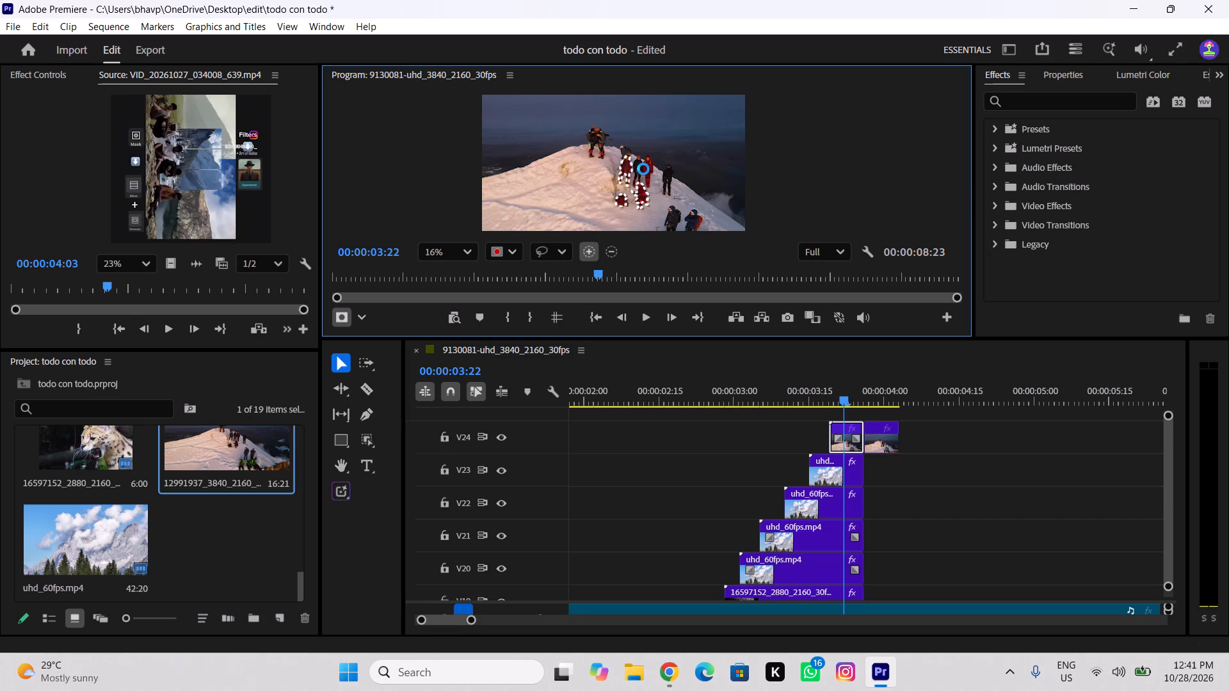
left_click(638, 171)
left_click(663, 177)
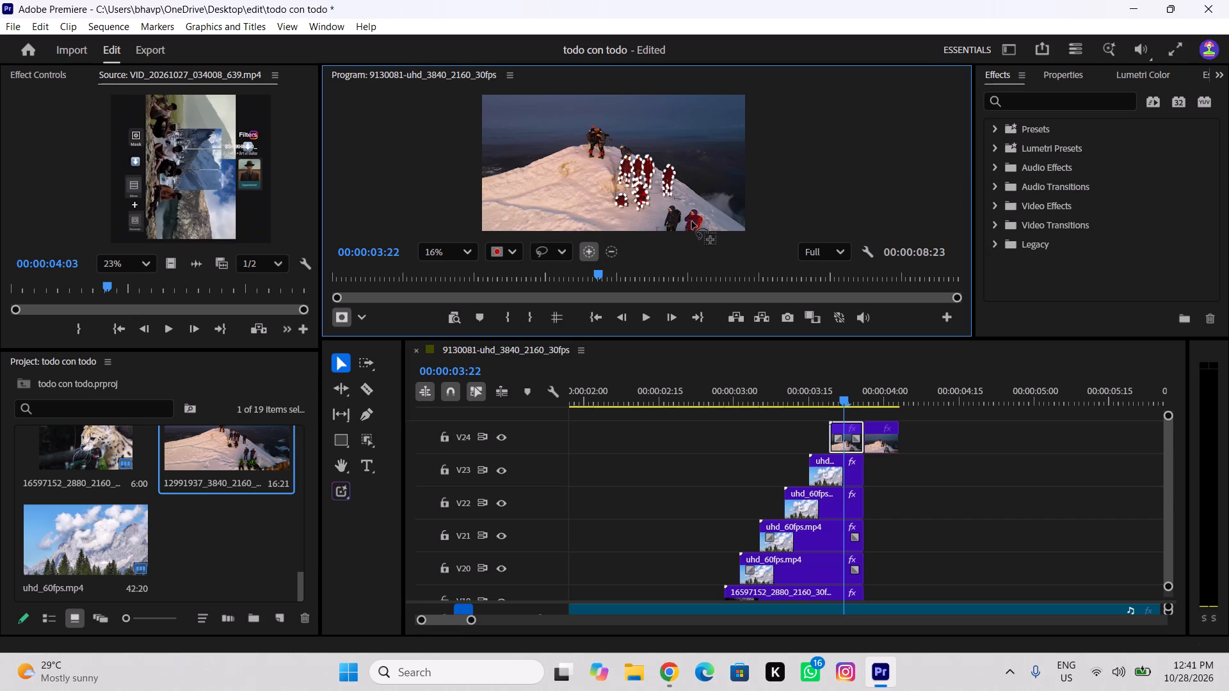
left_click(686, 220)
left_click(676, 221)
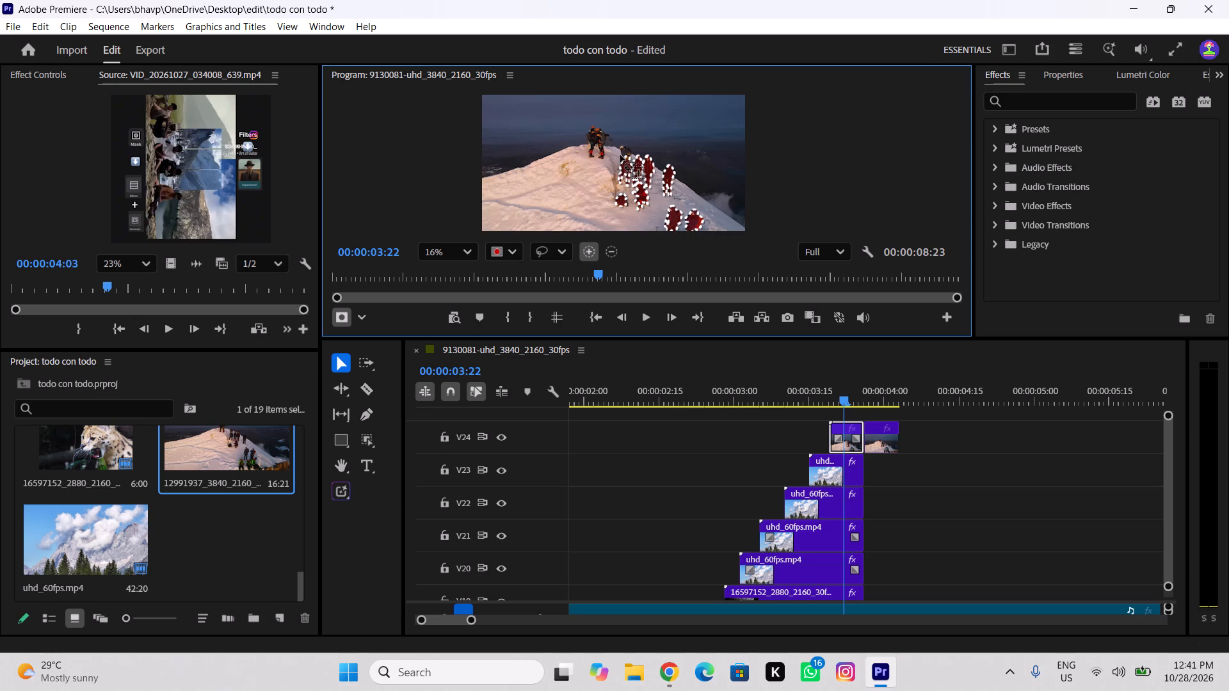
Extend the object mask over the two summit climbers and the missed upper climber on the slope, filling in the remaining gaps.
left_click(599, 142)
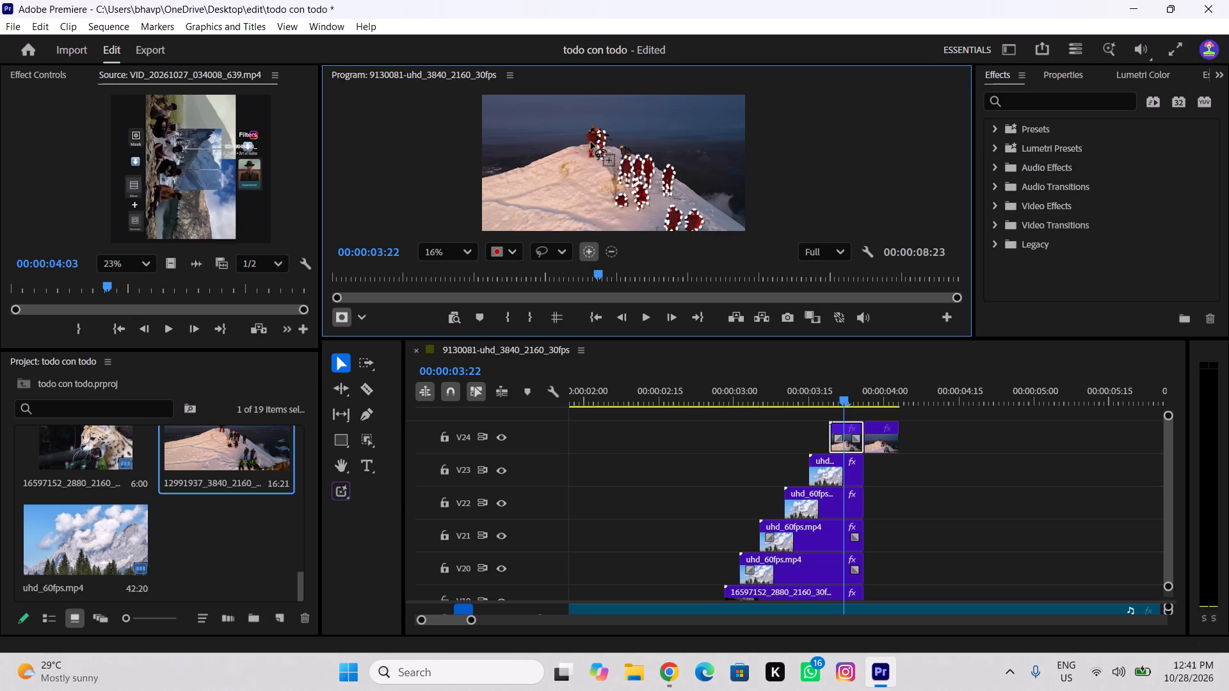
left_click(592, 142)
left_click(625, 151)
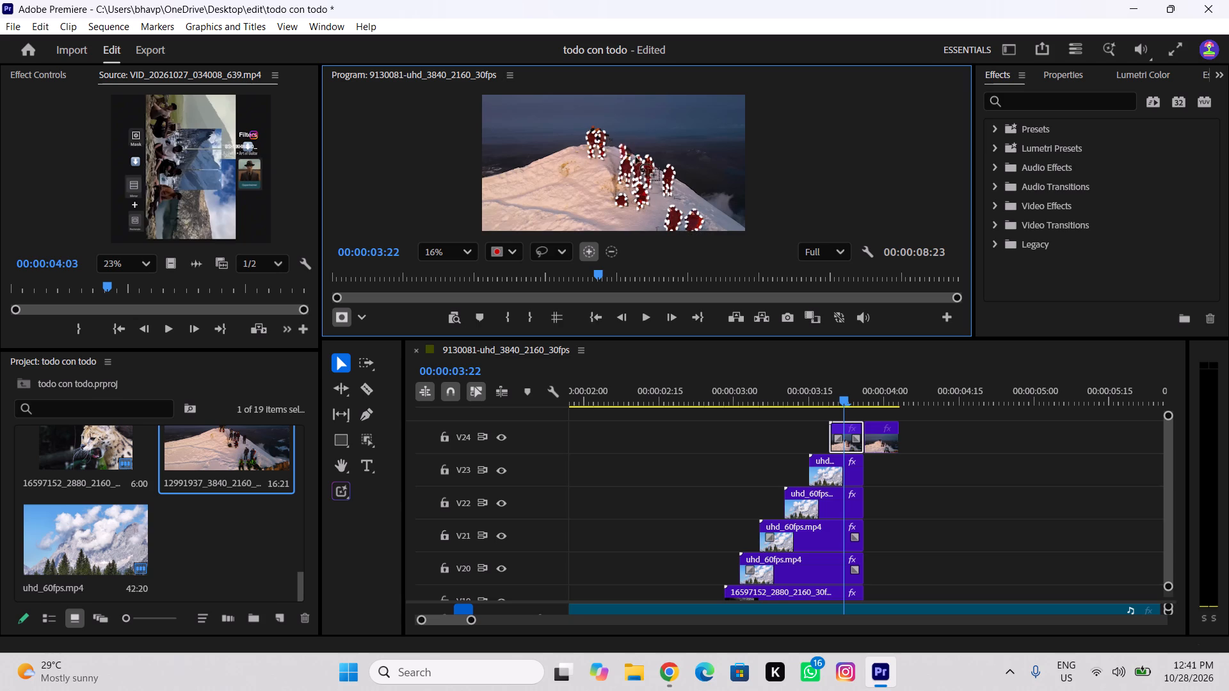
left_click(629, 154)
scroll(585, 129, "up", 9)
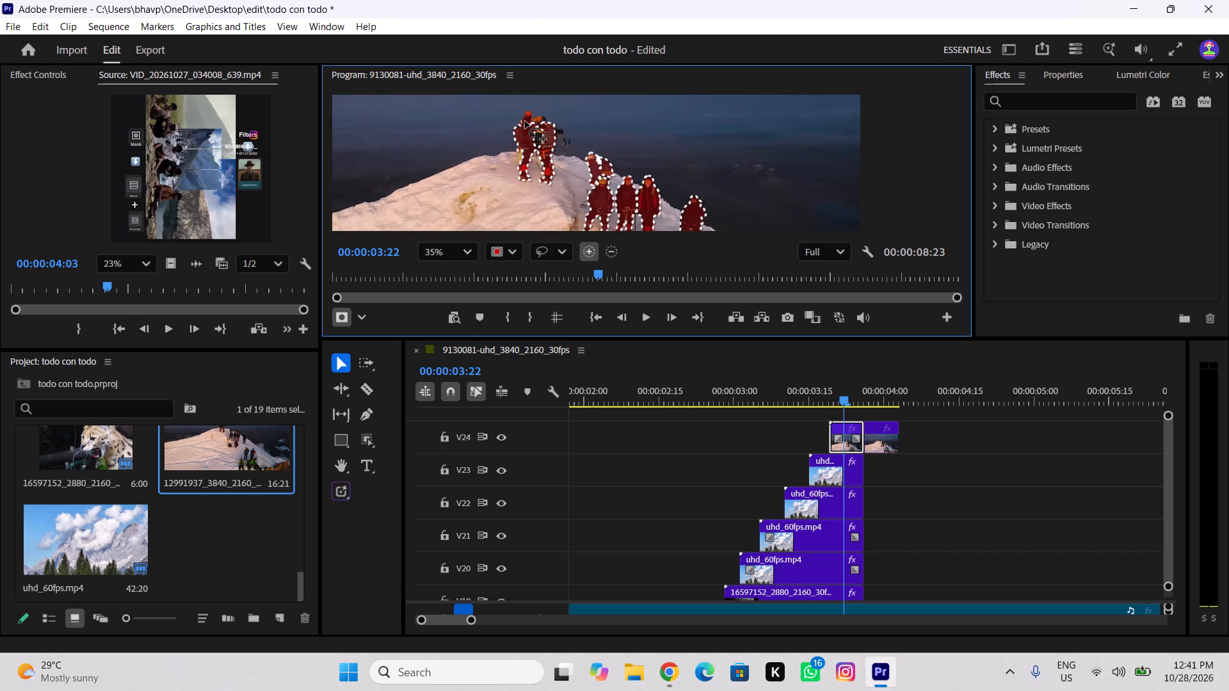
left_click(525, 121)
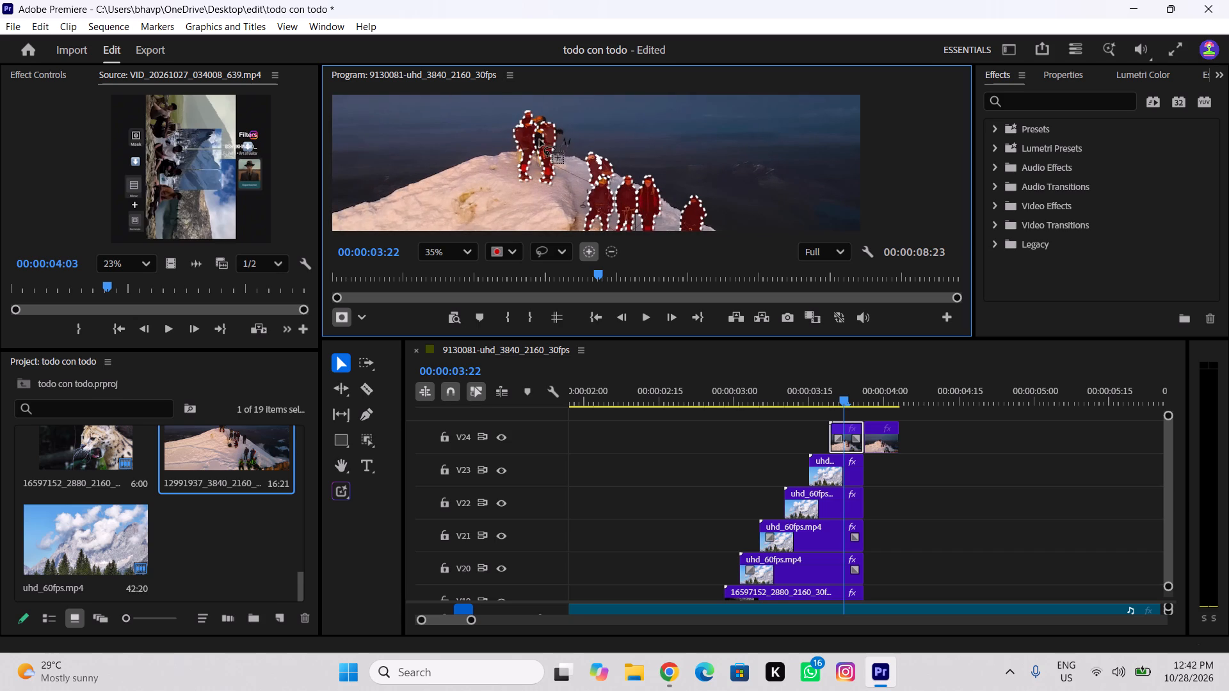
left_click(544, 138)
scroll(547, 139, "down", 10)
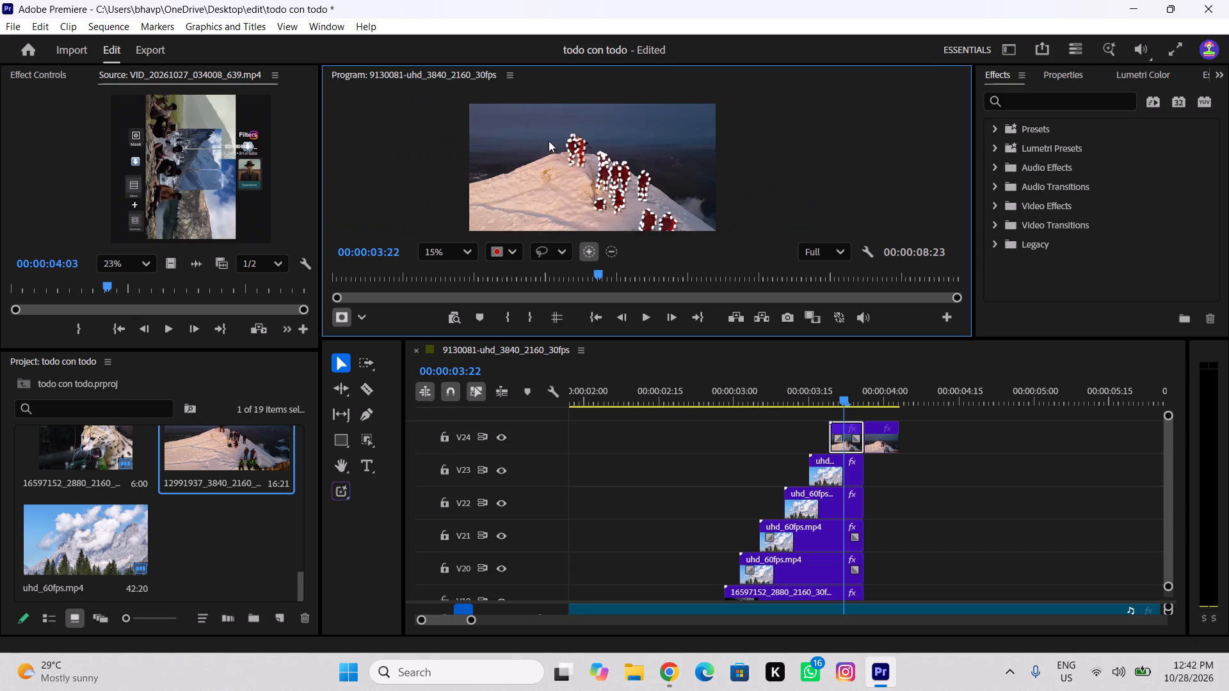
scroll(634, 216, "up", 5)
scroll(630, 212, "down", 3)
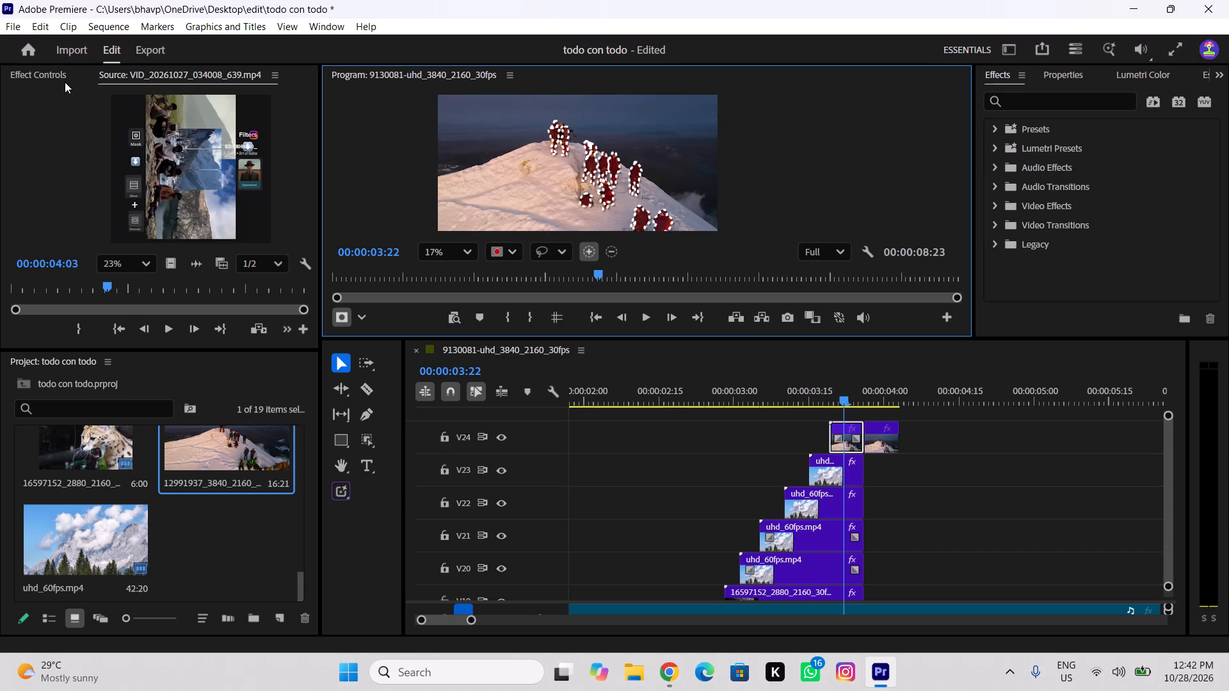
Track the climbers' object mask both forward and backward across the V24 clip.
left_click(56, 78)
left_click(173, 170)
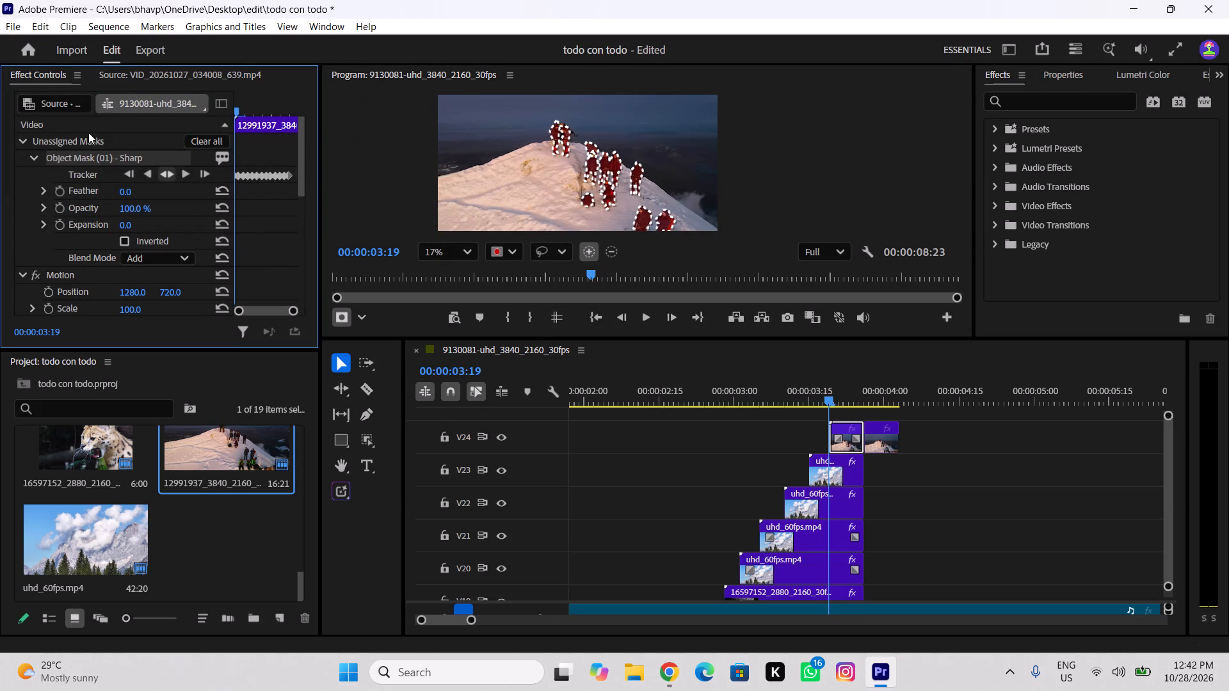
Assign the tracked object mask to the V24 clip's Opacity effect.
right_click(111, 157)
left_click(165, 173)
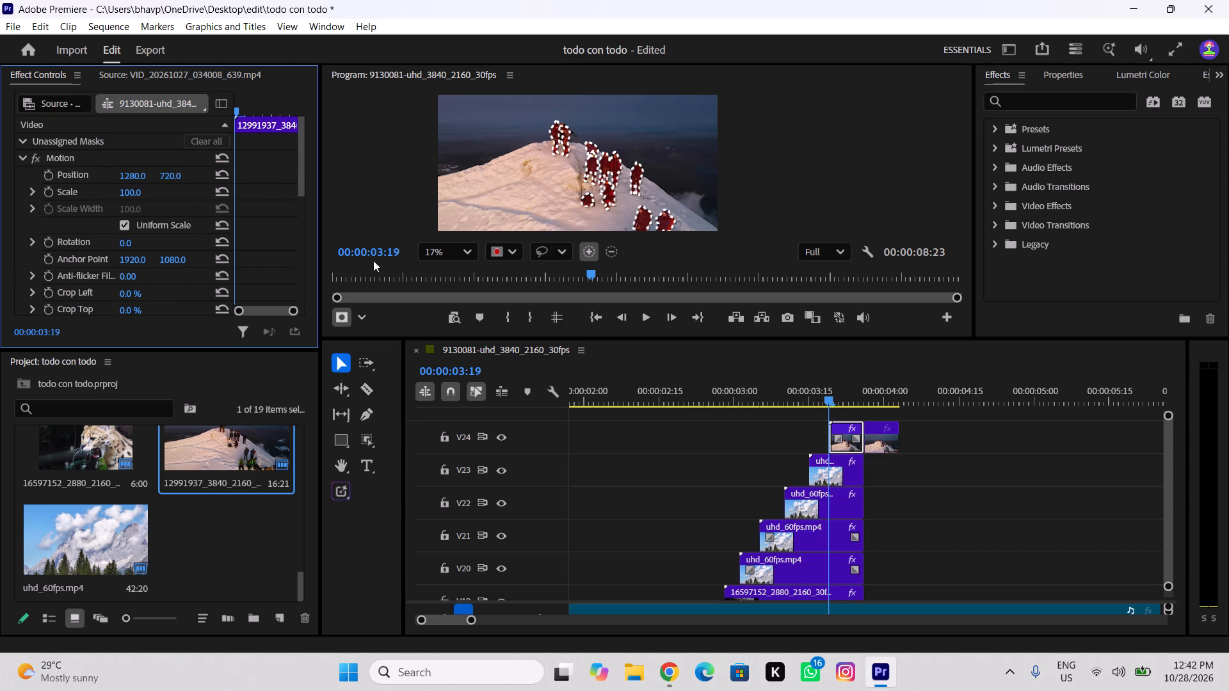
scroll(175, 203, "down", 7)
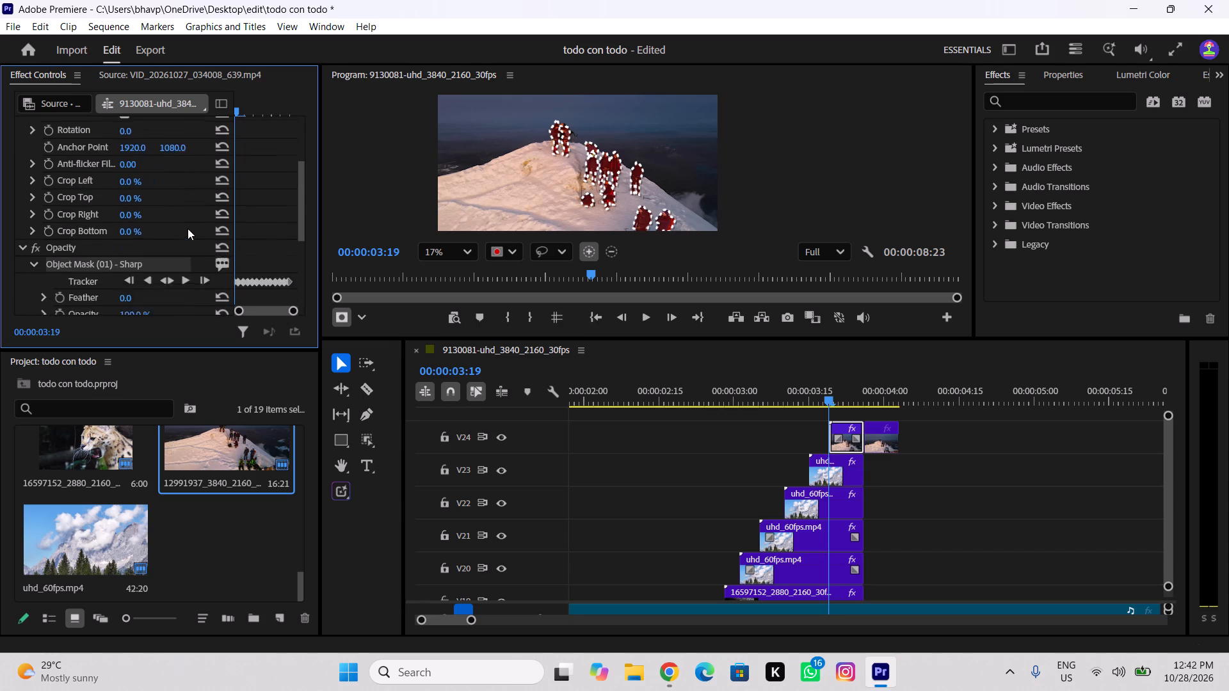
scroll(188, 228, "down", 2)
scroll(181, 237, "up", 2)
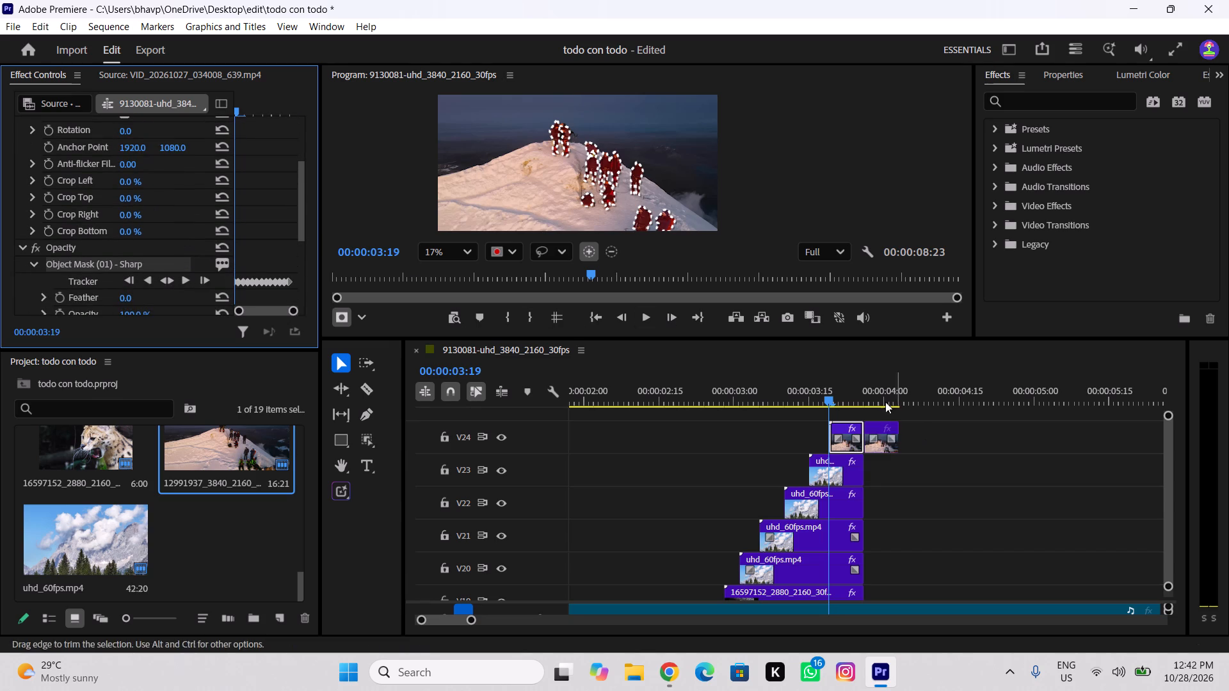
Scrub through the masked V24 climbers clip and examine its frames and Opacity mask settings.
left_click_drag(876, 392, 813, 402)
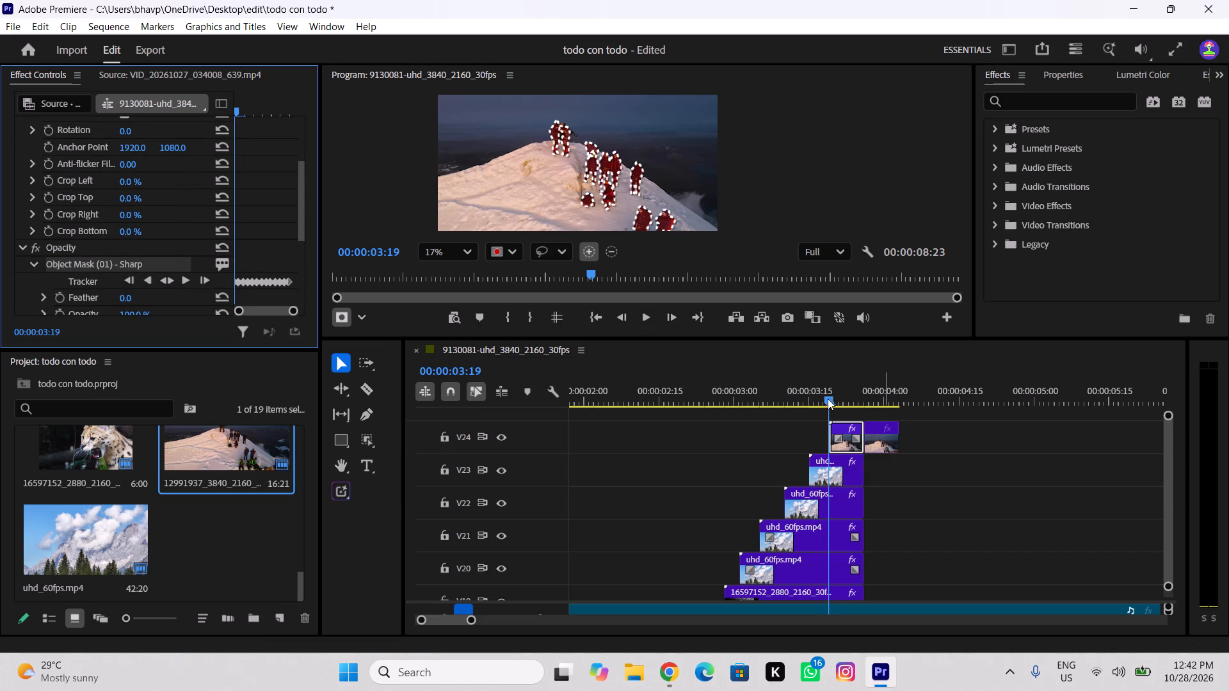
left_click_drag(830, 399, 808, 405)
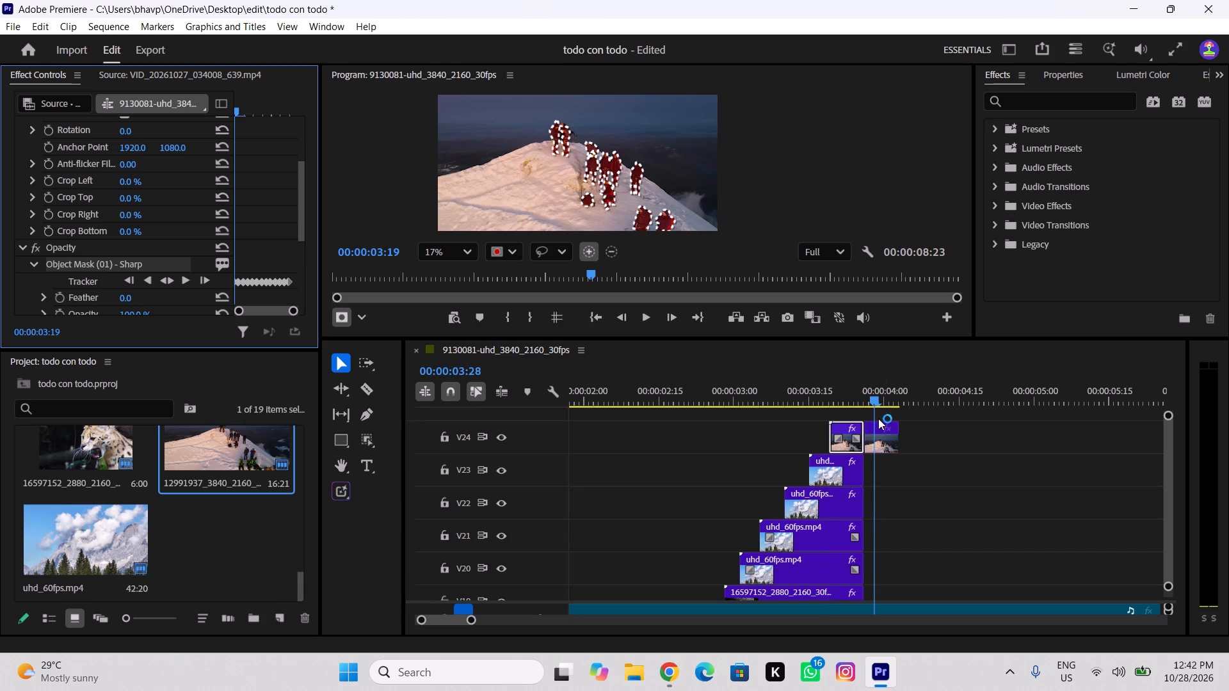
left_click(872, 397)
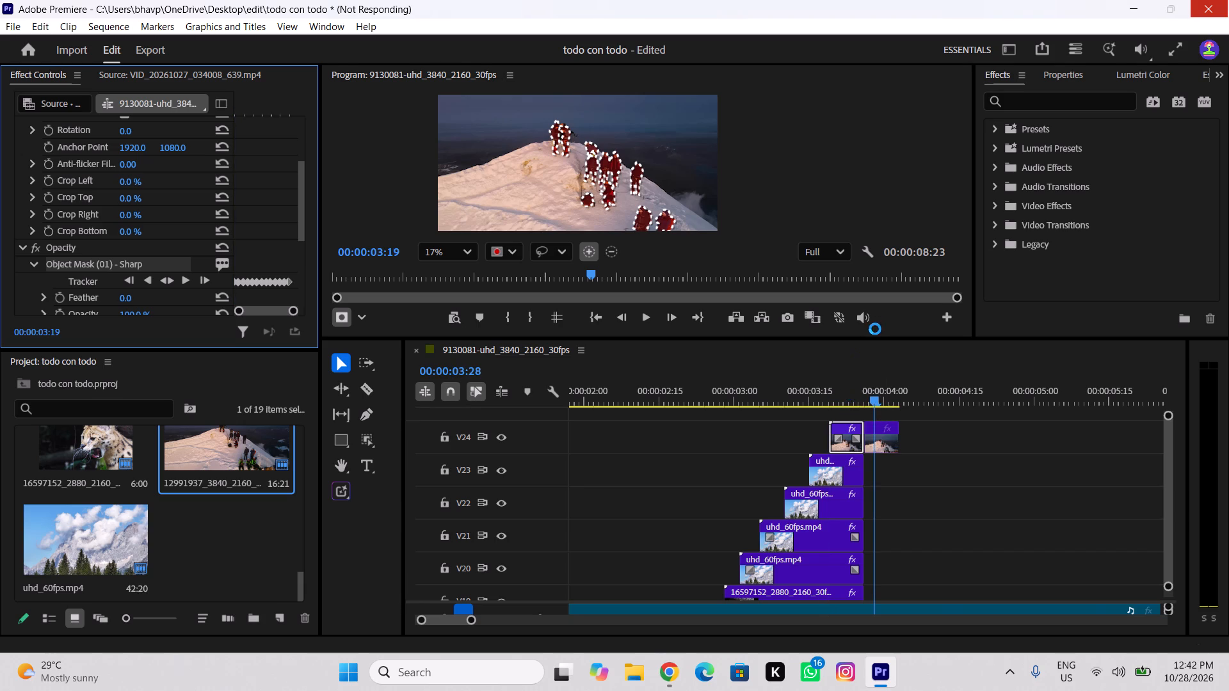
left_click_drag(854, 408, 822, 415)
left_click_drag(846, 397, 857, 422)
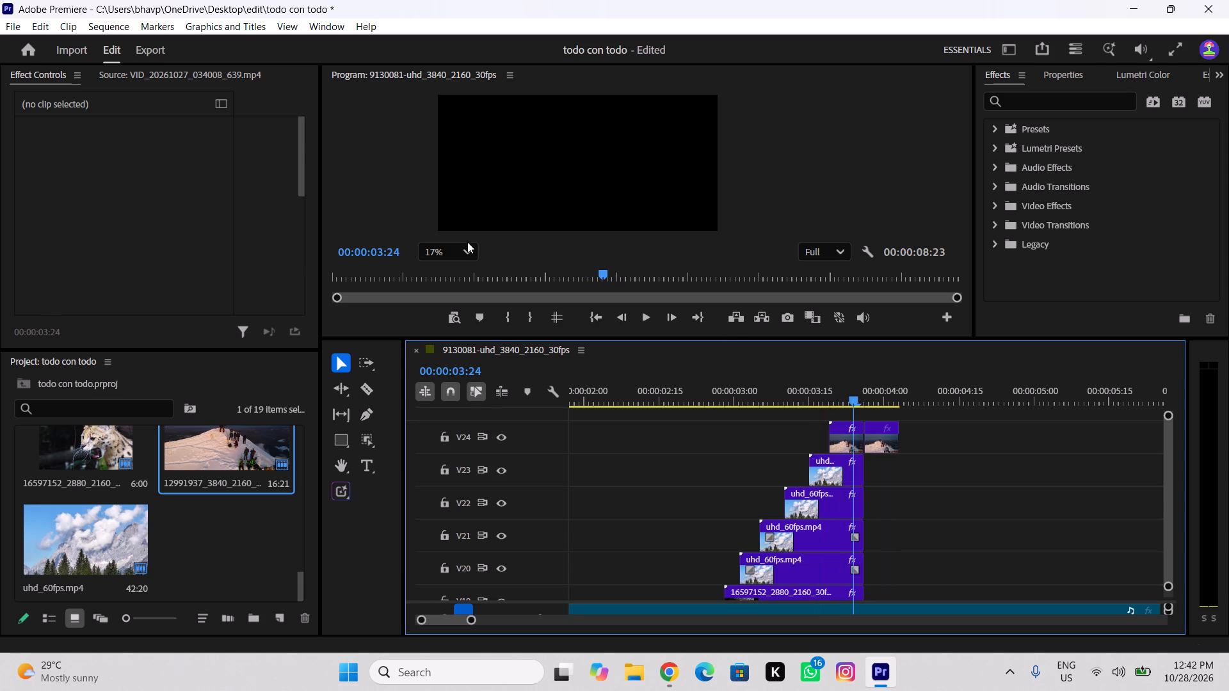
left_click(844, 421)
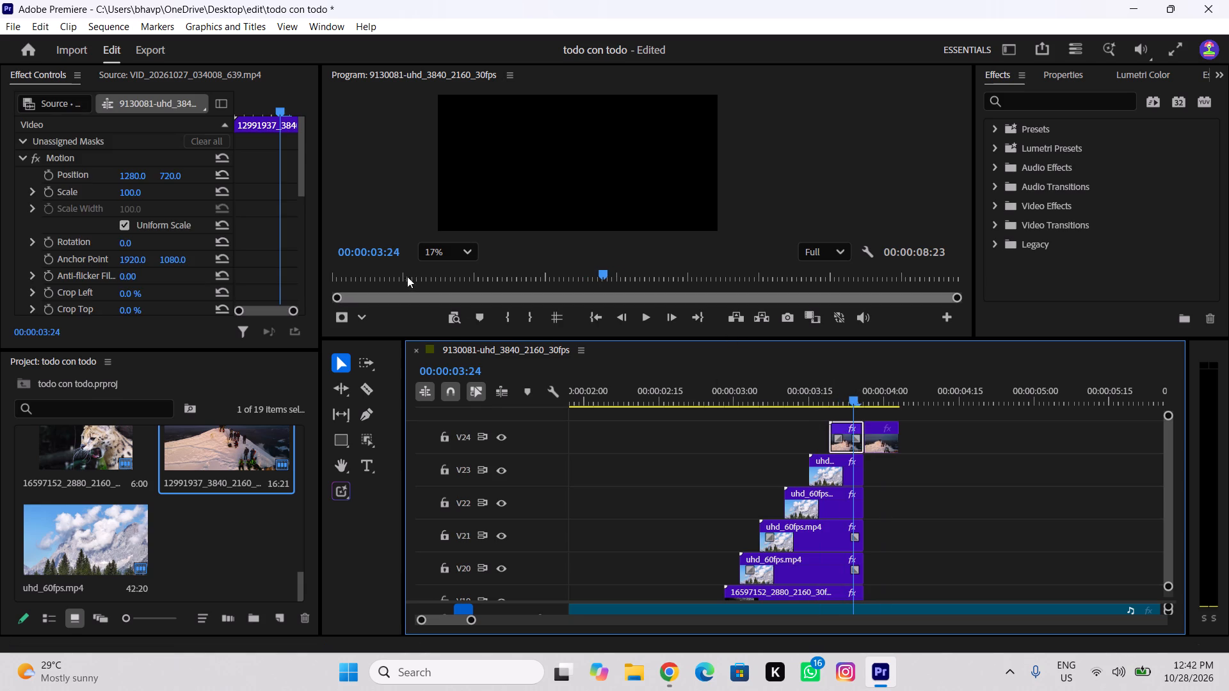
scroll(198, 254, "down", 8)
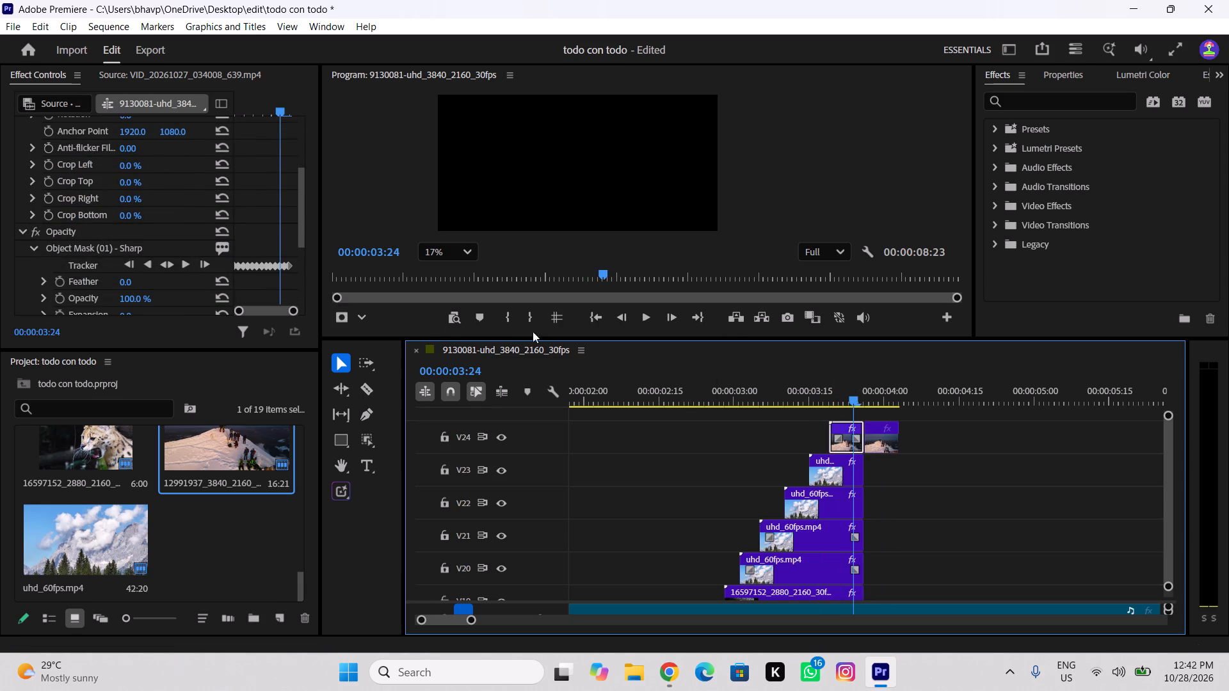
scroll(170, 253, "down", 4)
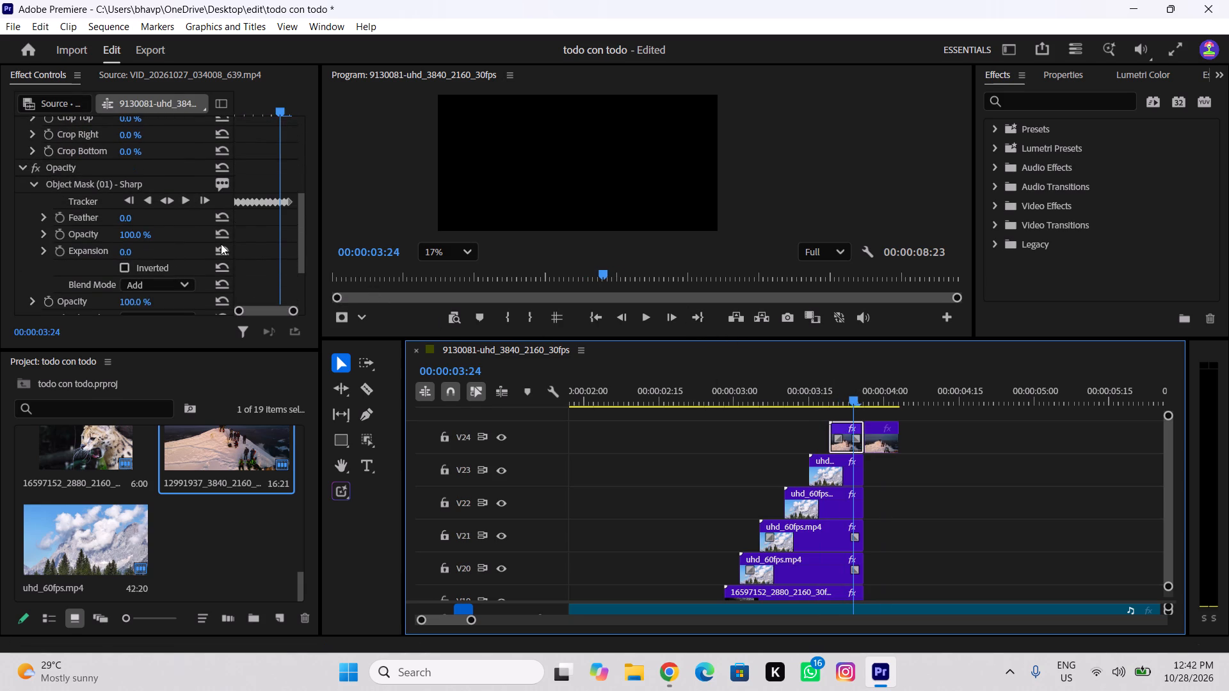
left_click_drag(281, 107, 285, 125)
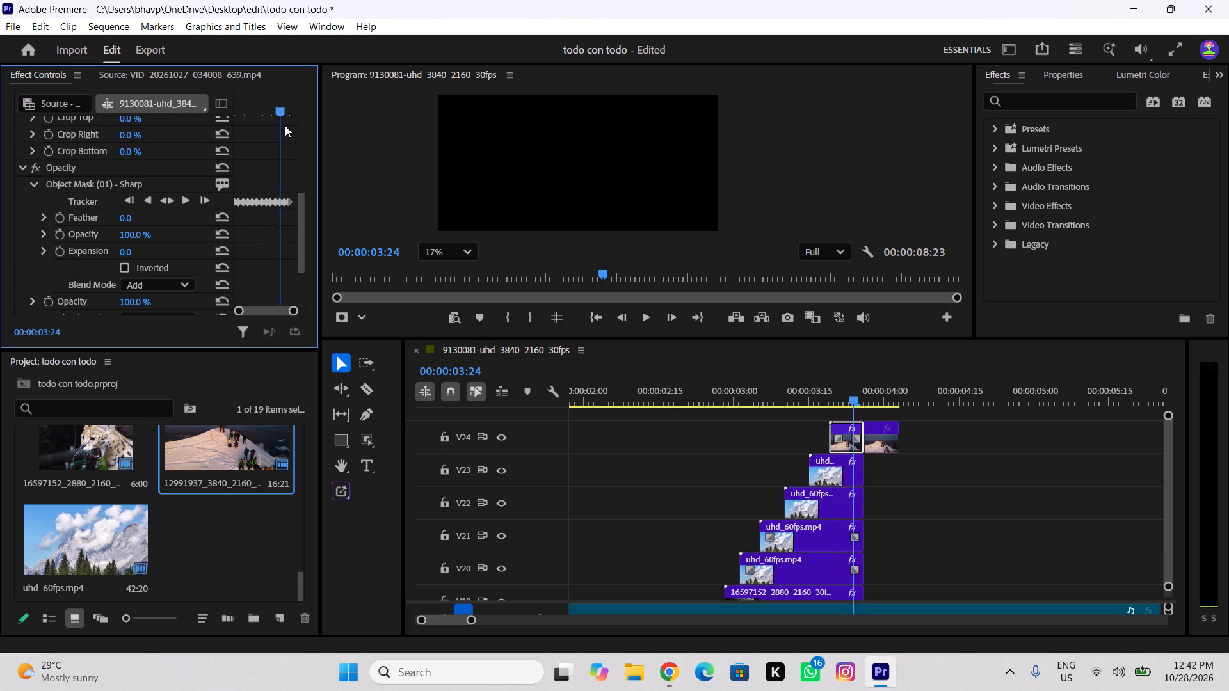
left_click_drag(285, 125, 198, 221)
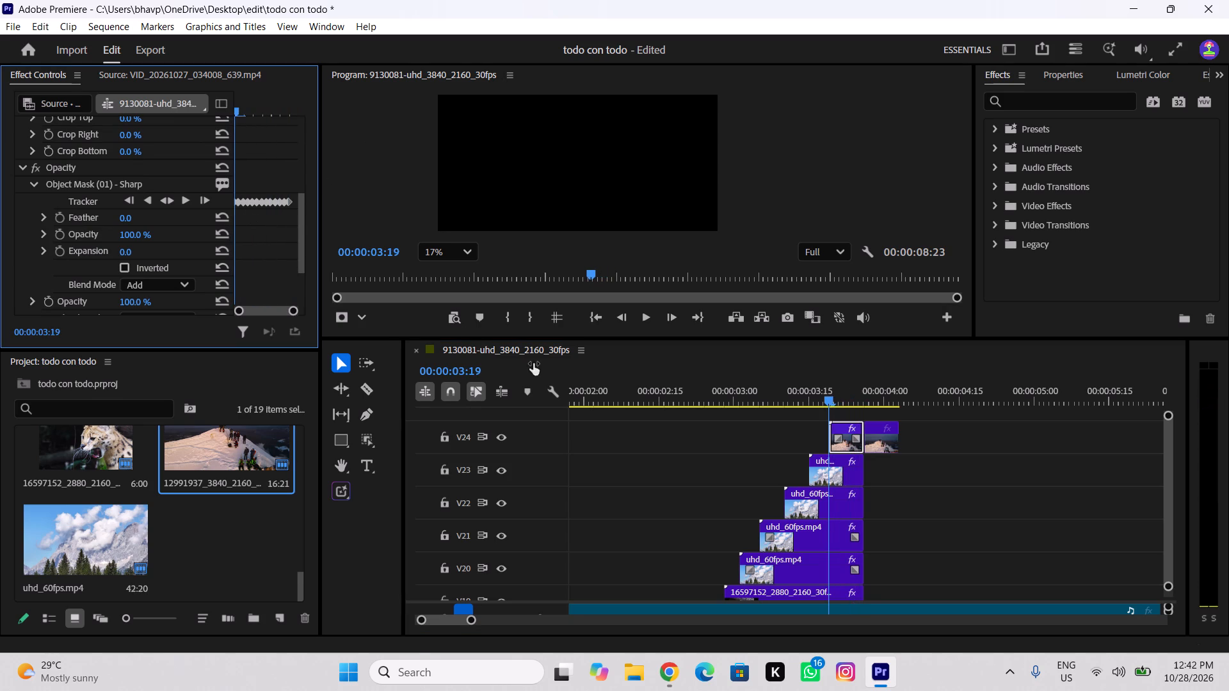
Play the sequence from its start and enlarge the program preview to check the picture.
left_click_drag(834, 396, 470, 435)
key("space")
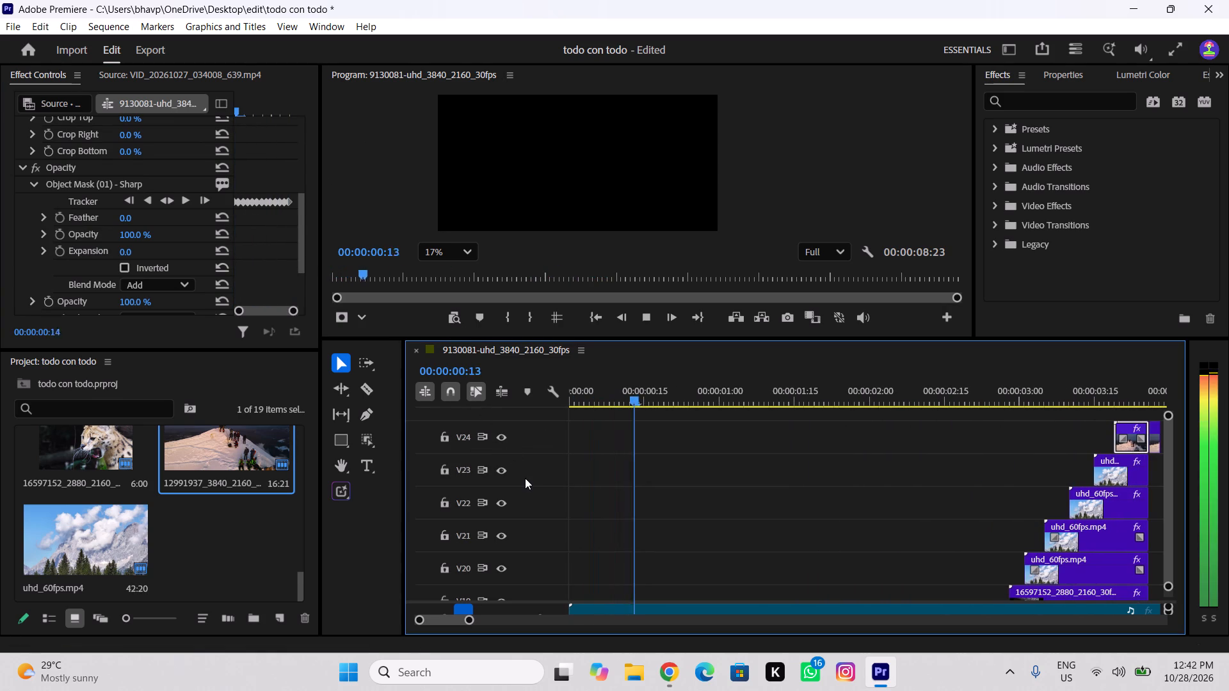
key("space")
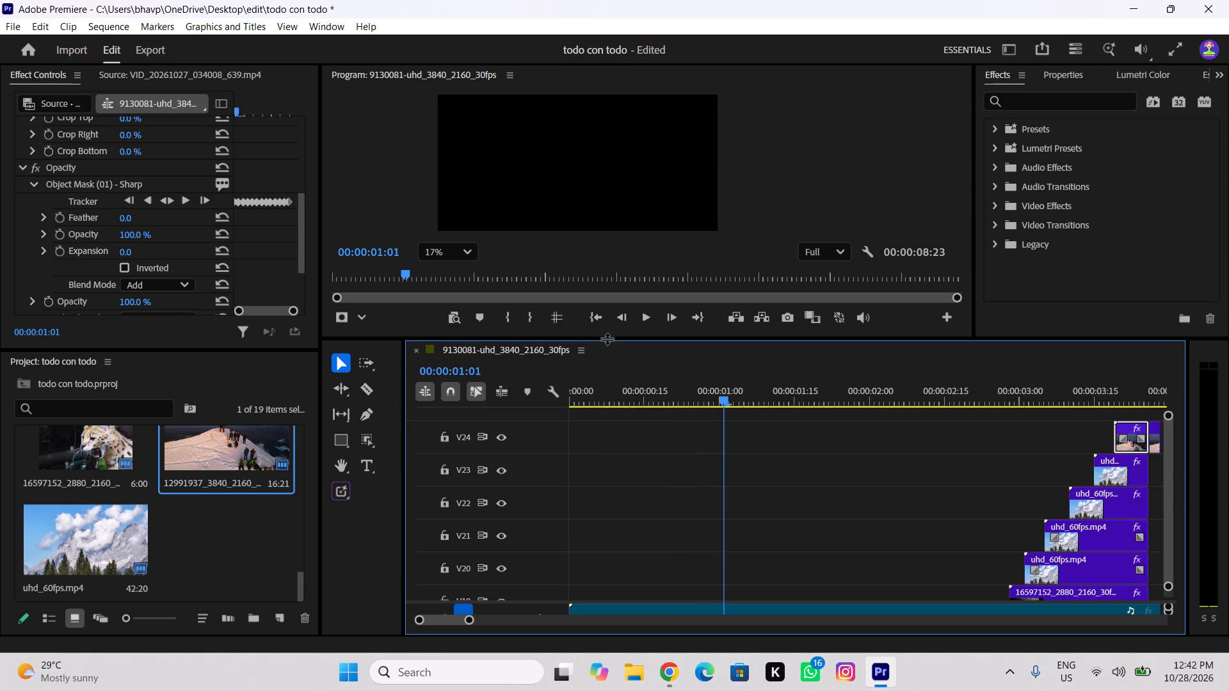
left_click_drag(607, 338, 609, 417)
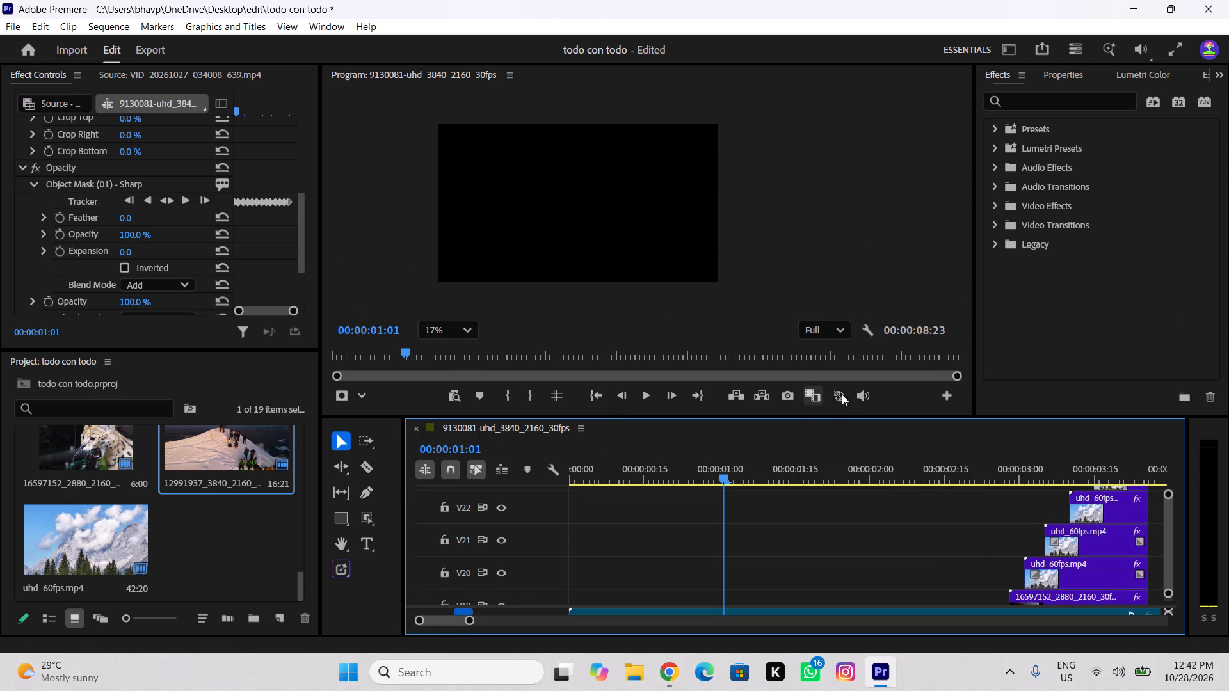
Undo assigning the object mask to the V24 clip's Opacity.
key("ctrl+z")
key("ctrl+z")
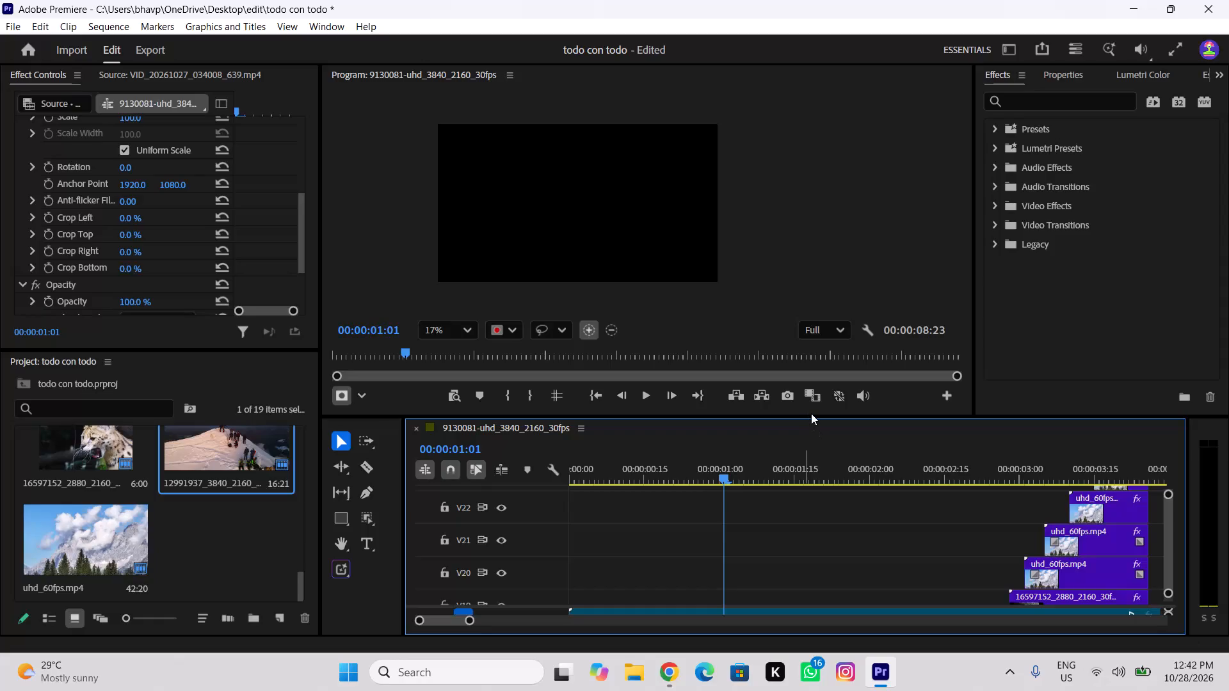
Delete both pieces of the snowy peak climbers clip from track V24, enlarging the timeline area to reach them.
left_click_drag(810, 418, 808, 295)
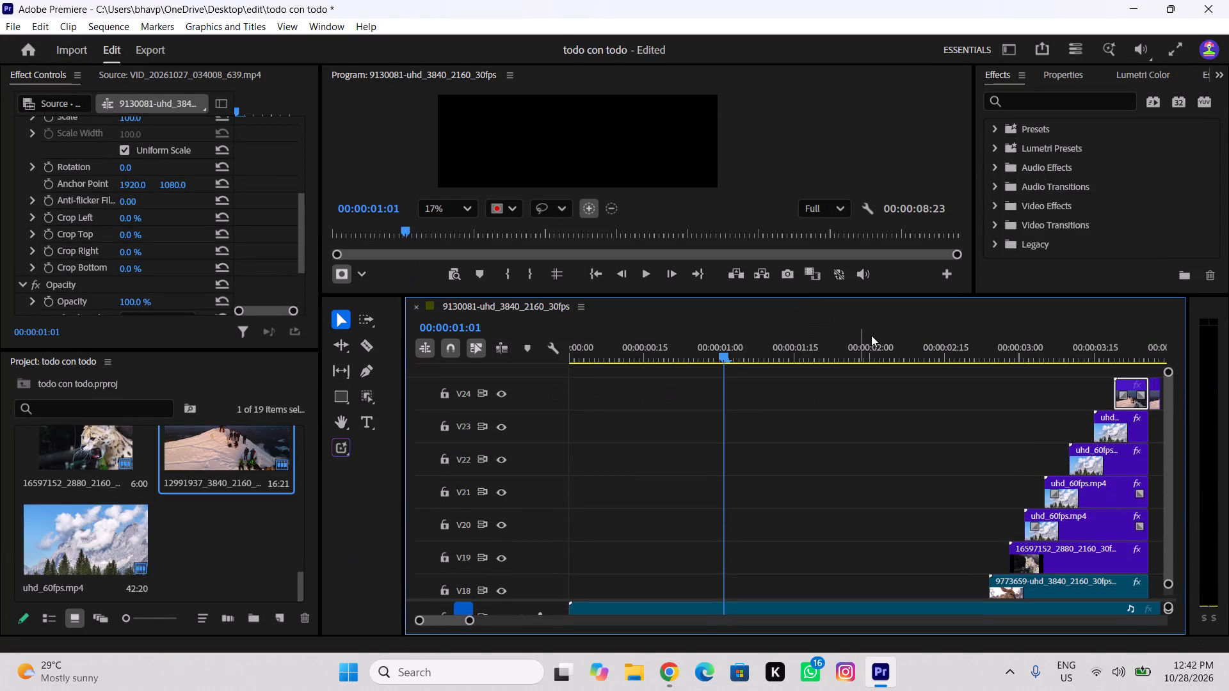
left_click_drag(947, 354, 872, 363)
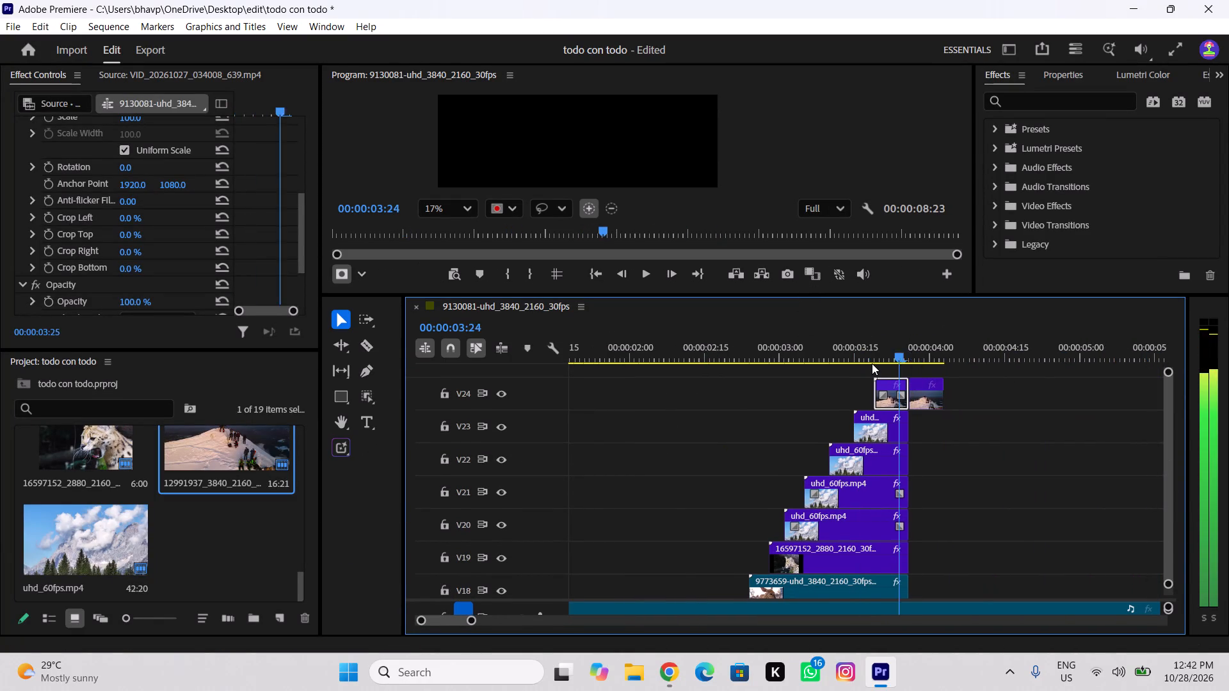
left_click_drag(872, 363, 893, 365)
left_click(884, 383)
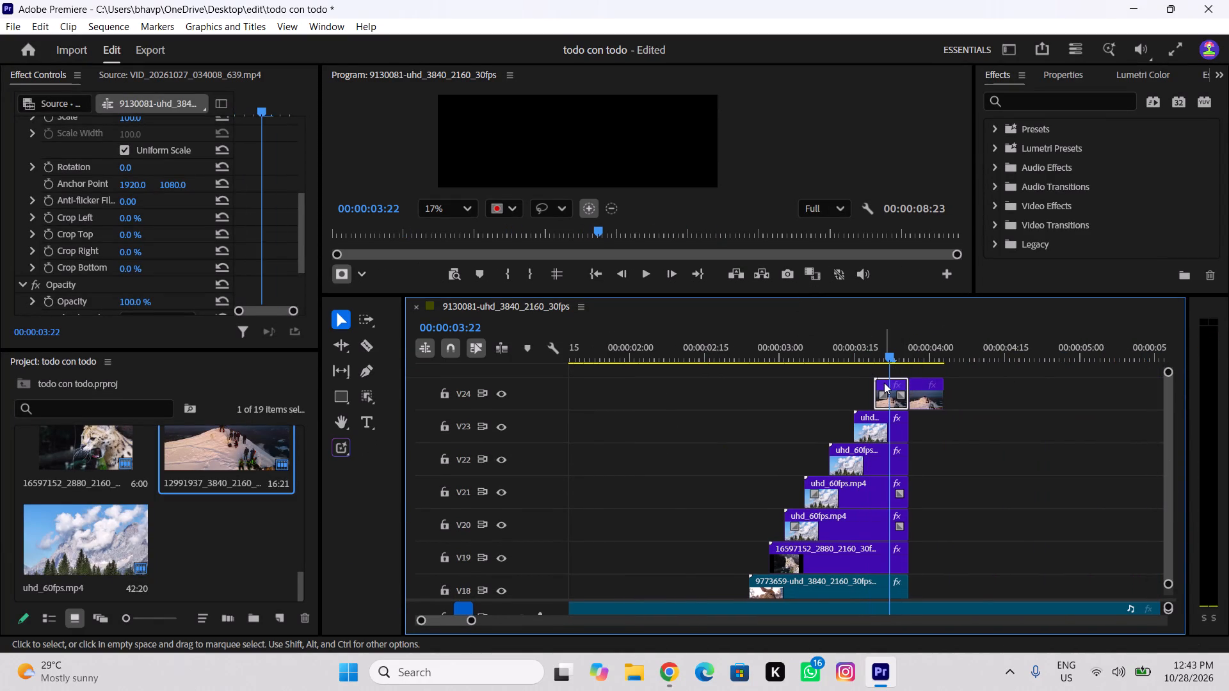
key("Delete")
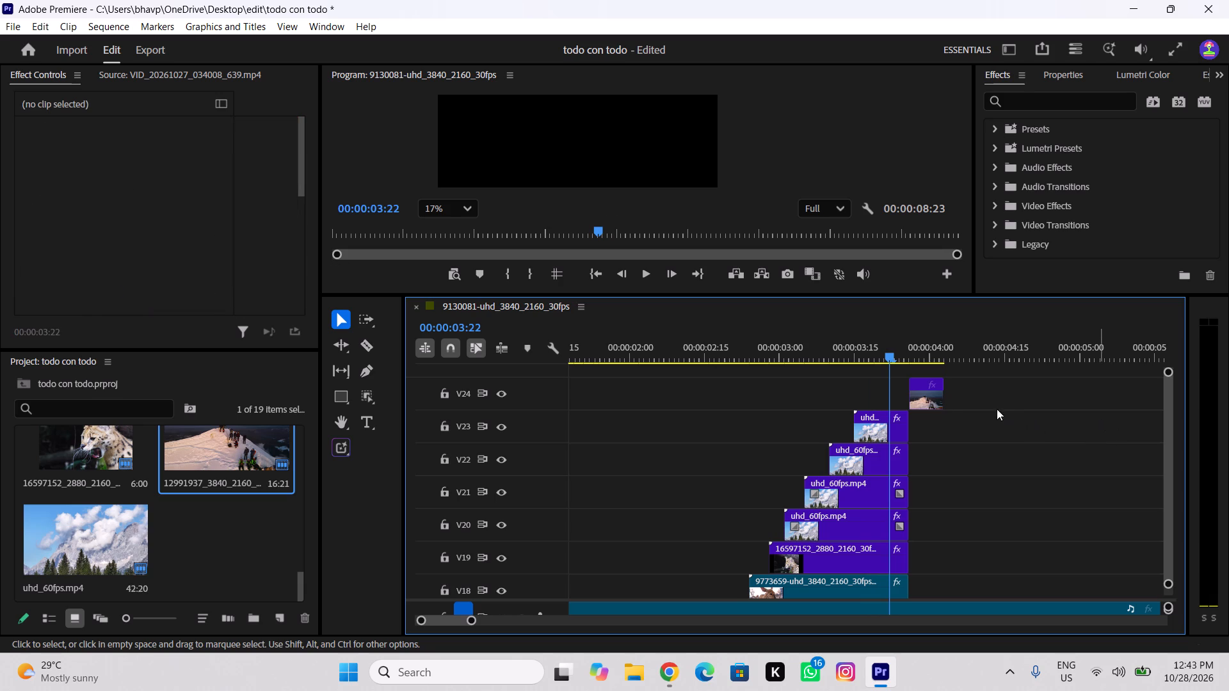
left_click(924, 381)
key("Delete")
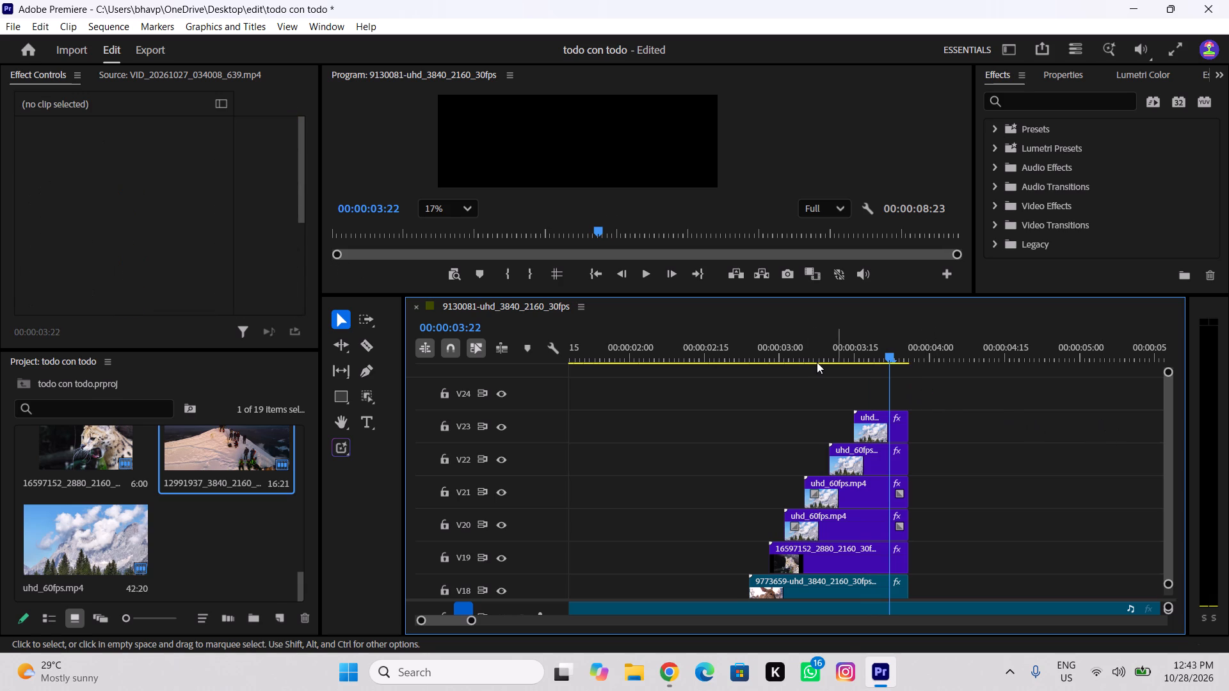
Save the project under the new name todo con todo 2 in the edit folder.
left_click(4, 31)
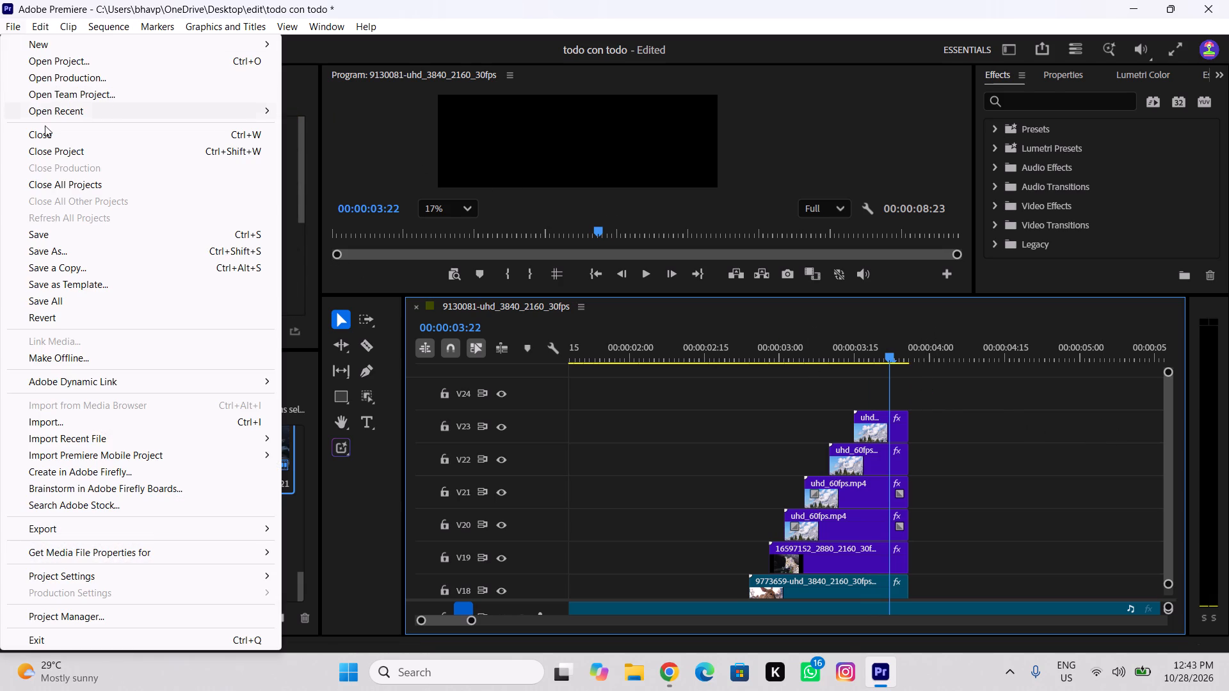
left_click(58, 246)
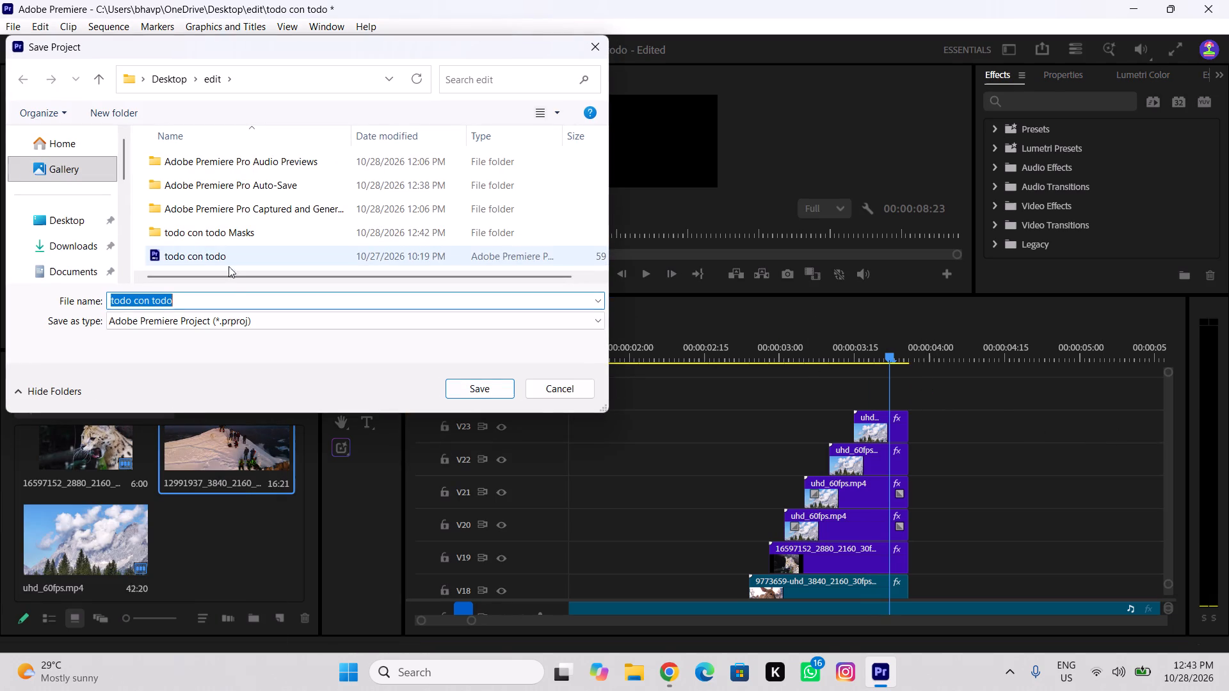
left_click(195, 300)
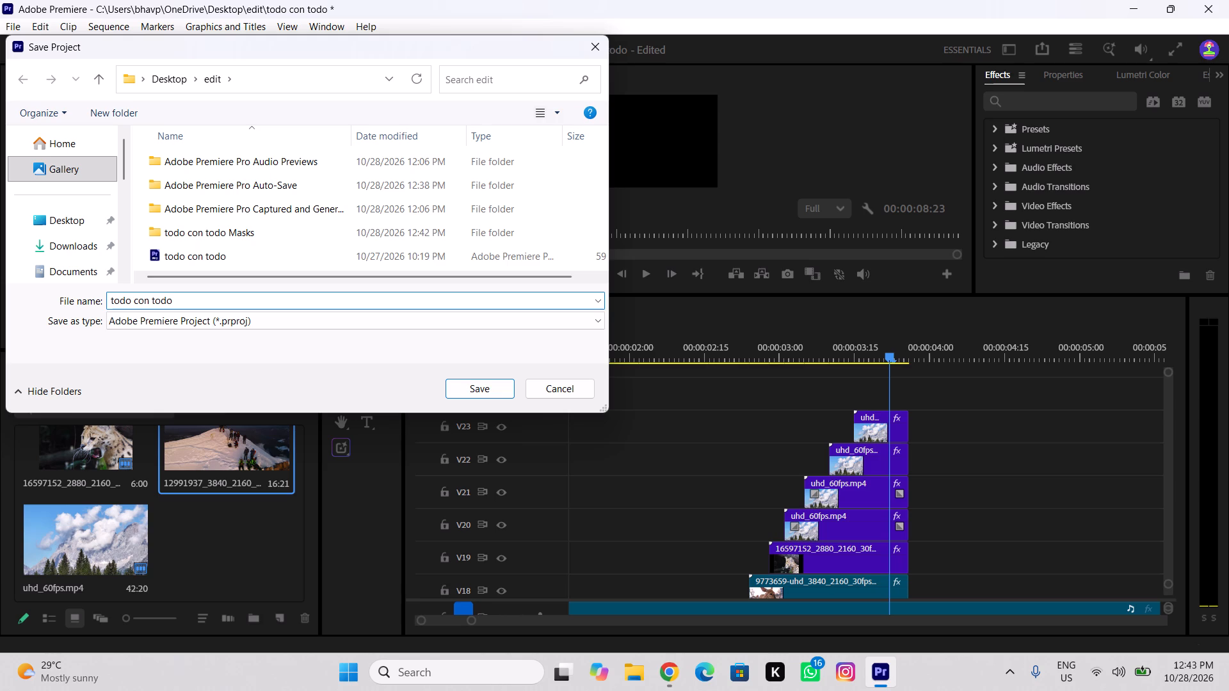
key("space")
type("2")
key("Return")
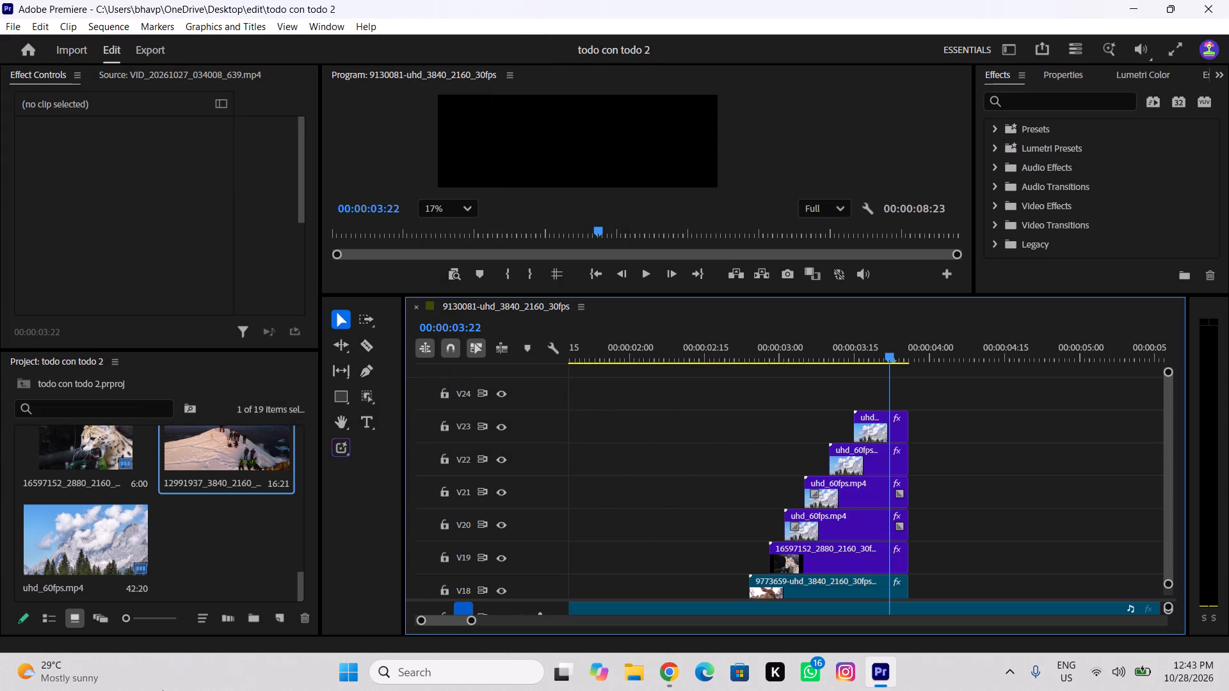
Close Premiere and reopen the todo con todo 2 project from the edit folder on the desktop.
left_click_drag(681, 361, 389, 438)
left_click(1228, 0)
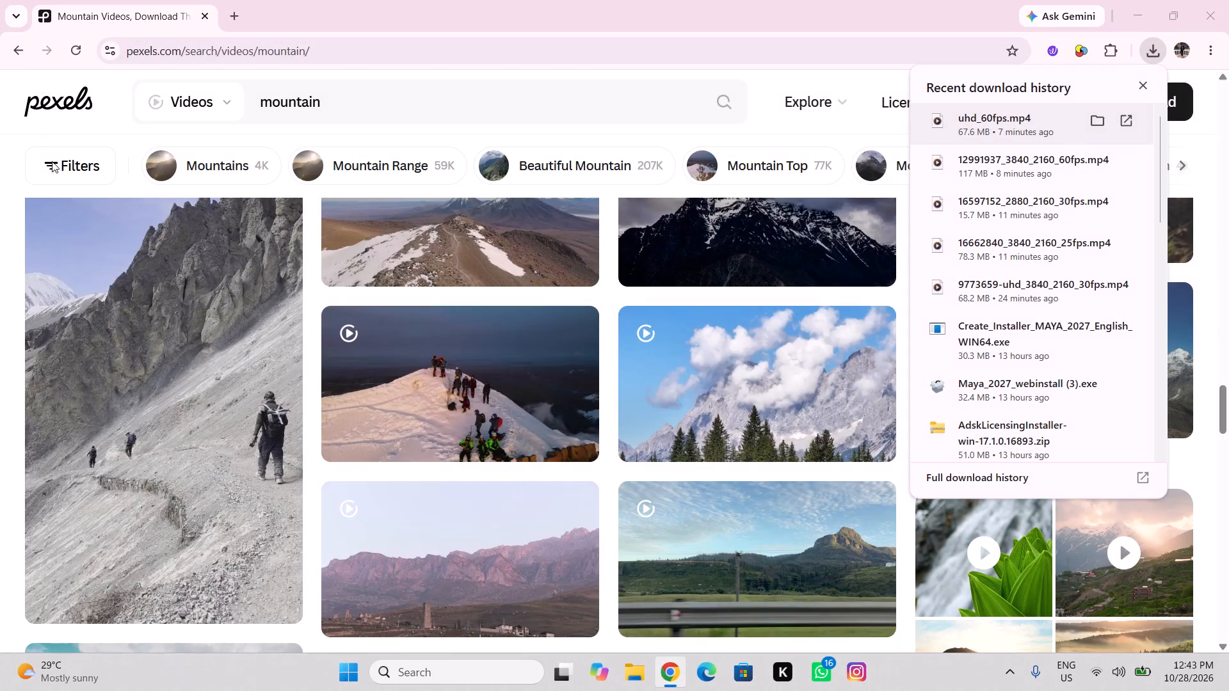
left_click(1138, 11)
double_click(33, 90)
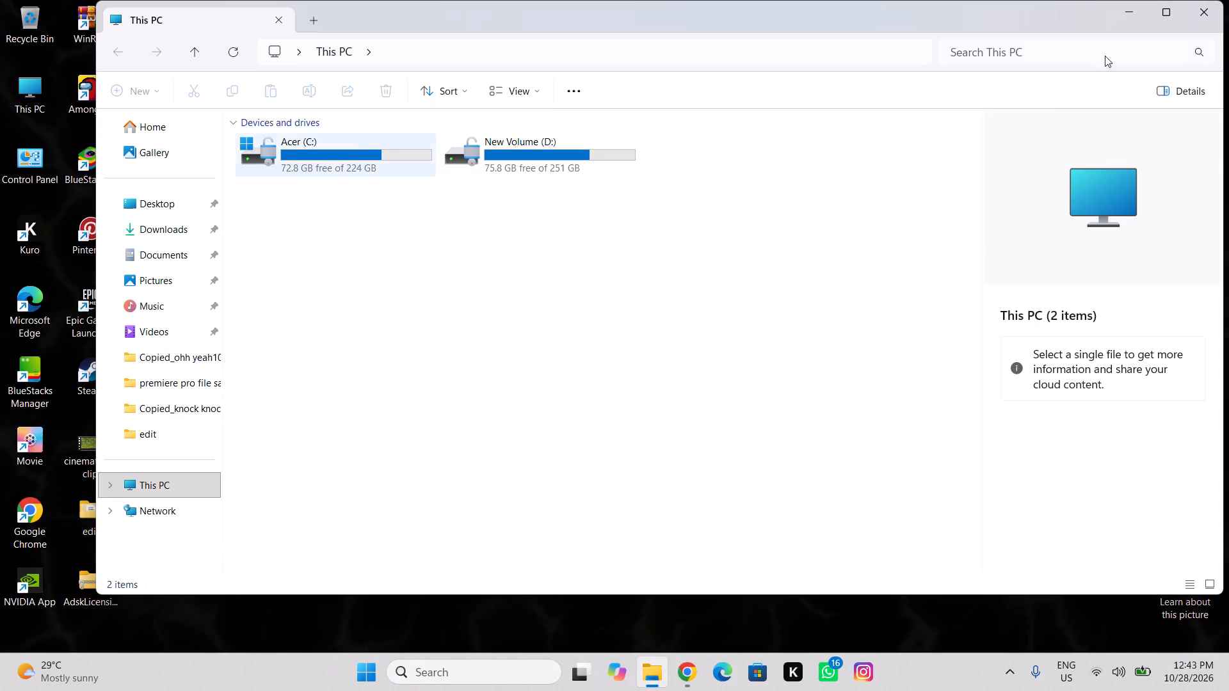
left_click(1199, 17)
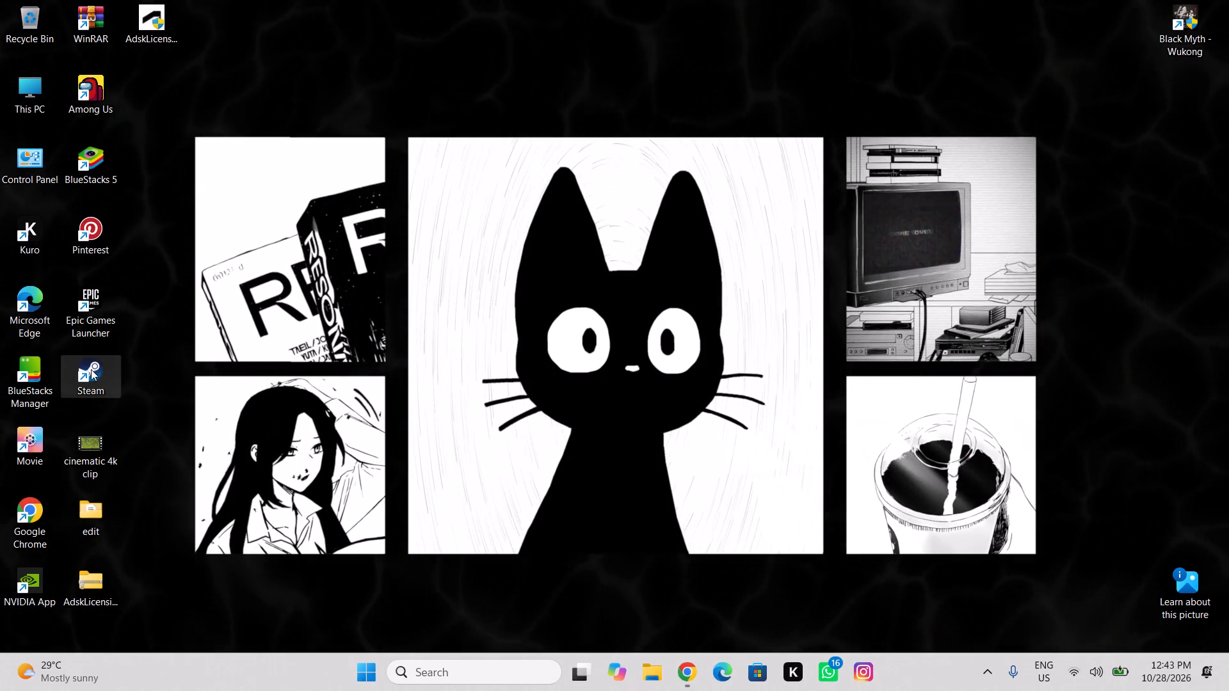
left_click(33, 227)
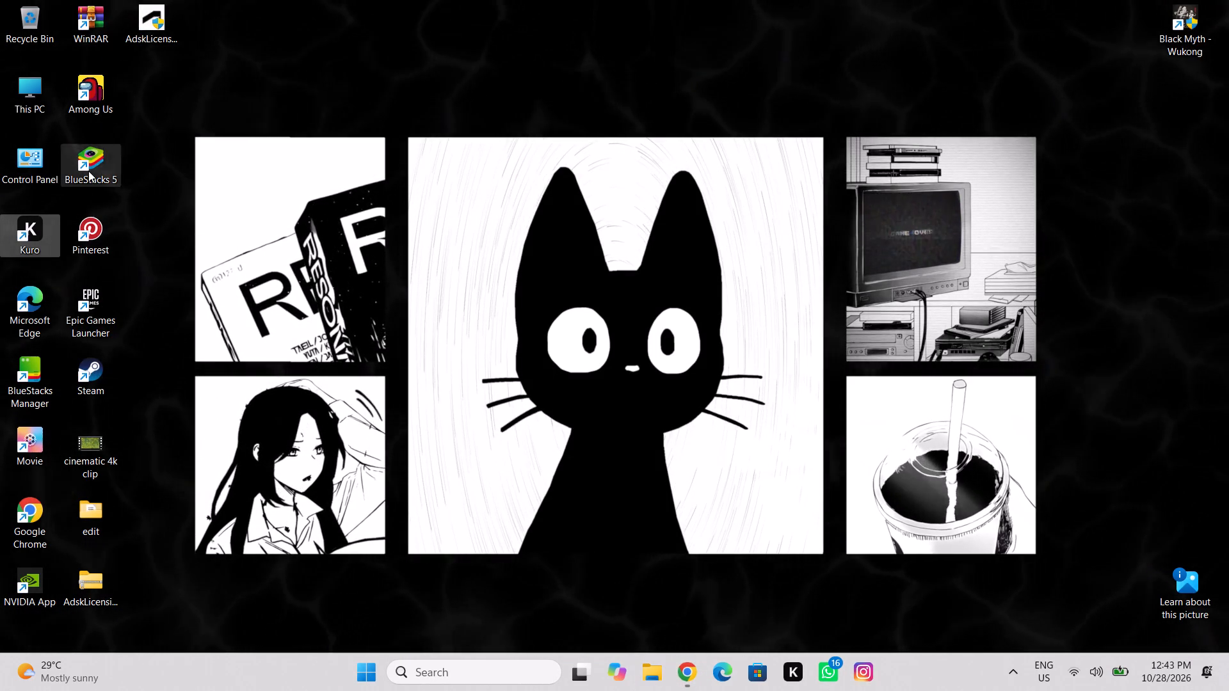
triple_click(90, 514)
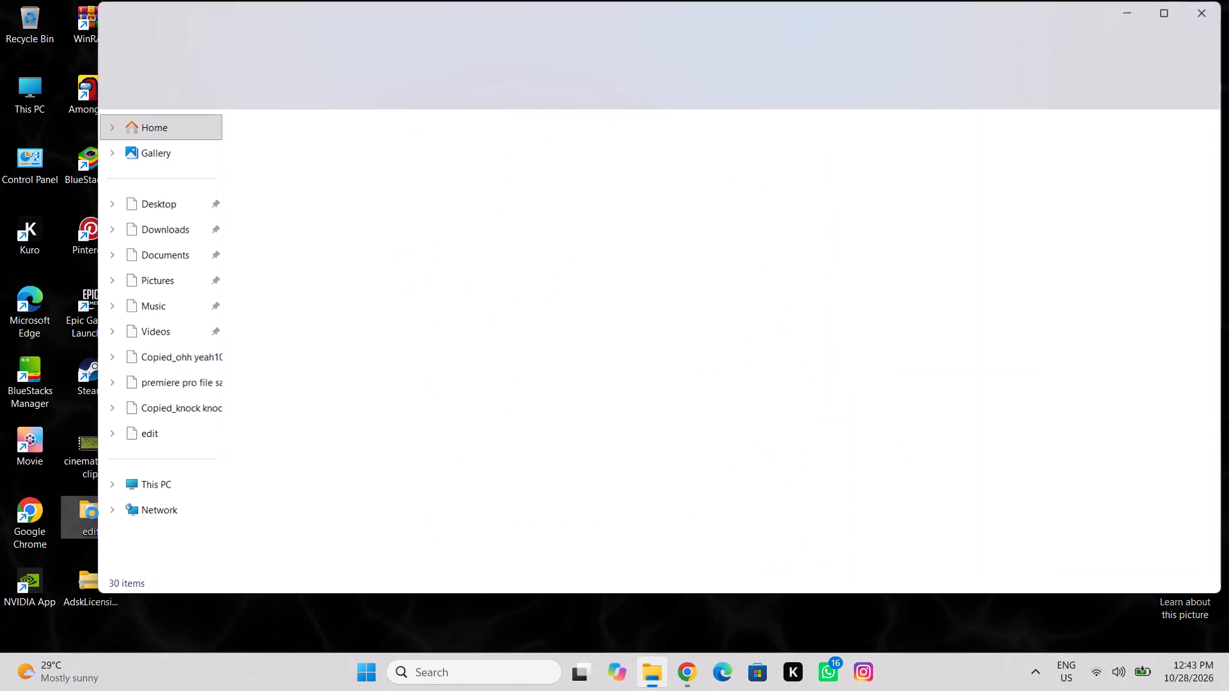
triple_click(329, 287)
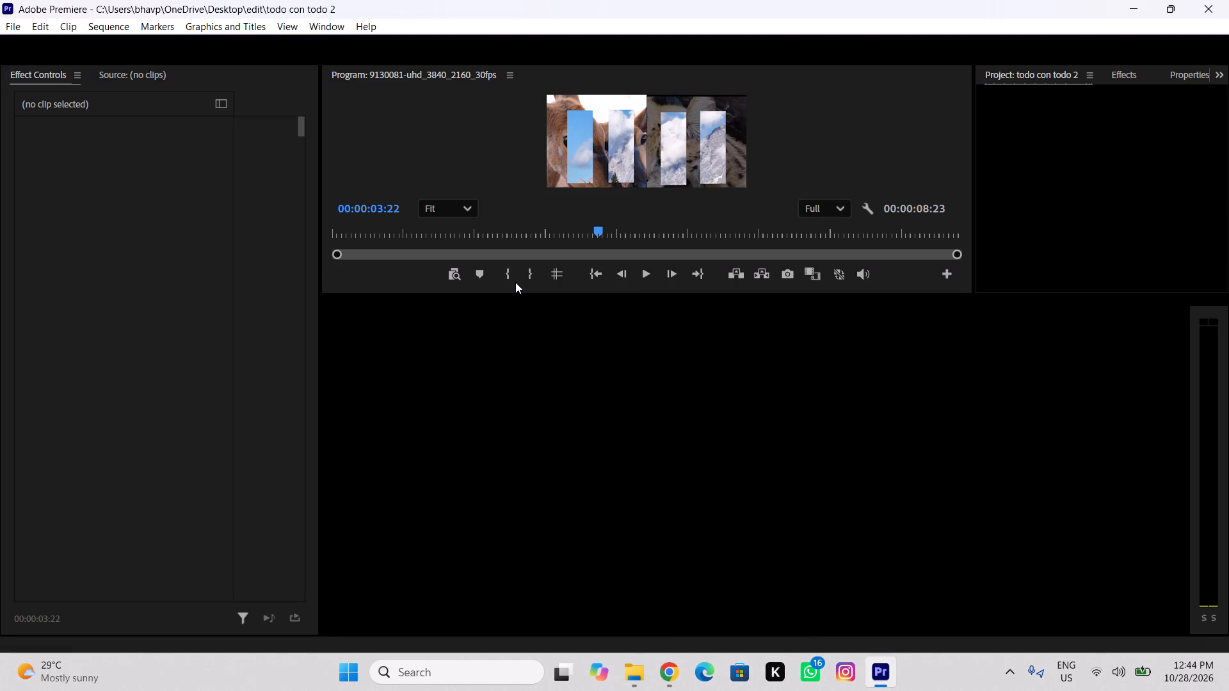
Park the playhead at 00:00:03:20 and dock the Project panel beneath Effect Controls.
left_click_drag(881, 352, 894, 390)
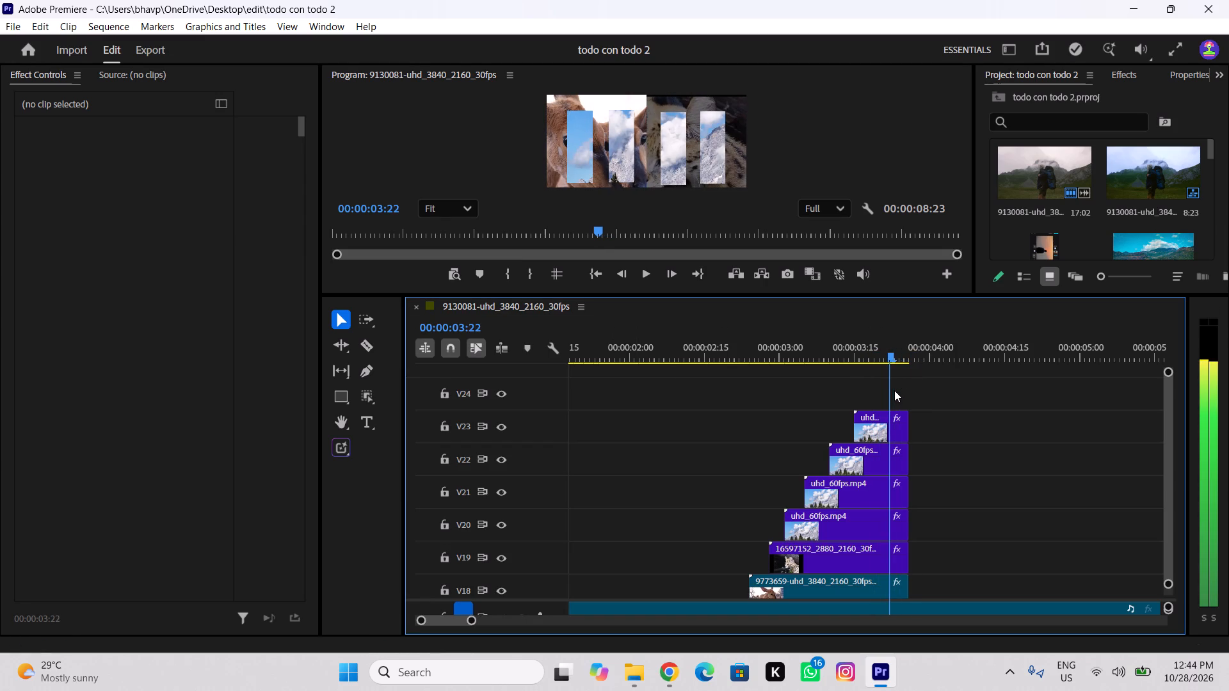
left_click_drag(894, 390, 882, 418)
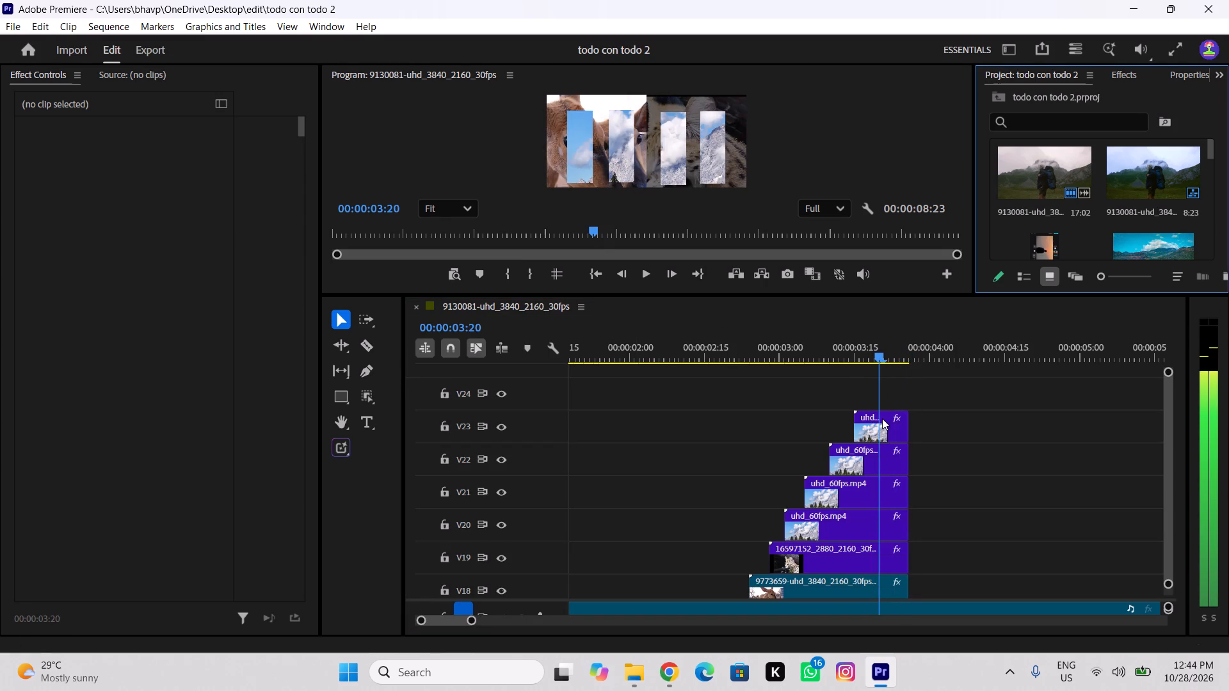
left_click_drag(882, 418, 892, 450)
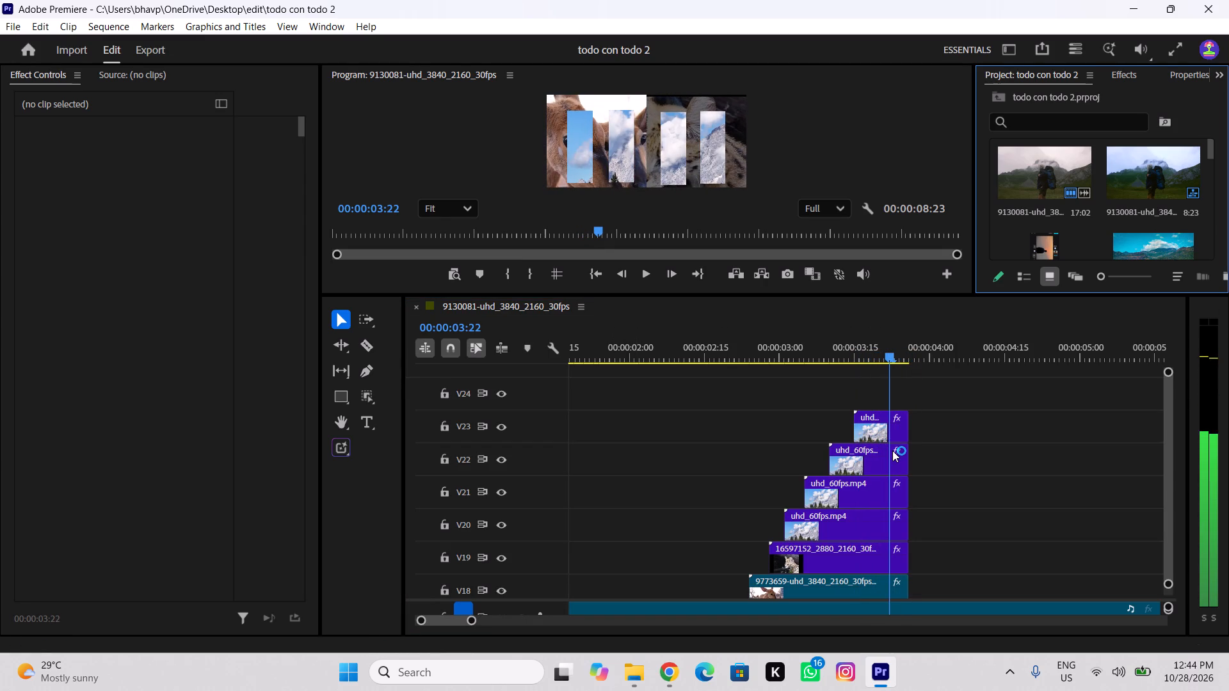
left_click_drag(892, 450, 885, 456)
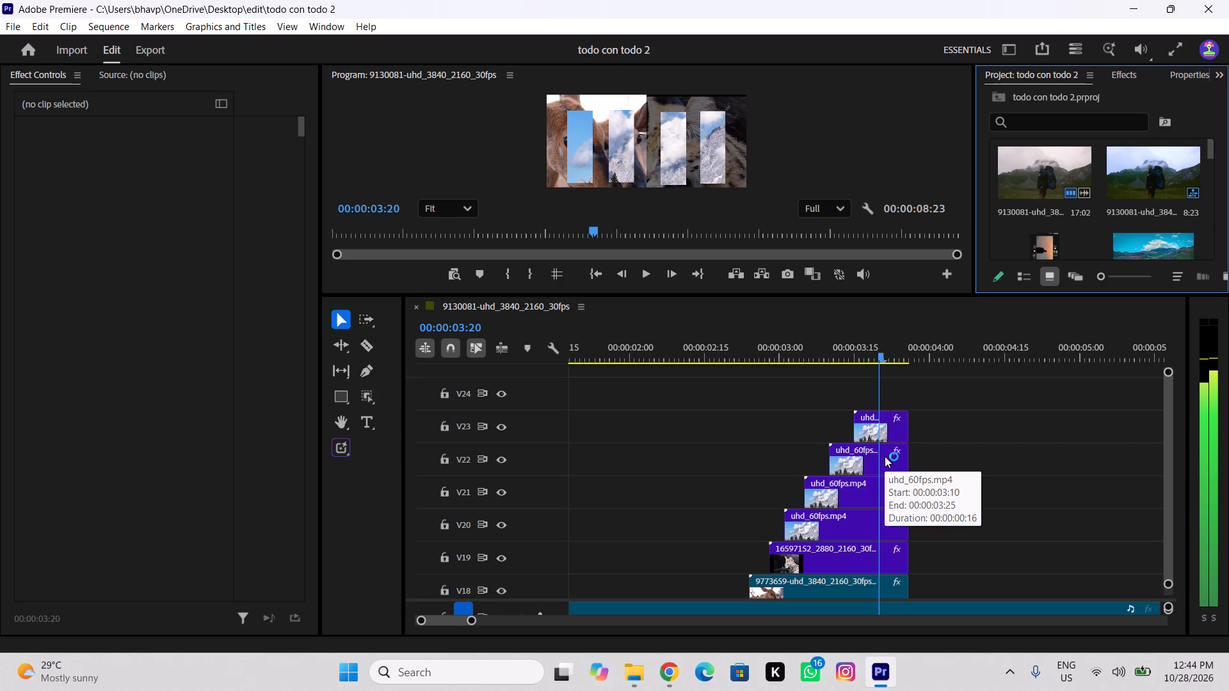
left_click_drag(885, 456, 881, 464)
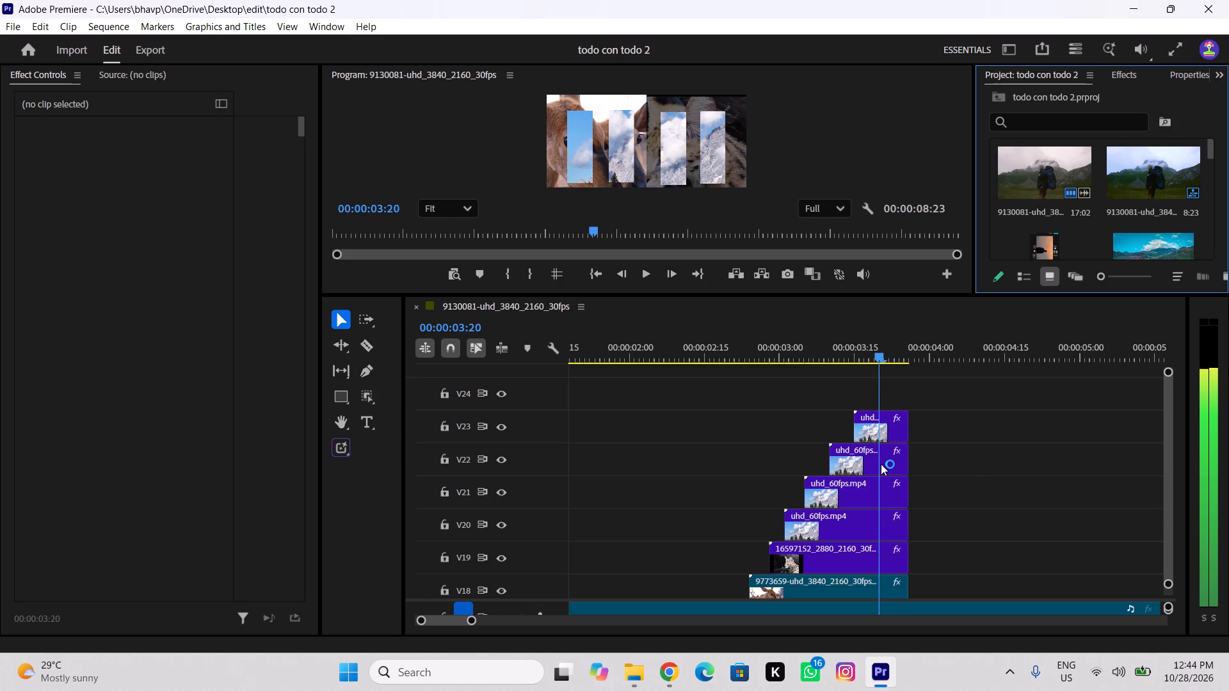
left_click_drag(881, 464, 881, 459)
left_click_drag(1041, 78, 479, 467)
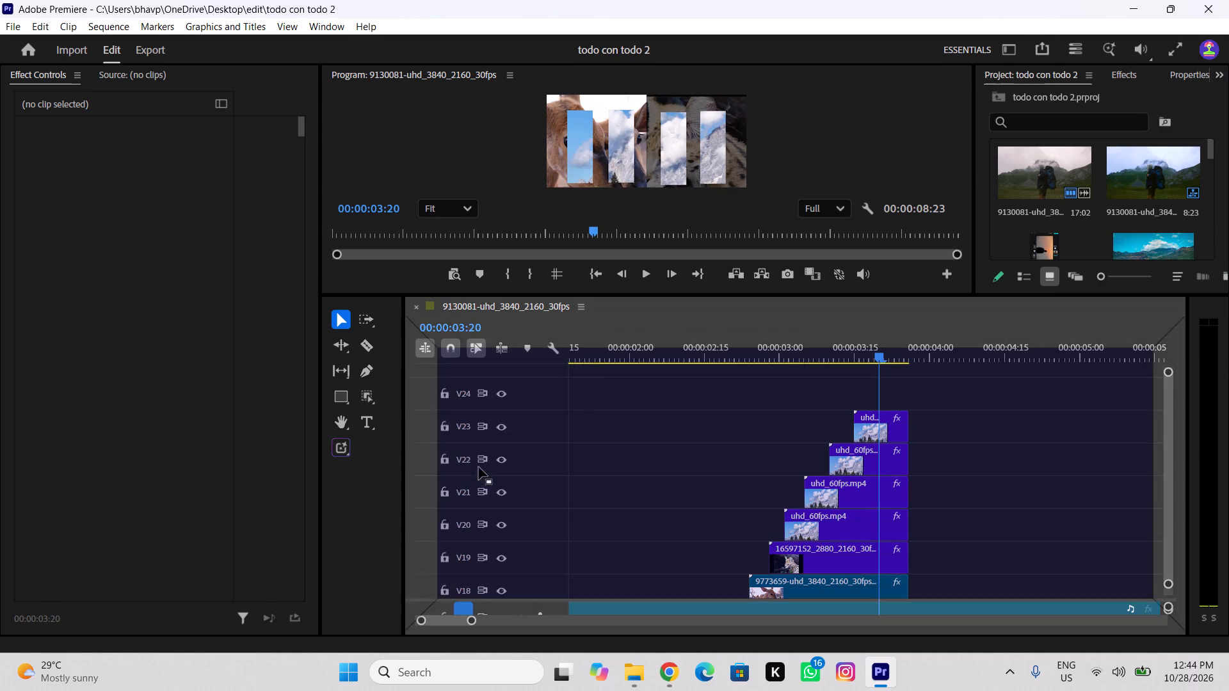
left_click_drag(479, 467, 136, 625)
Place the 12991937 snowy peak climbers clip on track V24 above the mountain strips, starting at 00:00:03:19.
scroll(172, 452, "down", 10)
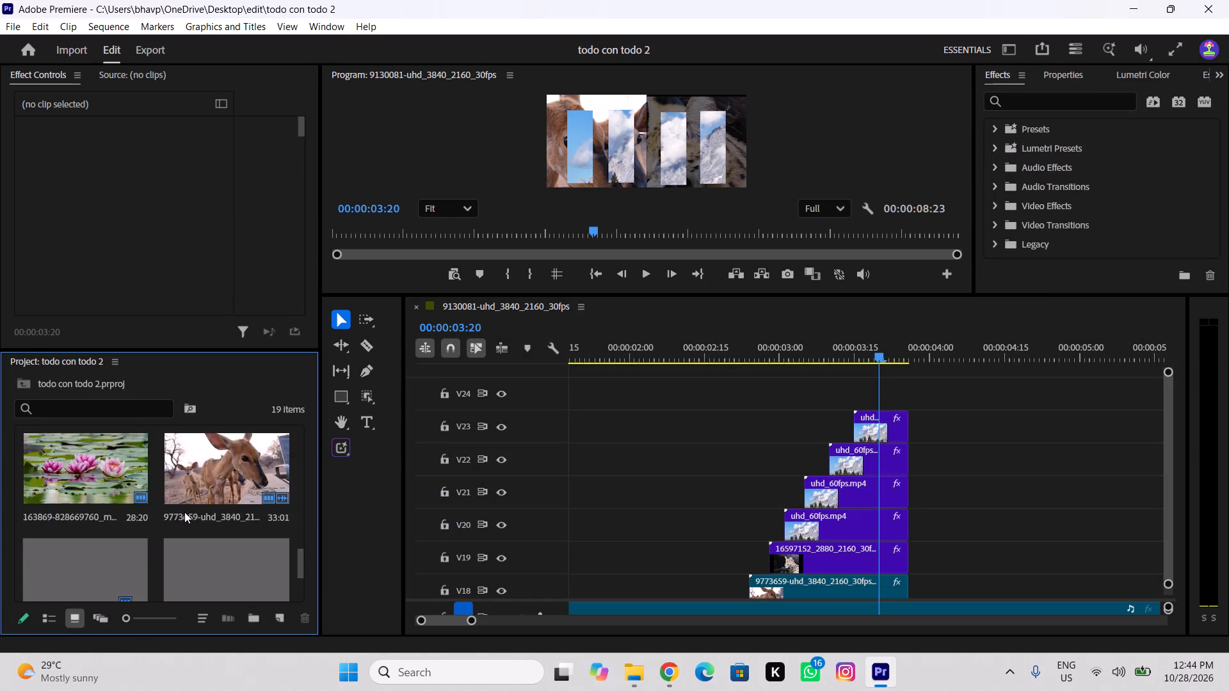
scroll(184, 512, "down", 2)
scroll(255, 457, "down", 1)
left_click(255, 457)
left_click_drag(246, 439, 246, 438)
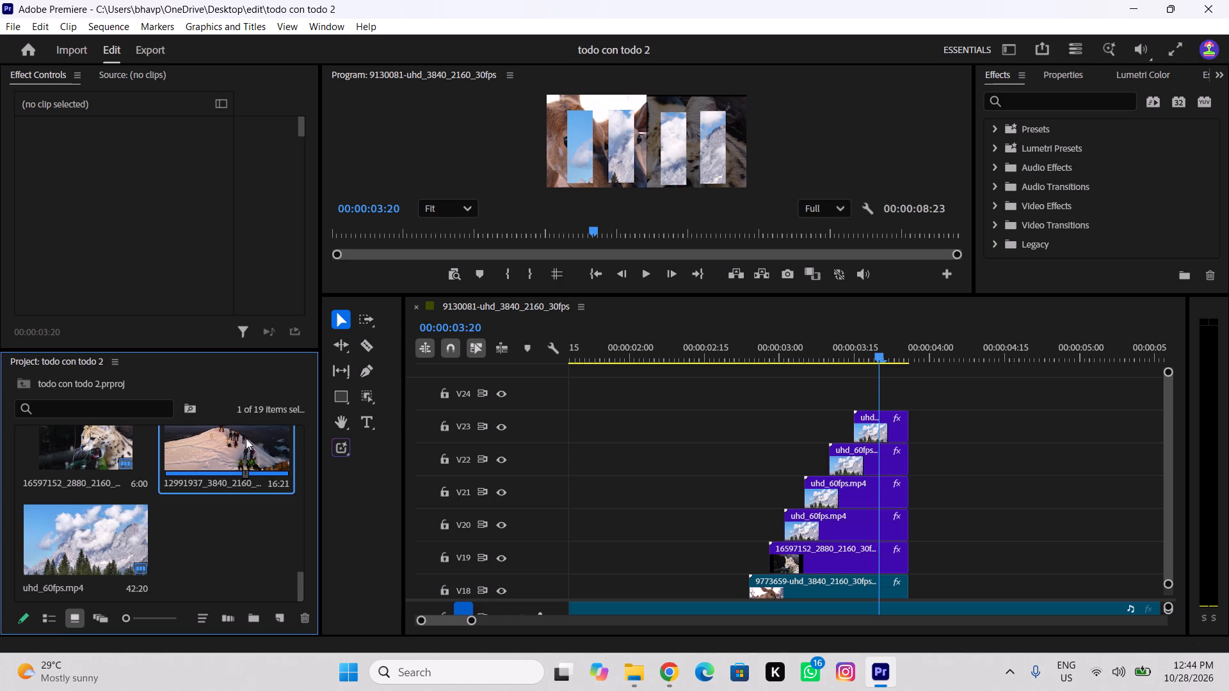
left_click_drag(246, 438, 878, 409)
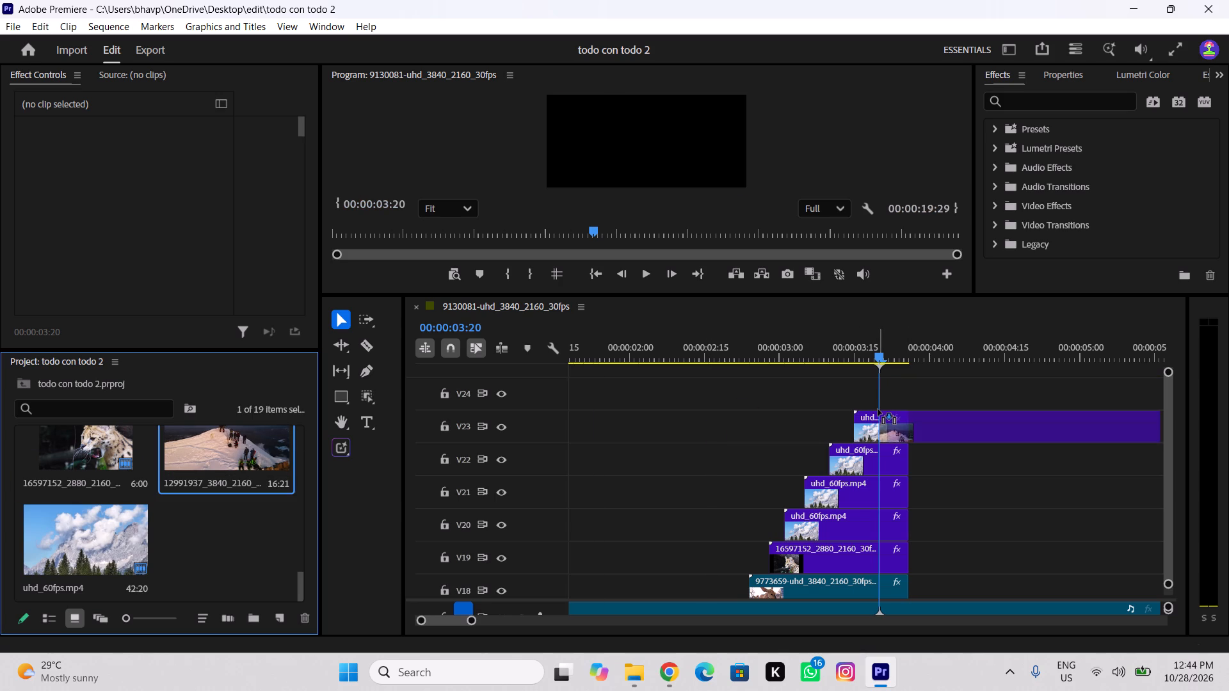
left_click_drag(878, 409, 878, 395)
left_click(881, 355)
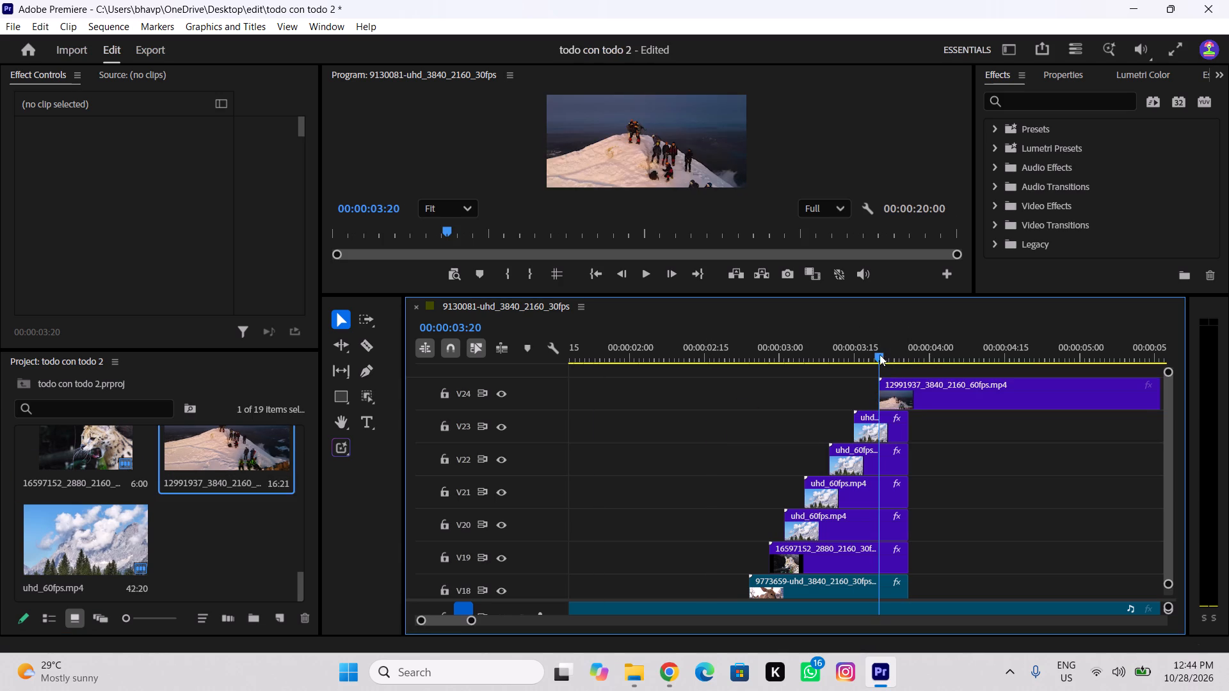
left_click(883, 380)
left_click(896, 383)
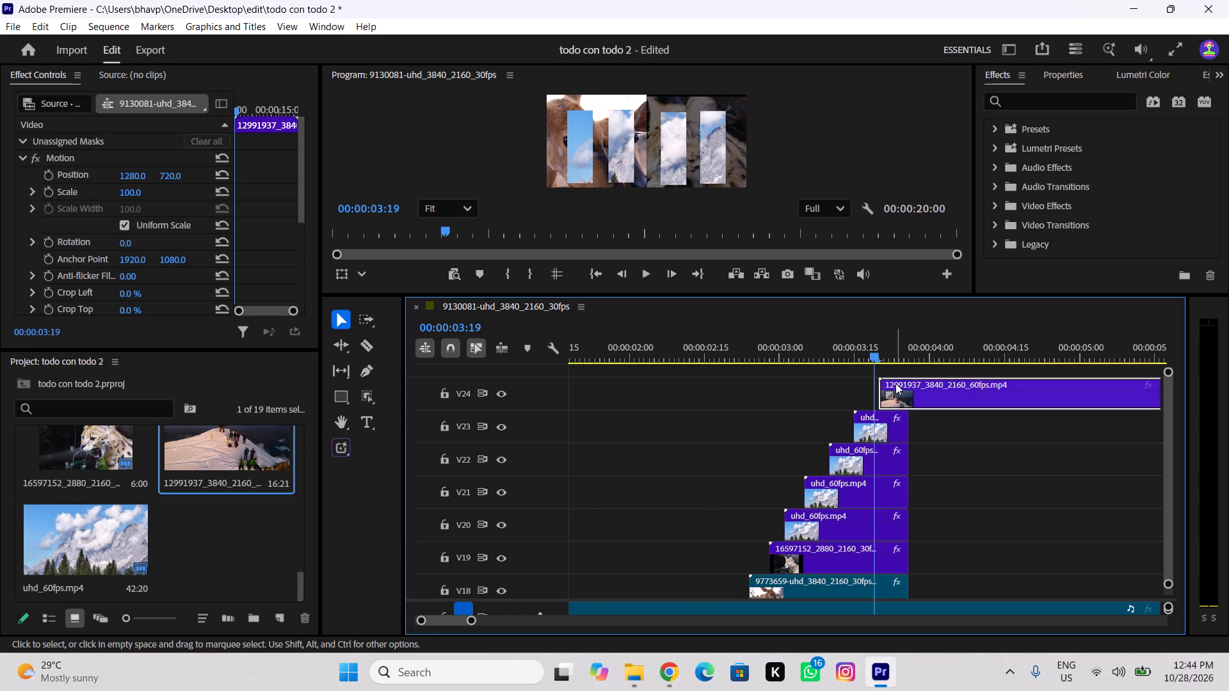
Cut the V24 climbers clip at 00:00:04:04 and delete the portion after the cut.
left_click_drag(881, 358, 919, 354)
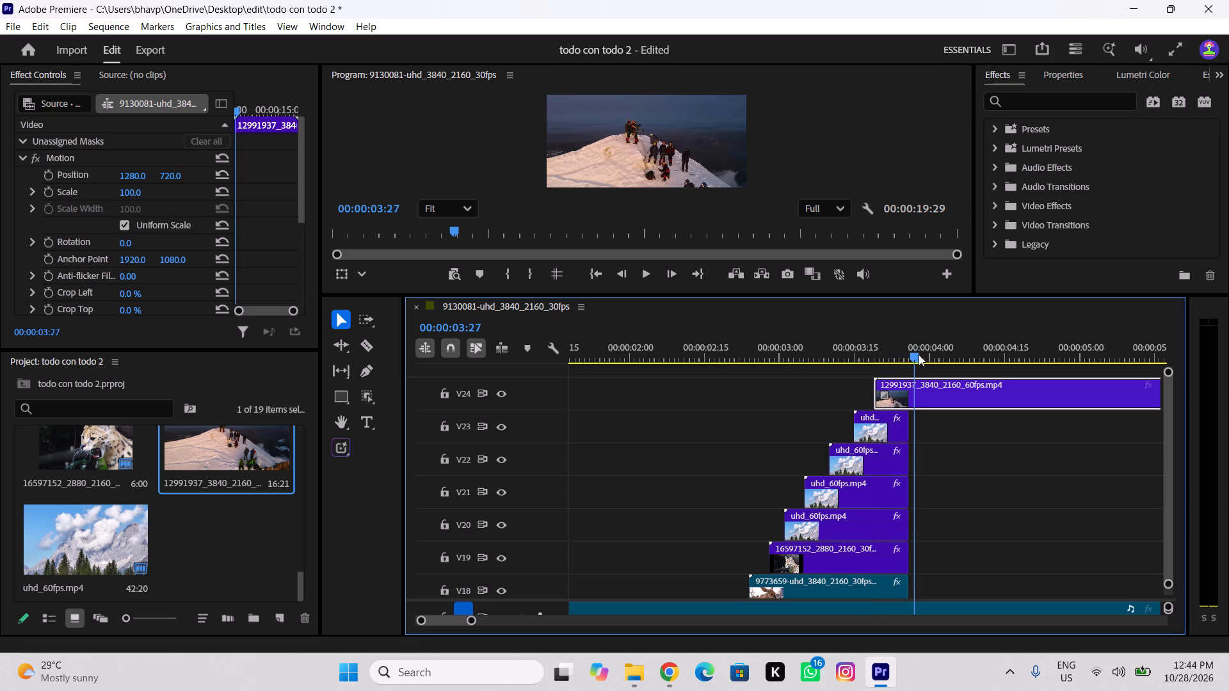
left_click_drag(919, 354, 953, 373)
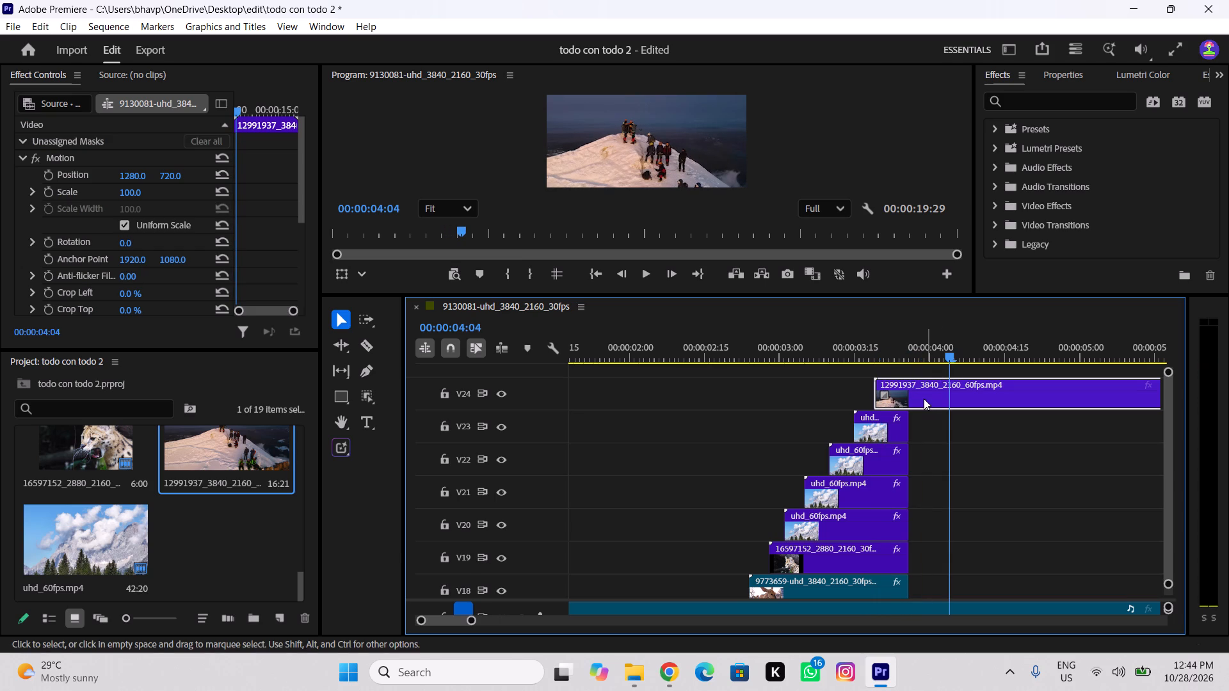
key("c")
left_click(954, 394)
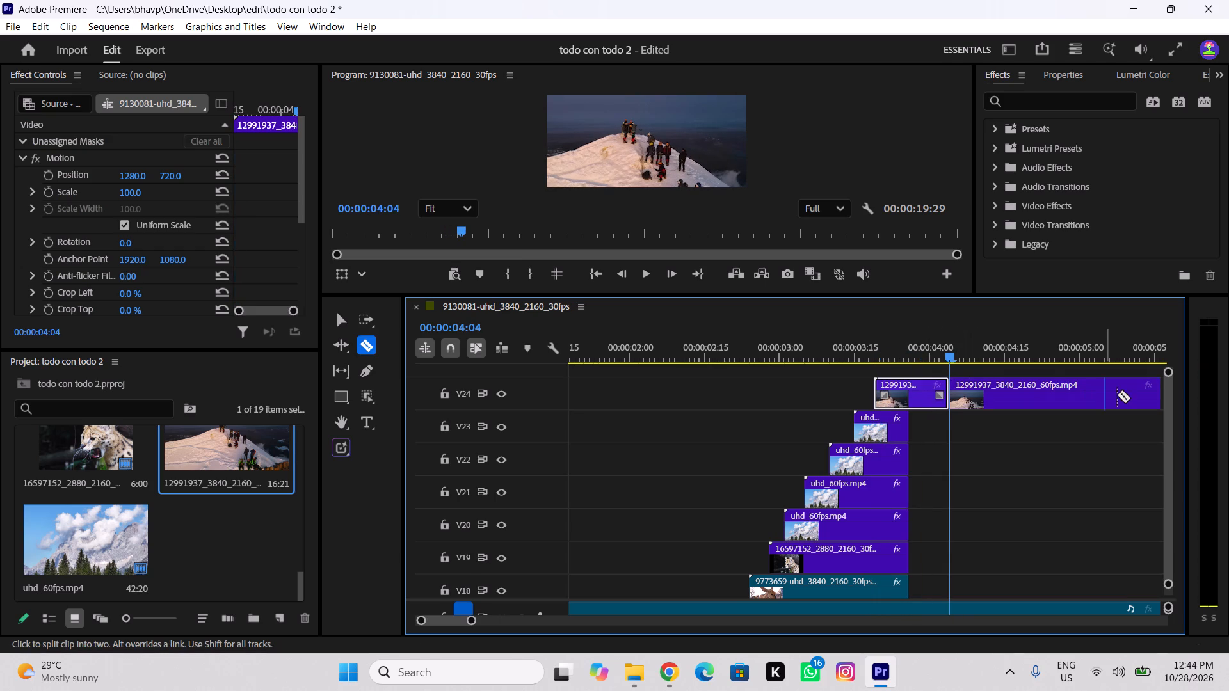
key("v")
left_click(1026, 396)
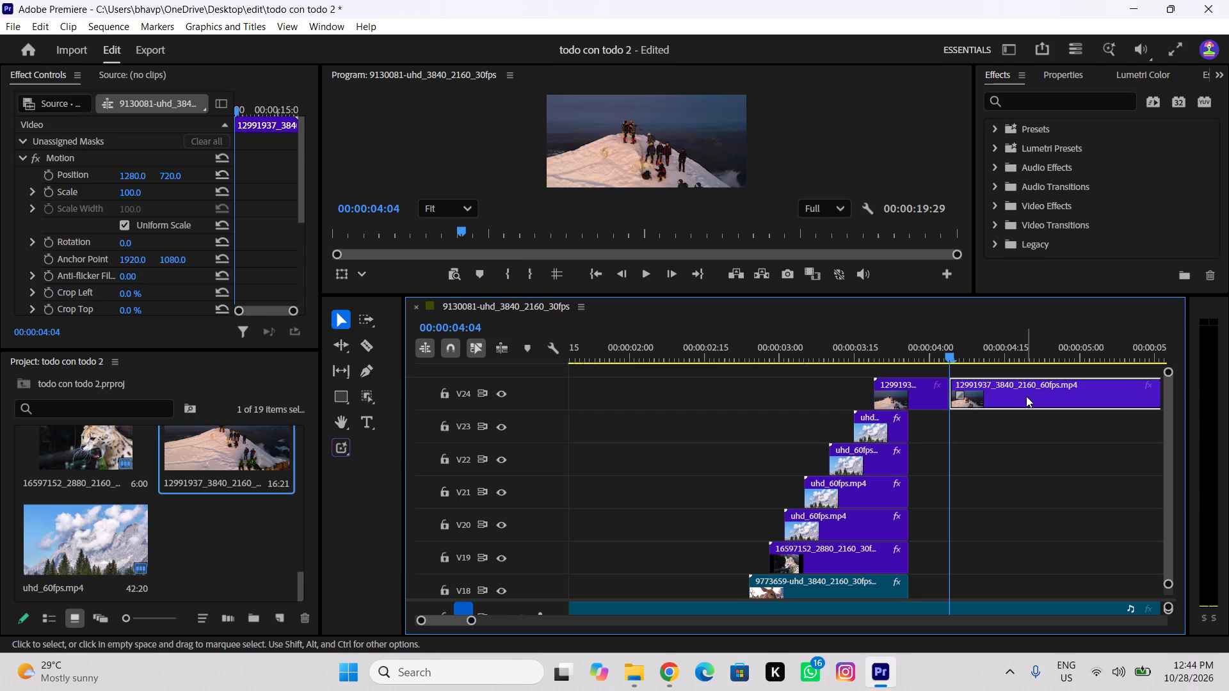
key("Delete")
Split the V24 climbers clip at 00:00:03:26, where the clips below end, and select its first piece.
left_click_drag(946, 345, 924, 354)
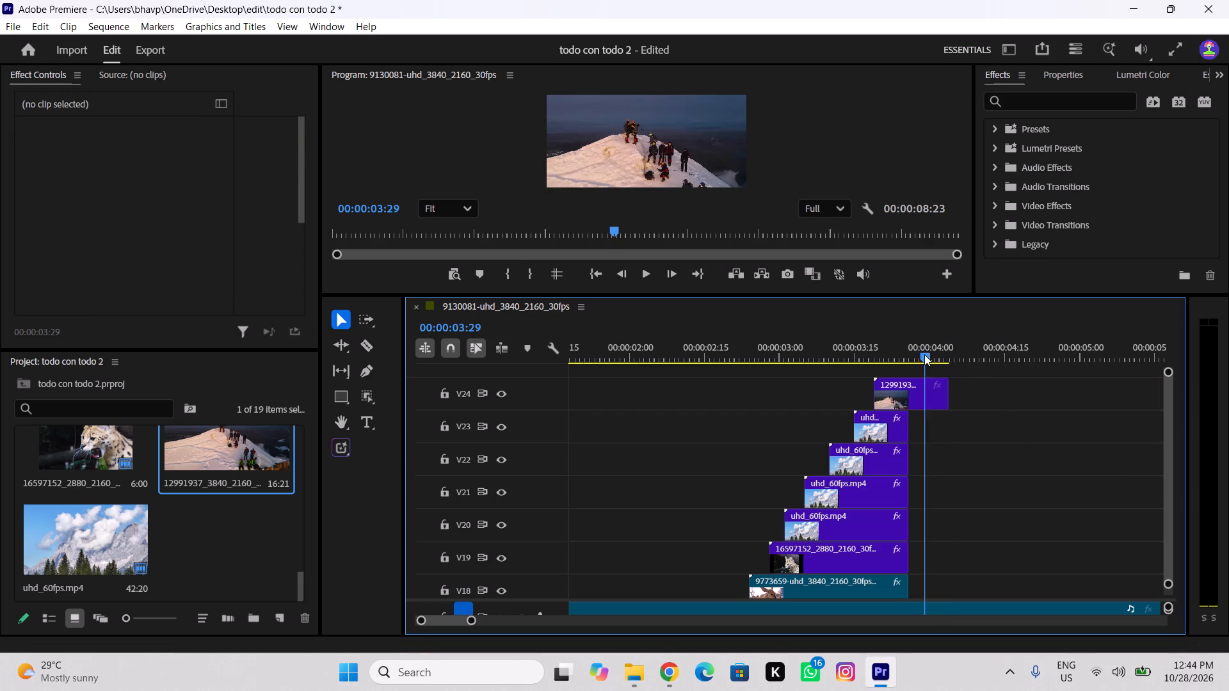
left_click_drag(924, 354, 913, 367)
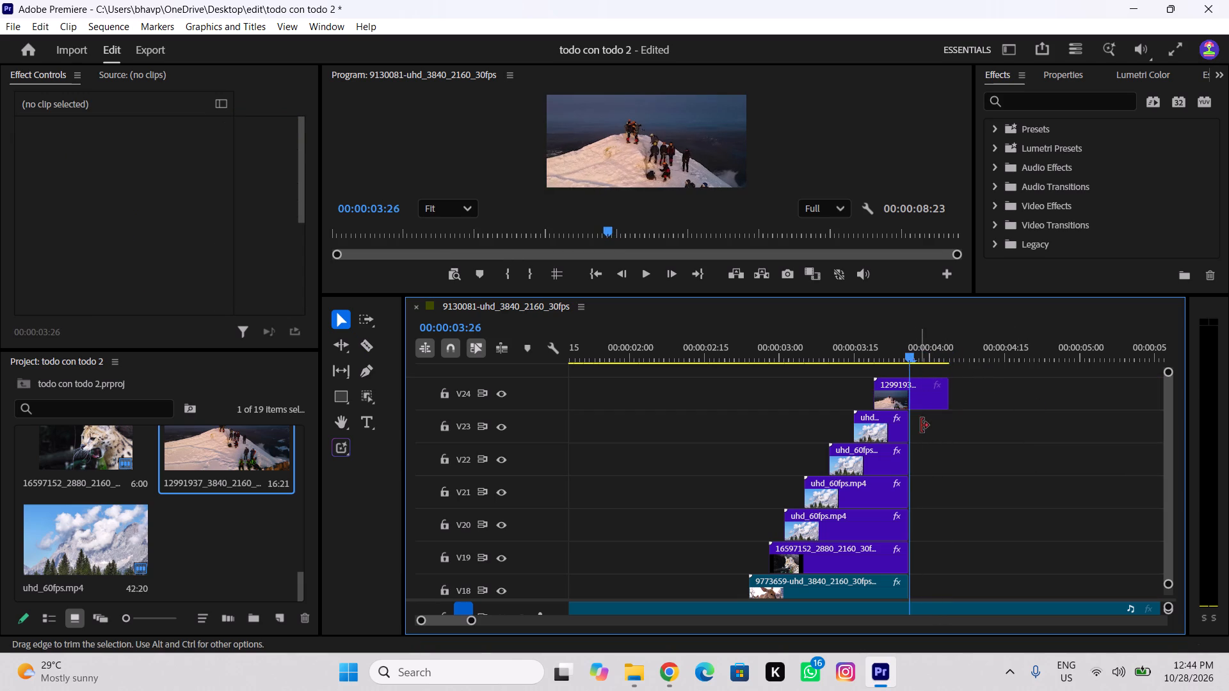
key("c")
left_click(912, 393)
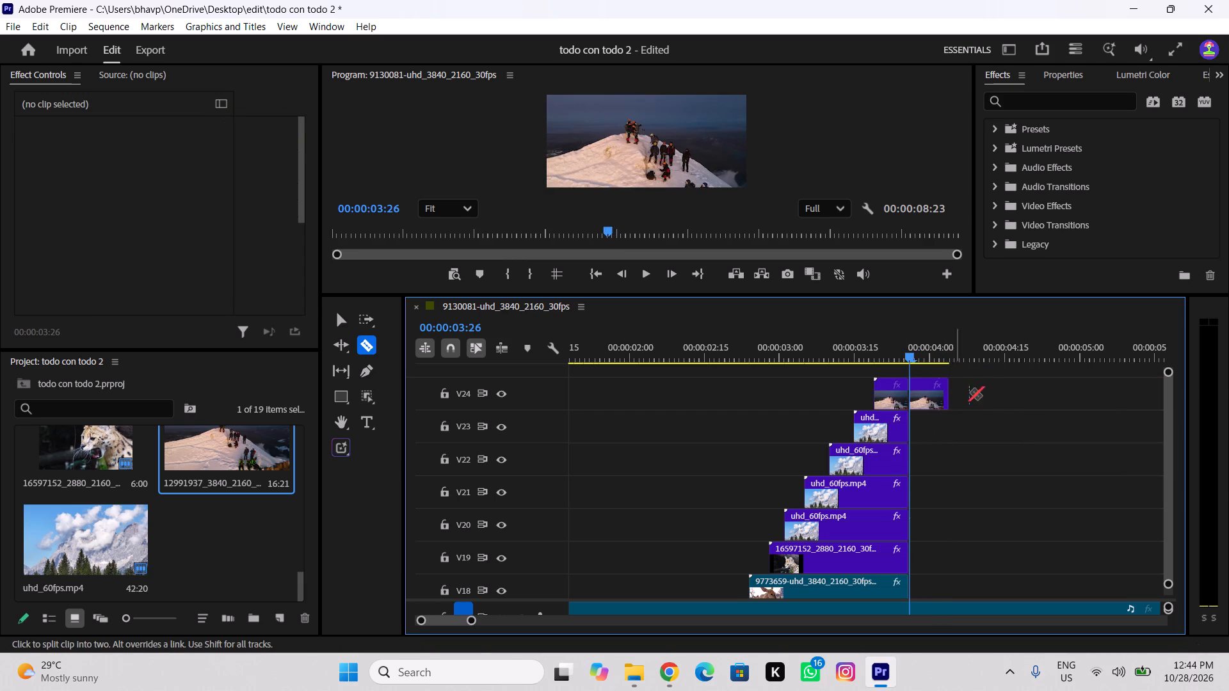
key("v")
left_click(897, 379)
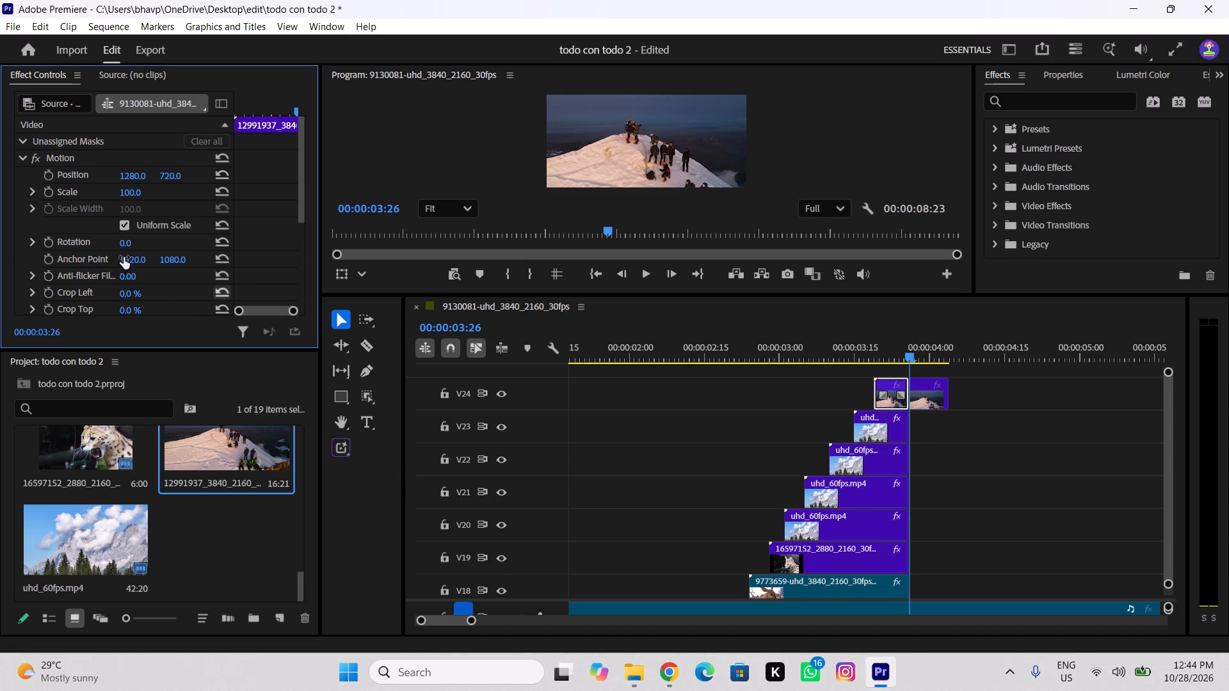
Start a sharp object mask on the first V24 climbers piece at 00:00:03:23, covering the nearest mid-slope climber and the summit pair.
left_click(360, 393)
left_click_drag(897, 352, 890, 367)
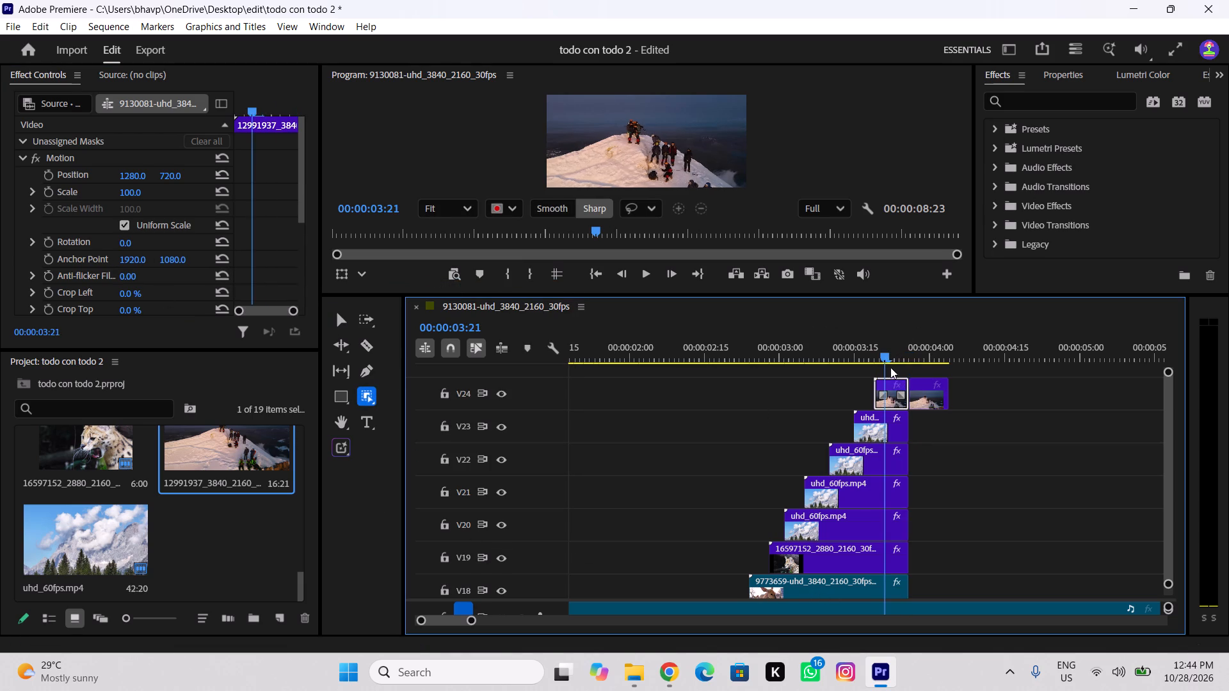
left_click_drag(890, 367, 899, 370)
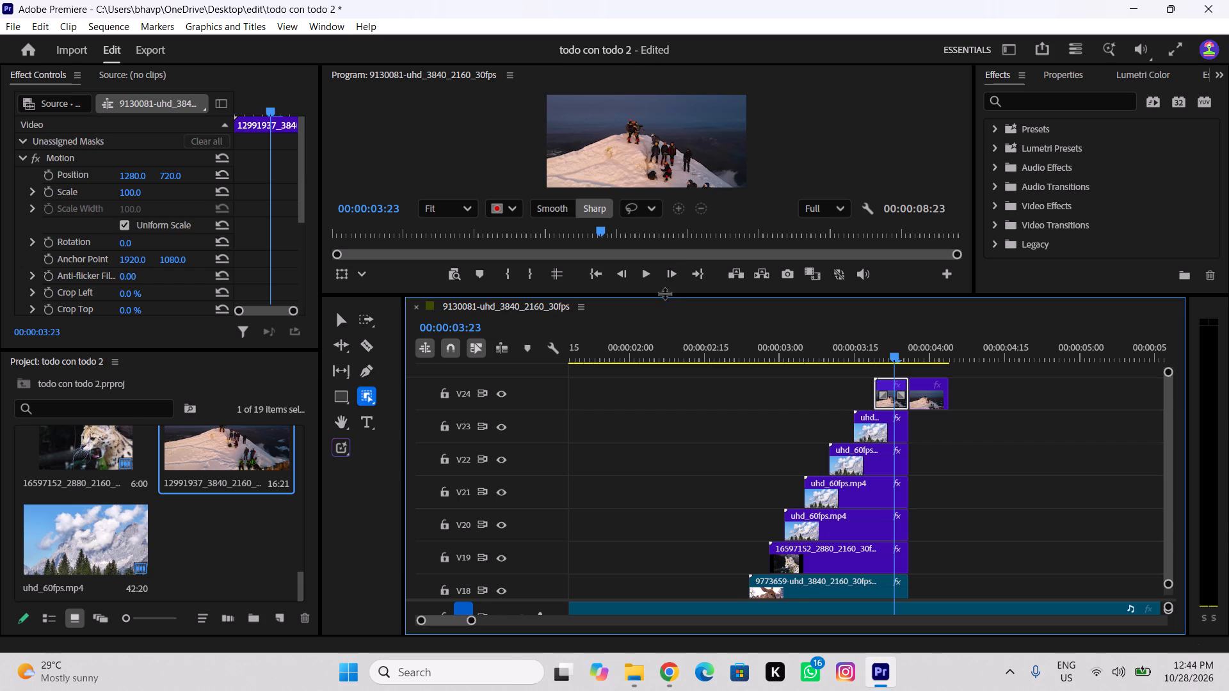
left_click_drag(664, 293, 663, 340)
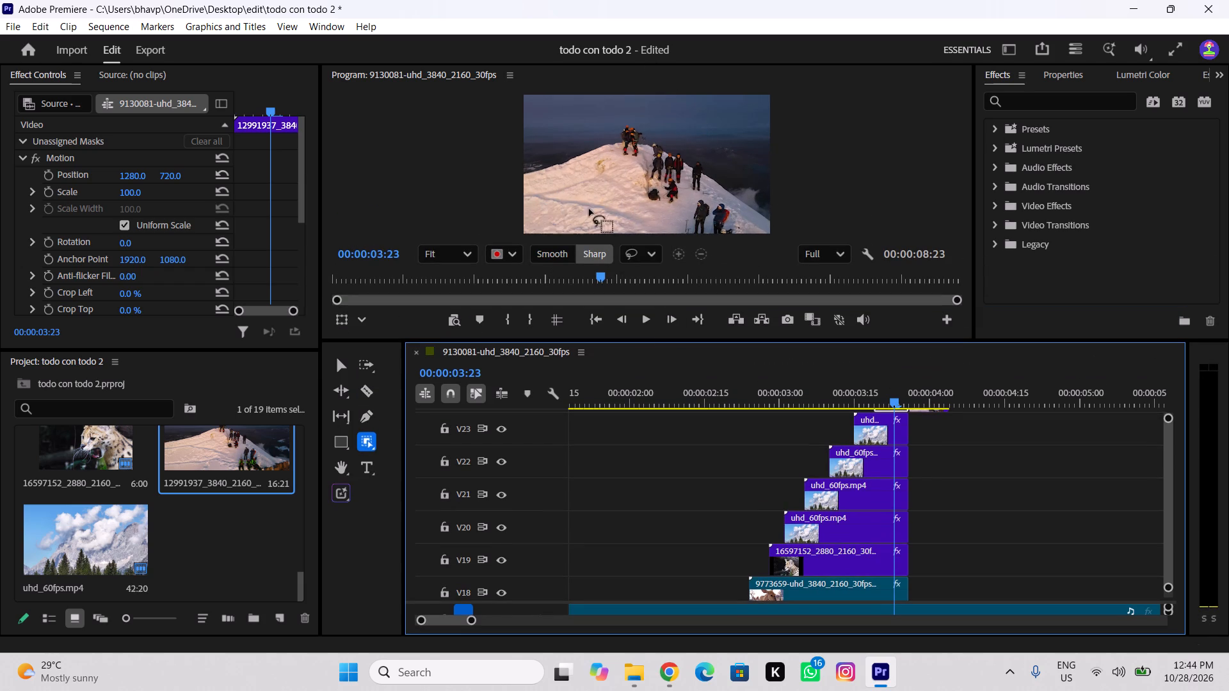
left_click(658, 165)
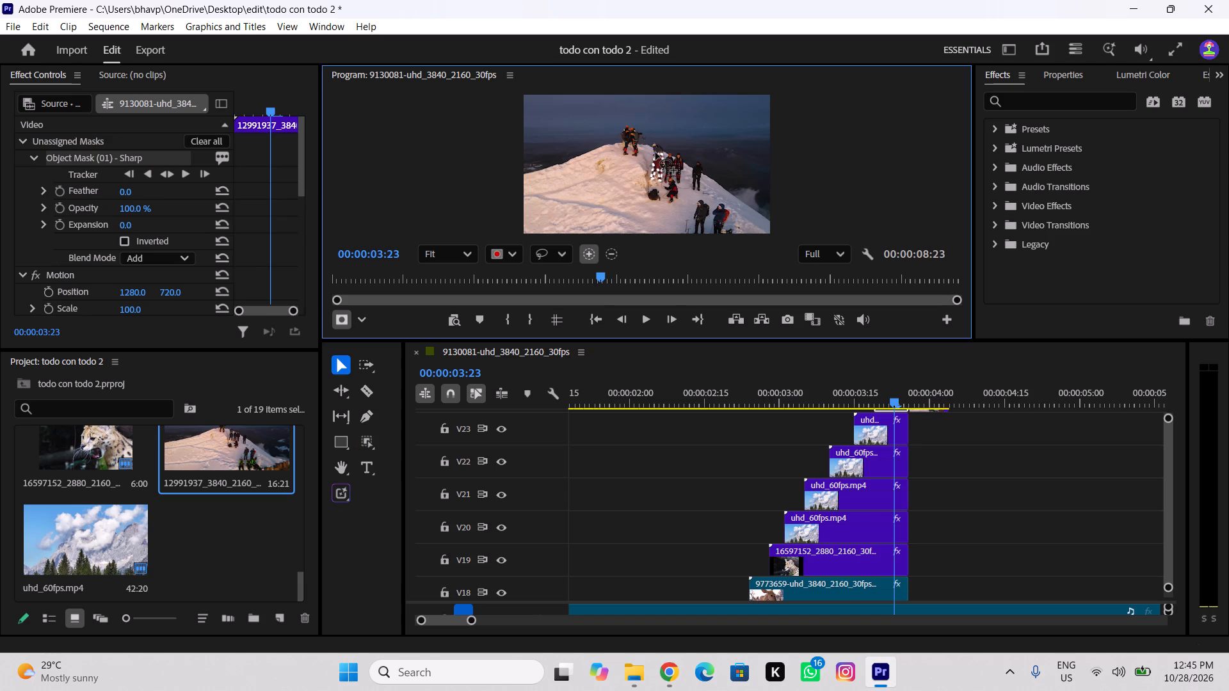
left_click(655, 150)
left_click(627, 138)
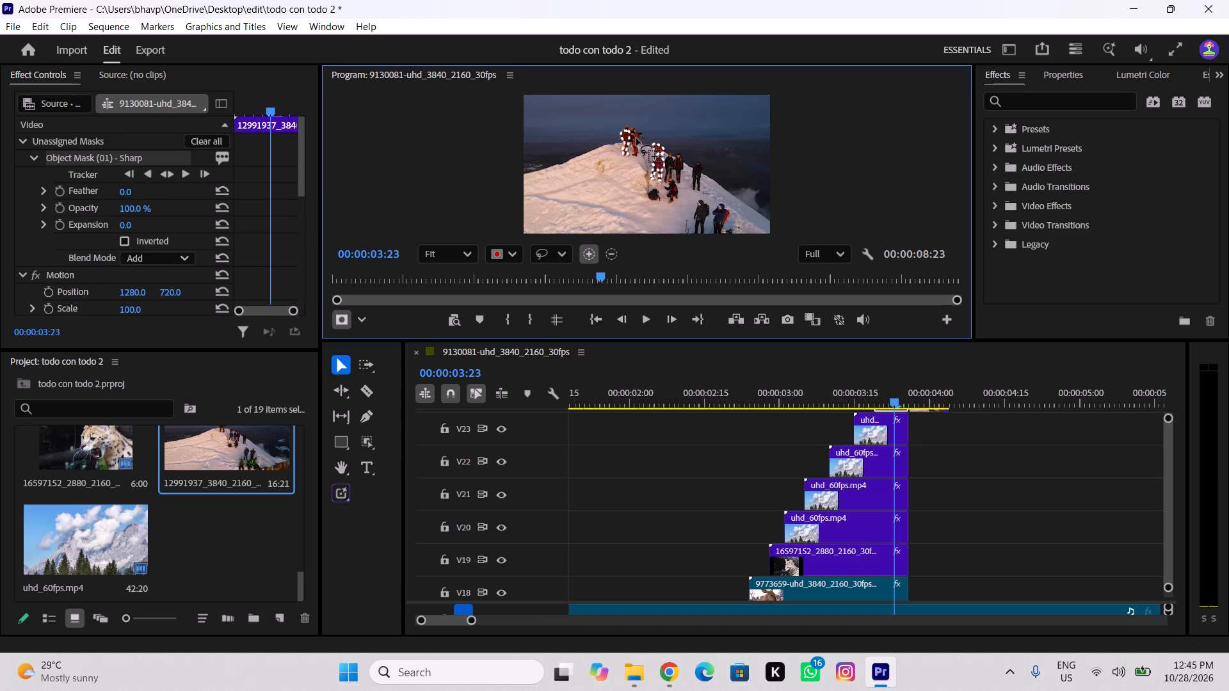
left_click(636, 138)
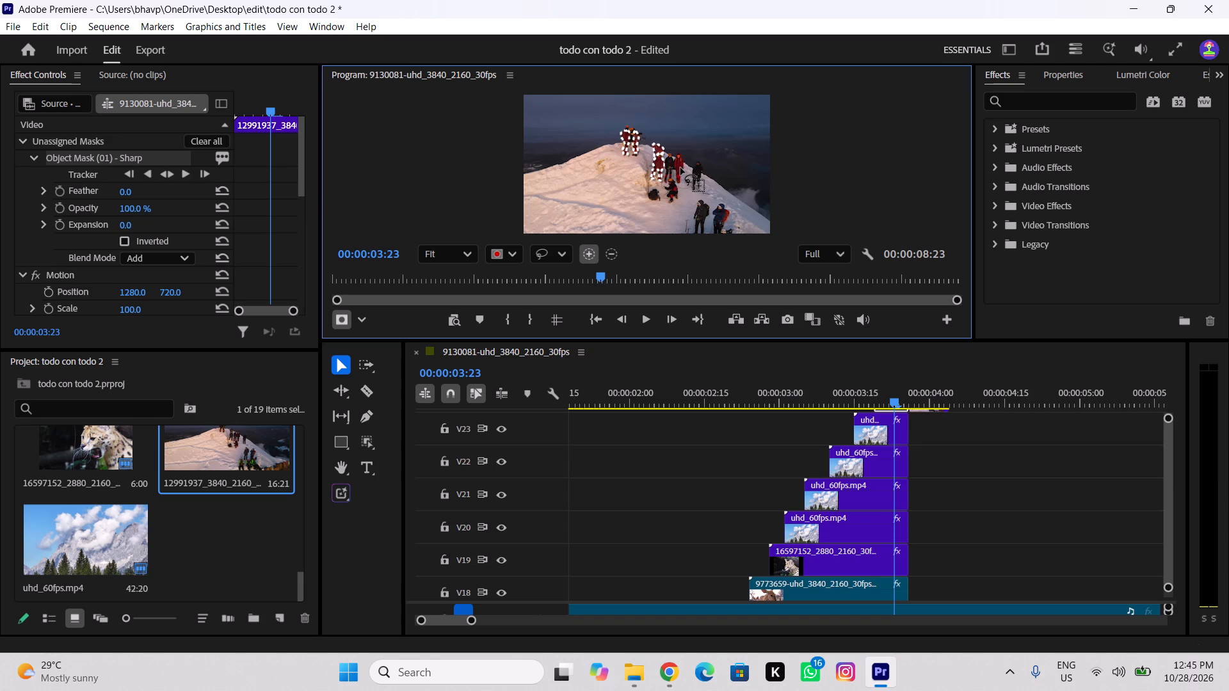
Add the remaining mid-slope climbers, the crouching figures and the two lowest climbers to the object mask.
left_click(680, 168)
left_click(675, 168)
left_click(671, 168)
left_click(694, 168)
left_click(673, 189)
left_click(652, 197)
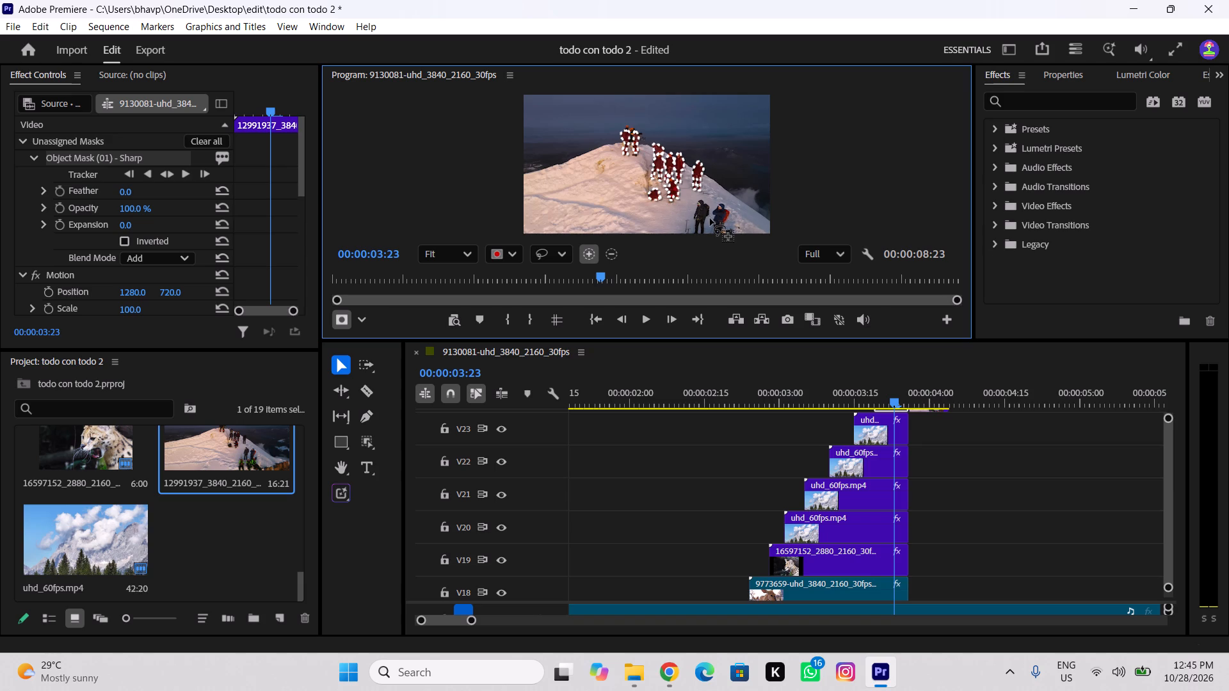
left_click(702, 211)
left_click(719, 214)
Refine the object mask by adding missed areas on the lowest climber and the heads of the summit pair.
scroll(721, 214, "down", 5)
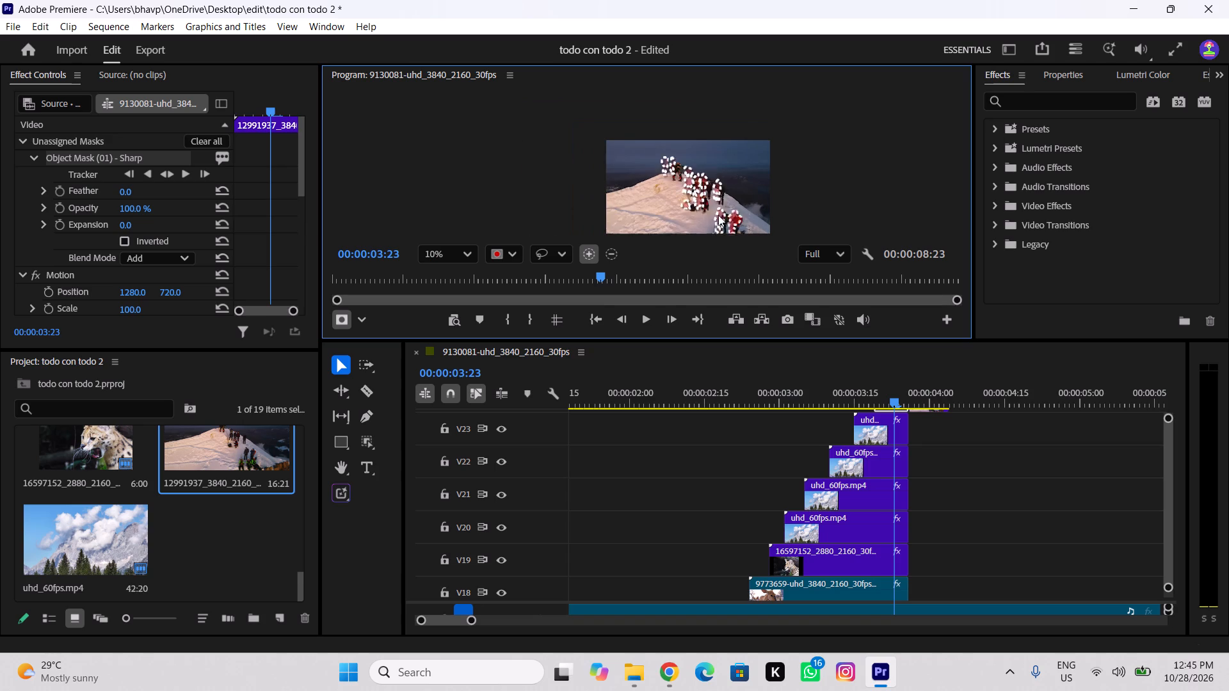
scroll(718, 215, "down", 4)
left_click(467, 246)
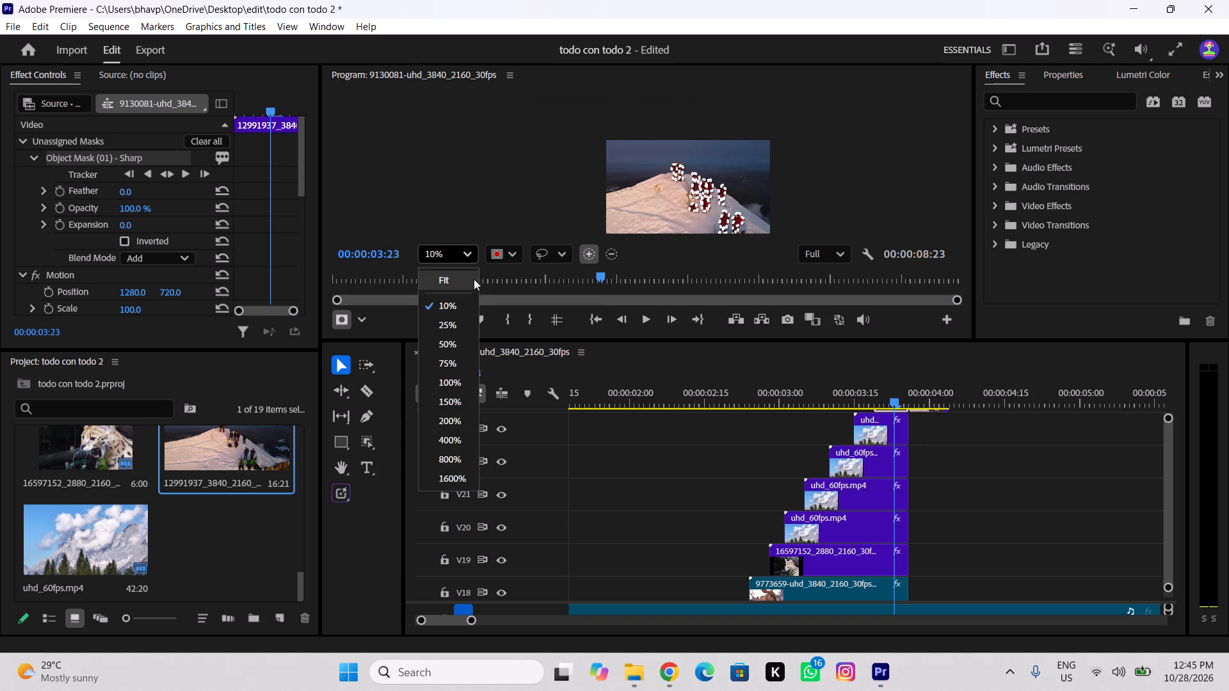
left_click(472, 280)
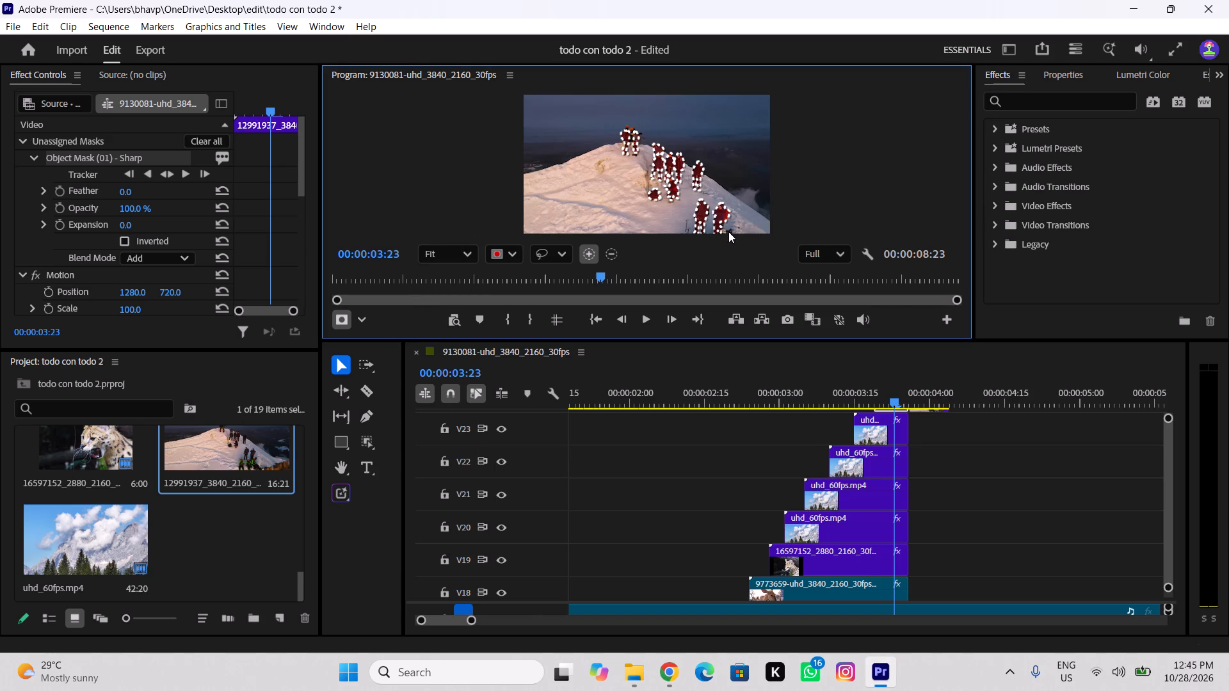
left_click(728, 230)
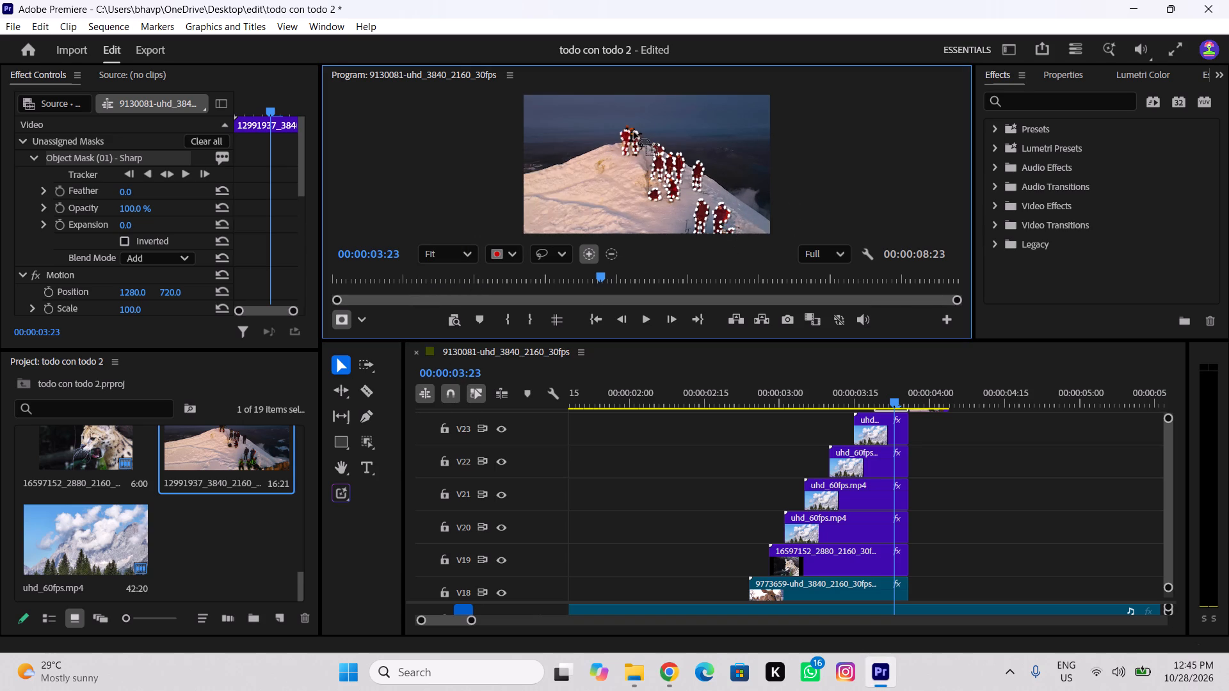
left_click(626, 128)
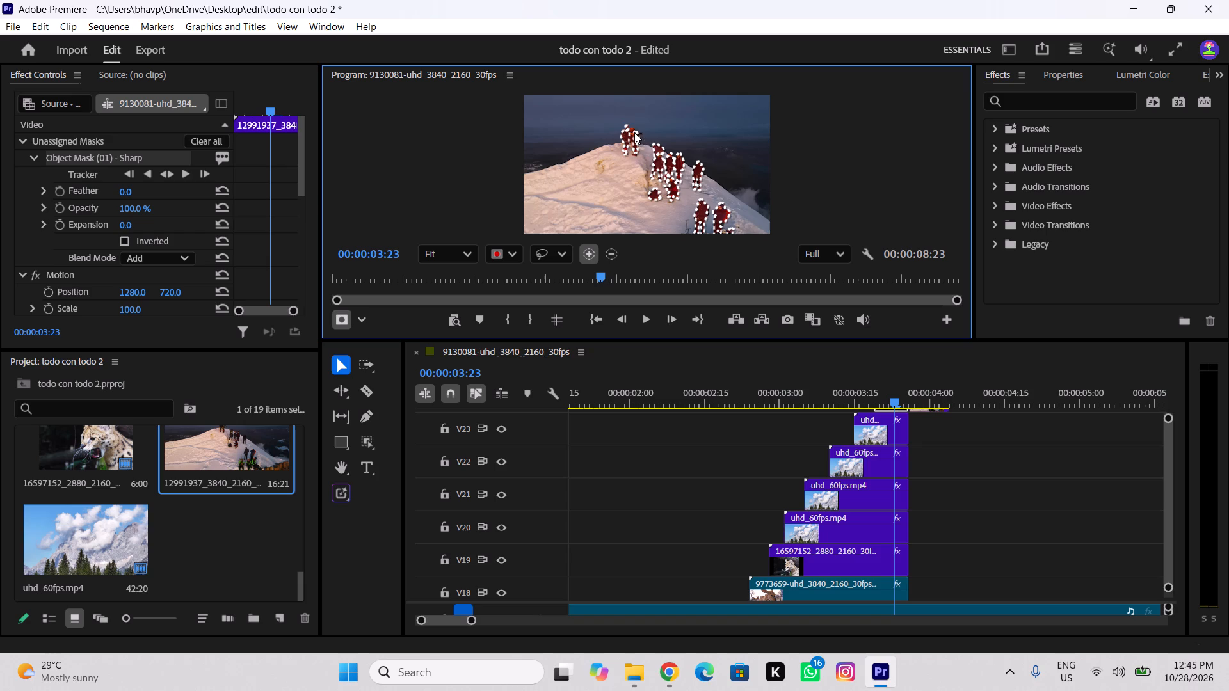
left_click(634, 131)
Change the climbers' object mask to an opacity mask and track it both forward and backward.
right_click(166, 156)
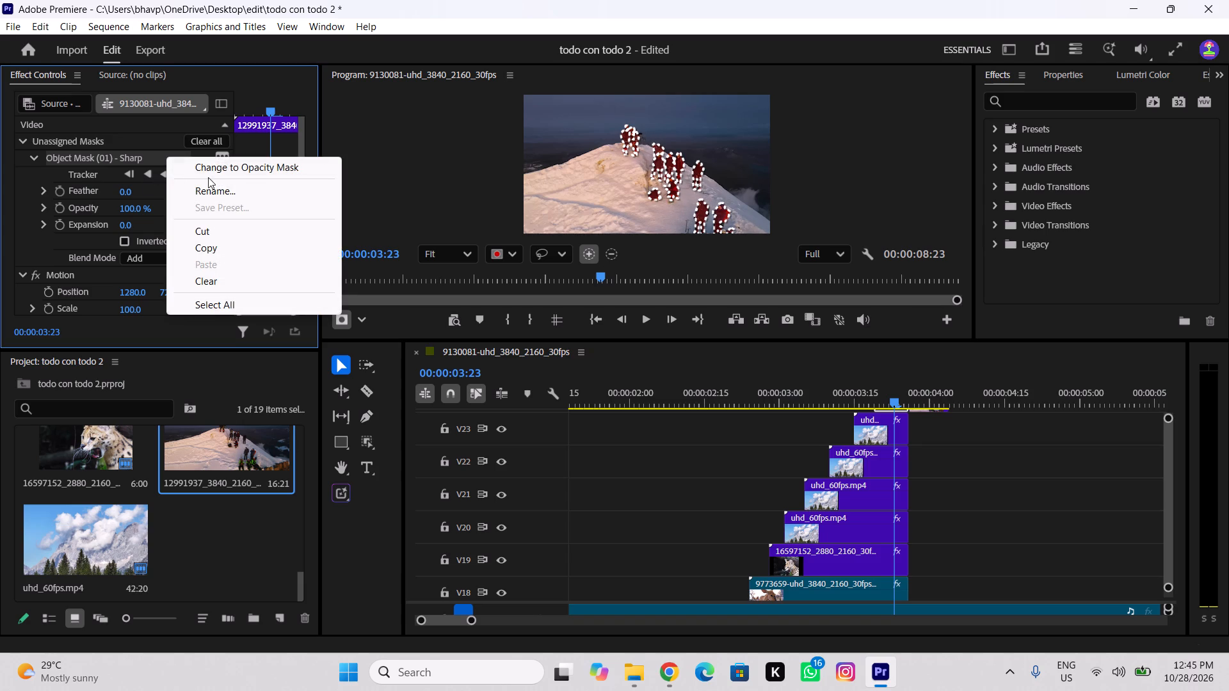
left_click(214, 173)
scroll(143, 226, "down", 10)
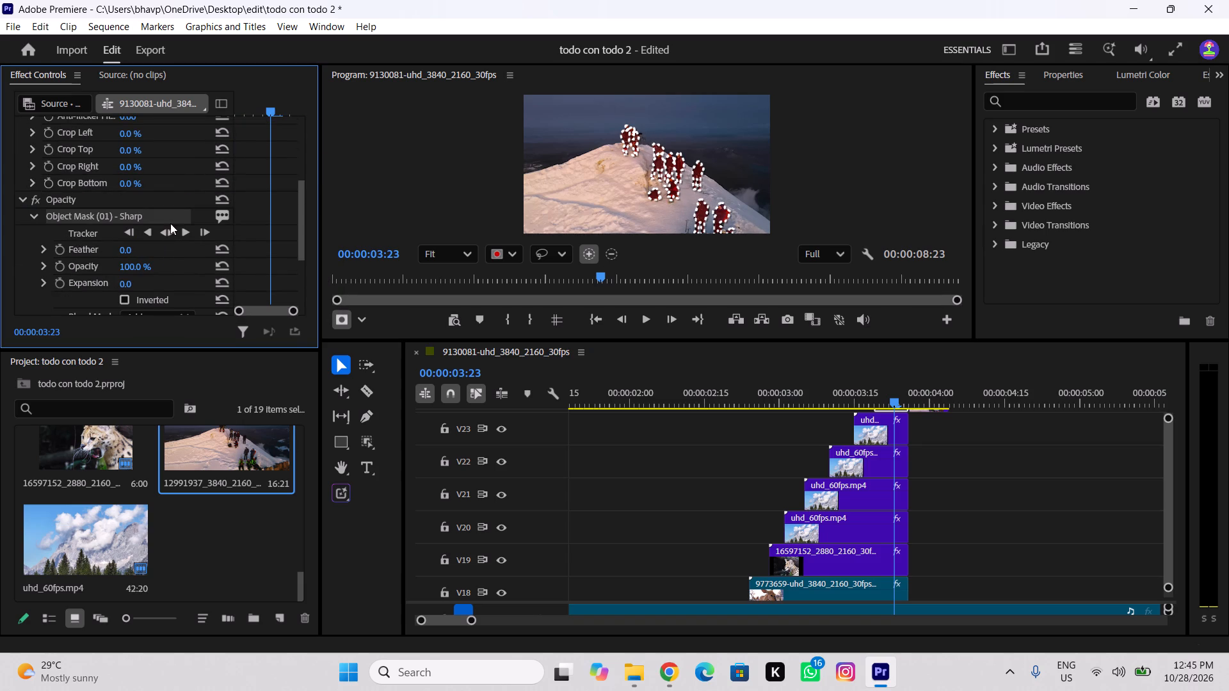
left_click(166, 235)
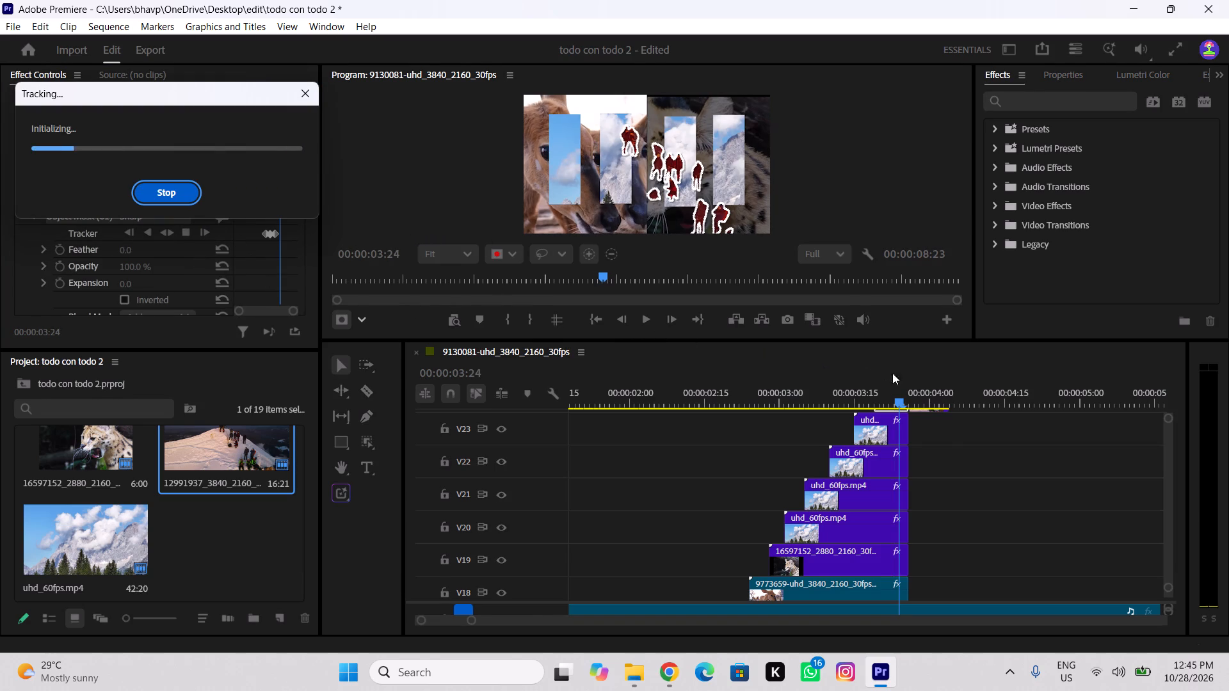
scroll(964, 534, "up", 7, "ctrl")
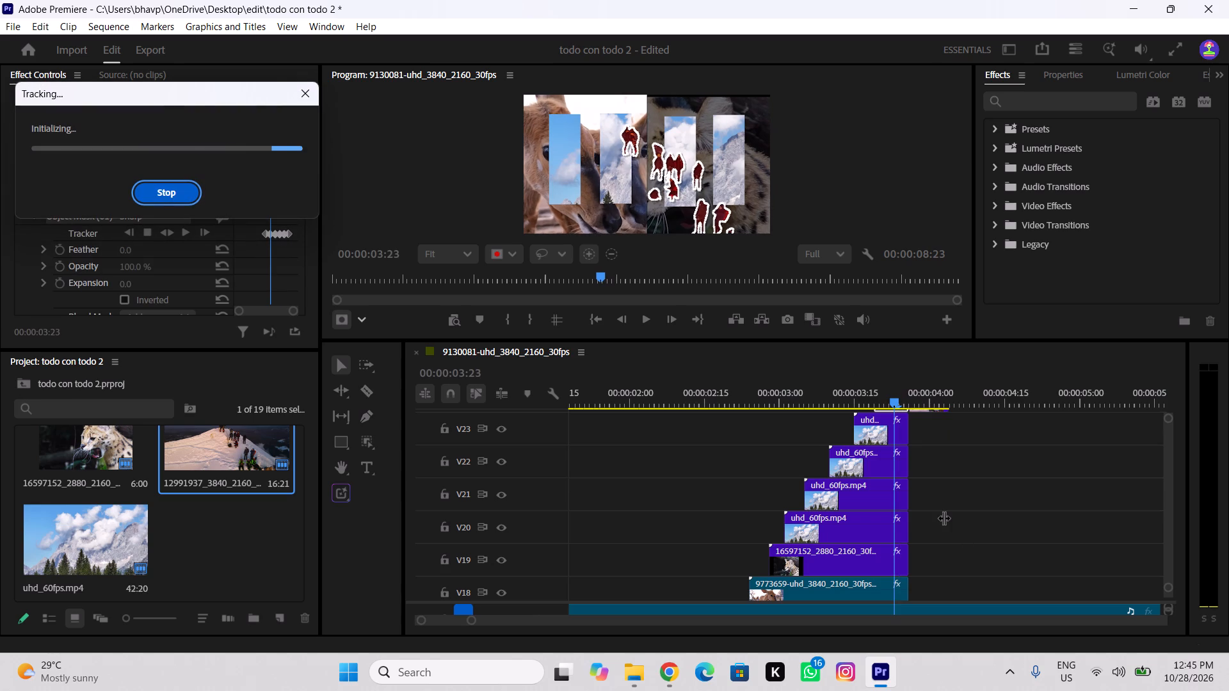
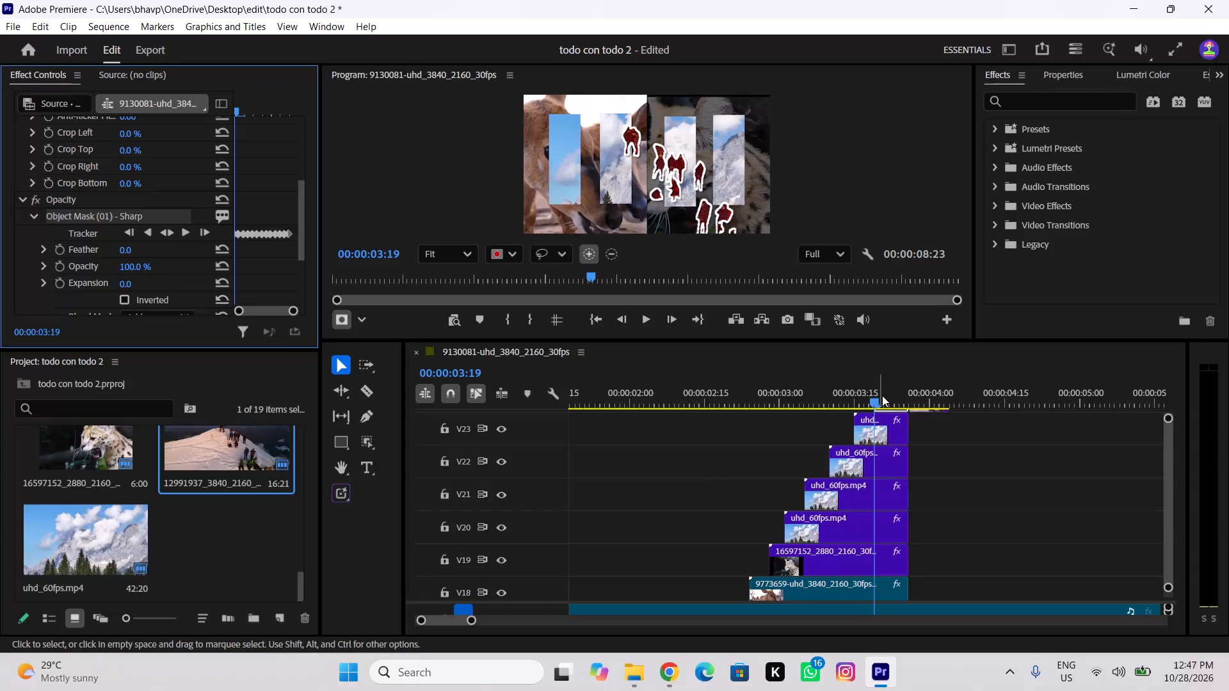
Play and scrub through the V24 climbers clips and the layers below to check the tracked opacity mask.
left_click_drag(882, 395, 861, 402)
key("space")
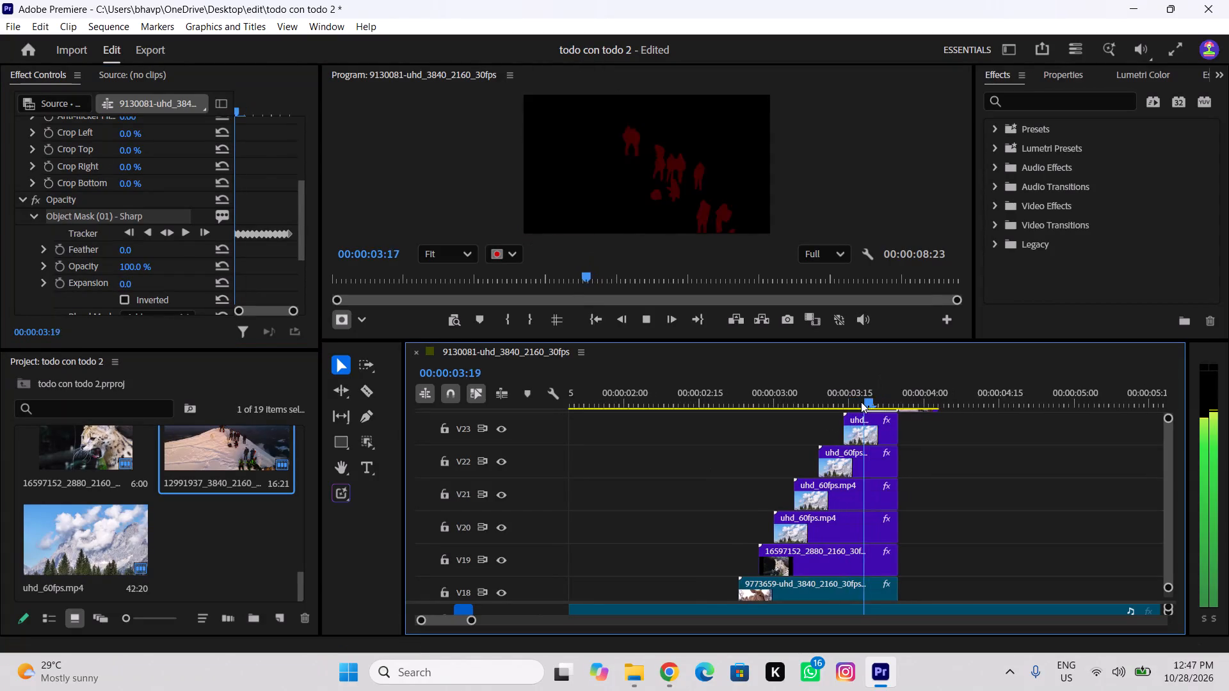
key("space")
left_click_drag(824, 392, 762, 398)
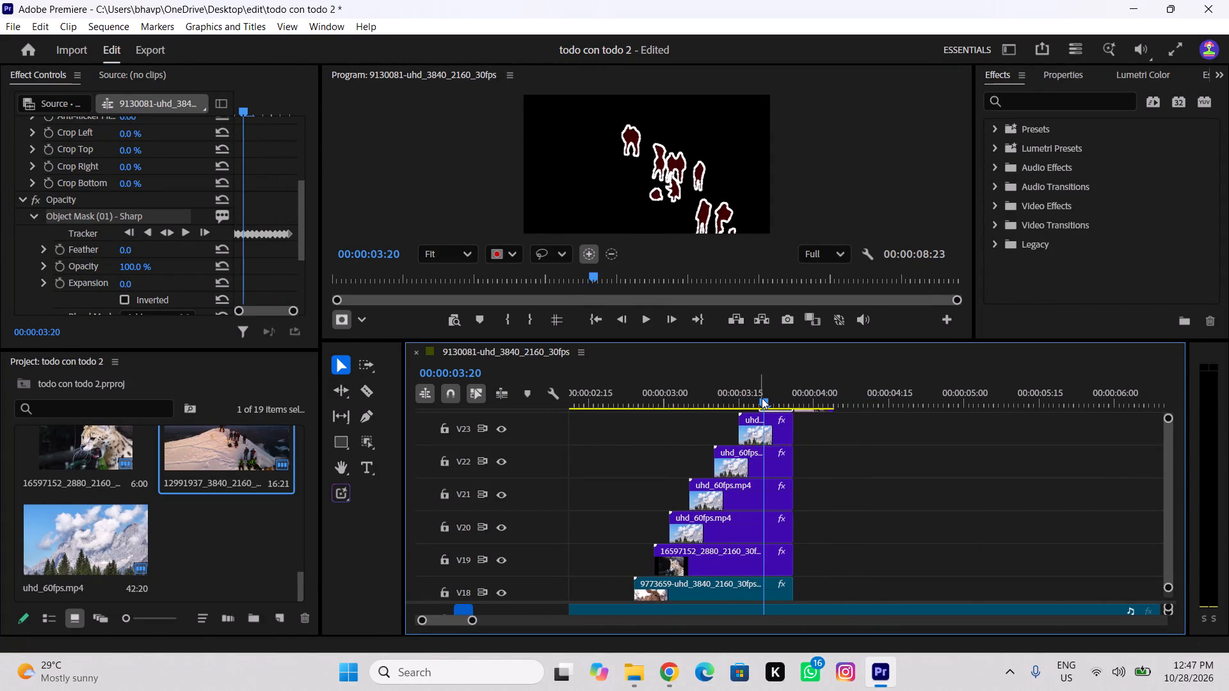
scroll(771, 466, "up", 6, "ctrl")
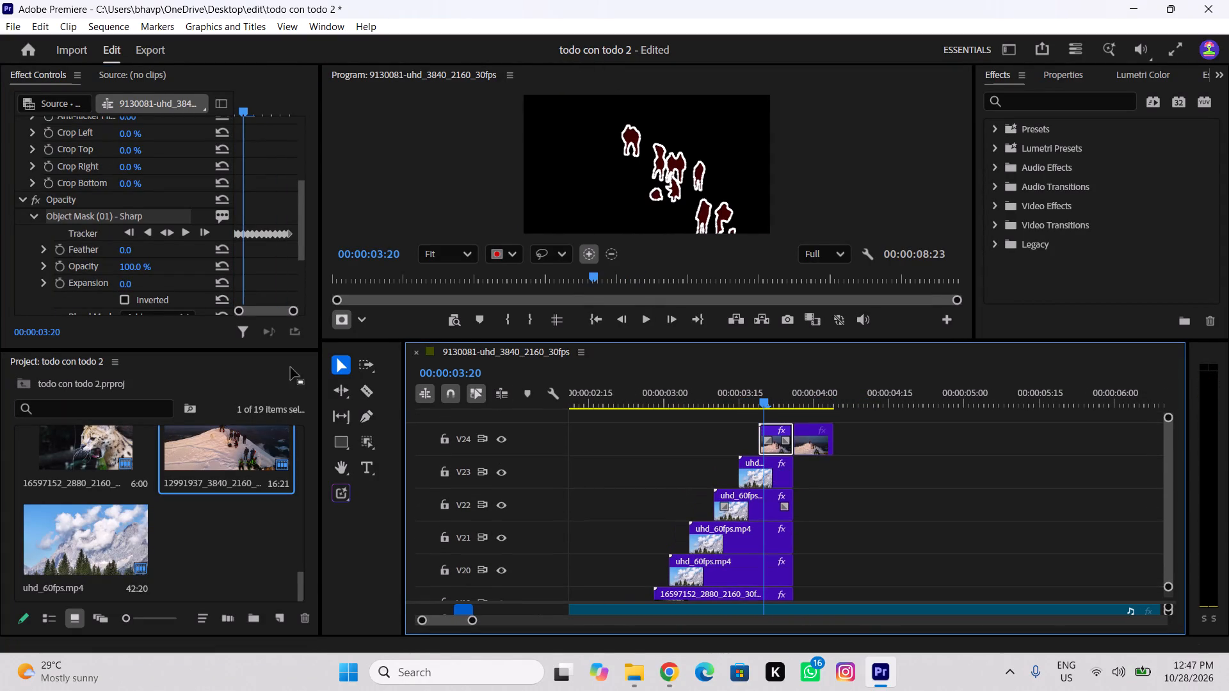
left_click(96, 199)
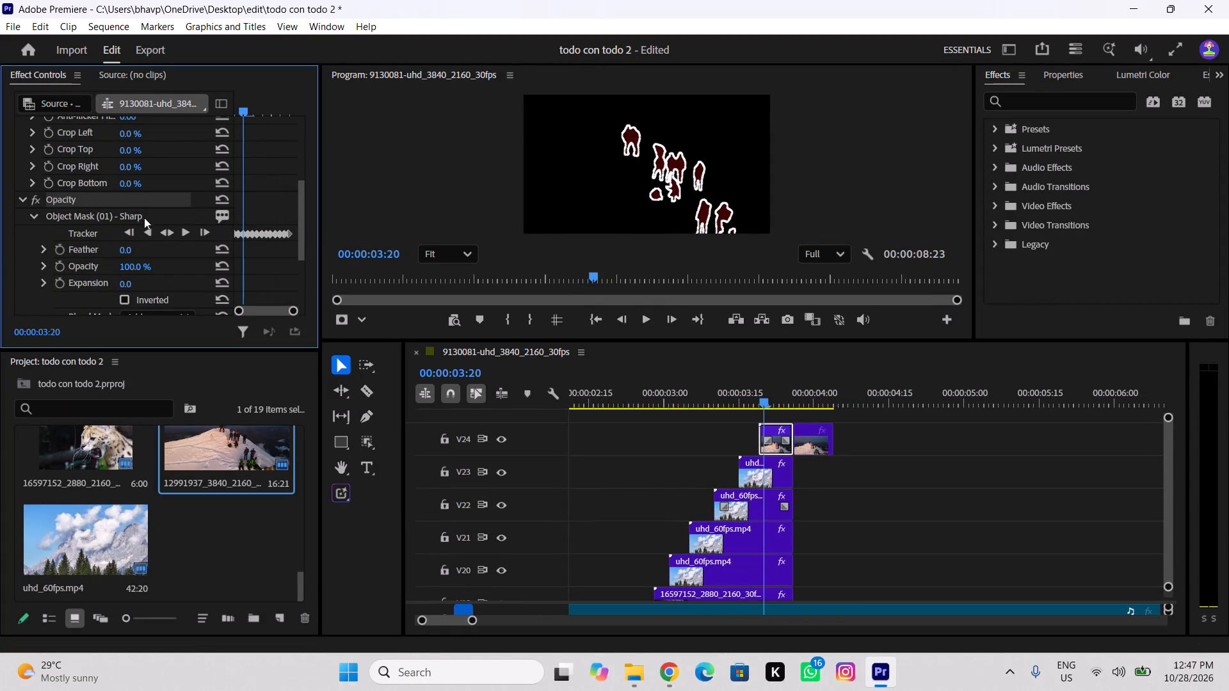
left_click_drag(782, 393, 777, 412)
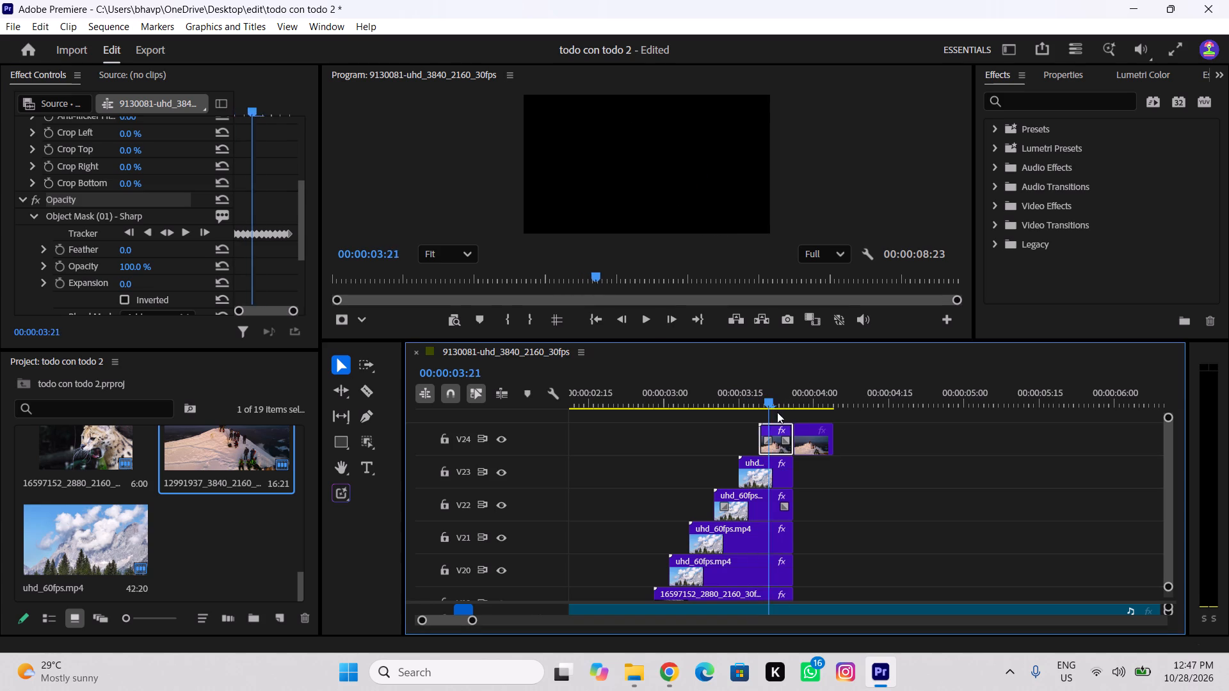
left_click_drag(777, 412, 675, 442)
key("space")
left_click_drag(695, 391, 681, 407)
key("space")
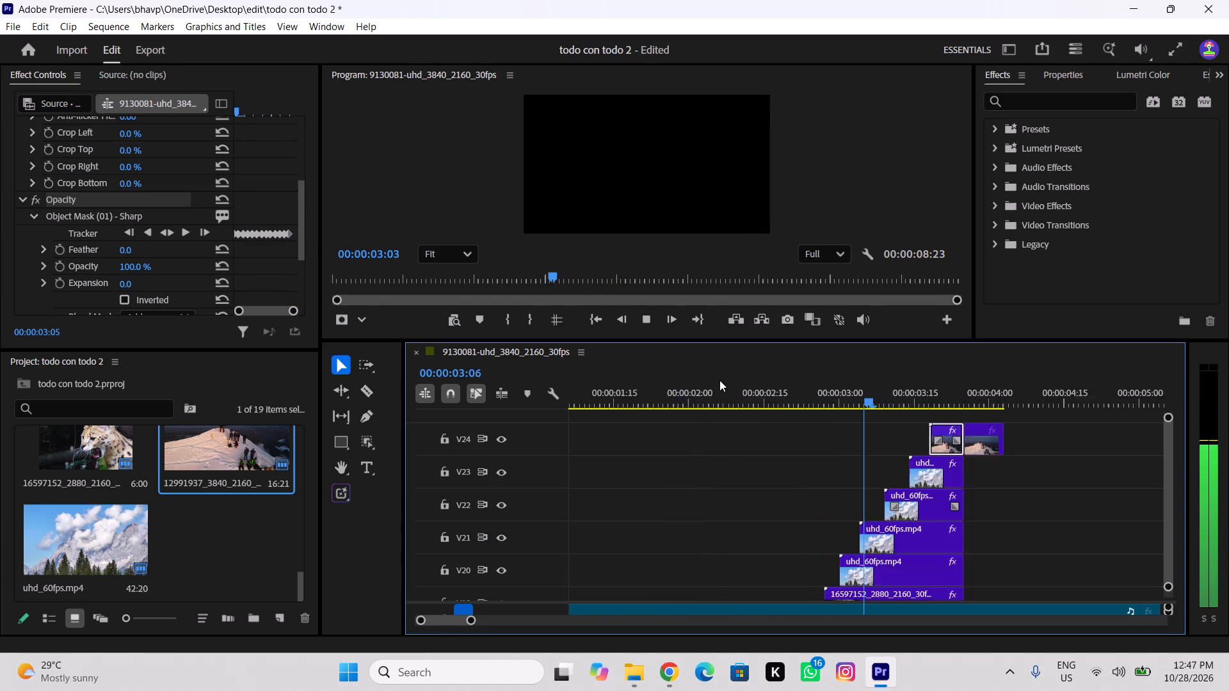
key("space")
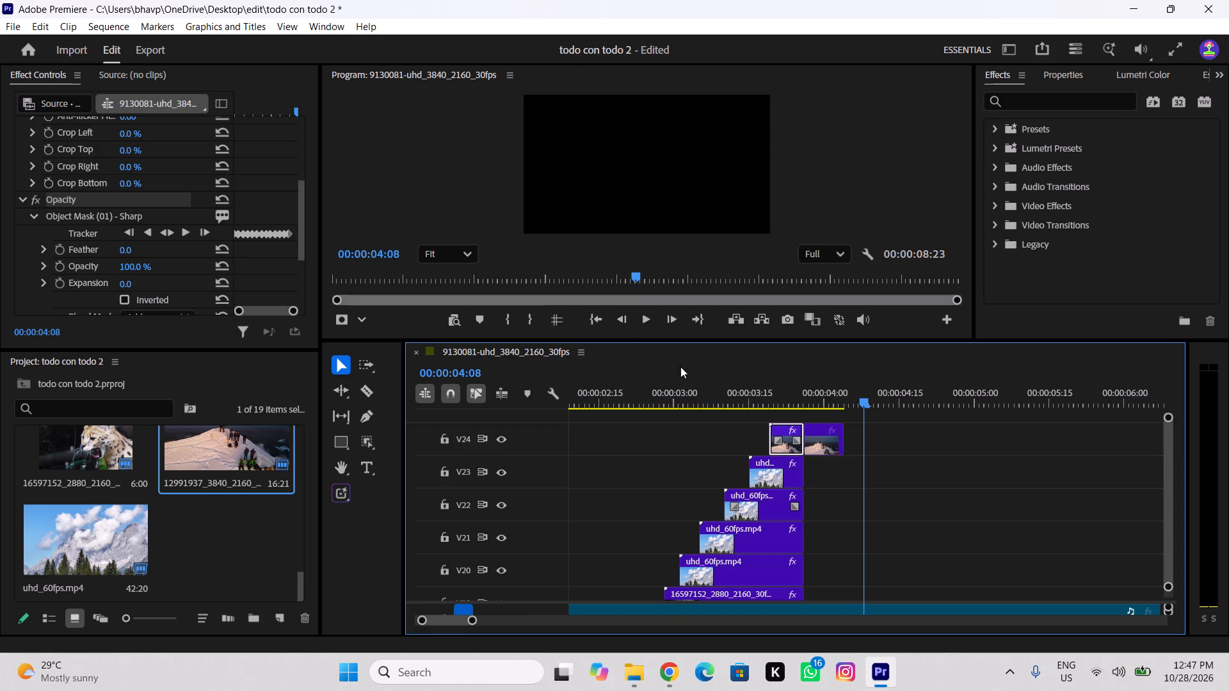
left_click_drag(797, 379, 828, 440)
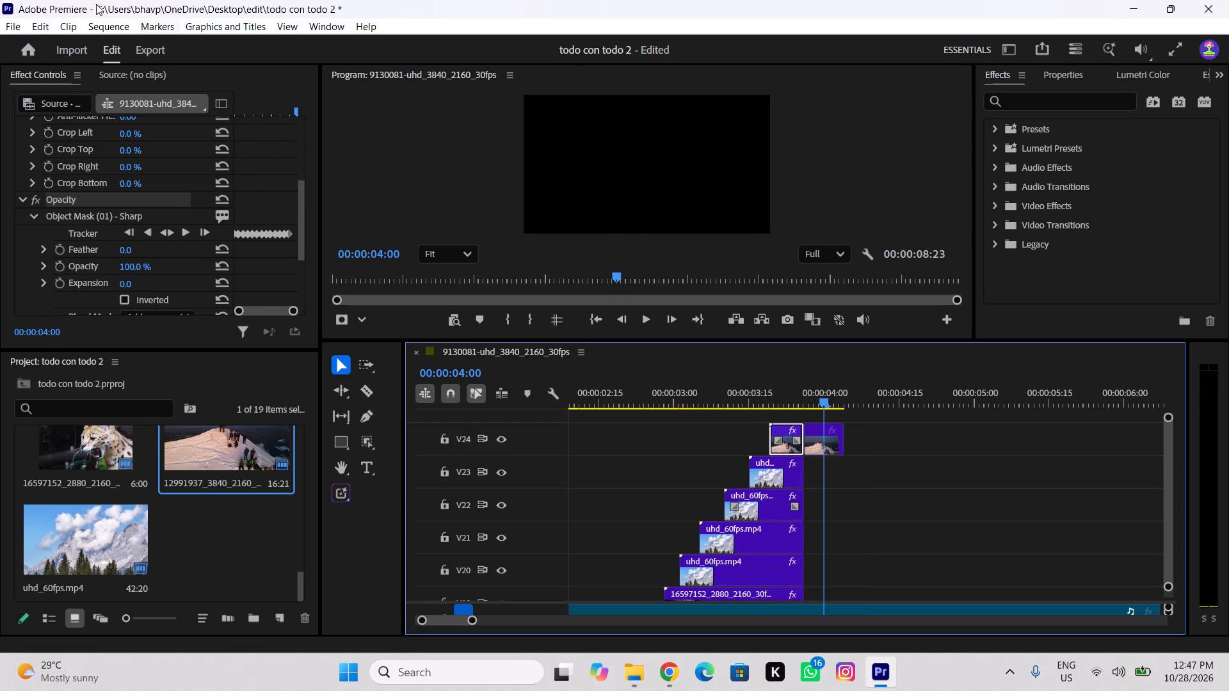
Save the project under the new name "todo con todo 3" in the edit folder.
left_click(19, 20)
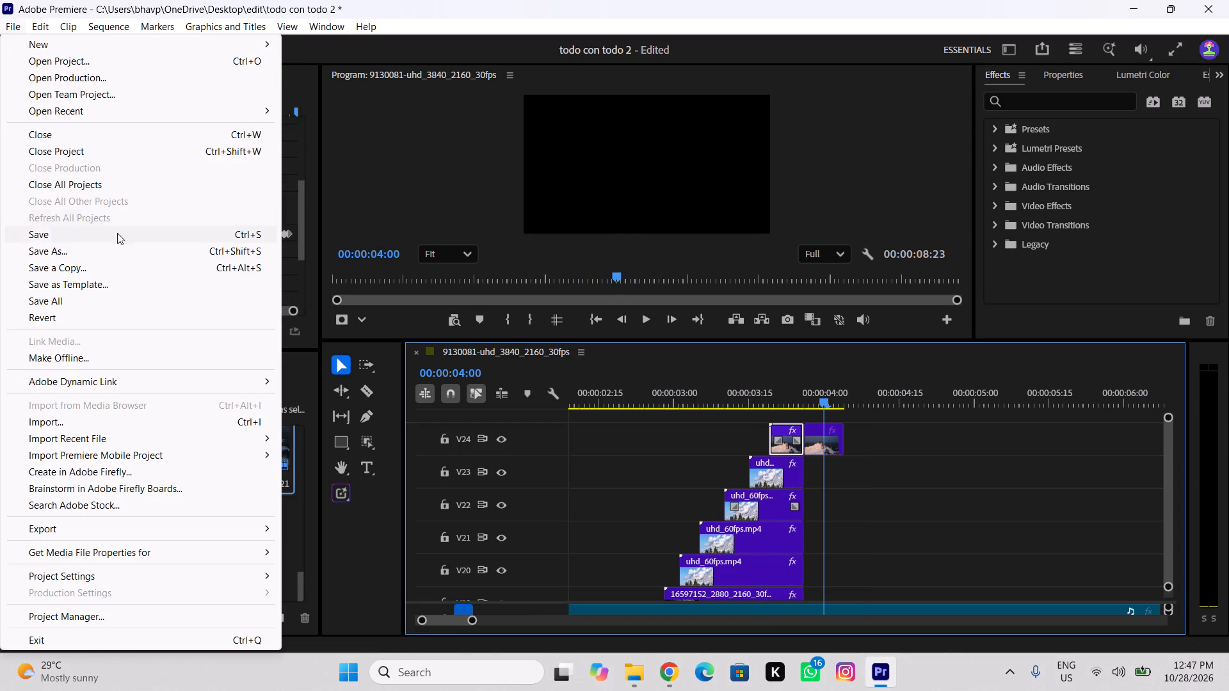
left_click(108, 248)
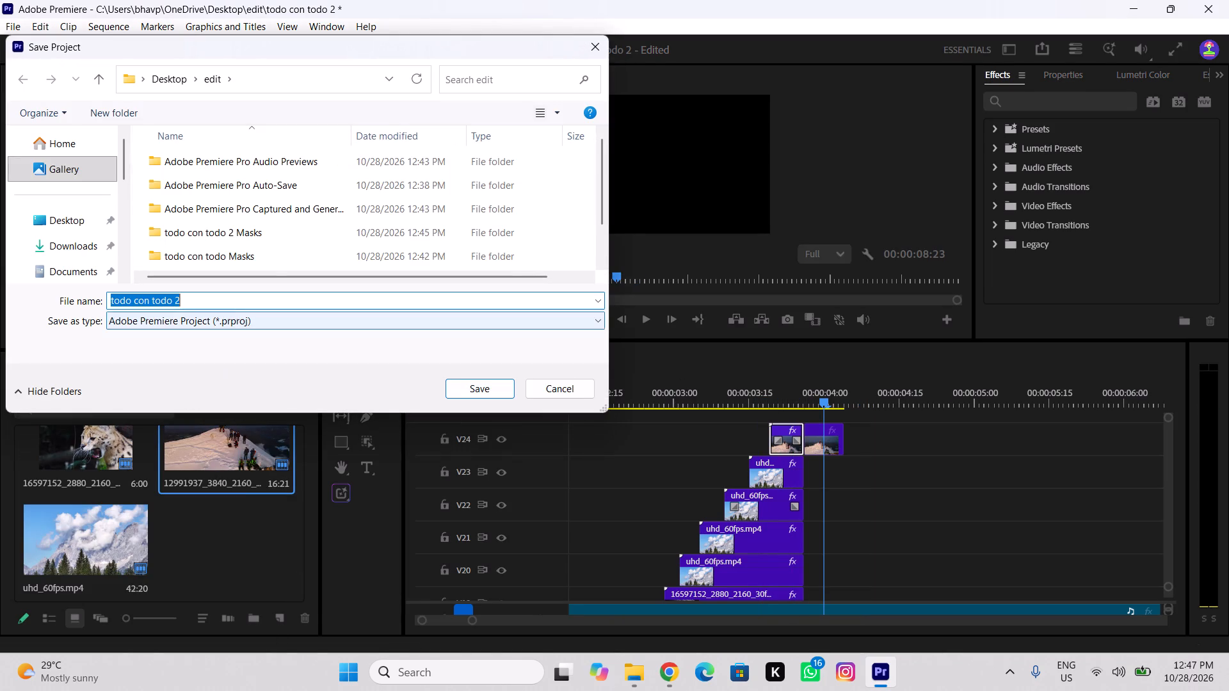
left_click(239, 301)
key("BackSpace")
key("3")
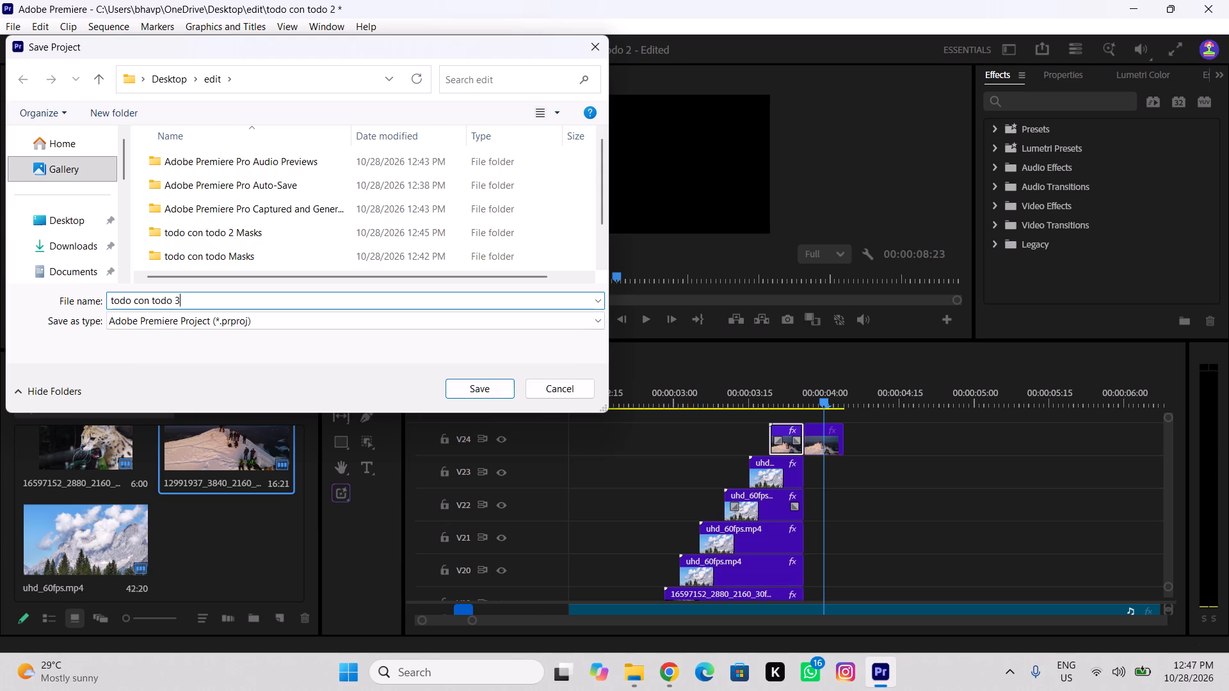
key("Return")
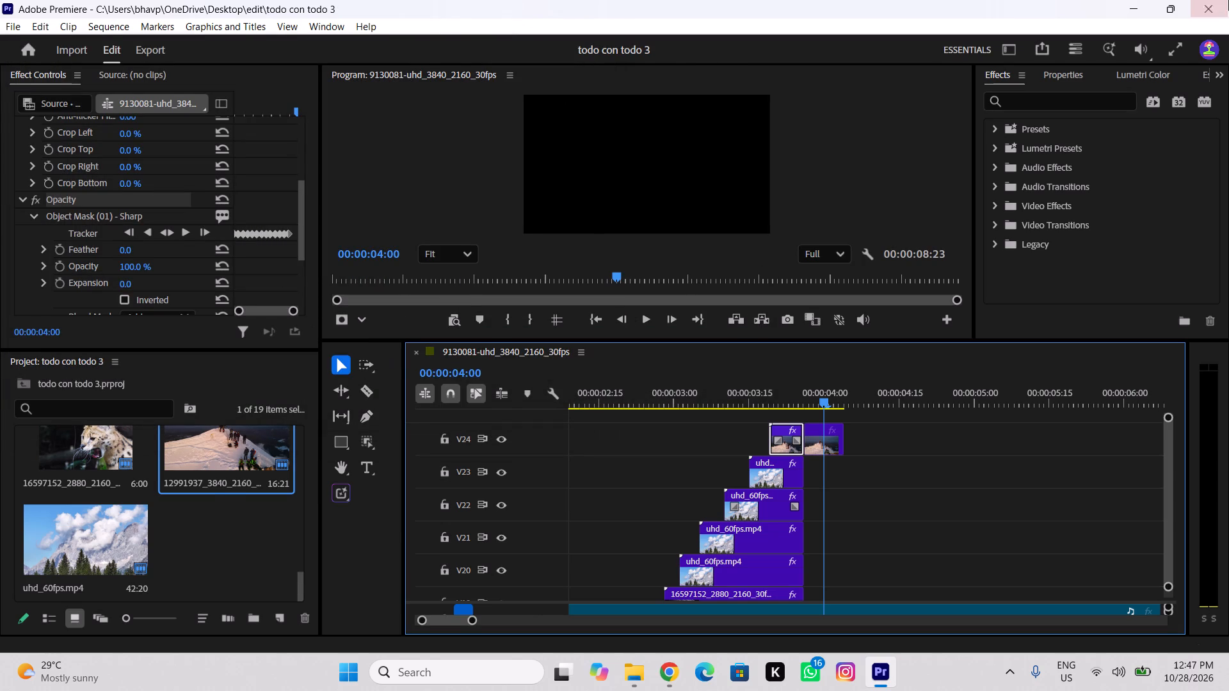
Close Premiere.
left_click(1228, 0)
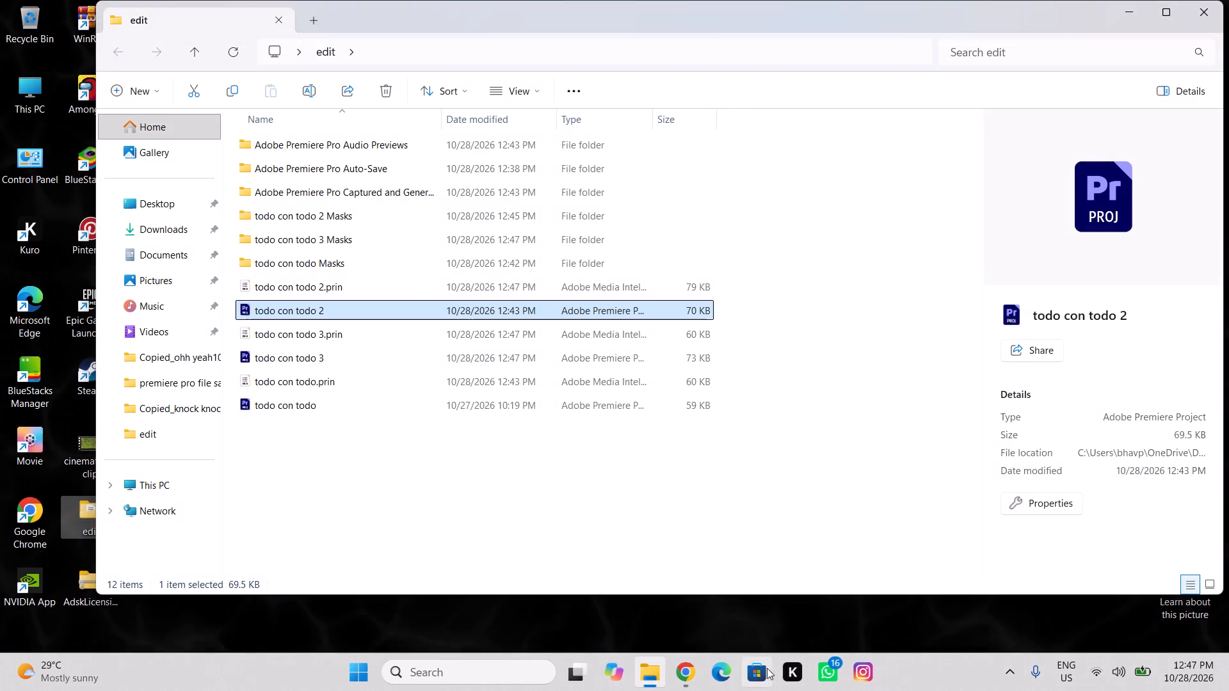
Launch the Kuro app.
left_click(796, 681)
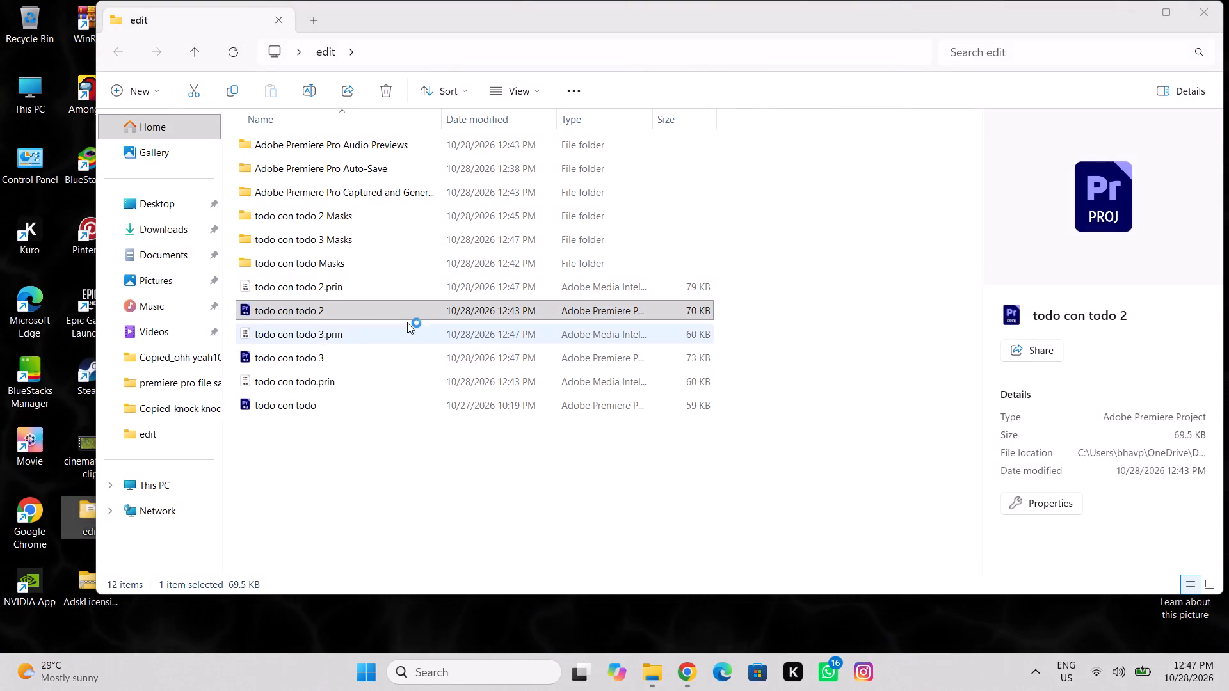
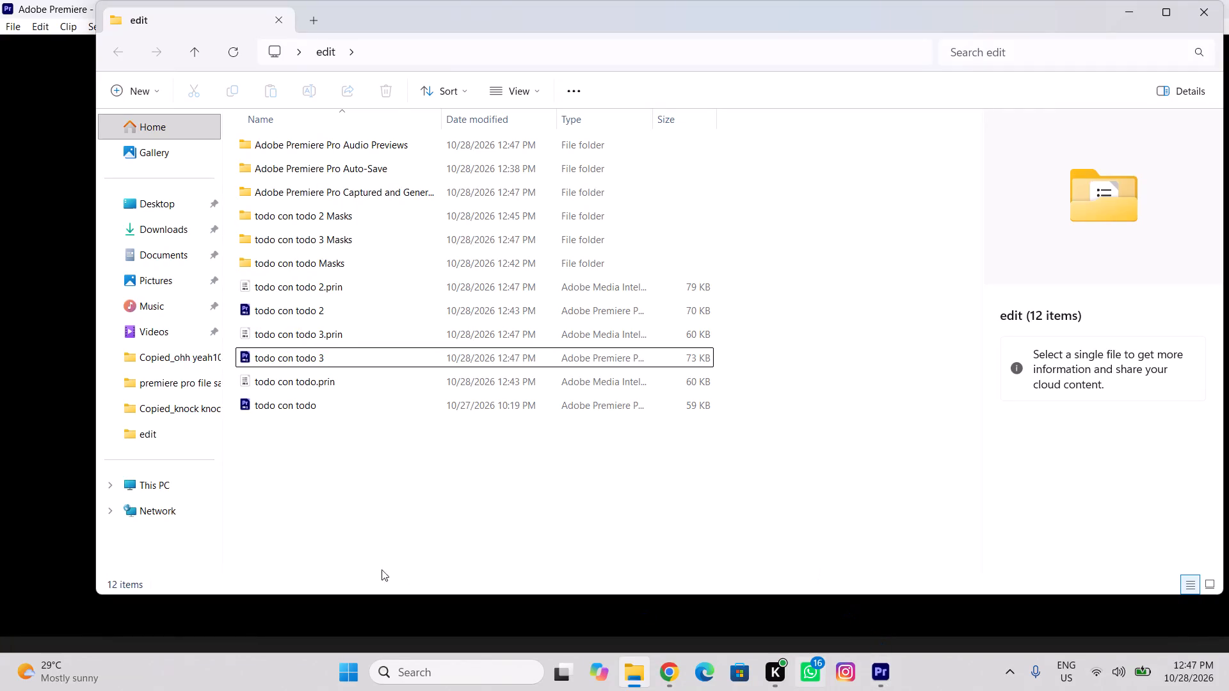
Switch back to Premiere and play through the stacked sky layers and V24 climbers clips to check the edit.
left_click(17, 577)
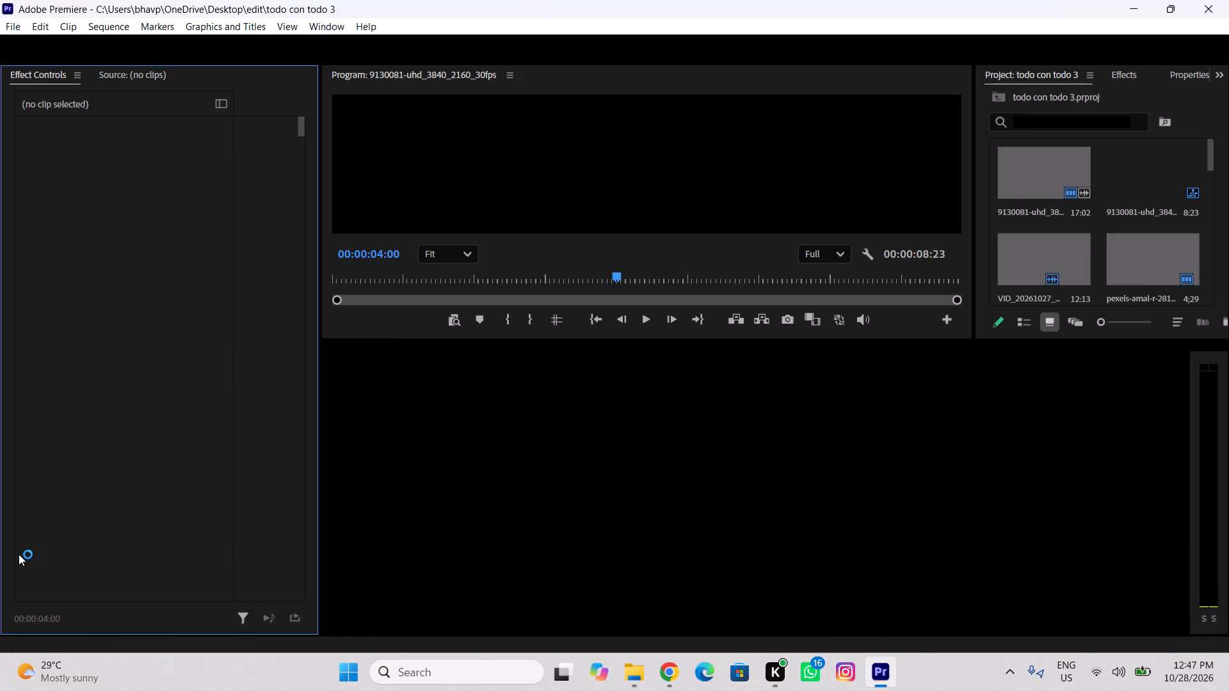
left_click_drag(796, 395, 791, 395)
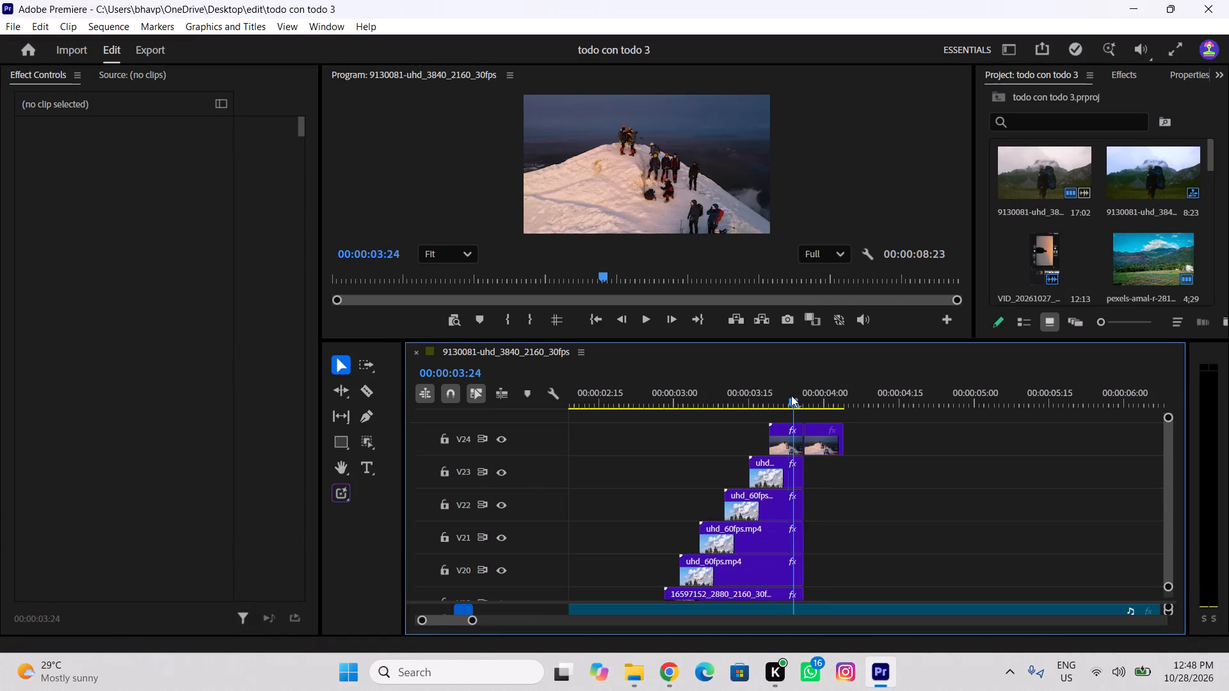
left_click_drag(791, 395, 686, 401)
key("space")
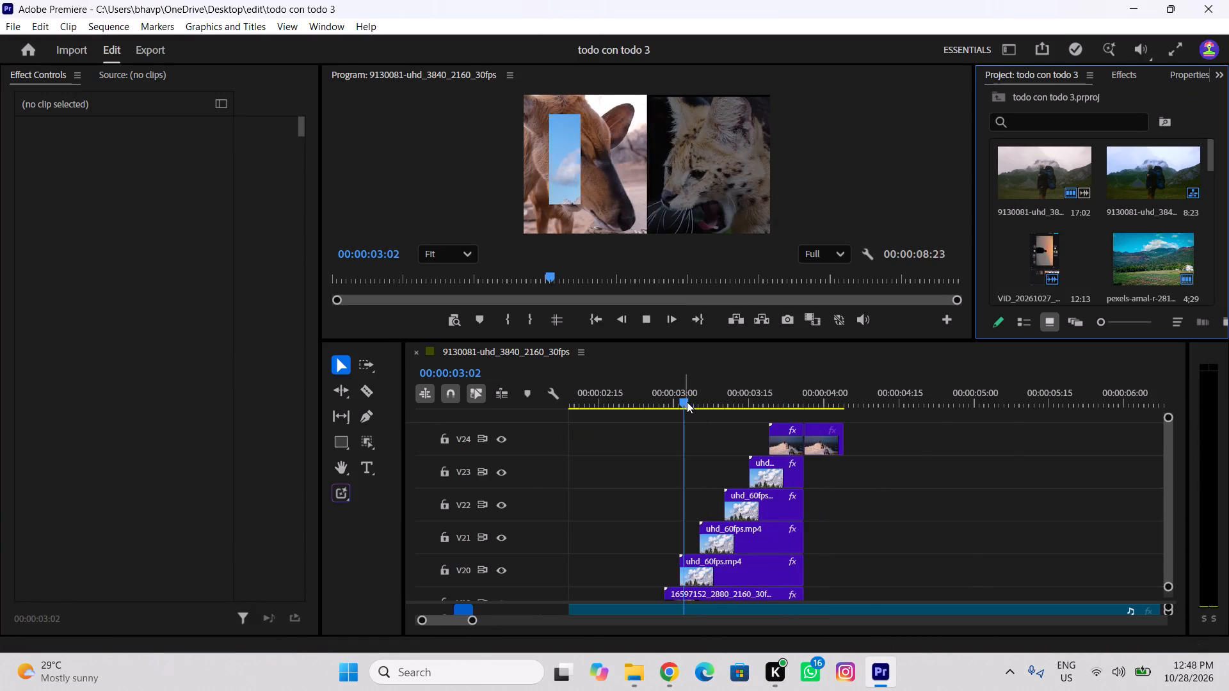
key("space")
left_click_drag(838, 400, 817, 404)
Select the first V24 climbers clip and dock the Project panel beneath the Effect Controls.
left_click(815, 433)
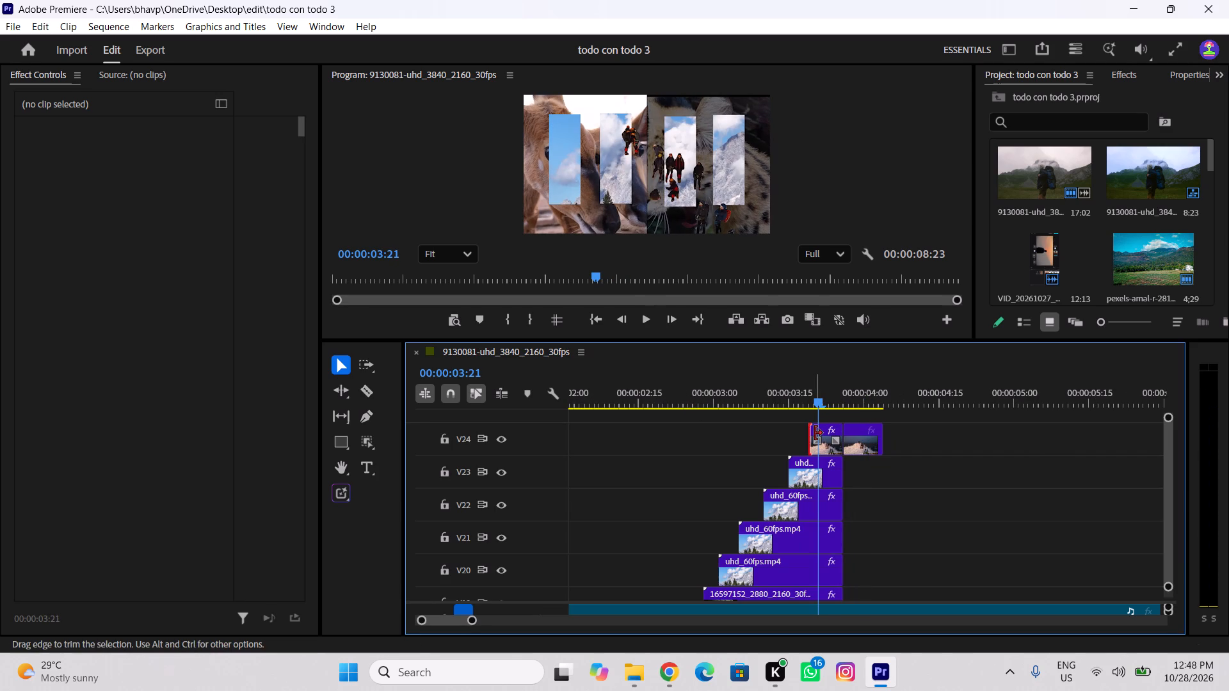
left_click(825, 432)
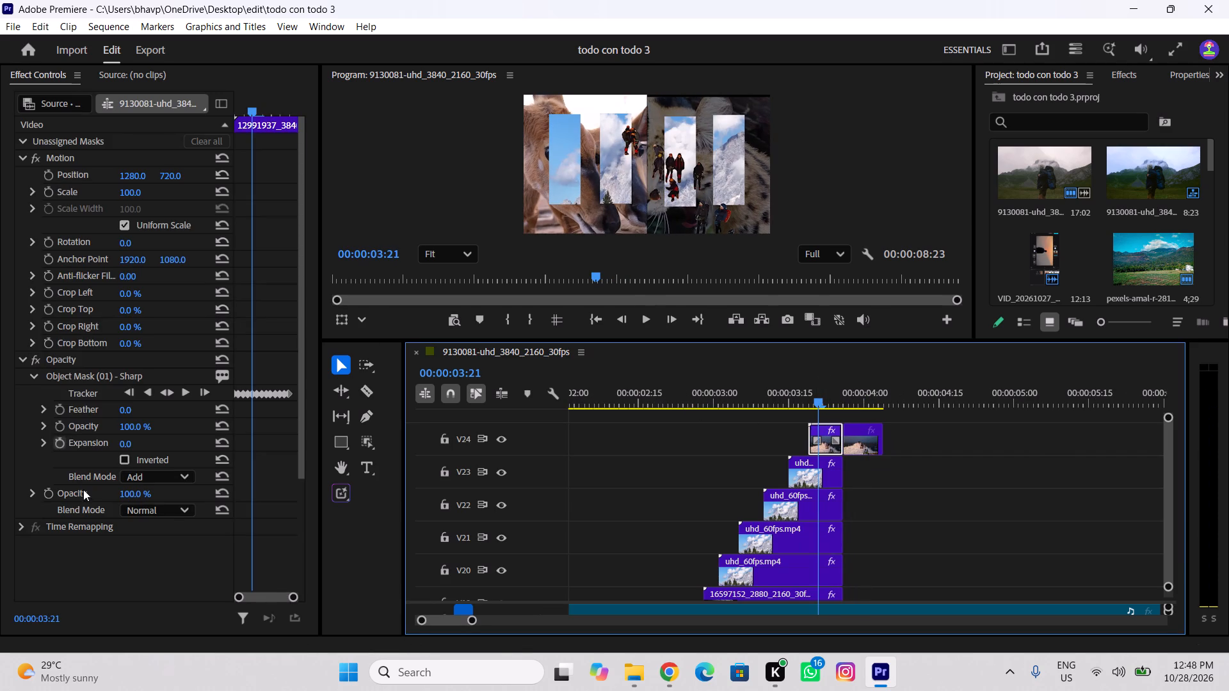
left_click_drag(1051, 79, 318, 595)
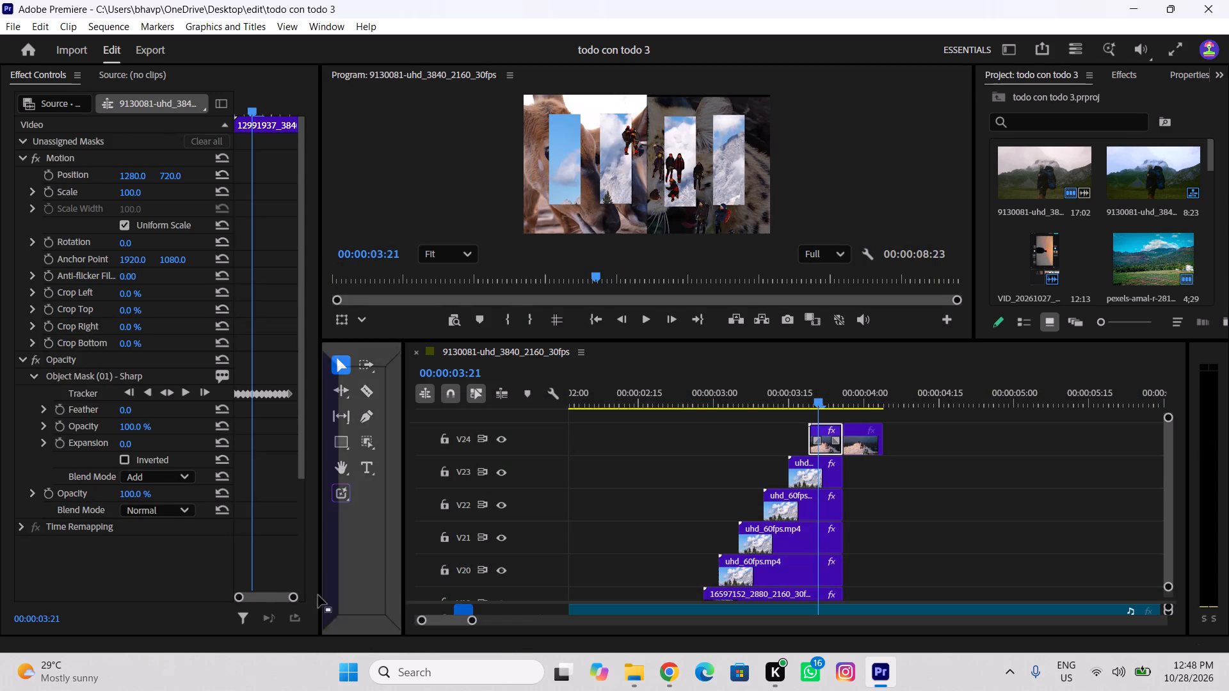
left_click_drag(318, 595, 141, 619)
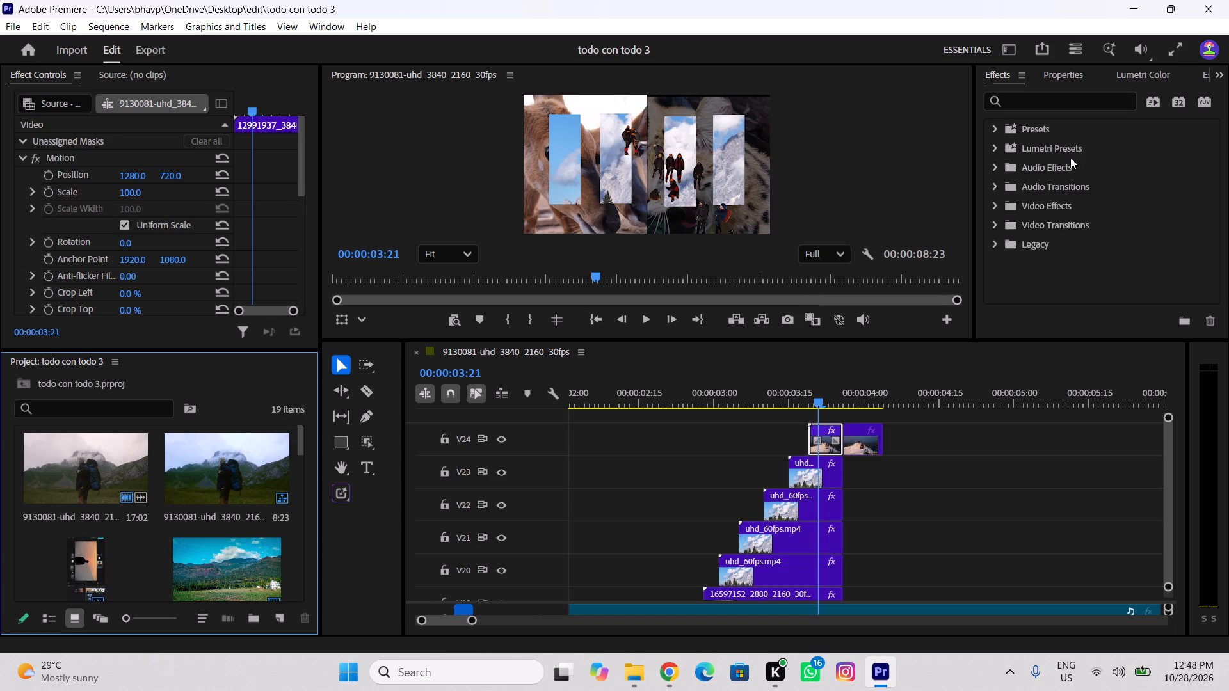
Apply the Lumetri Color effect from Color Correction to the first V24 climbers clip.
left_click(992, 206)
scroll(1022, 268, "down", 2)
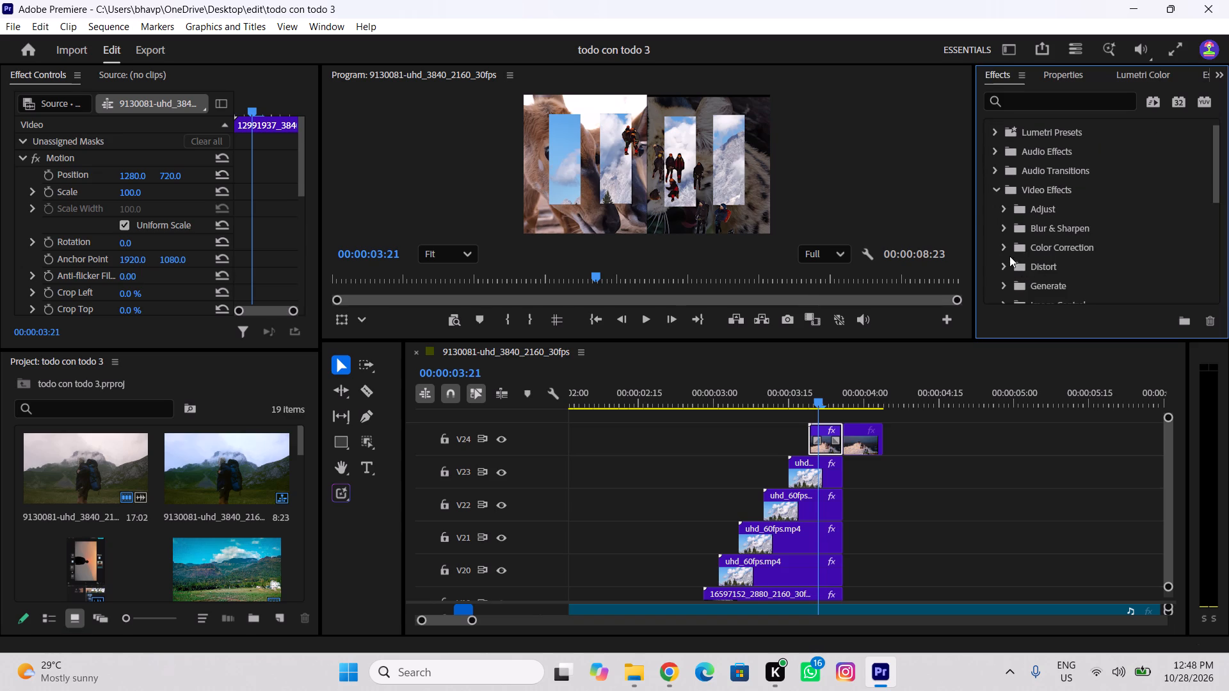
left_click(1005, 231)
scroll(1004, 227, "down", 3)
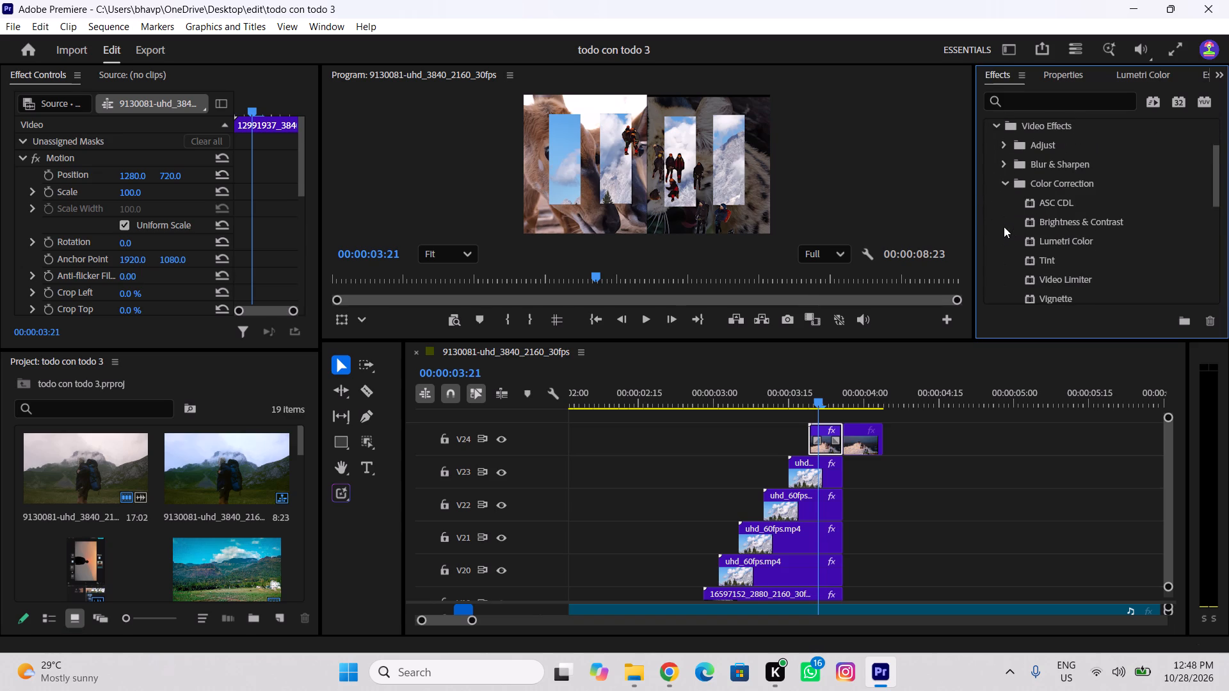
left_click_drag(1080, 234, 824, 444)
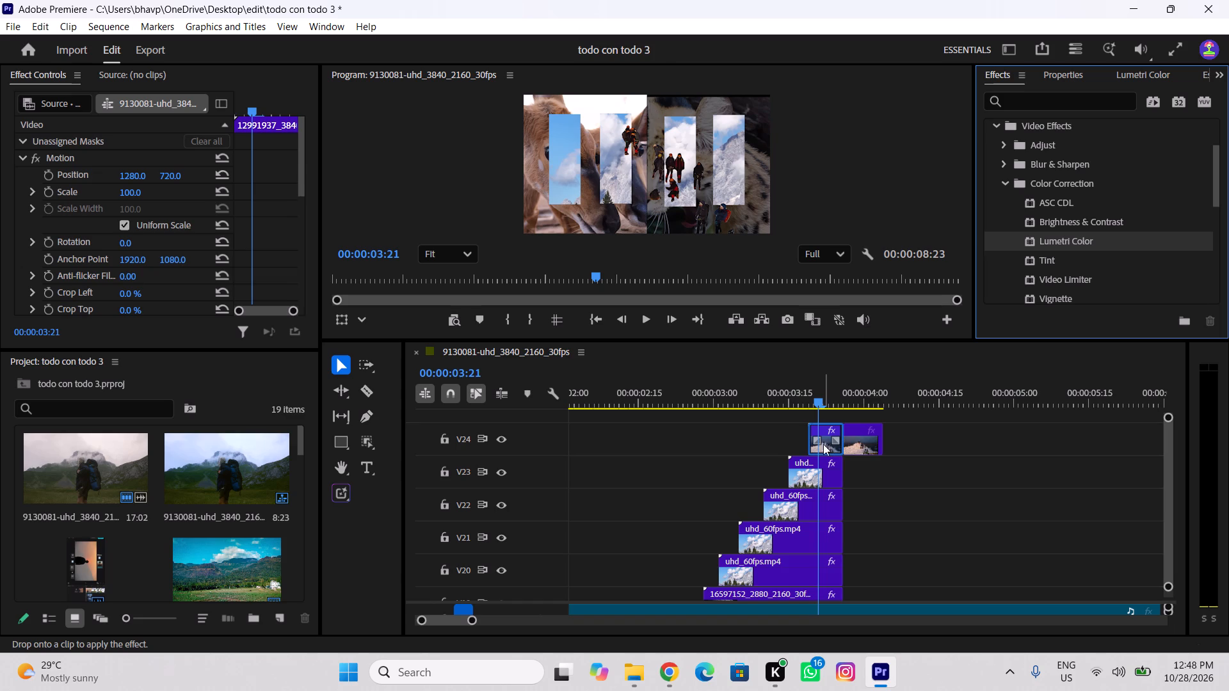
Raise the black end of the Lumetri white RGB curve to the maximum so the masked climbers turn solid white.
scroll(136, 273, "down", 20)
scroll(136, 273, "down", 1)
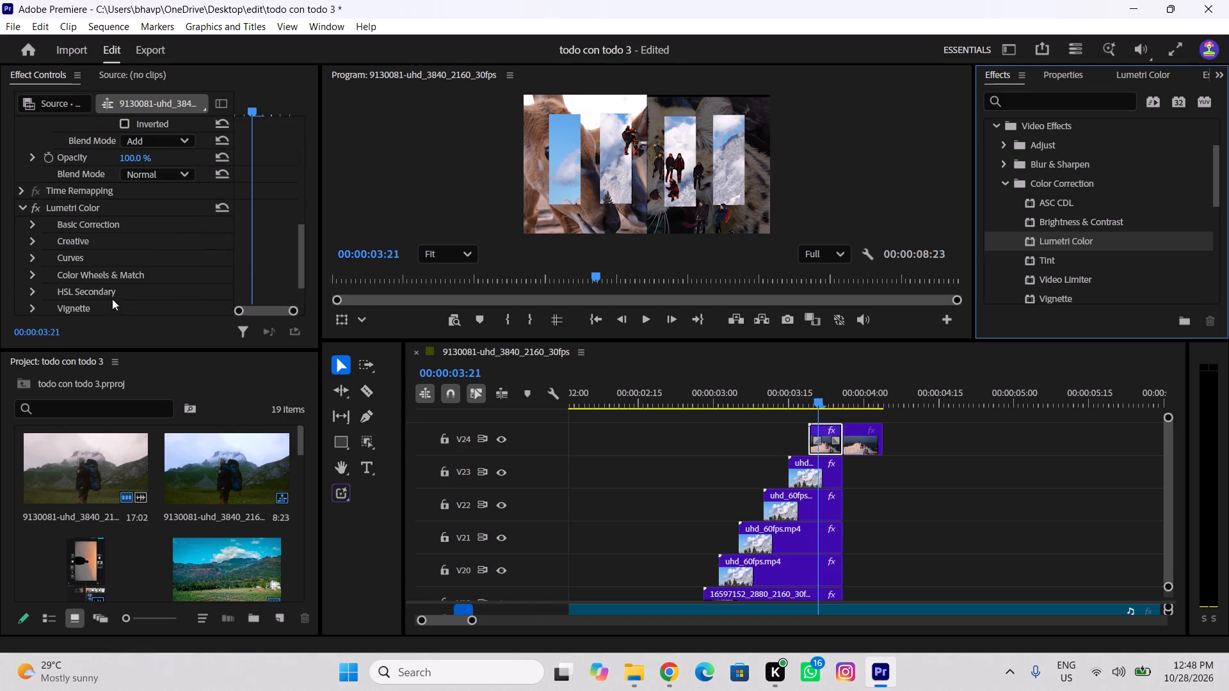
scroll(90, 301, "down", 3)
left_click(33, 212)
scroll(83, 241, "down", 5)
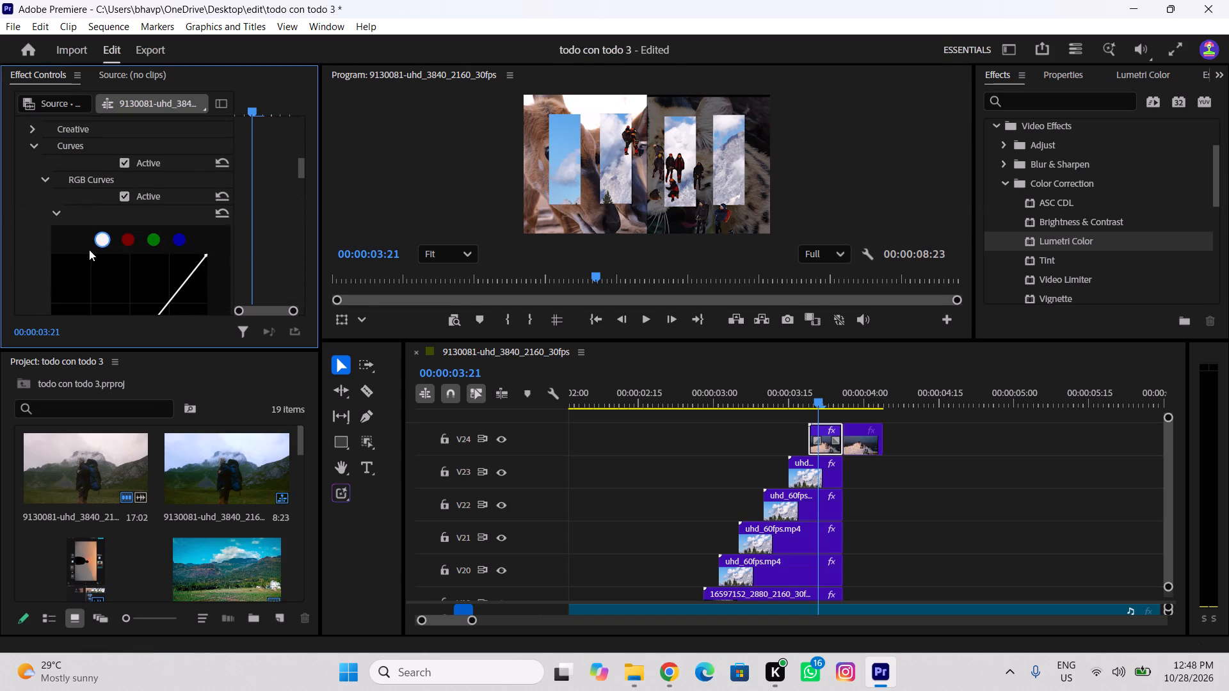
scroll(104, 237, "down", 8)
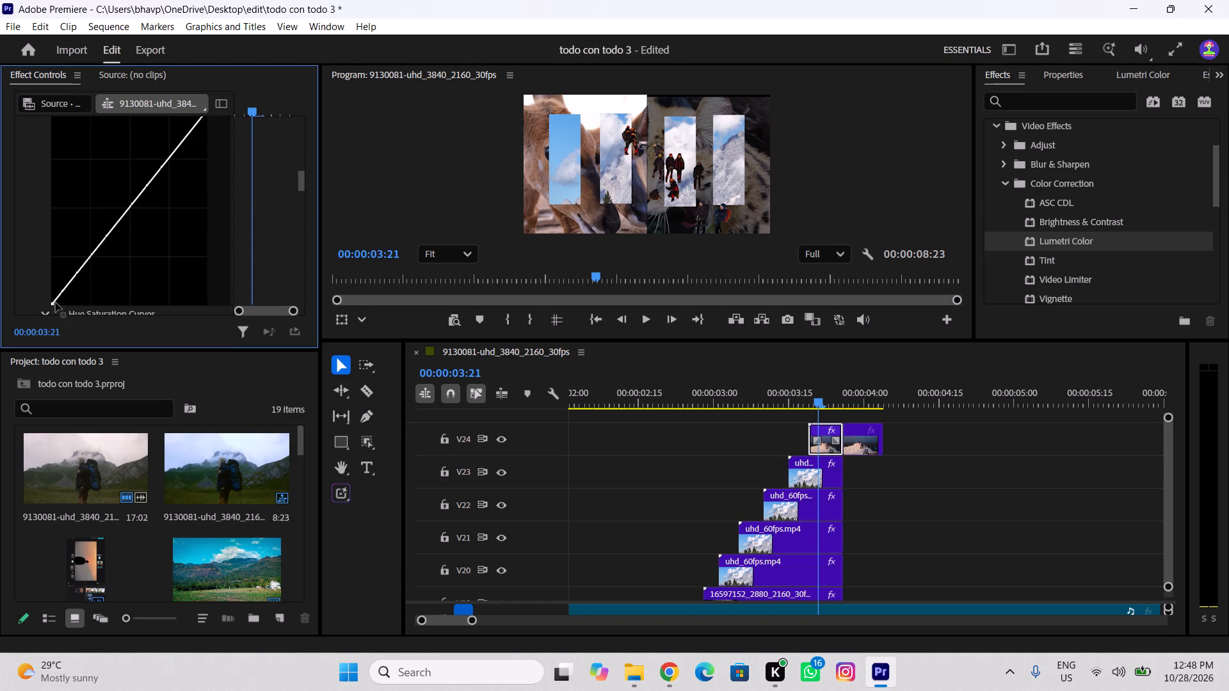
left_click_drag(54, 303, 81, 36)
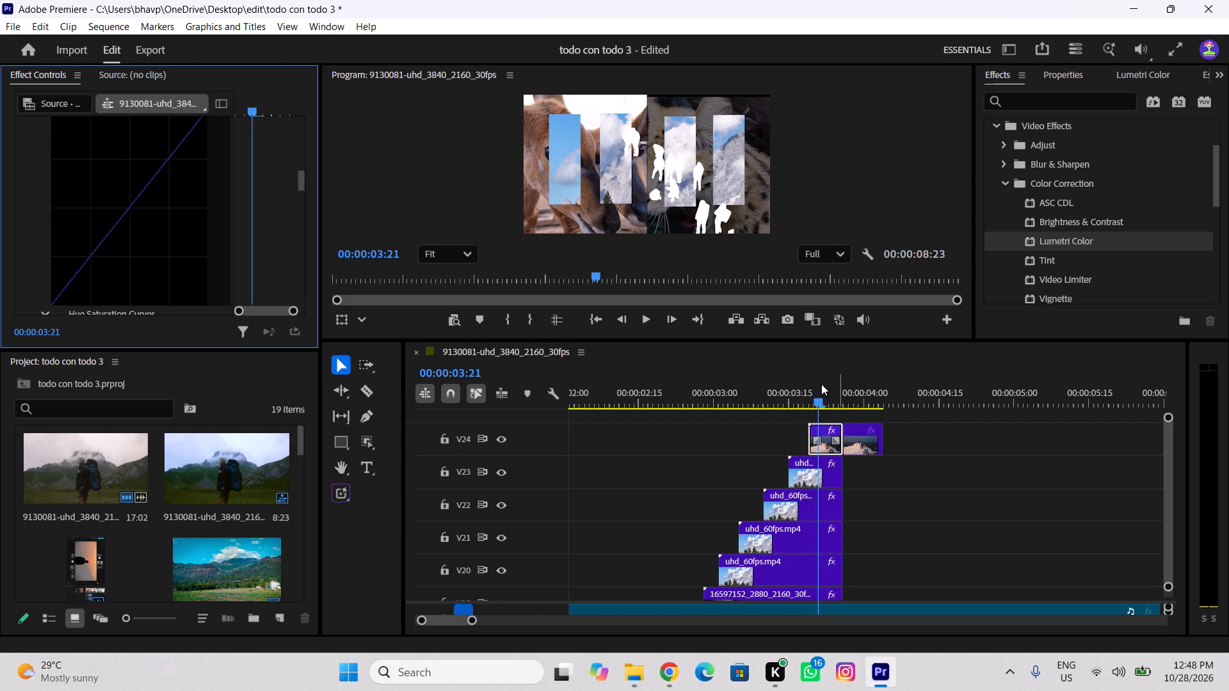
Play the climbers section and the whole sequence from the start to check the white silhouettes.
left_click_drag(849, 397, 719, 454)
key("space")
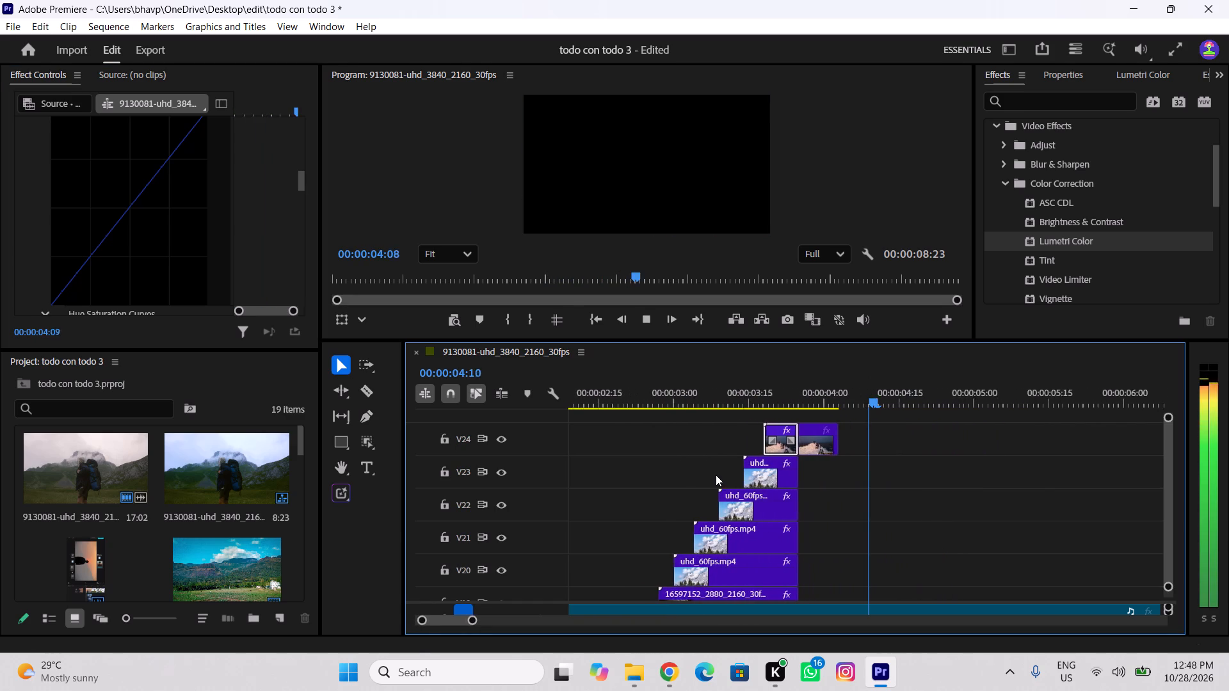
key("space")
left_click_drag(844, 392, 801, 422)
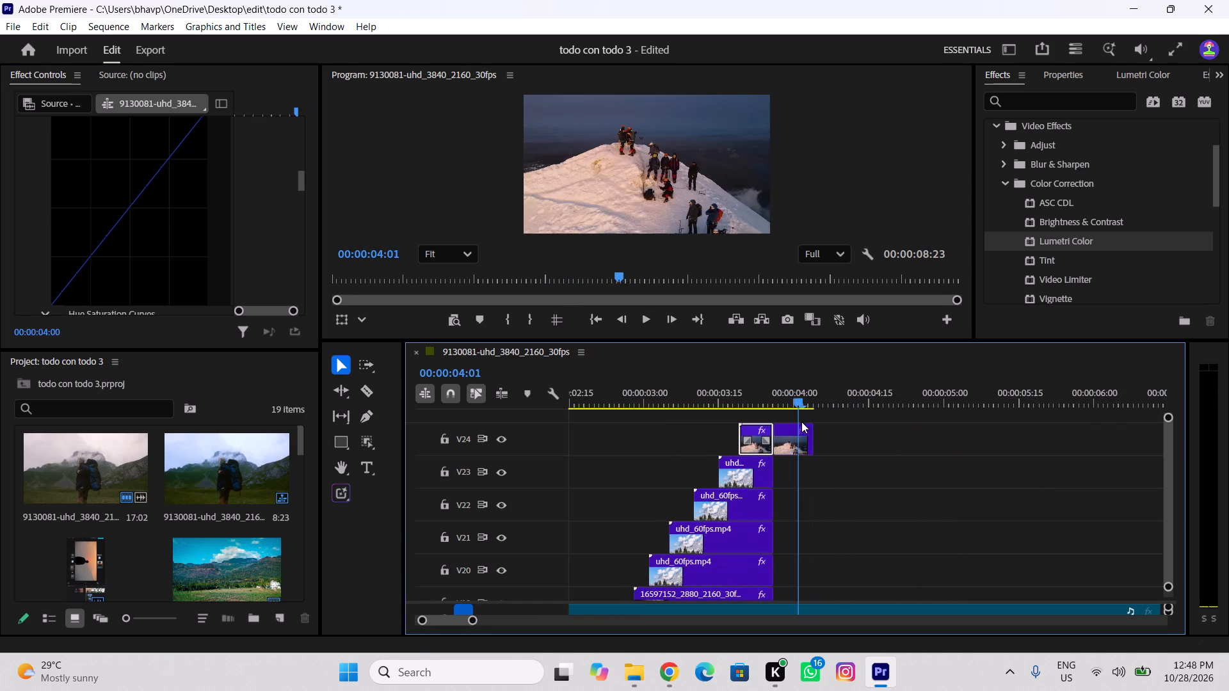
left_click_drag(801, 422, 474, 551)
left_click(786, 440)
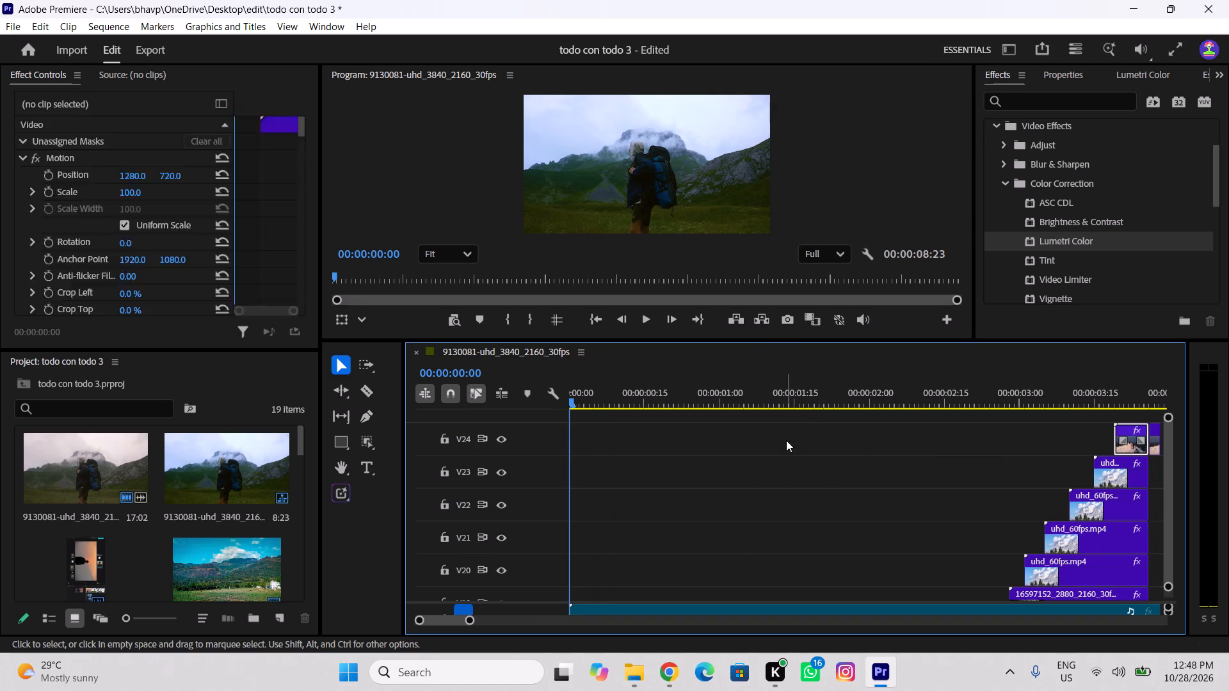
left_click_drag(826, 393, 498, 436)
key("space")
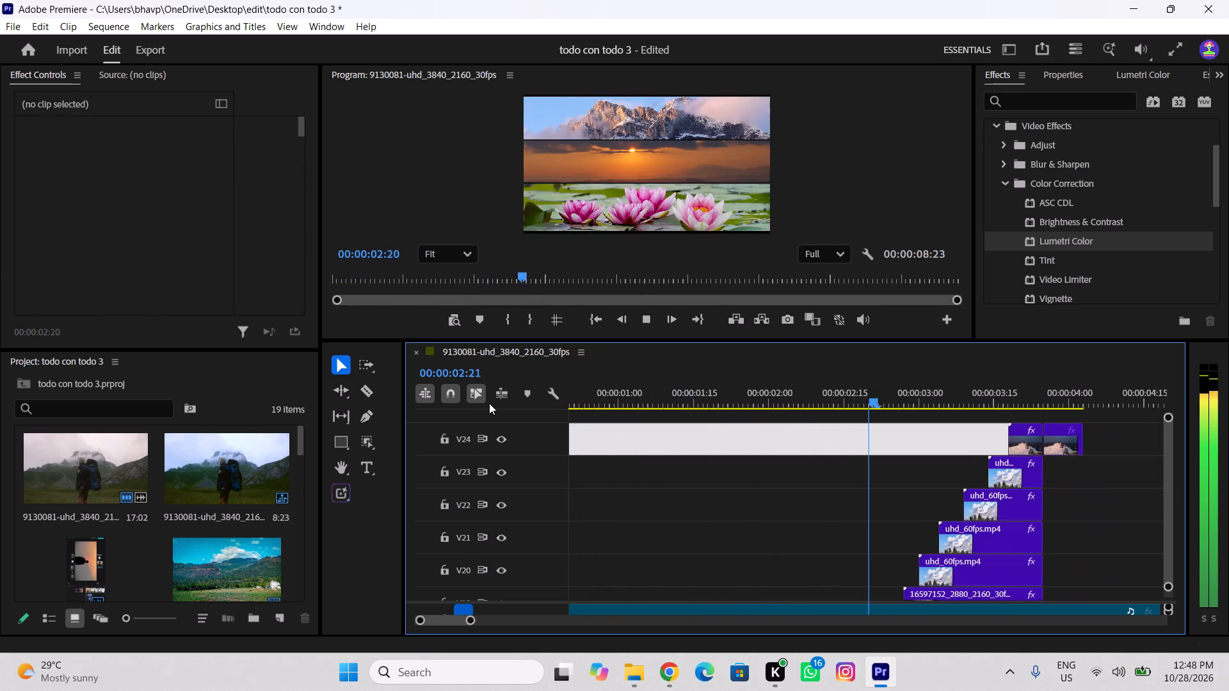
key("space")
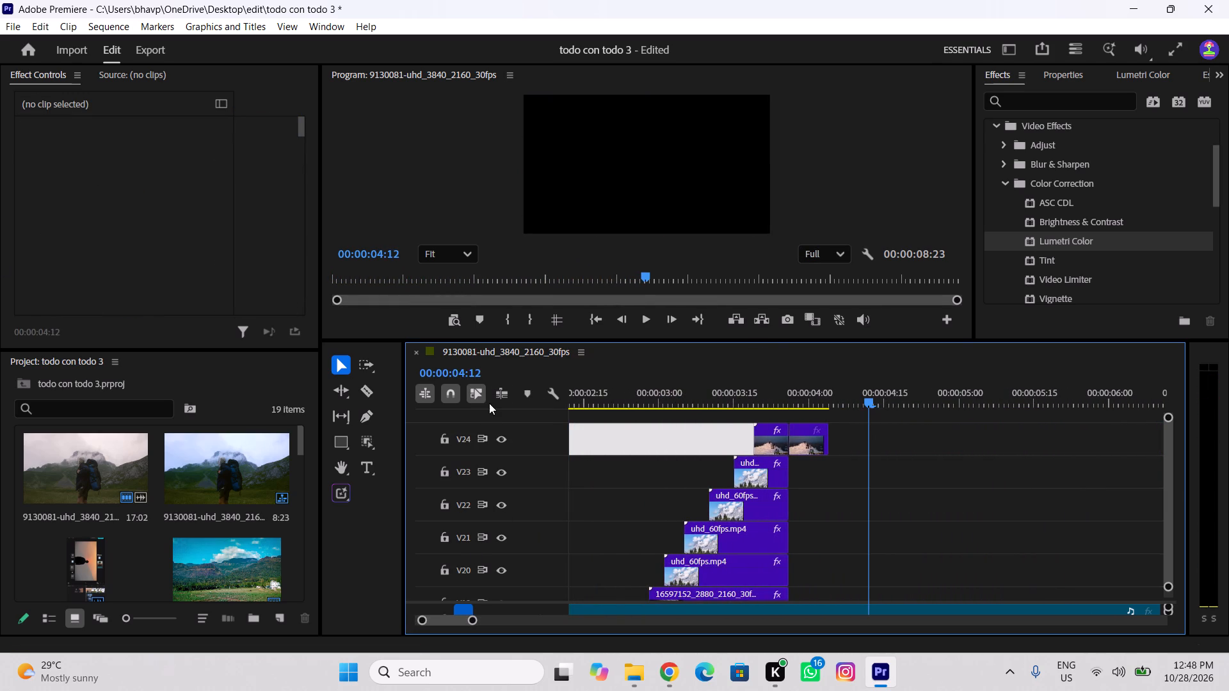
Find the cut point by replaying the ending, and extend the second V24 climbers clip to about 00:00:04:10.
left_click_drag(822, 378, 831, 396)
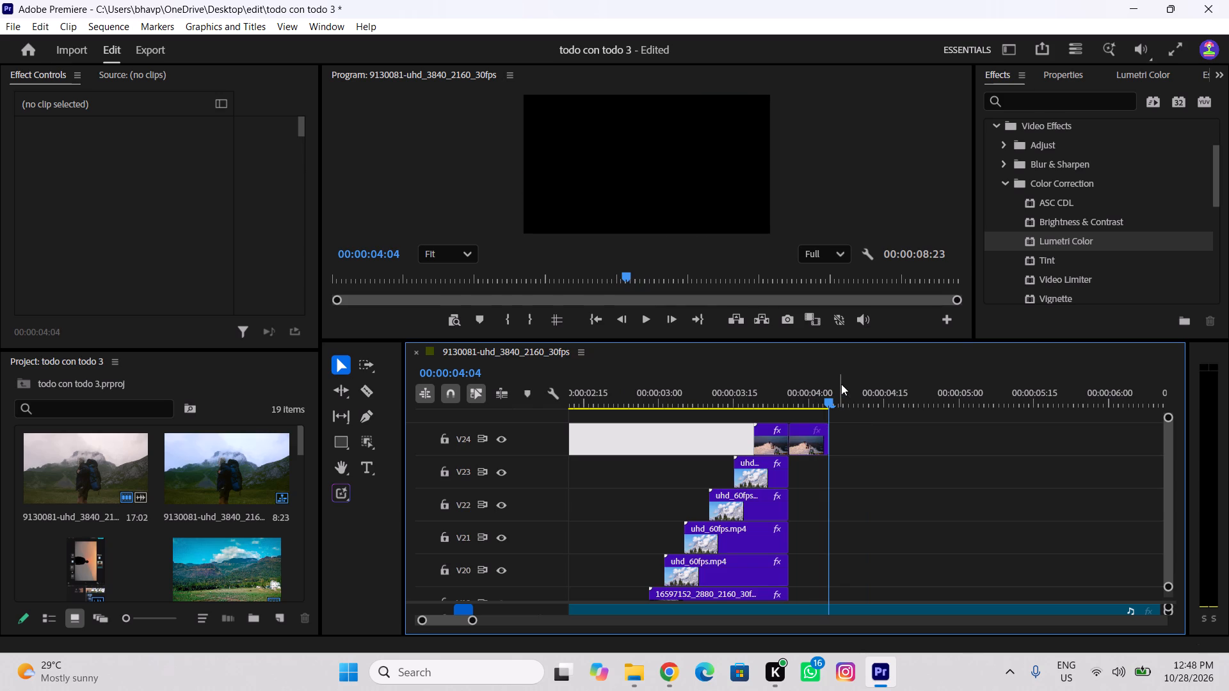
left_click_drag(843, 379, 787, 409)
key("space")
key("space")
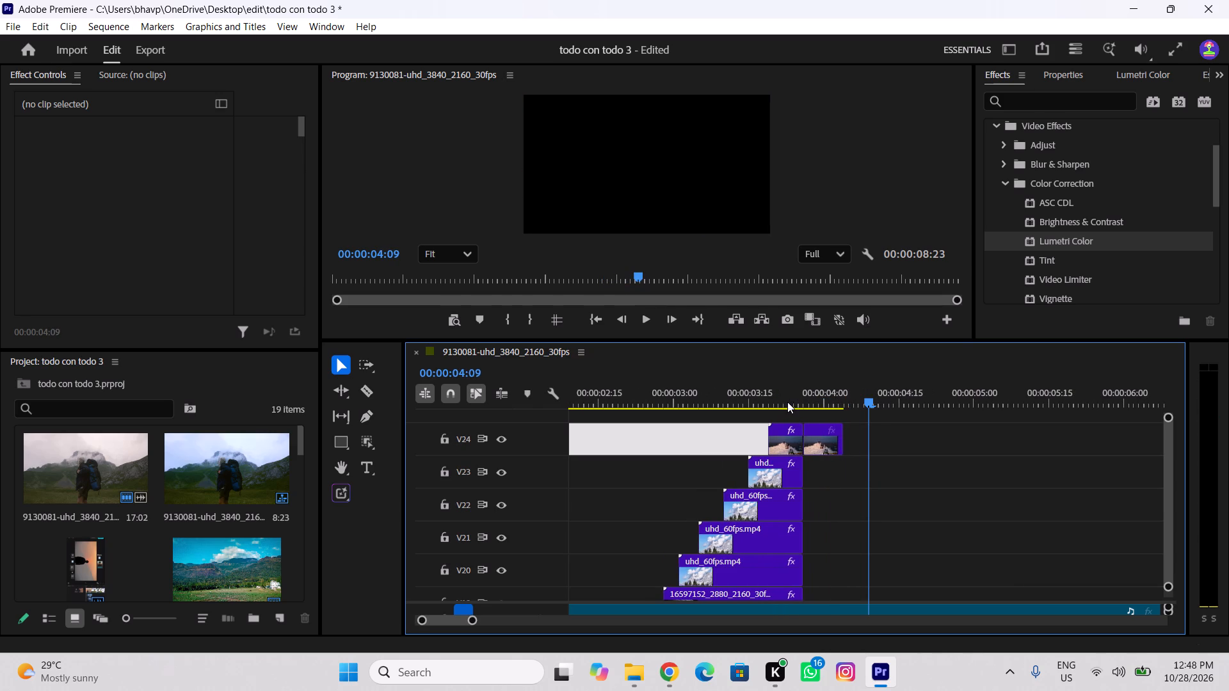
left_click_drag(871, 407, 869, 429)
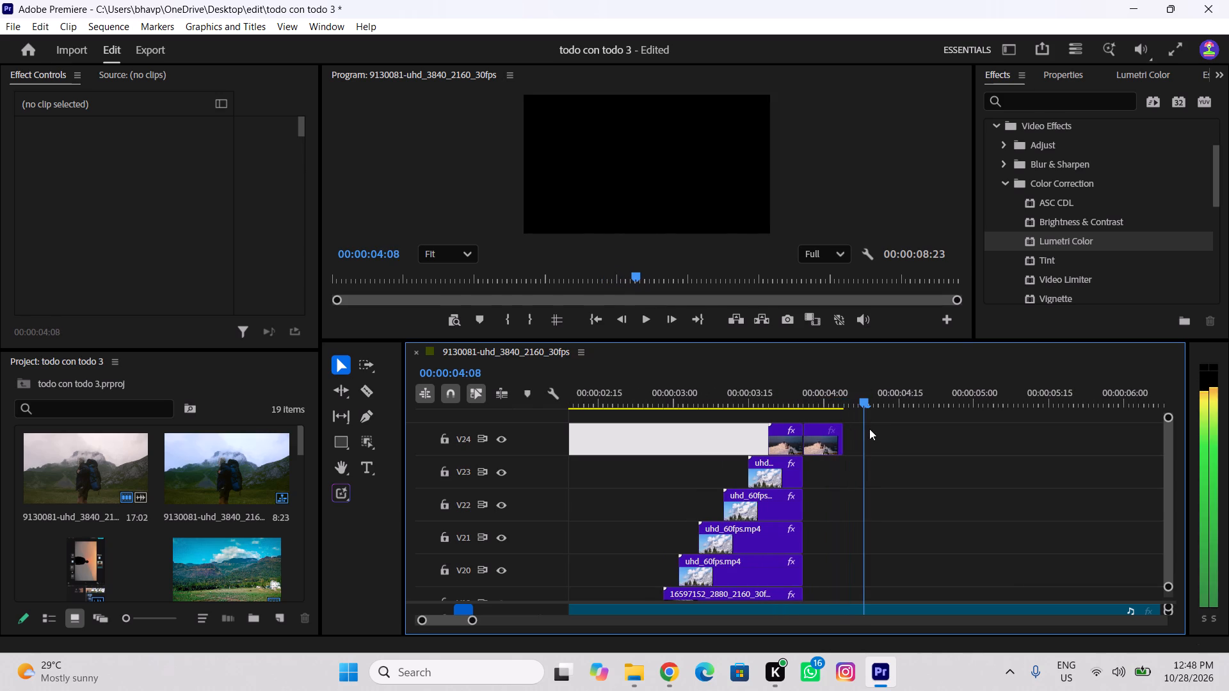
left_click_drag(869, 429, 803, 430)
key("space")
key("space")
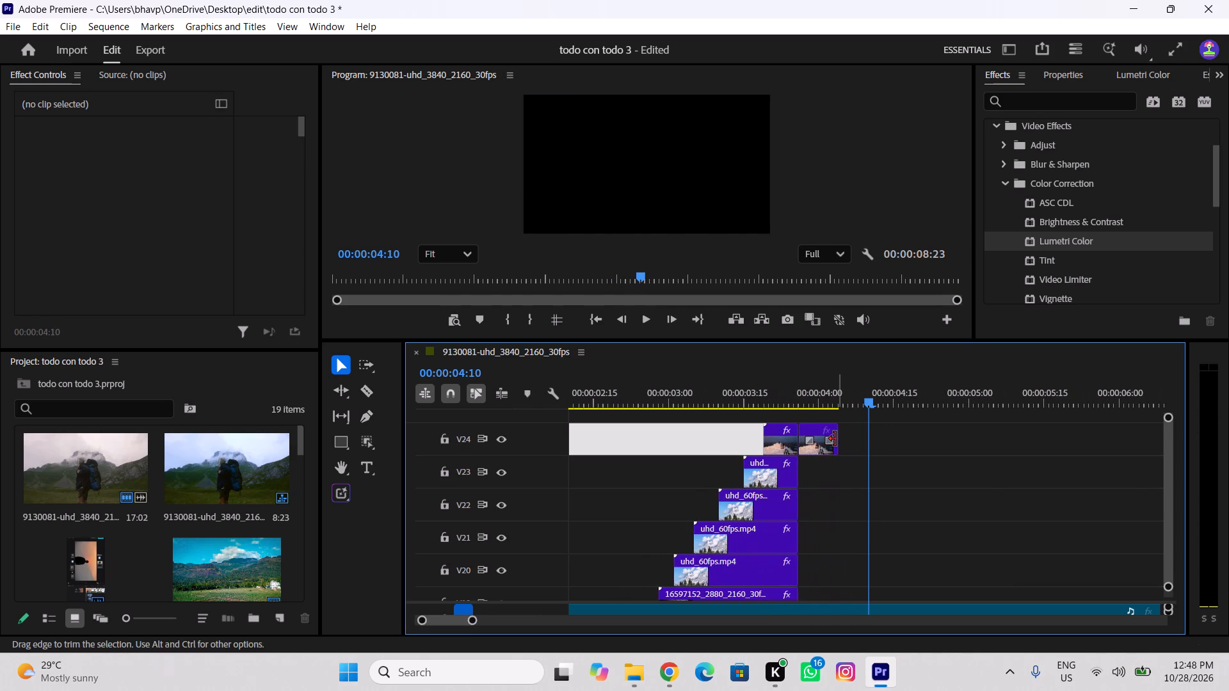
left_click_drag(838, 439, 867, 439)
Replay the extended second V24 climbers clip to check where it ends against the audio.
left_click_drag(865, 395, 801, 408)
key("space")
key("space")
key("space")
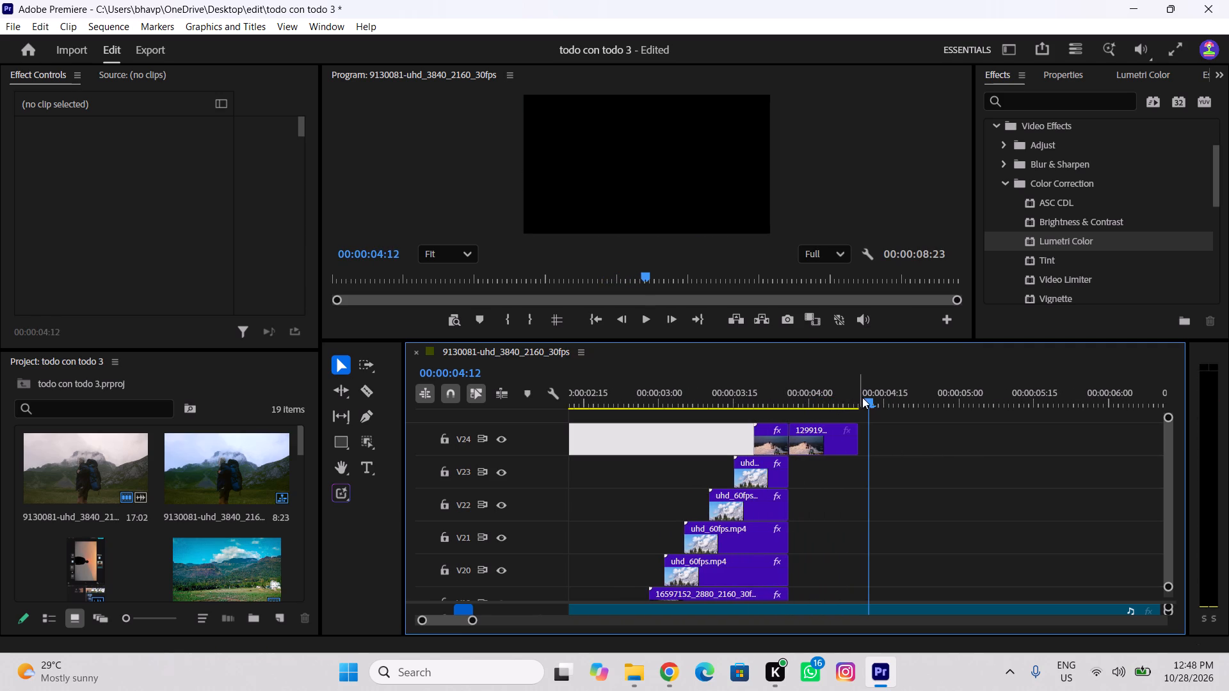
key("space")
Place the playhead at the extended V24 clip's end, 00:00:04:10, and browse the project media for another clip.
left_click_drag(874, 399, 807, 429)
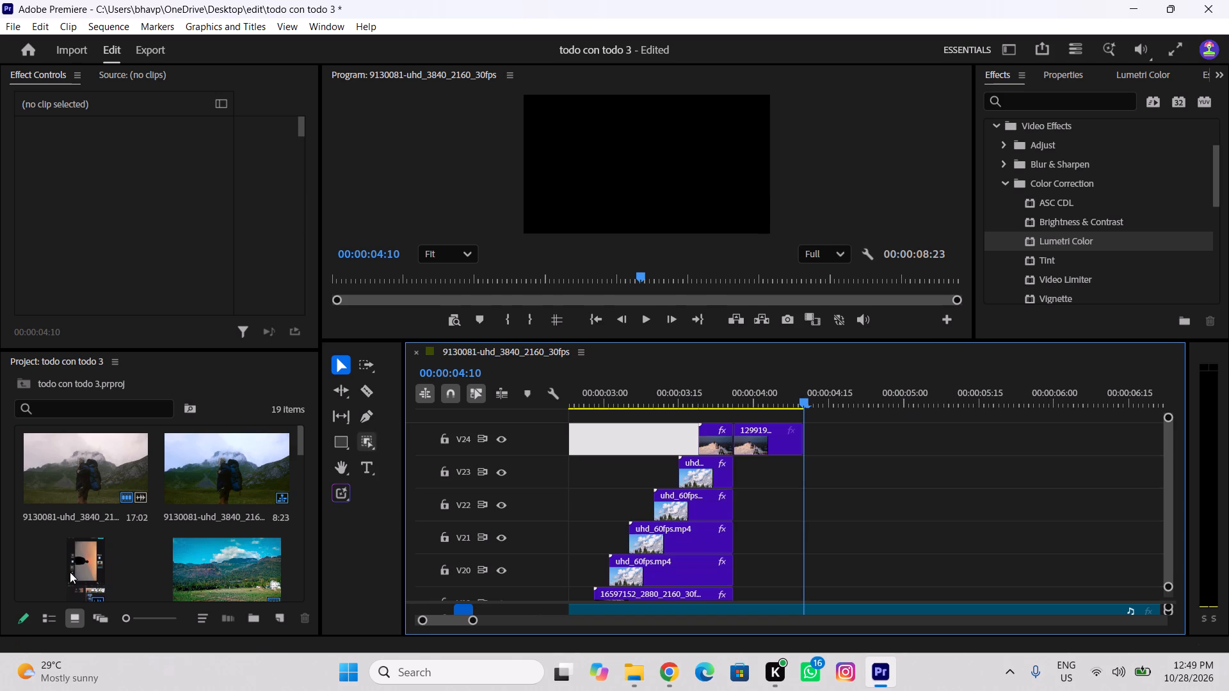
scroll(118, 543, "down", 3)
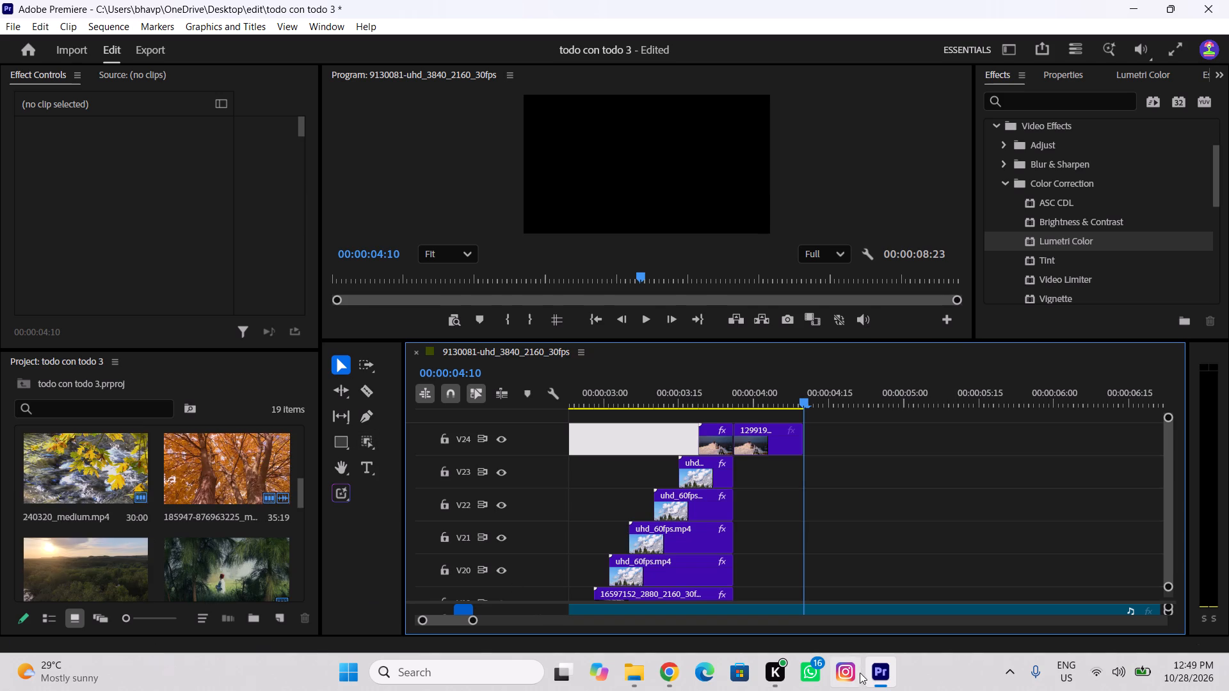
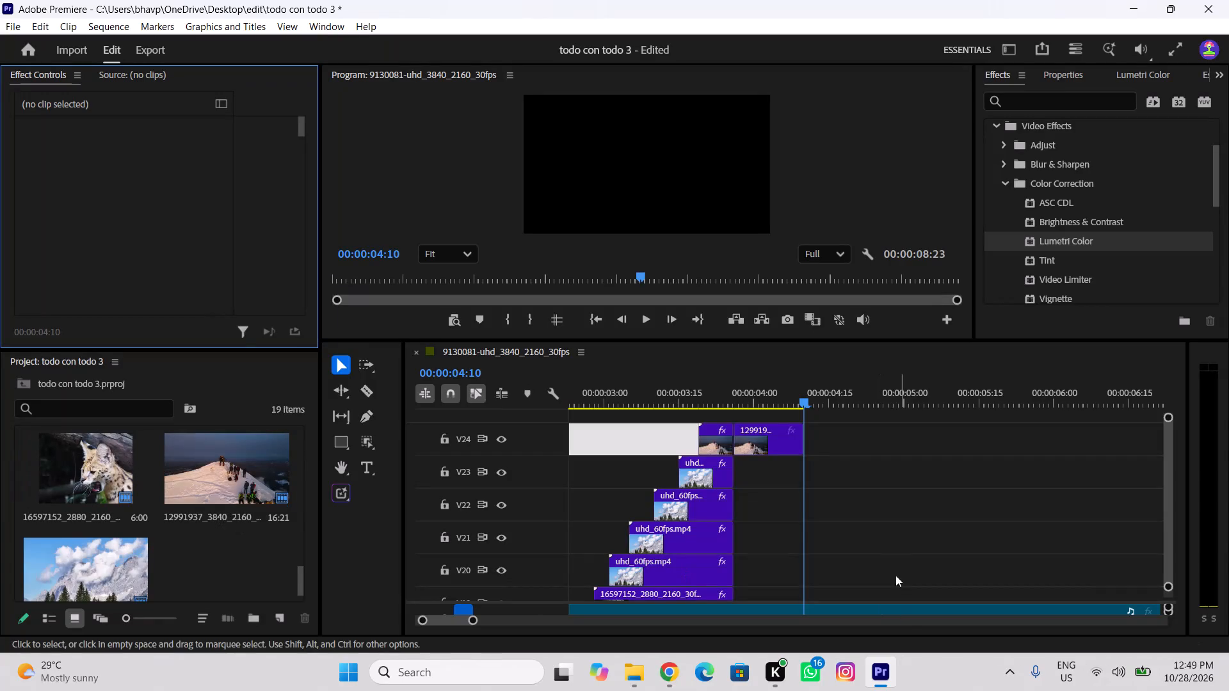
Open the reference video and scrub between about 00:00:04:01 and 00:00:06:10 to study the transition and layout following the climbers shot.
scroll(214, 507, "up", 6)
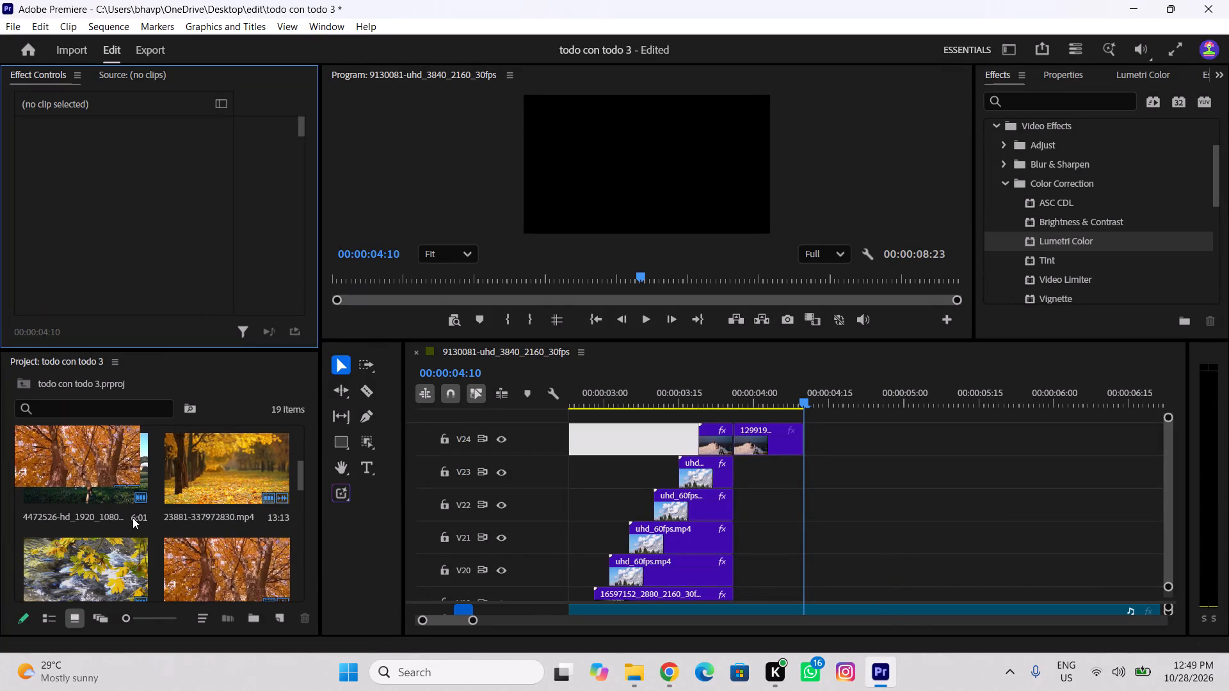
scroll(129, 521, "up", 5)
double_click(111, 559)
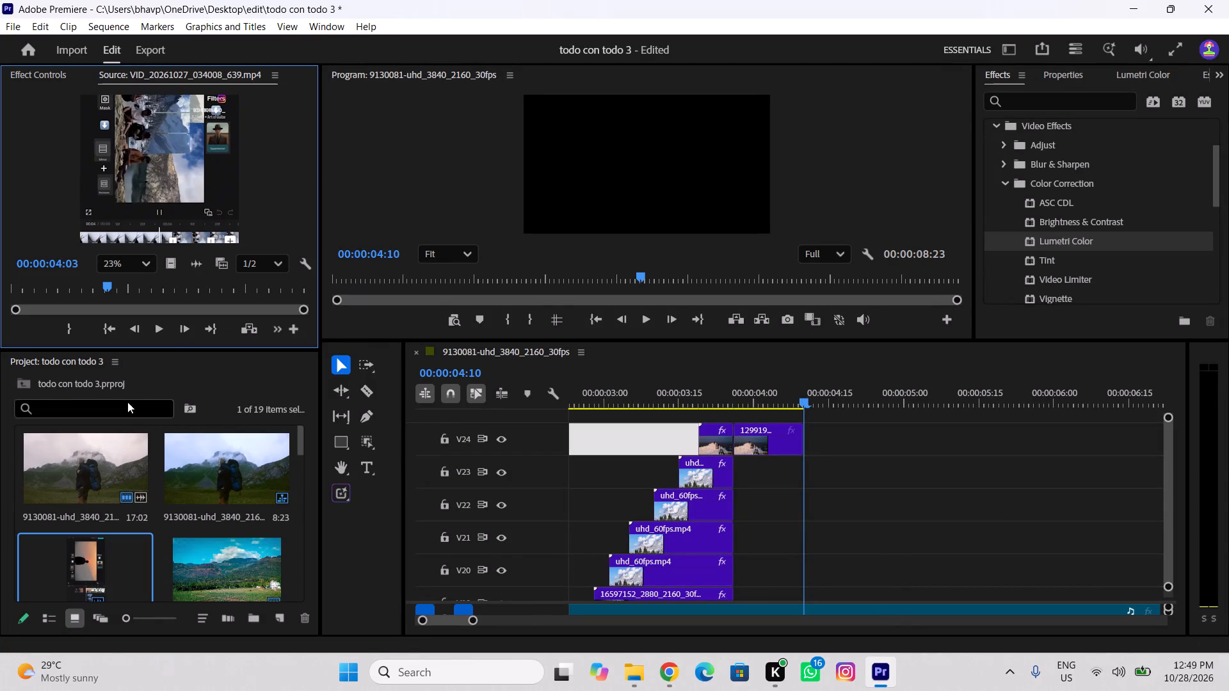
left_click_drag(108, 285, 106, 285)
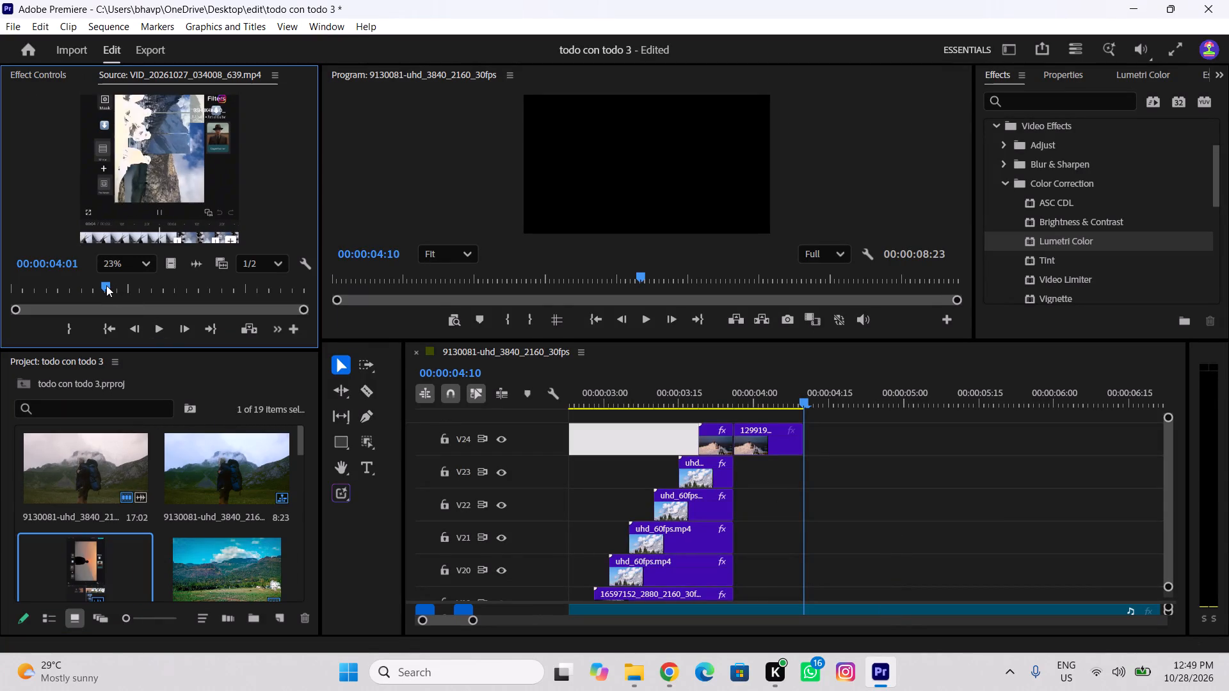
left_click_drag(106, 285, 113, 285)
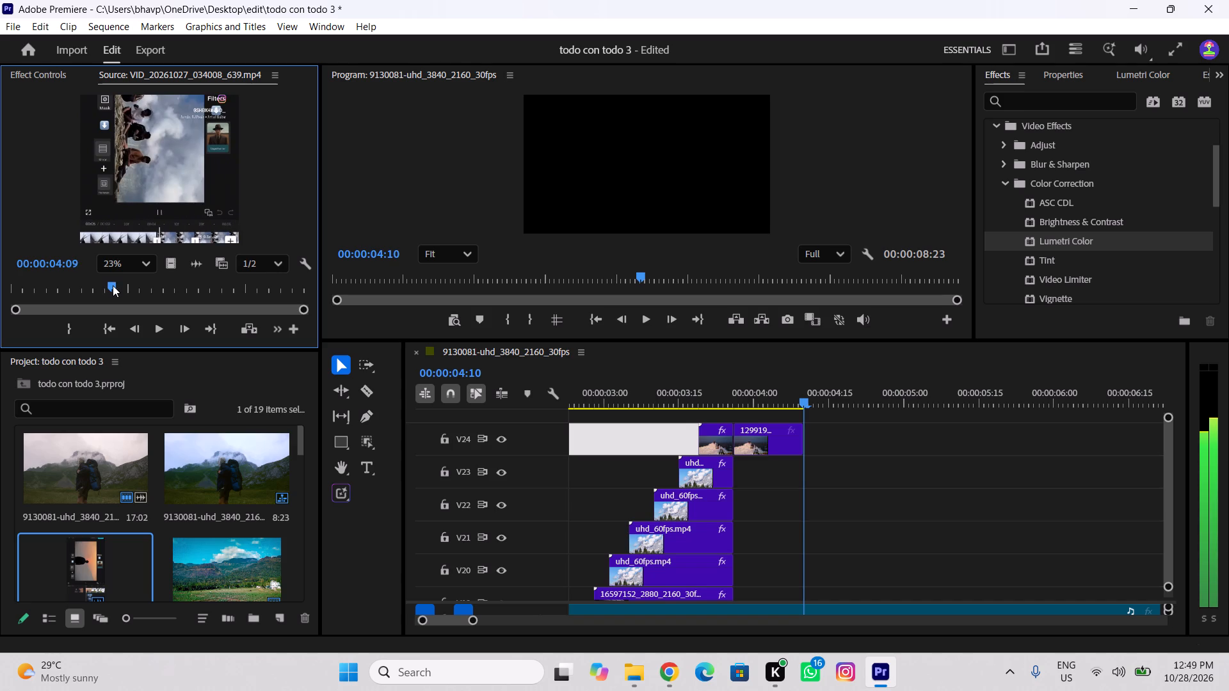
left_click_drag(113, 285, 125, 290)
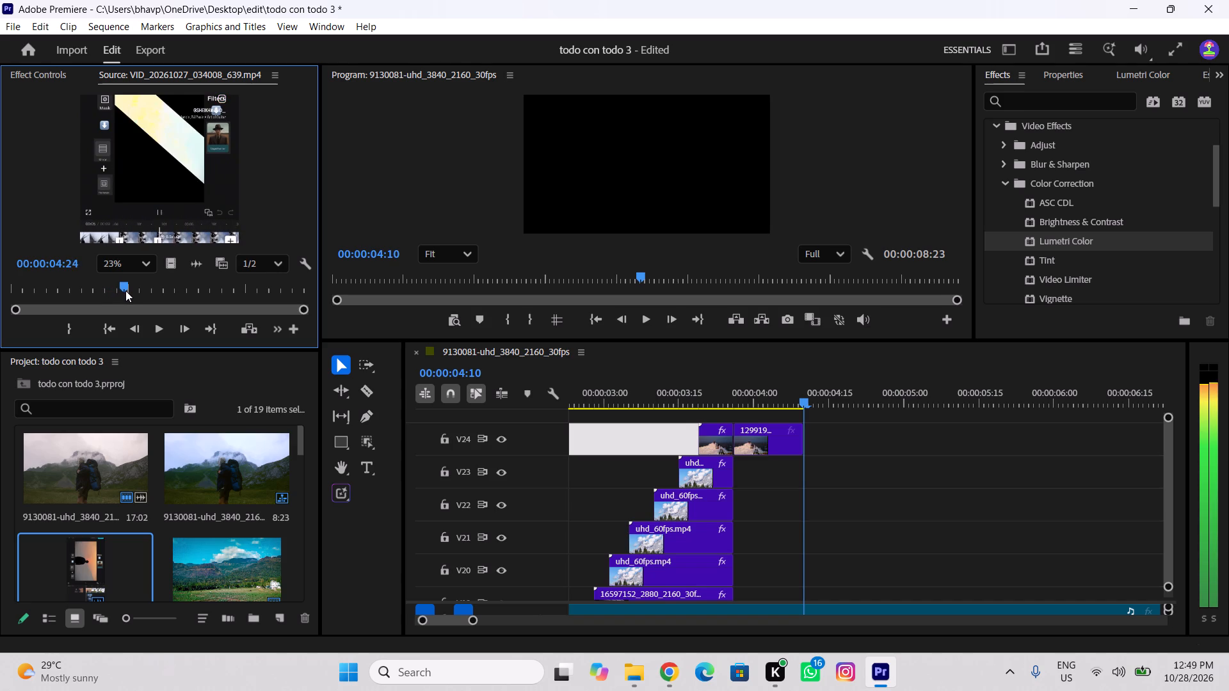
left_click_drag(125, 290, 134, 294)
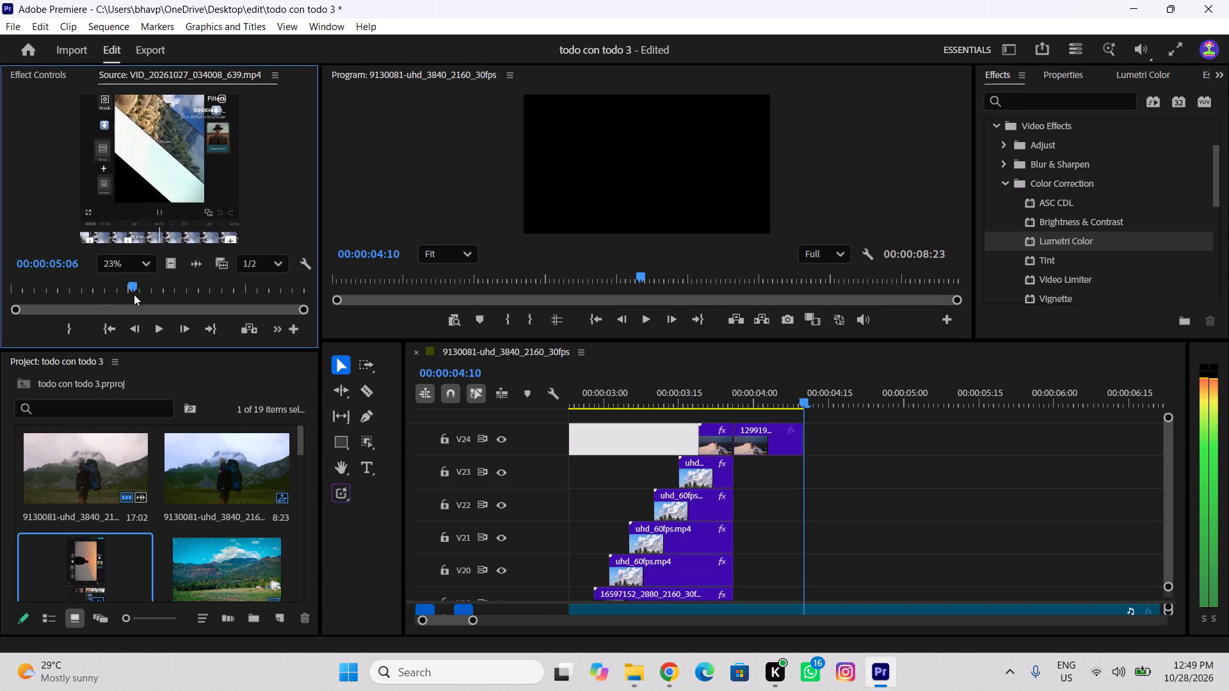
left_click_drag(134, 294, 116, 313)
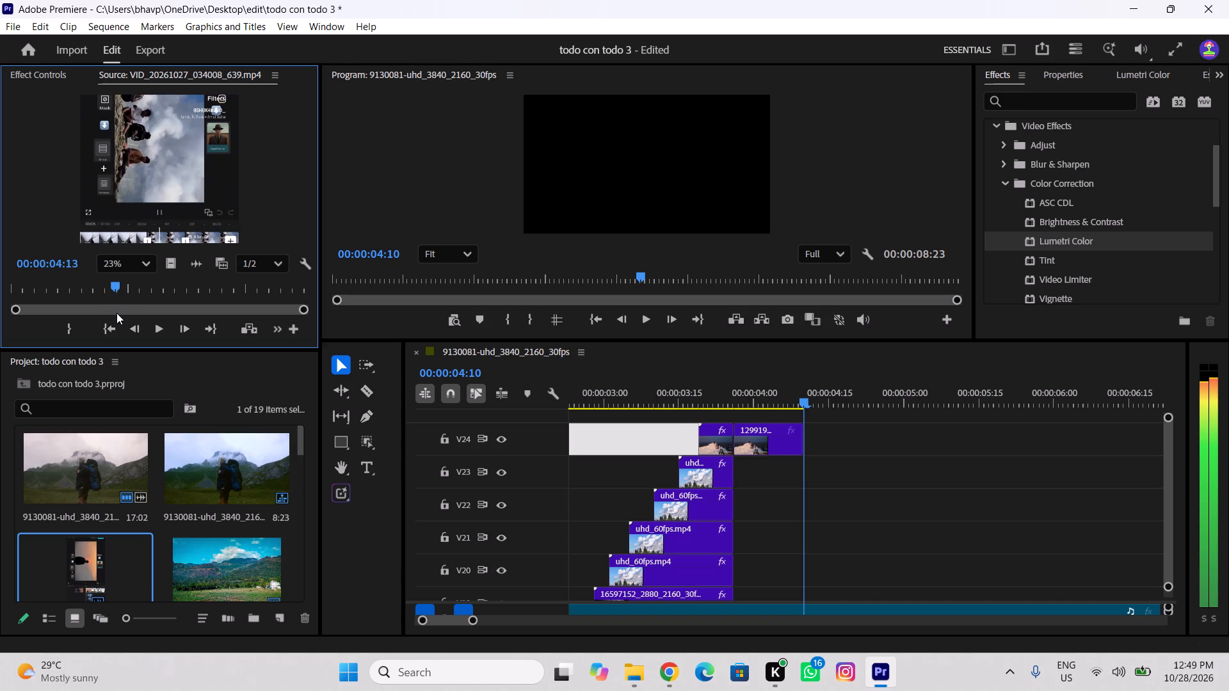
left_click_drag(116, 313, 129, 319)
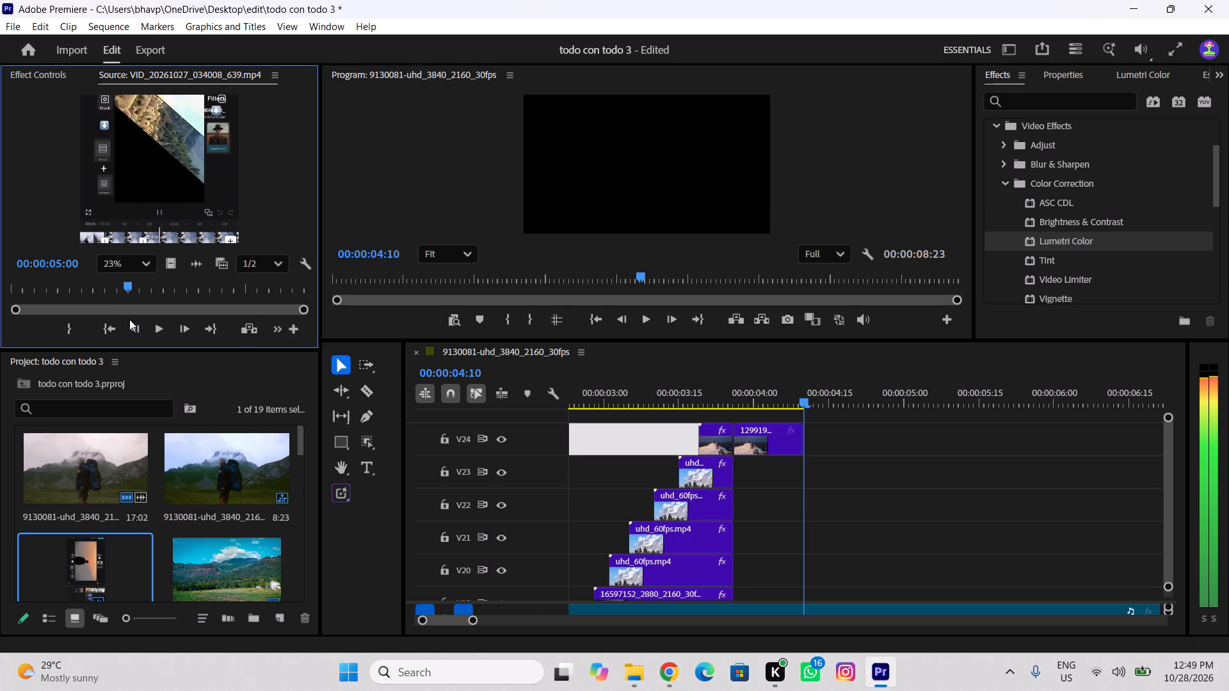
left_click_drag(129, 319, 146, 326)
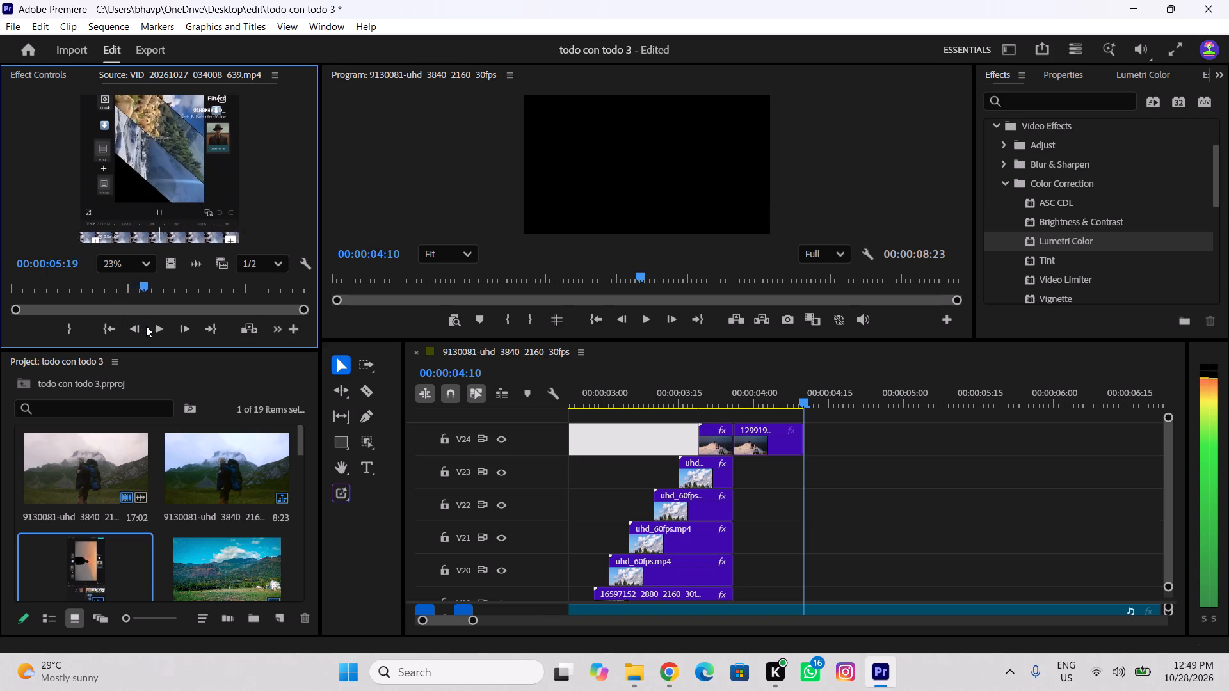
left_click_drag(146, 326, 152, 328)
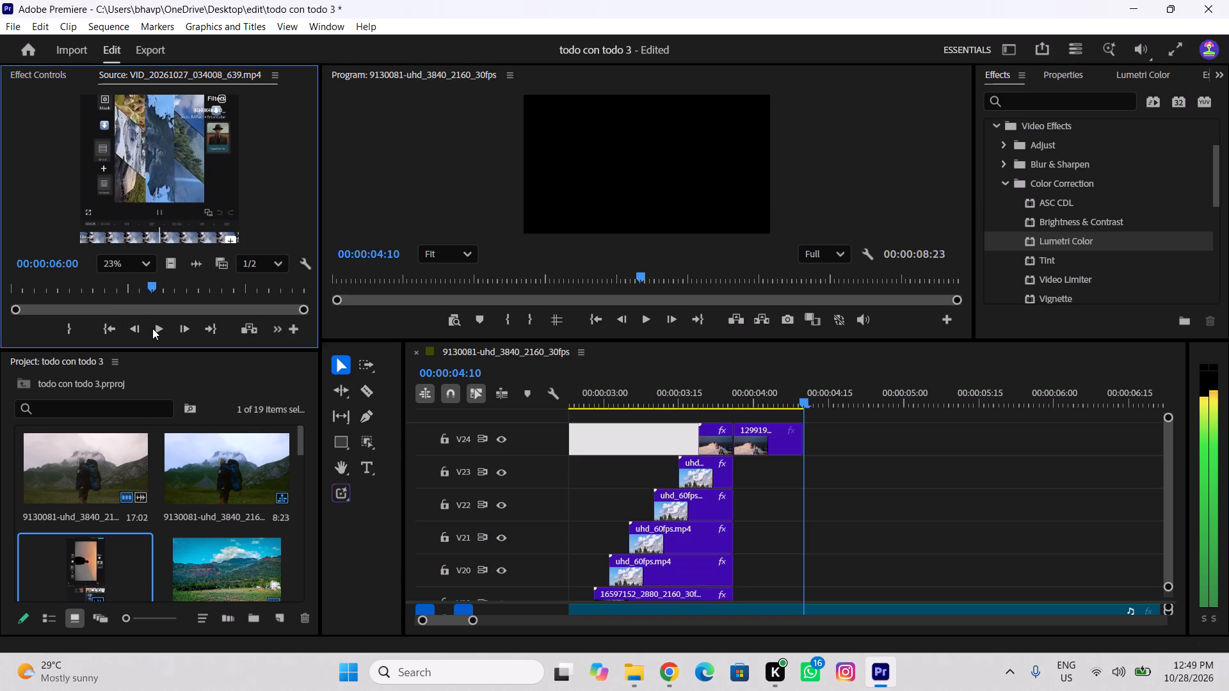
left_click_drag(152, 328, 118, 353)
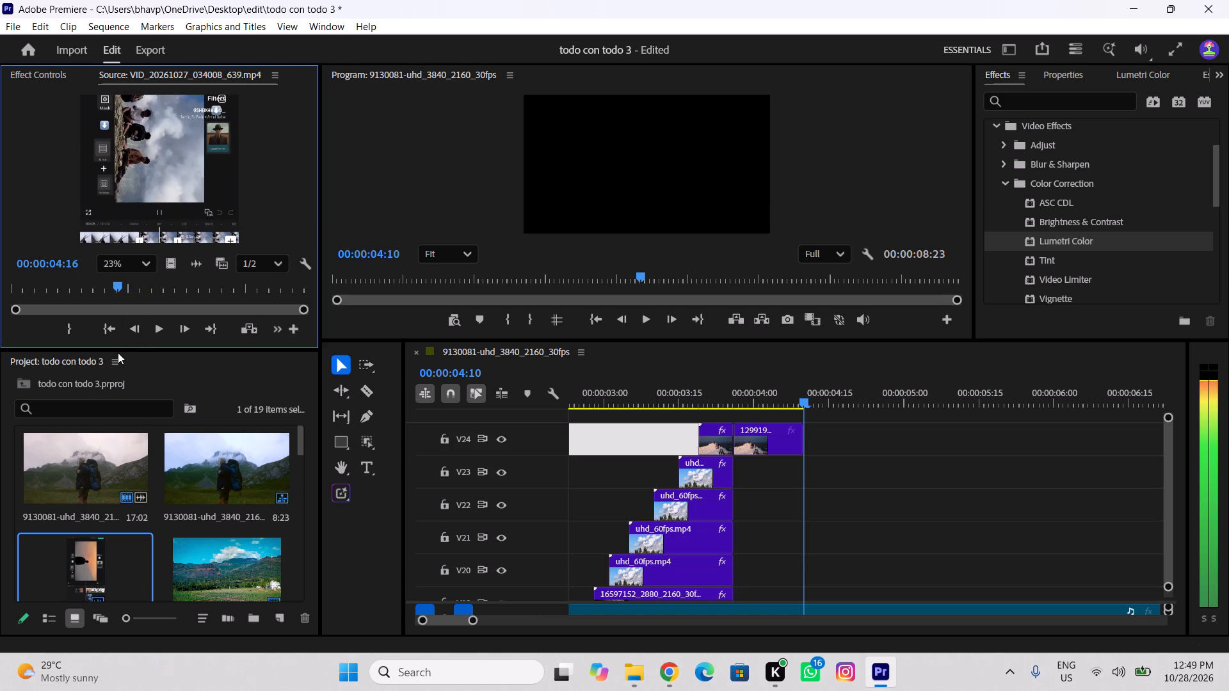
left_click_drag(118, 353, 122, 361)
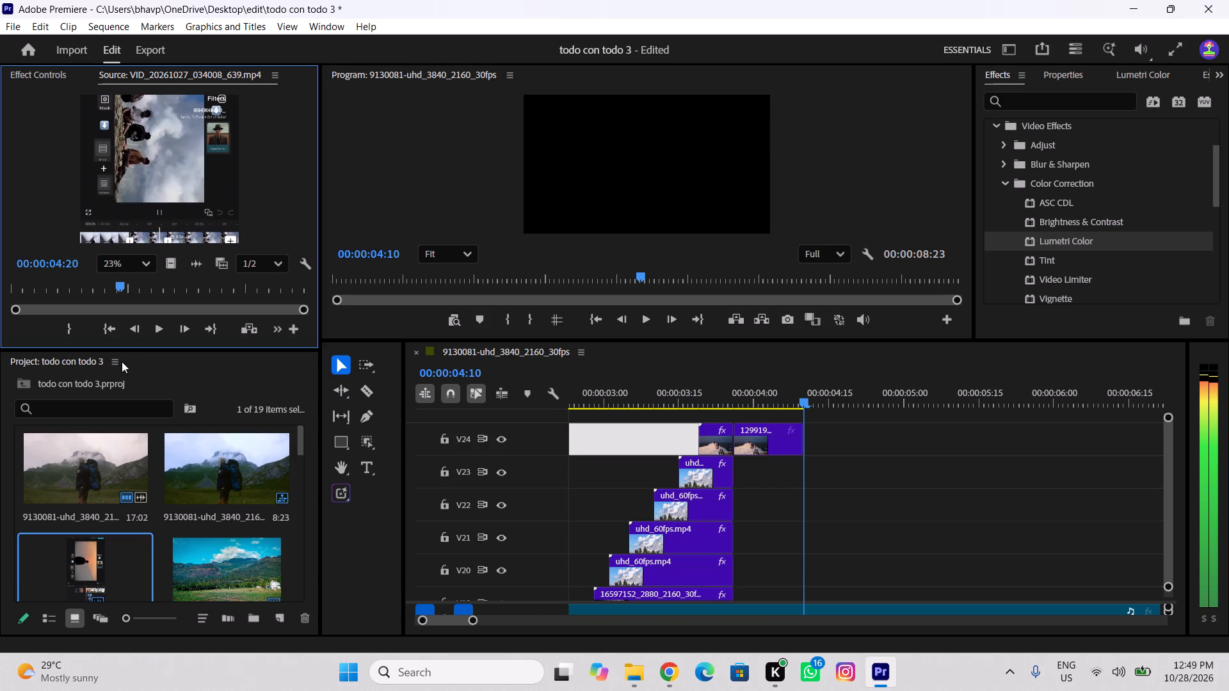
left_click_drag(122, 361, 124, 362)
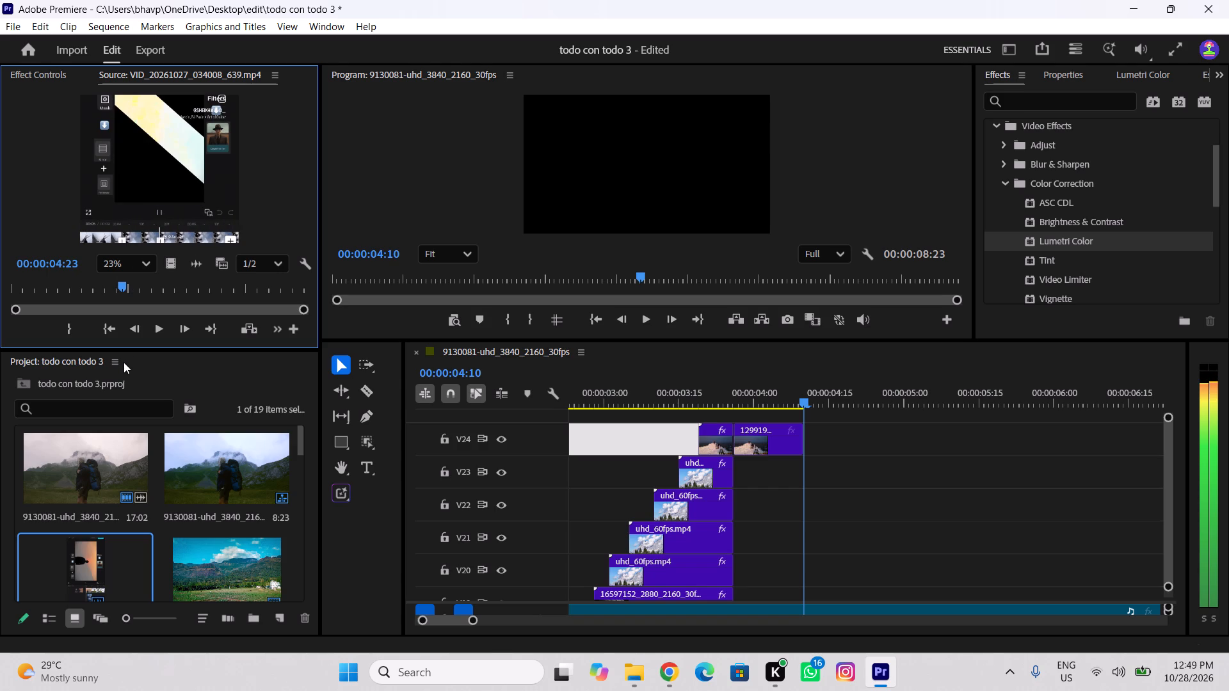
left_click_drag(124, 362, 134, 363)
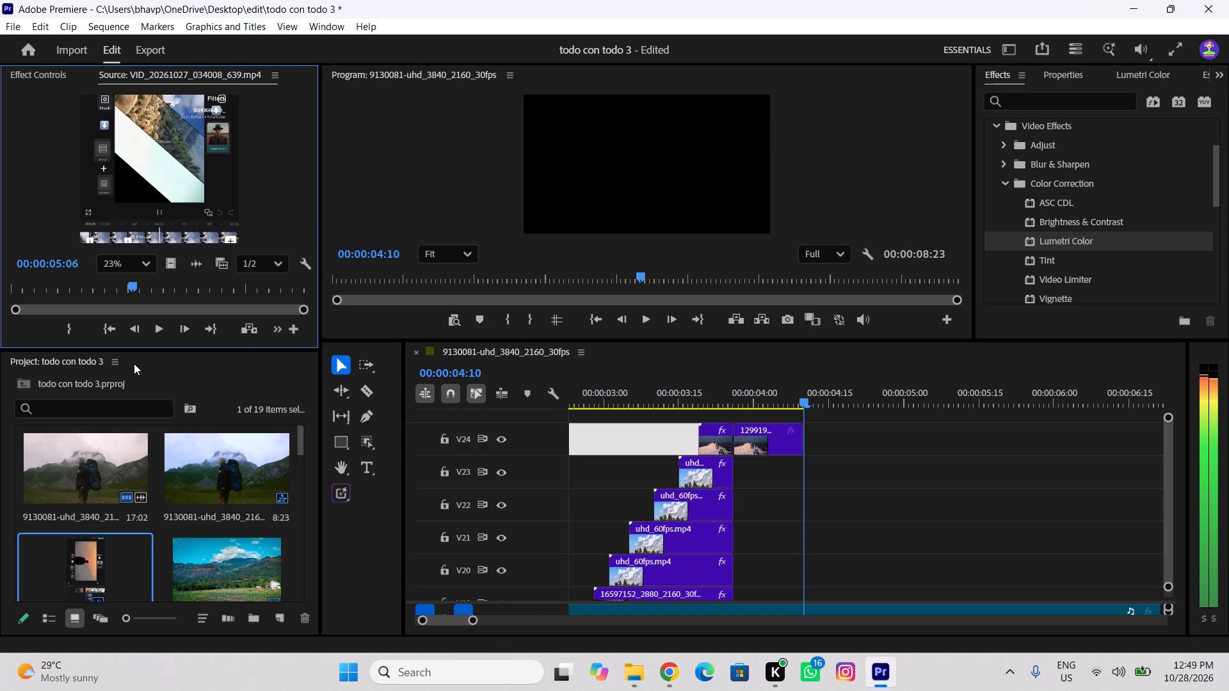
left_click_drag(134, 363, 154, 367)
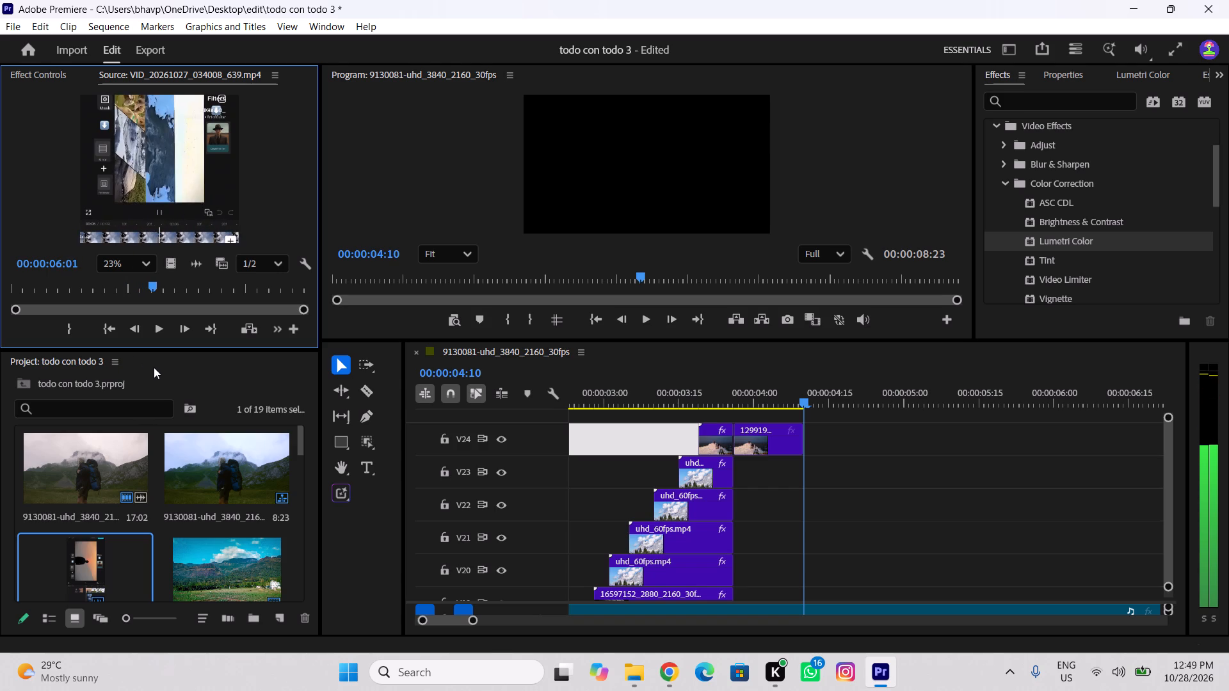
left_click_drag(154, 367, 123, 385)
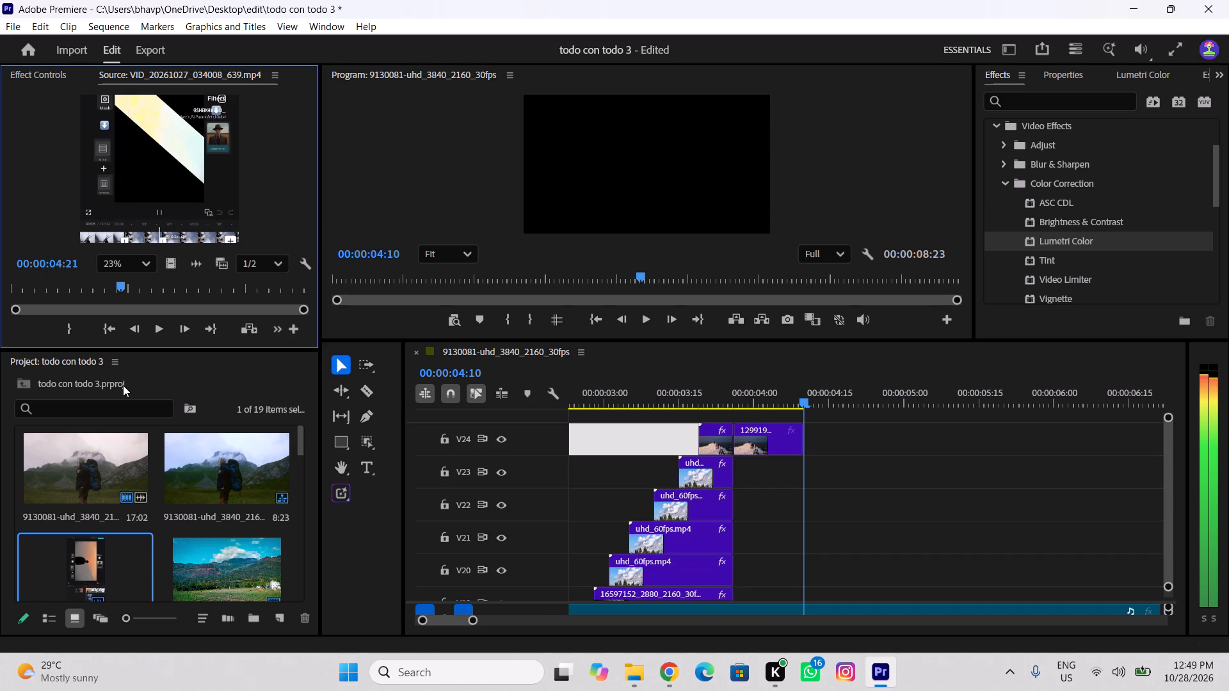
left_click_drag(123, 385, 133, 386)
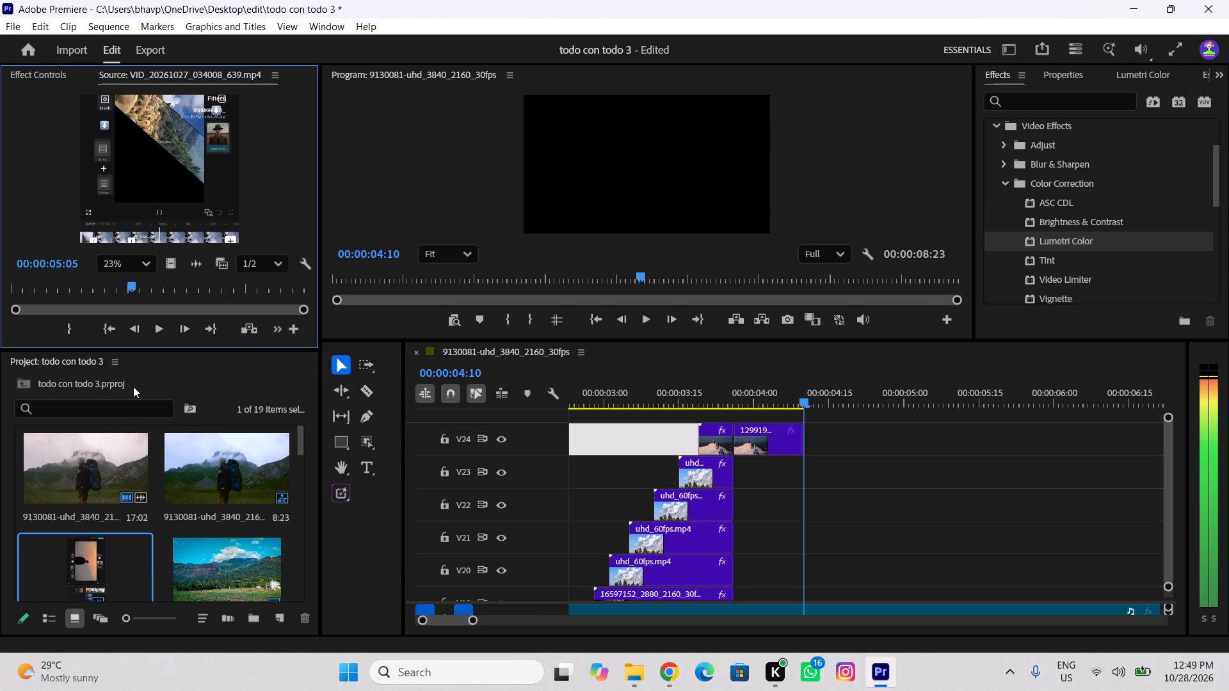
left_click_drag(133, 386, 148, 387)
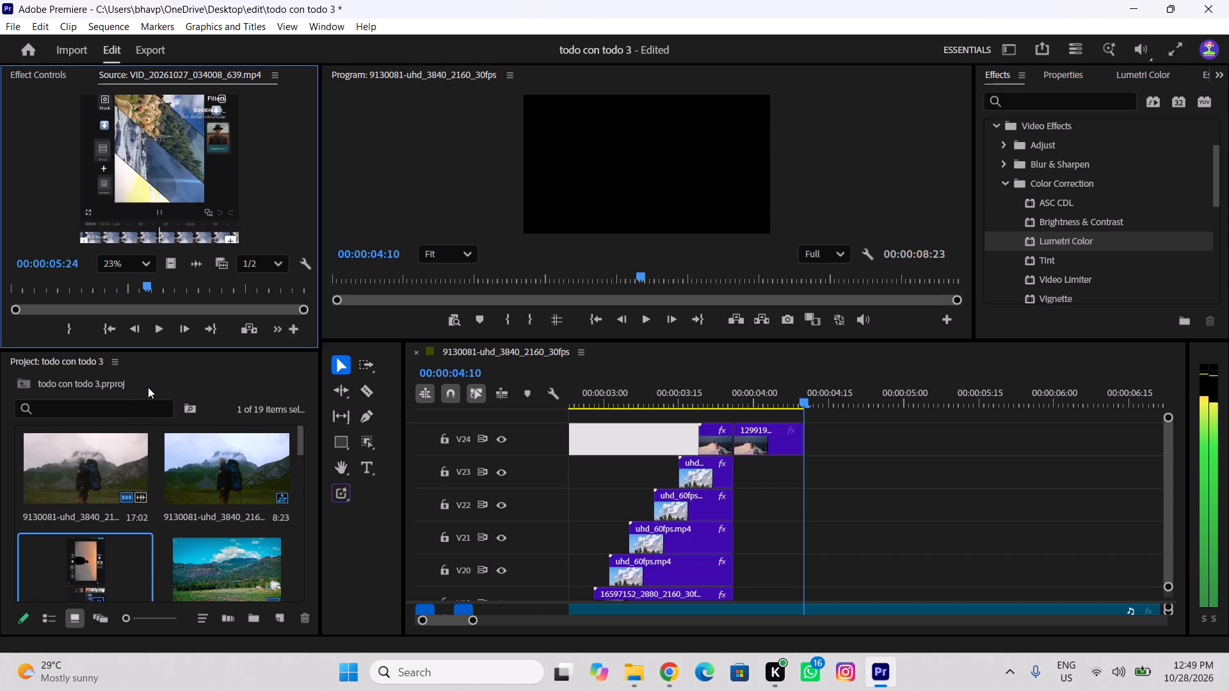
left_click_drag(148, 387, 161, 387)
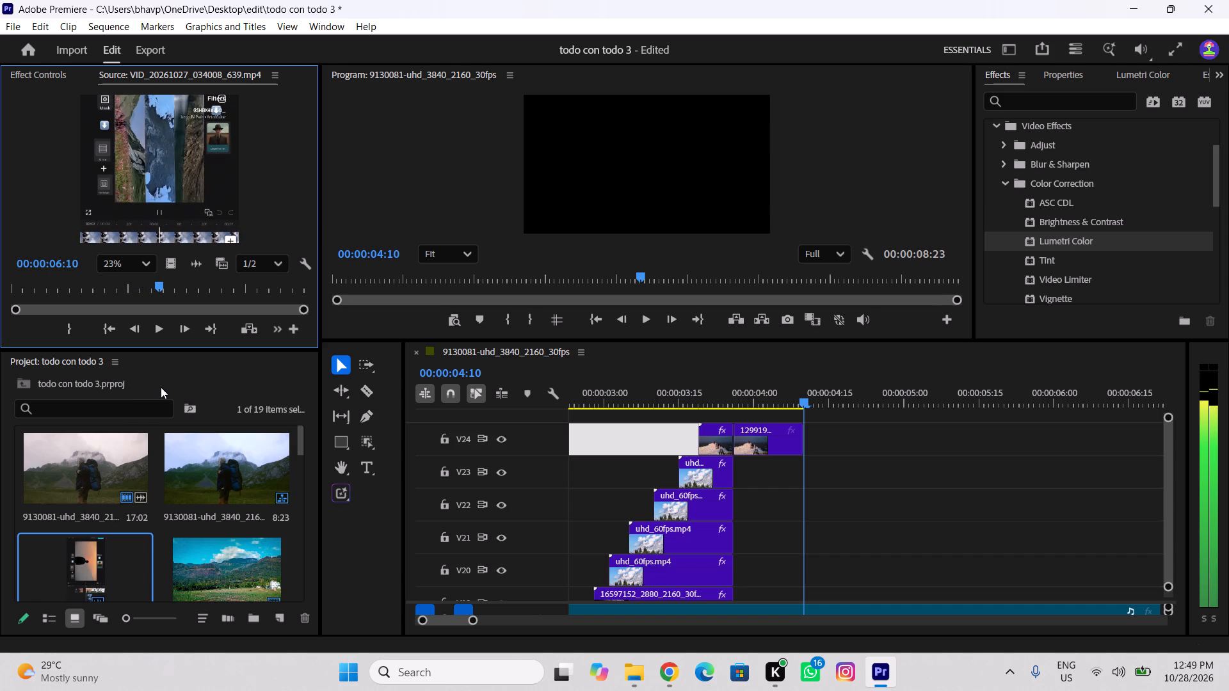
left_click_drag(161, 387, 129, 401)
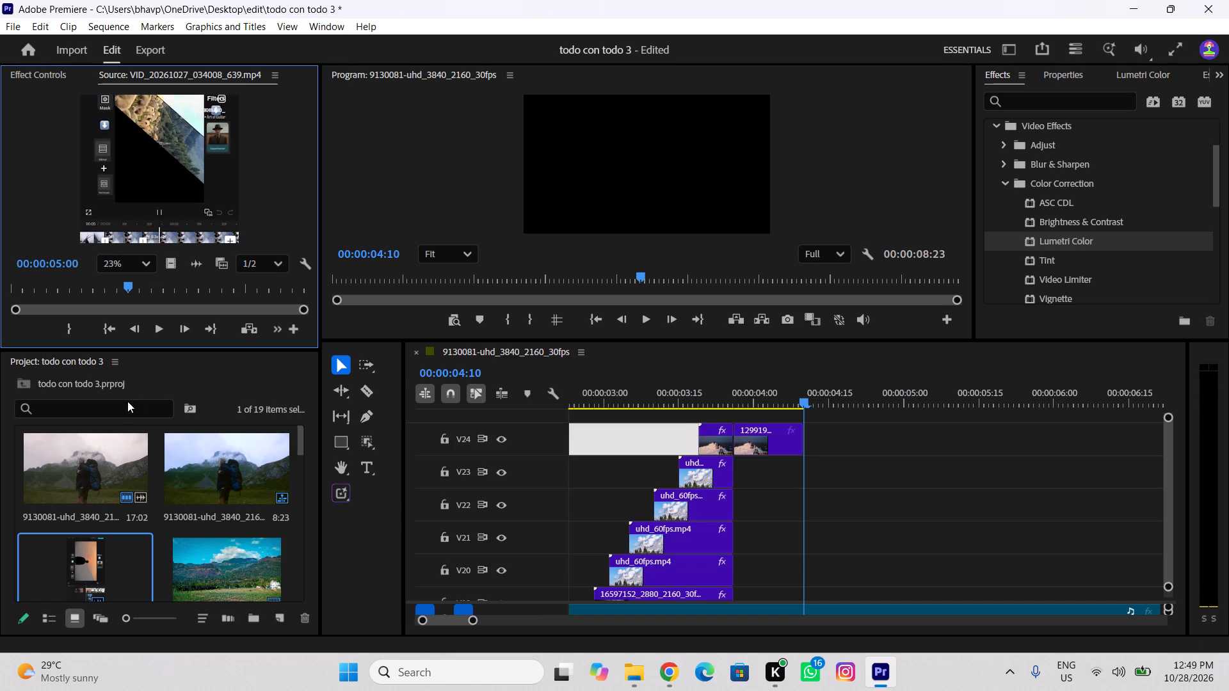
left_click(880, 465)
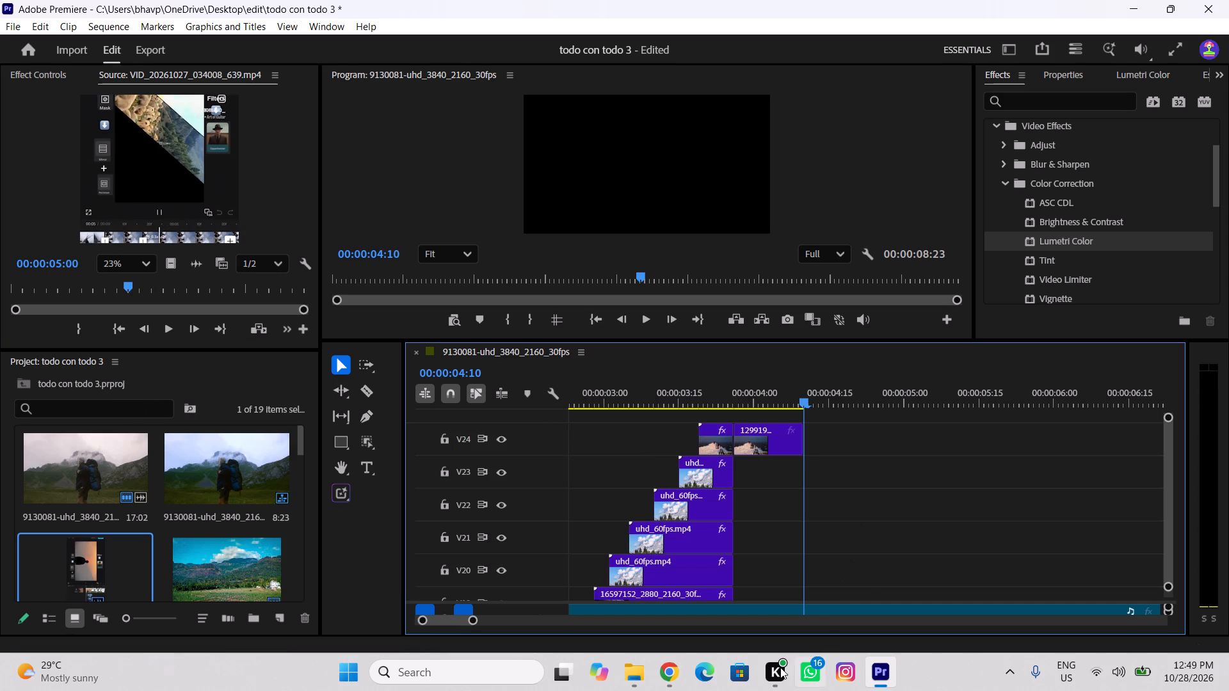
Switch to Chrome and search the Pexels videos for greenery.
left_click(666, 667)
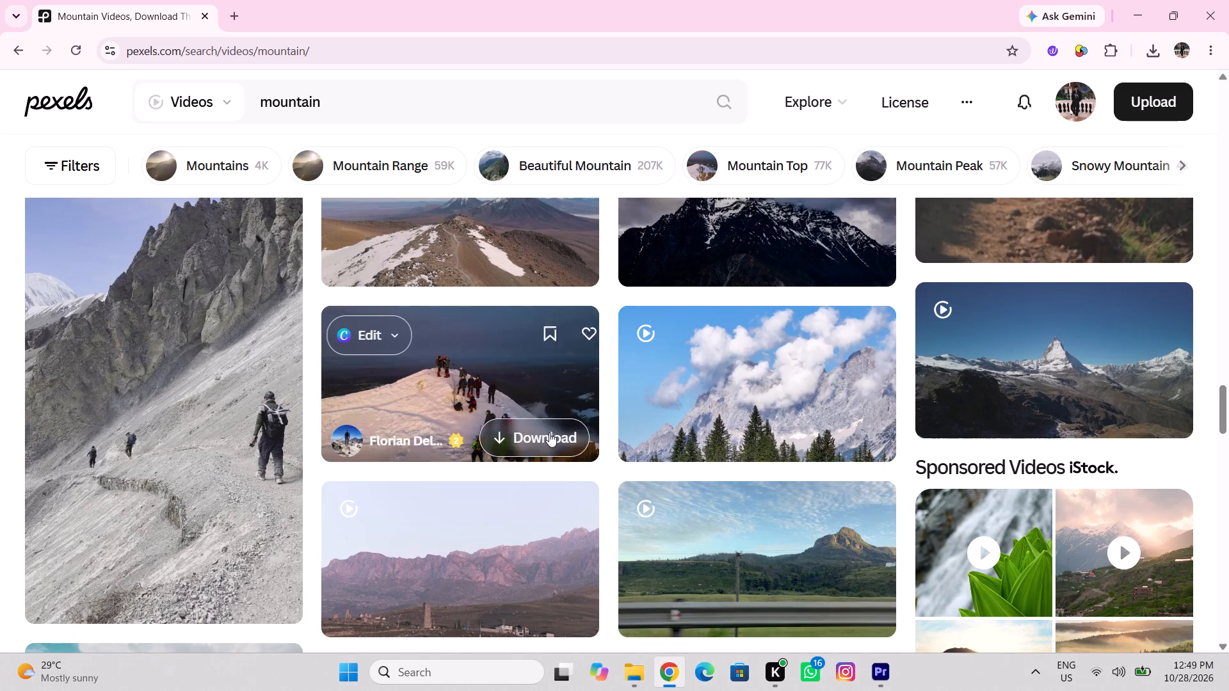
scroll(317, 433, "down", 3)
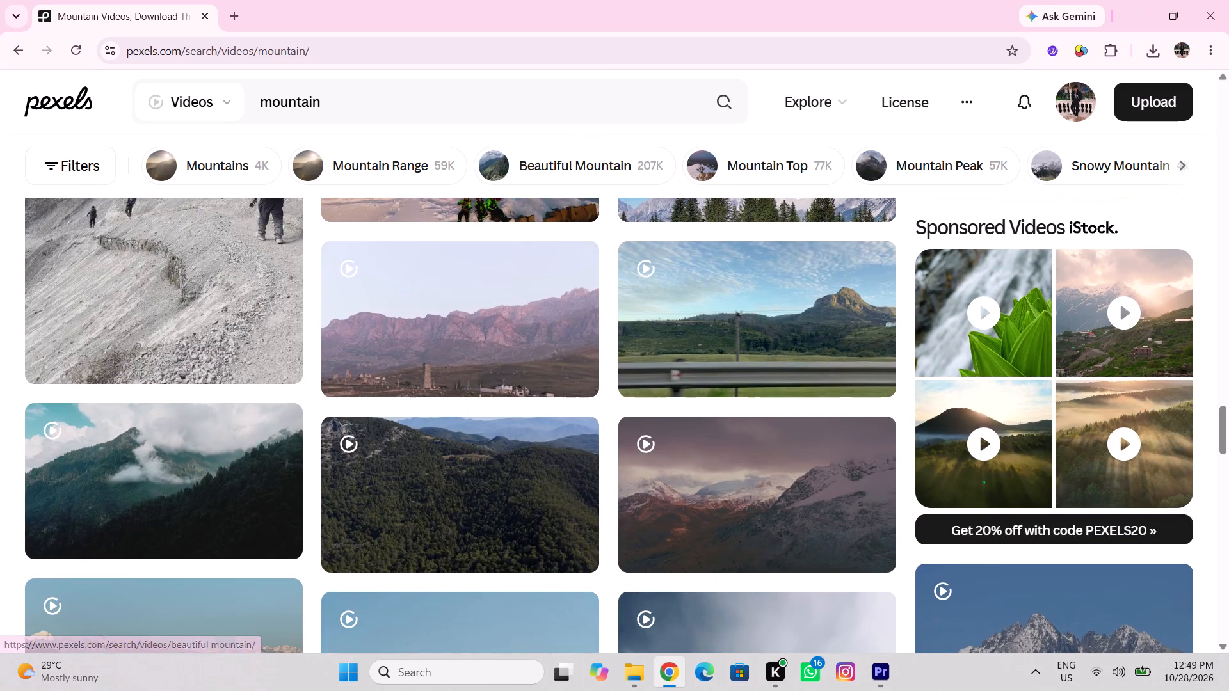
left_click_drag(540, 95, 248, 99)
type("greenery")
key("Return")
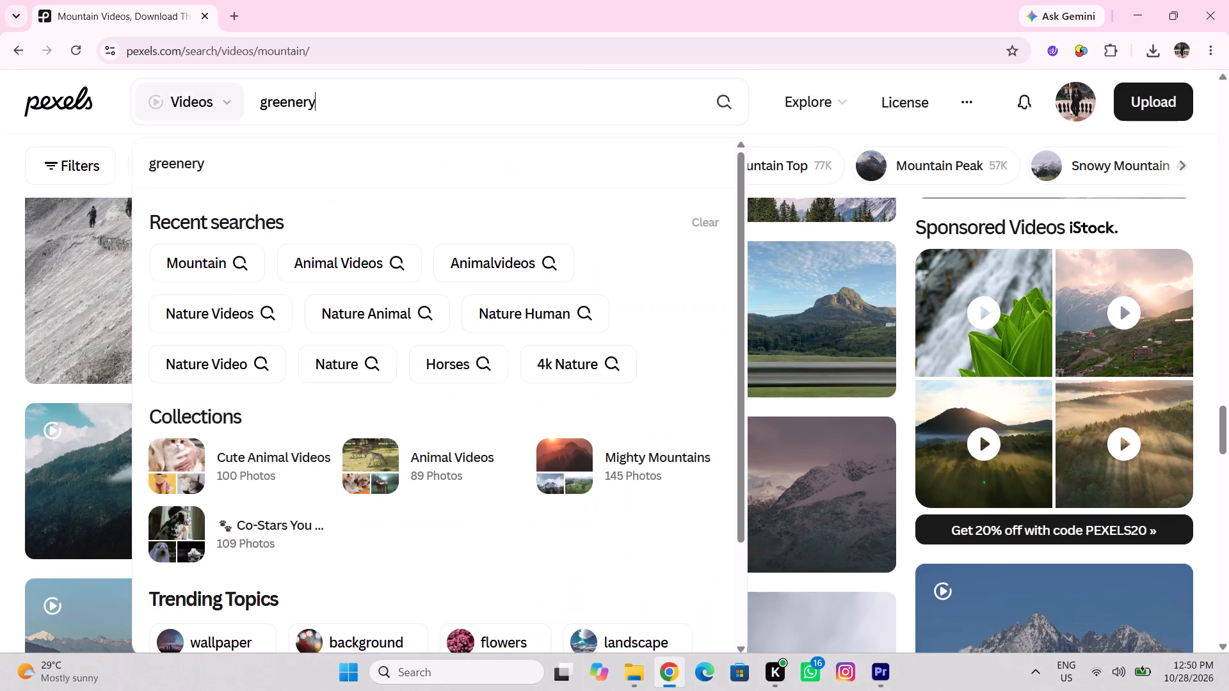
Browse the greenery results and download the 3840x2160, 60 fps clip of leafy branches, 16122950_3840_2160_60fps.mp4.
scroll(325, 433, "down", 1)
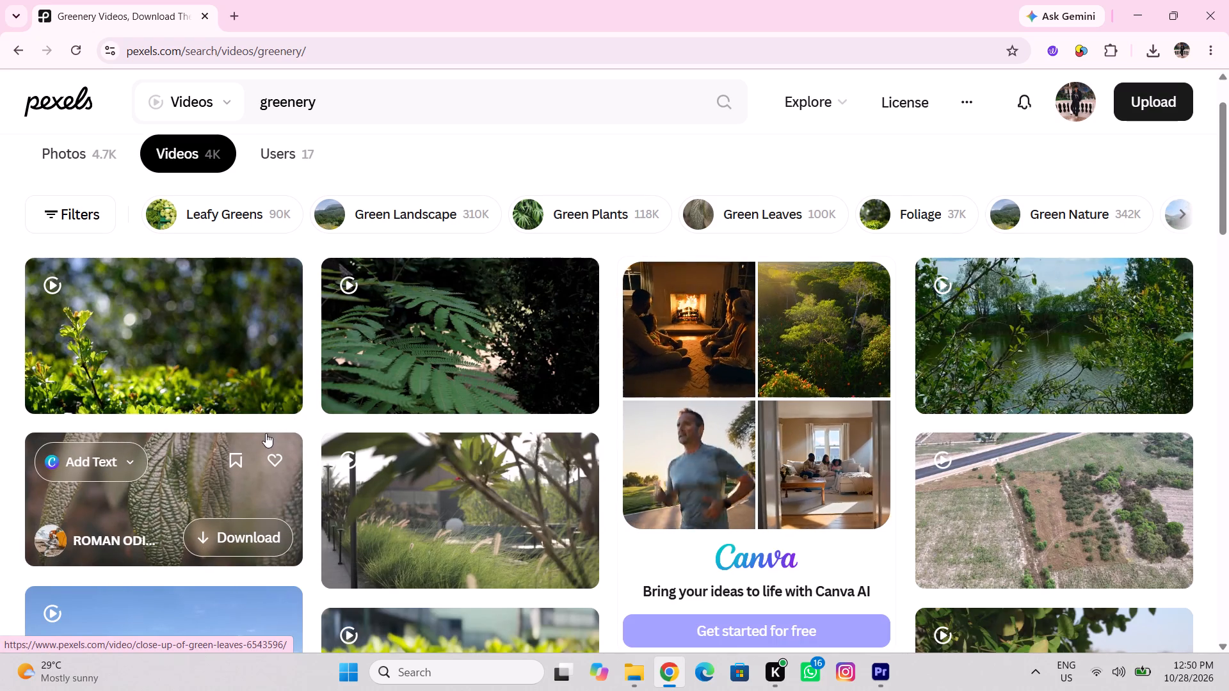
scroll(870, 426, "down", 3)
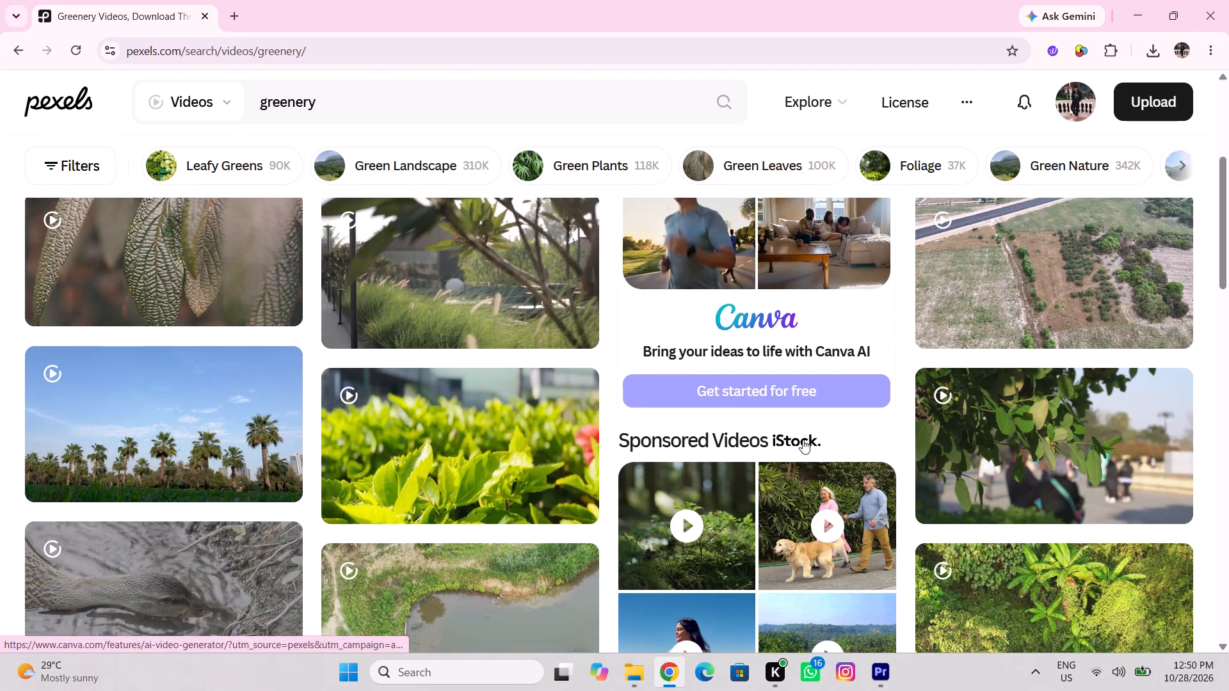
scroll(735, 468, "down", 2)
scroll(394, 397, "down", 2)
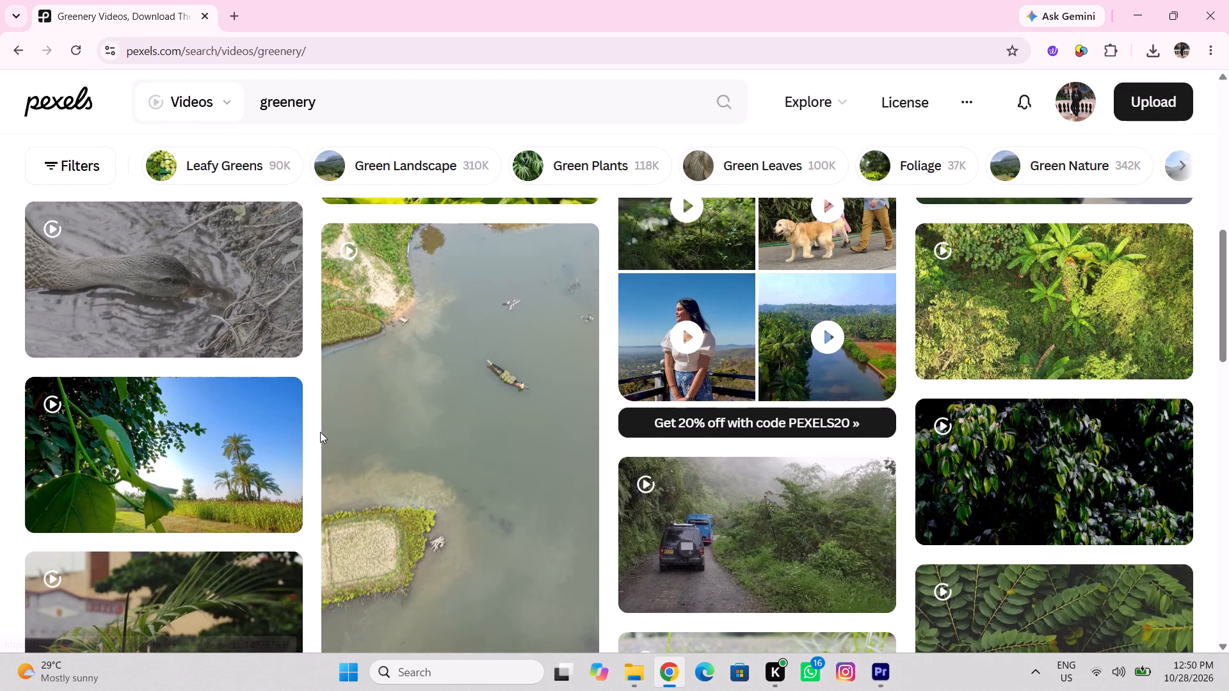
scroll(337, 429, "down", 4)
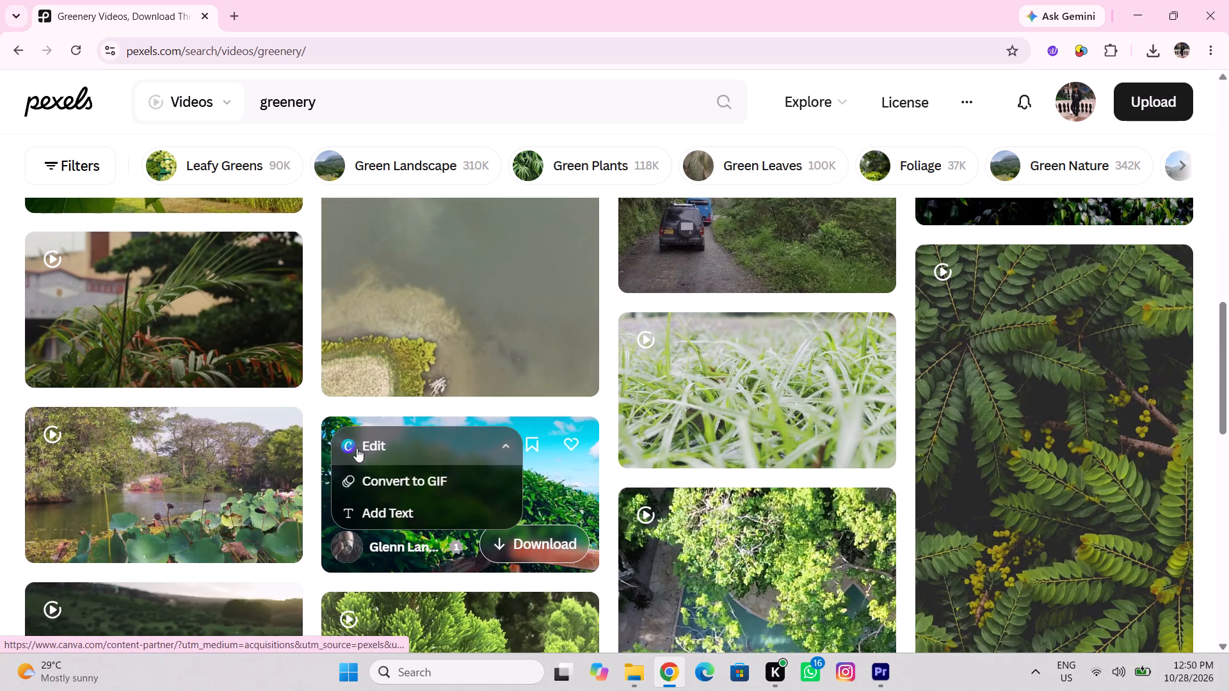
scroll(383, 433, "down", 3)
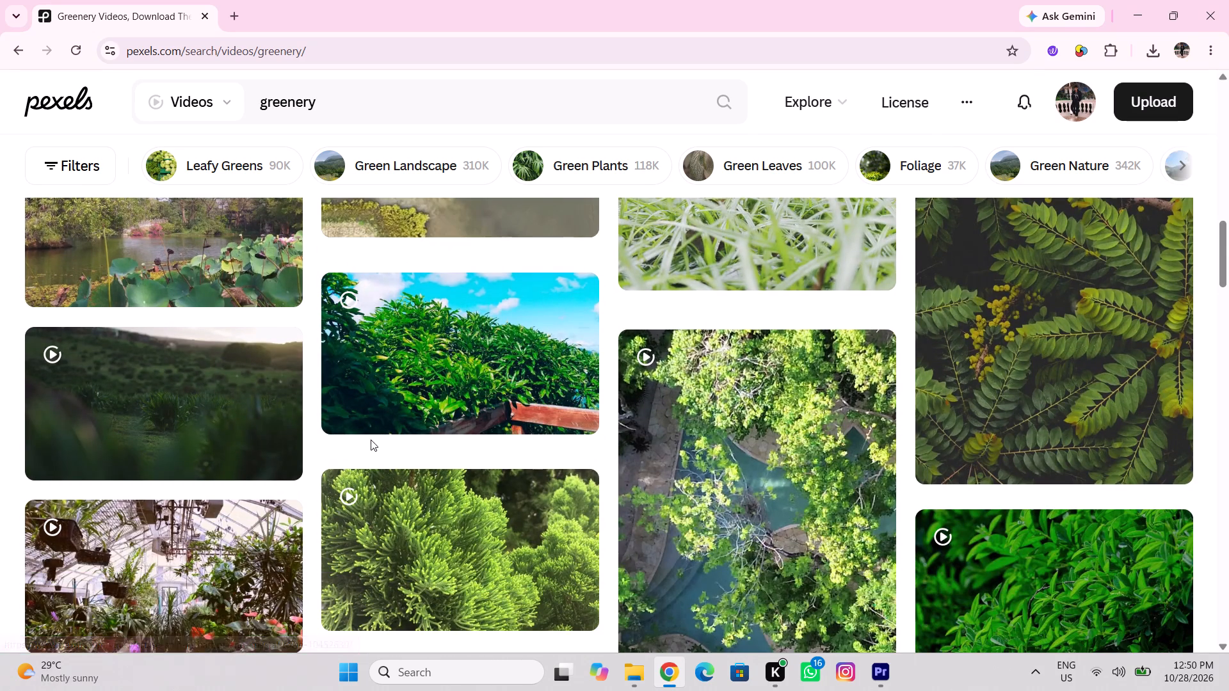
scroll(380, 443, "down", 8)
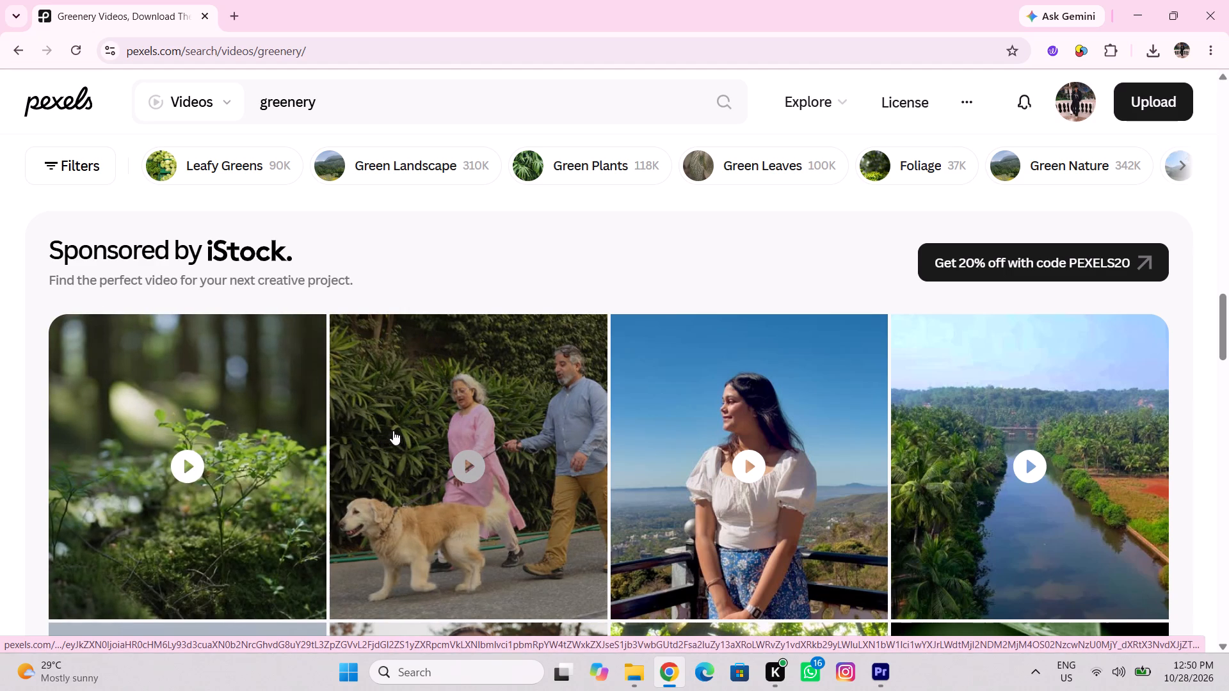
scroll(405, 448, "down", 5)
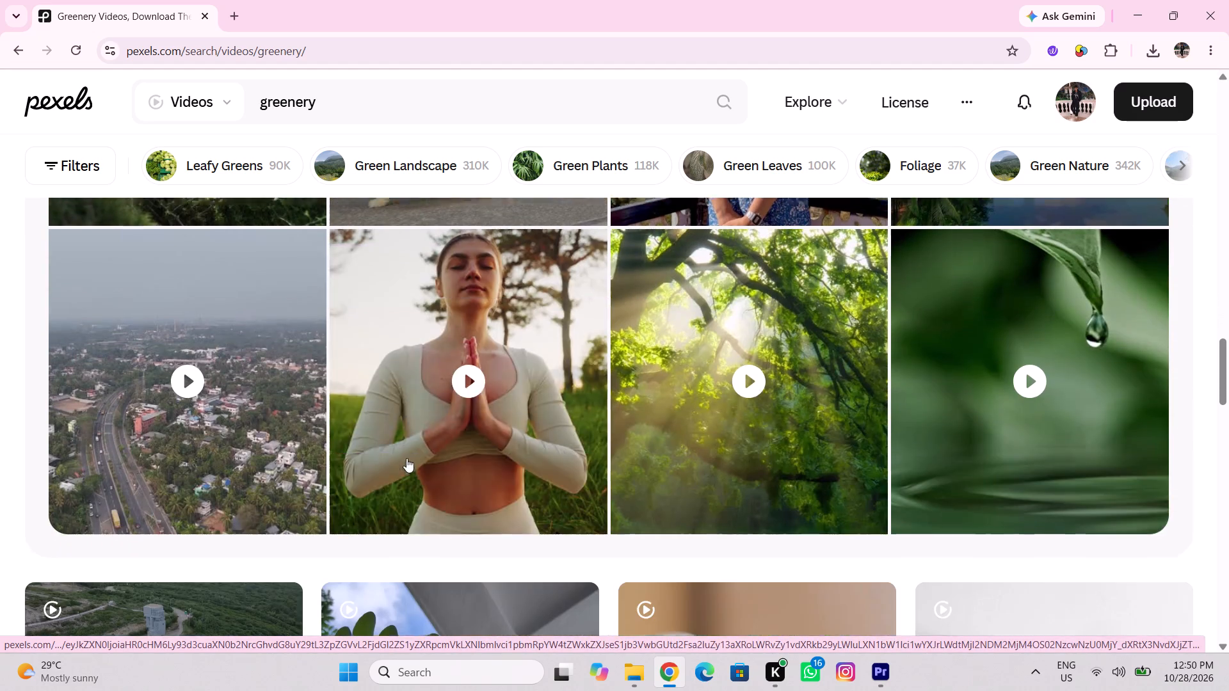
scroll(538, 417, "down", 5)
scroll(172, 399, "down", 6)
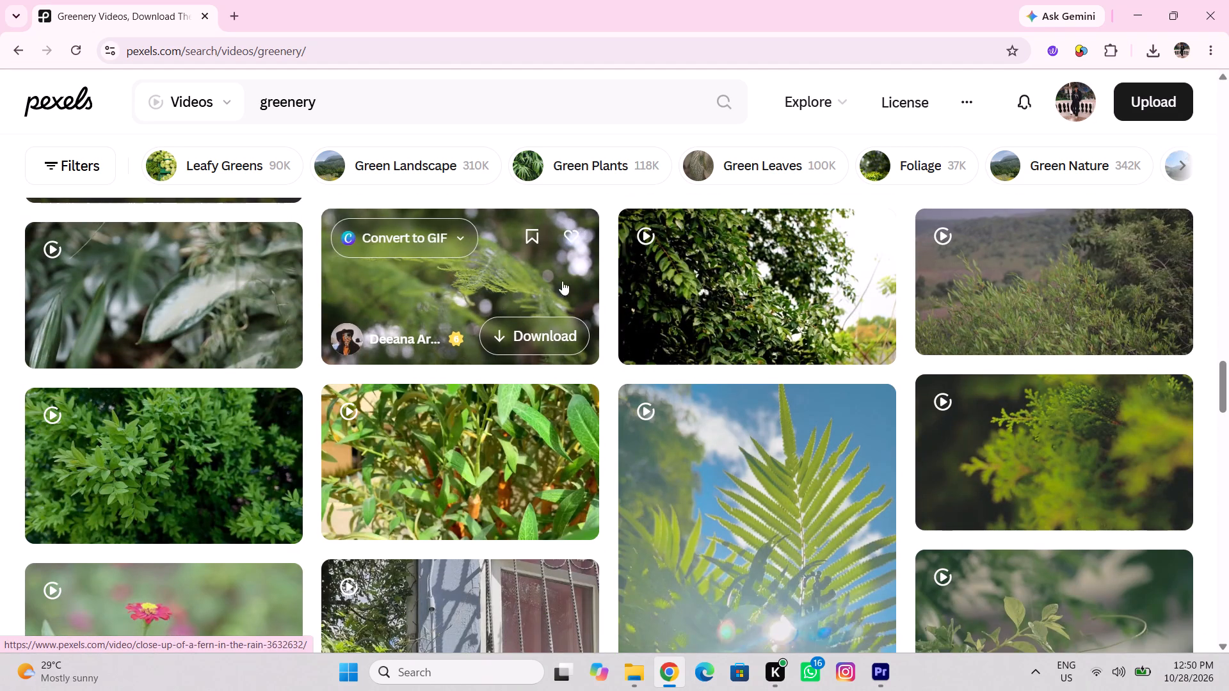
Browse further through the Pexels greenery video results for another leafy clip.
scroll(797, 364, "down", 5)
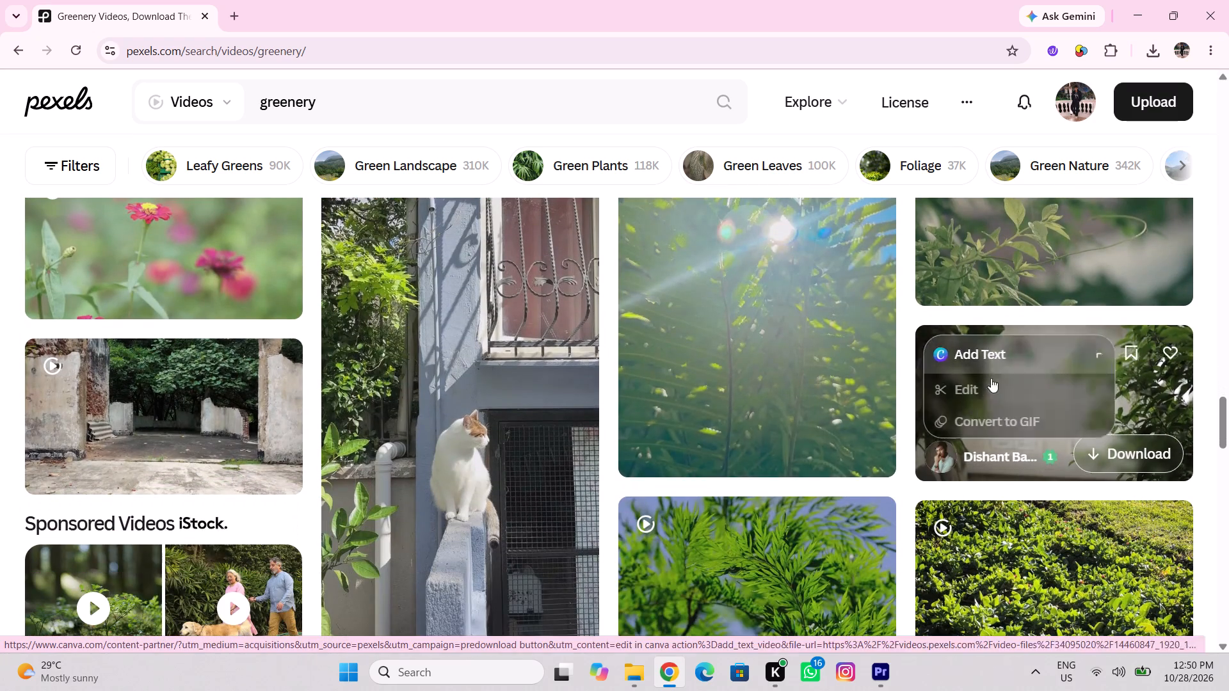
scroll(268, 431, "down", 5)
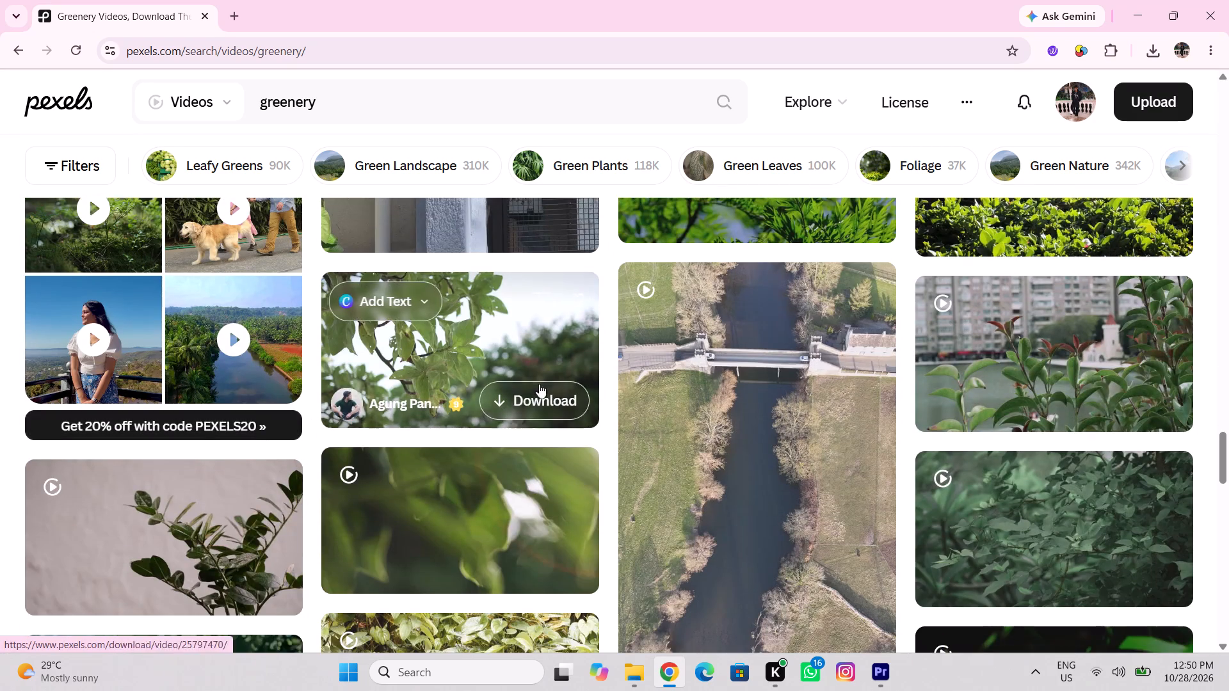
scroll(357, 407, "down", 3)
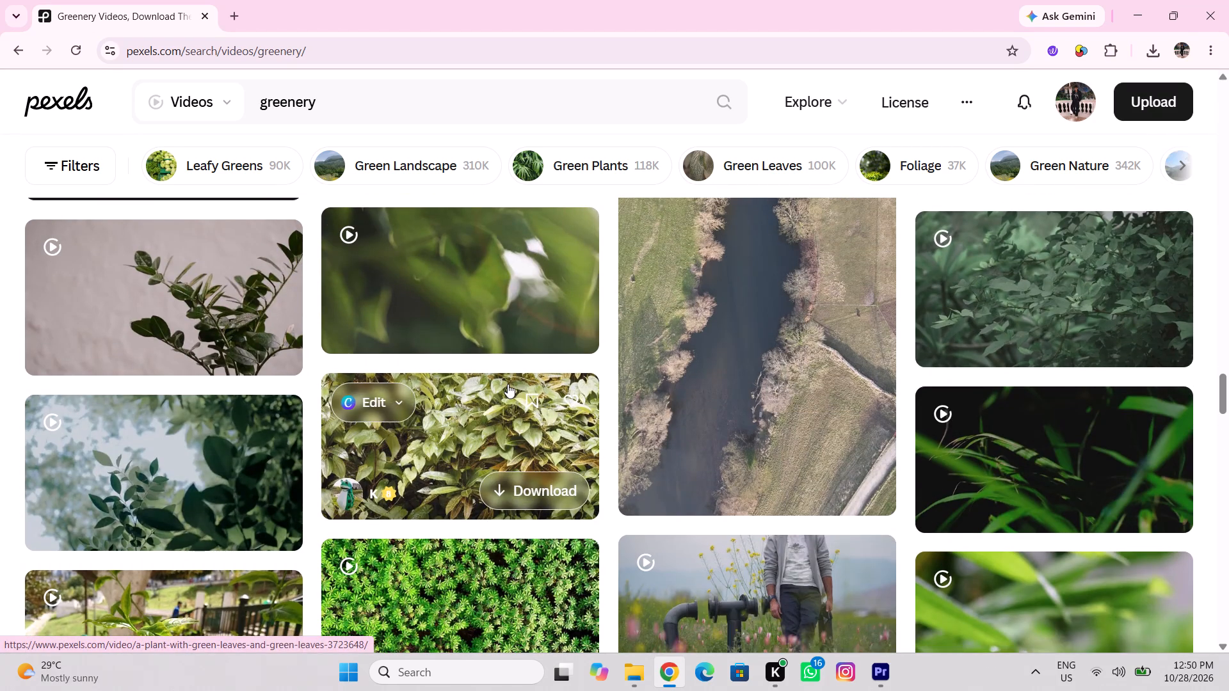
scroll(468, 343, "down", 4)
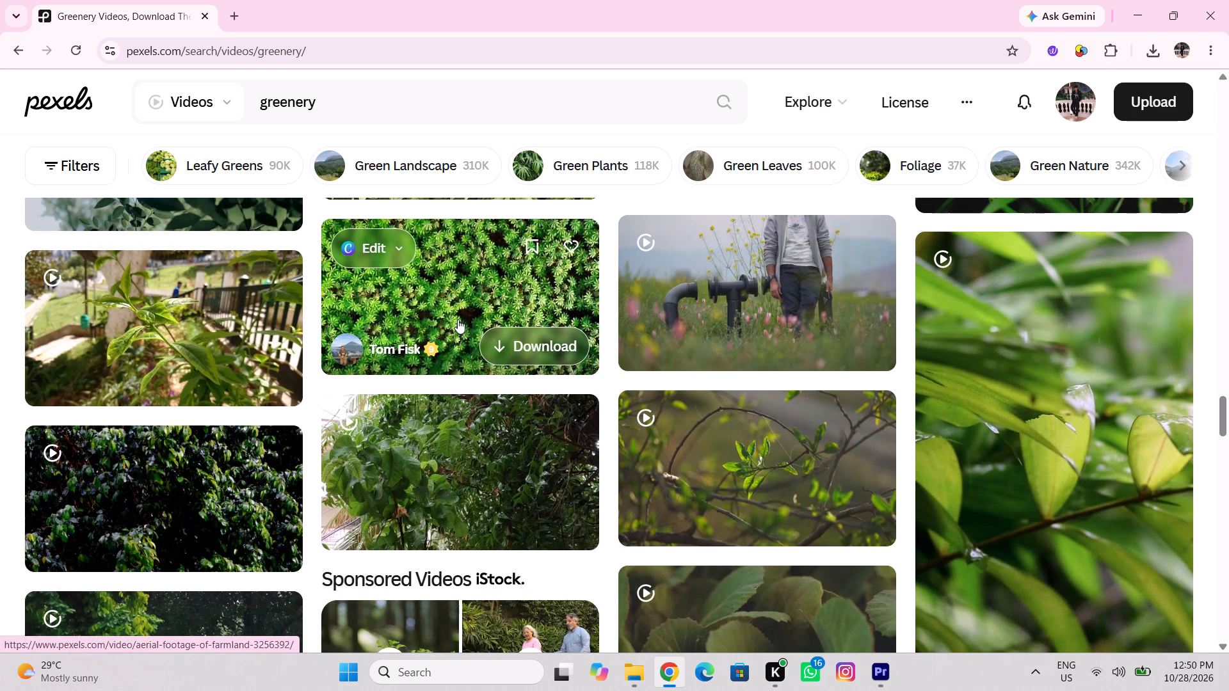
scroll(458, 319, "down", 2)
Connect the CP70 audio device to the computer over Bluetooth.
left_click(1096, 678)
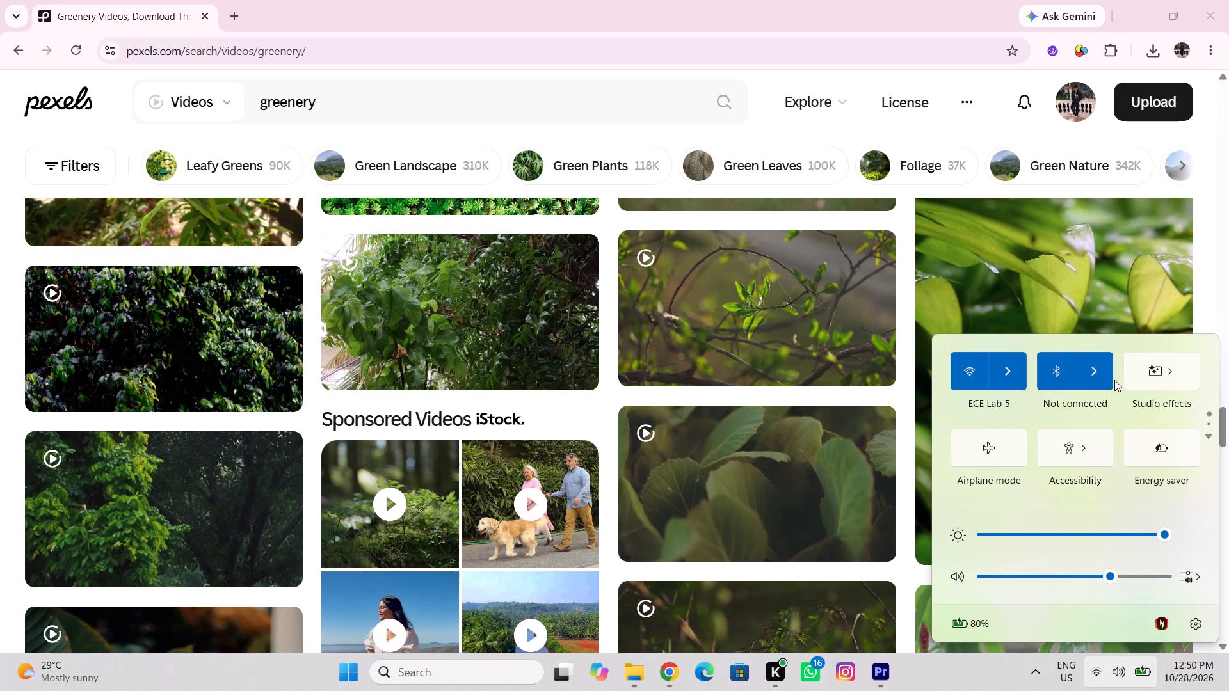
left_click(1114, 380)
left_click(1082, 389)
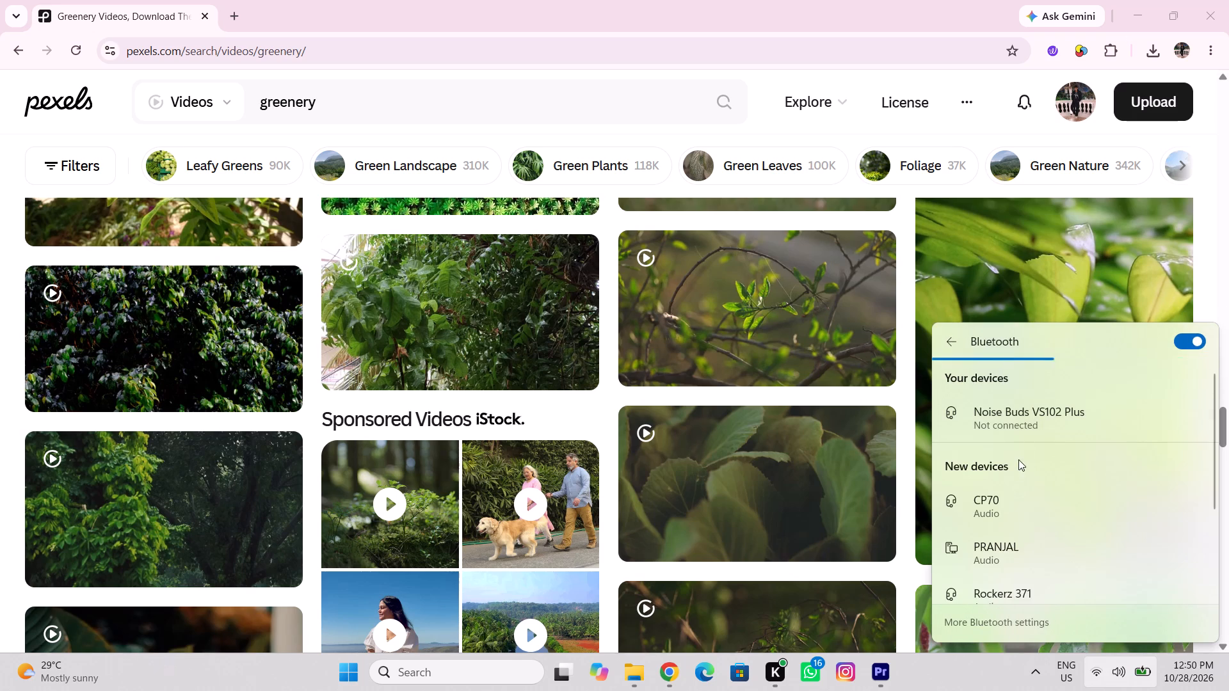
left_click(1016, 499)
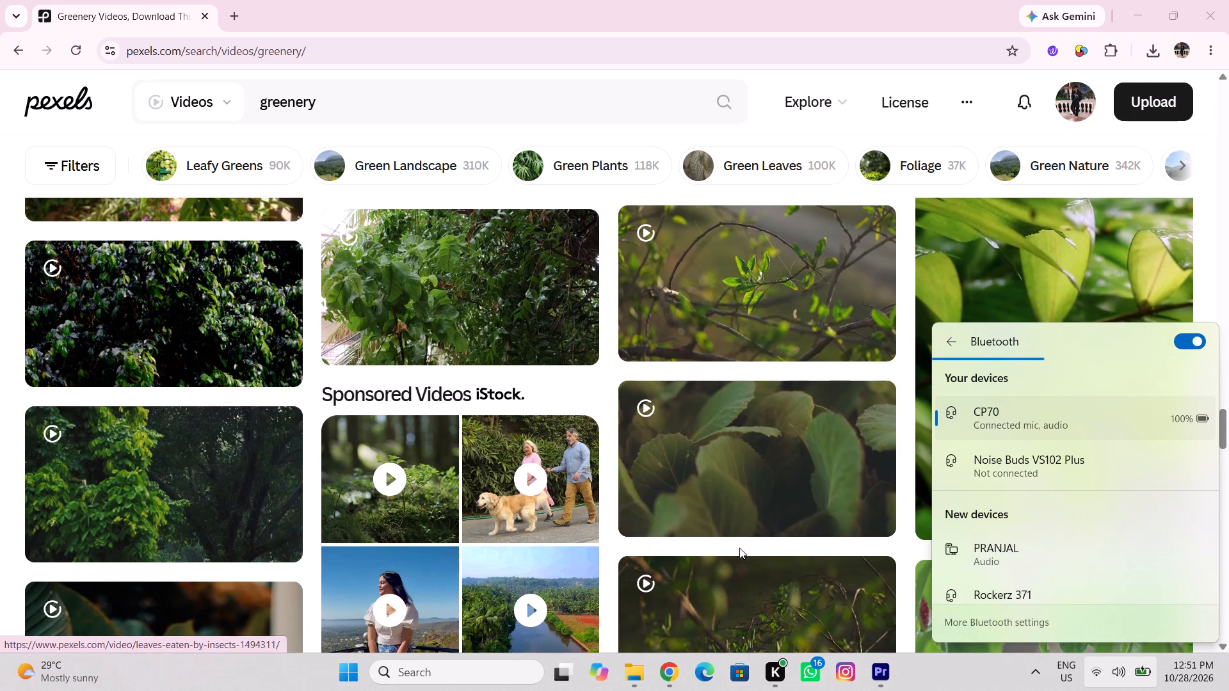
Download the greenery clip of sunlit yellow-green leaves against a warm blurred background from Pexels.
scroll(281, 440, "down", 5)
scroll(272, 452, "up", 1)
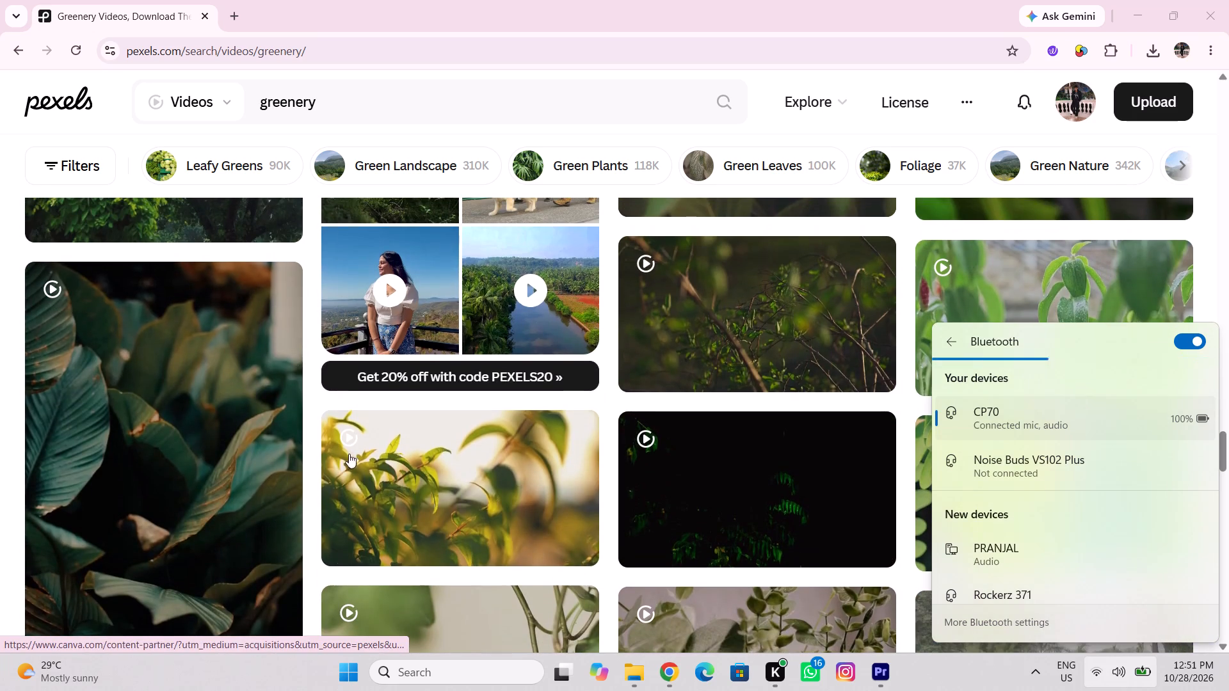
left_click(541, 537)
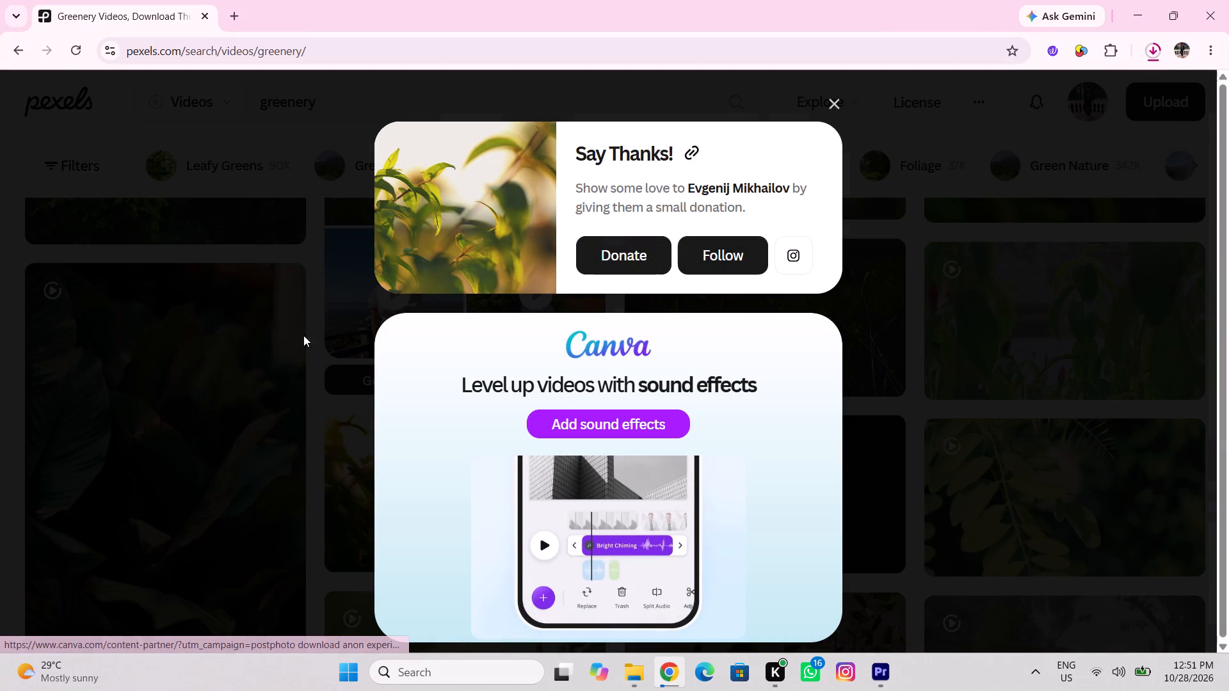
Bring the downloaded 16122950_3840_2160_60fps.mp4 from Chrome's recent downloads into the Premiere project media.
left_click(1159, 58)
left_click(1159, 58)
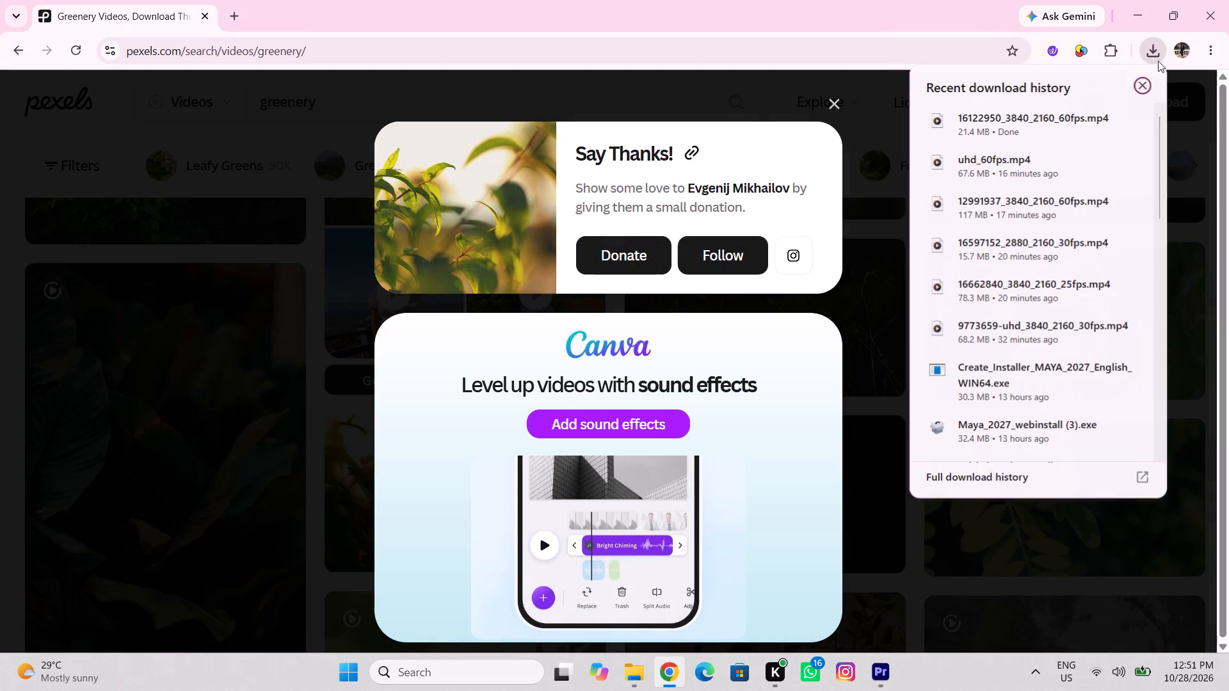
left_click_drag(975, 125, 895, 665)
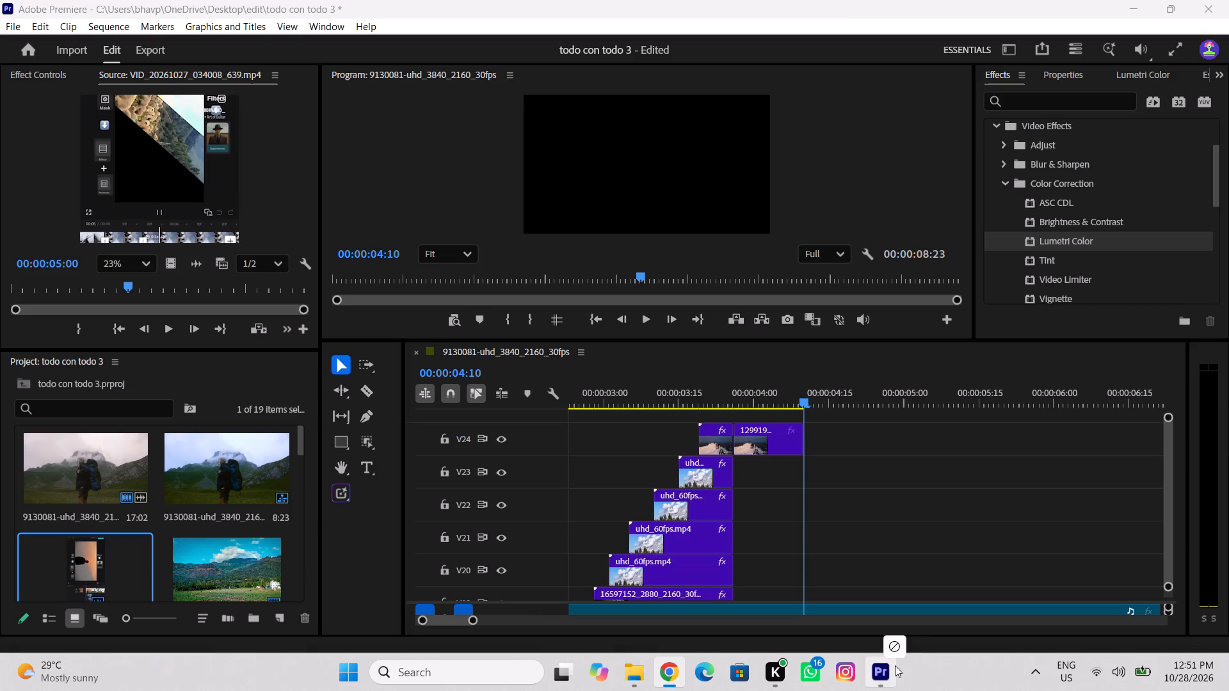
left_click_drag(895, 665, 288, 572)
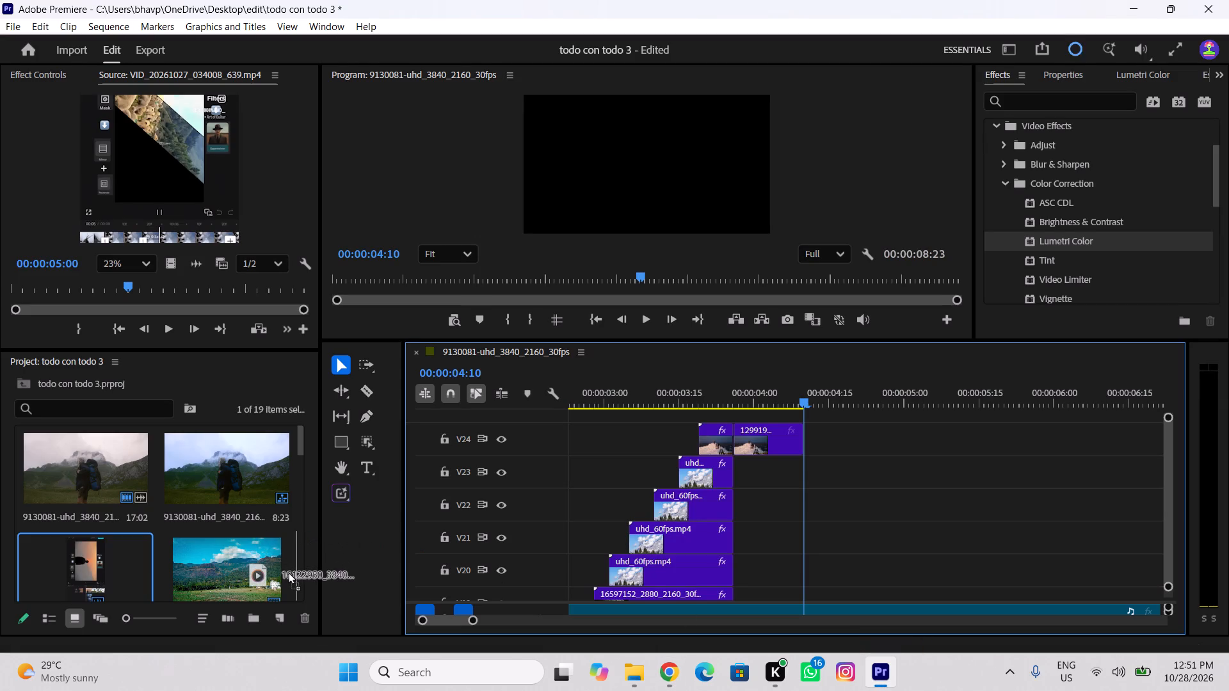
Drop the downloaded 16122950_3840_2160_60fps.mp4 into the project media.
left_click_drag(288, 572, 291, 571)
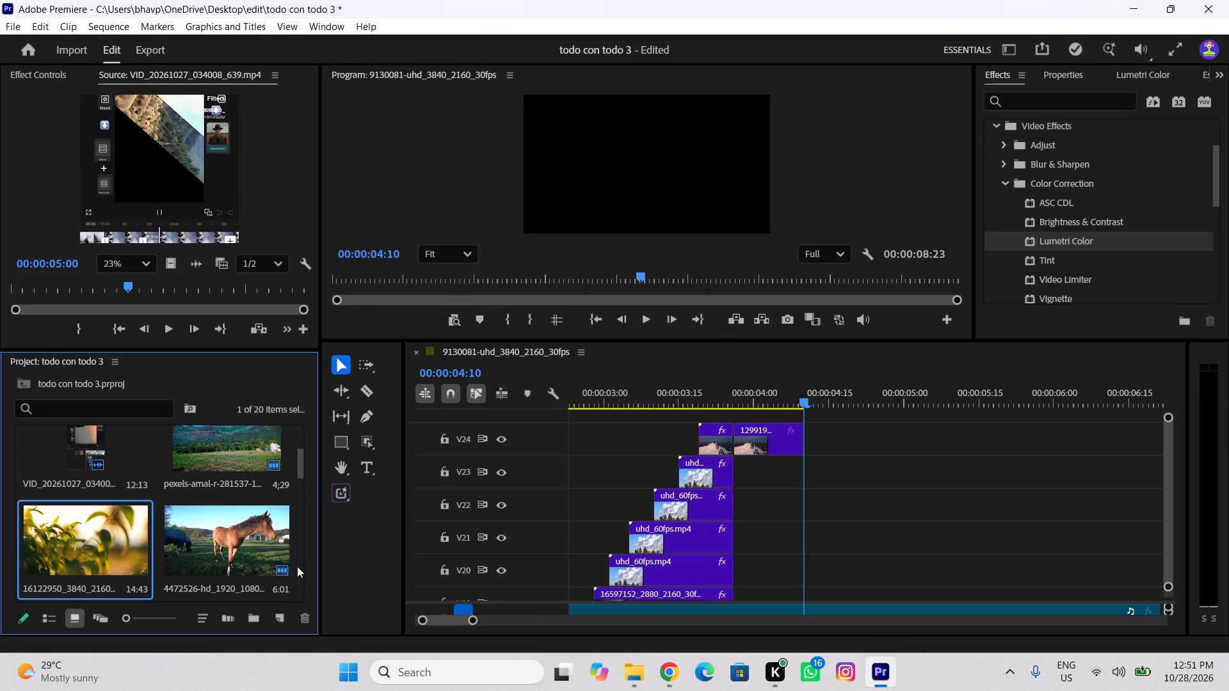
Place the leafy-branches clip 16122950_3840_2160_60fps.mp4 on track V1, starting at 00:00:04:10.
left_click_drag(78, 530, 615, 441)
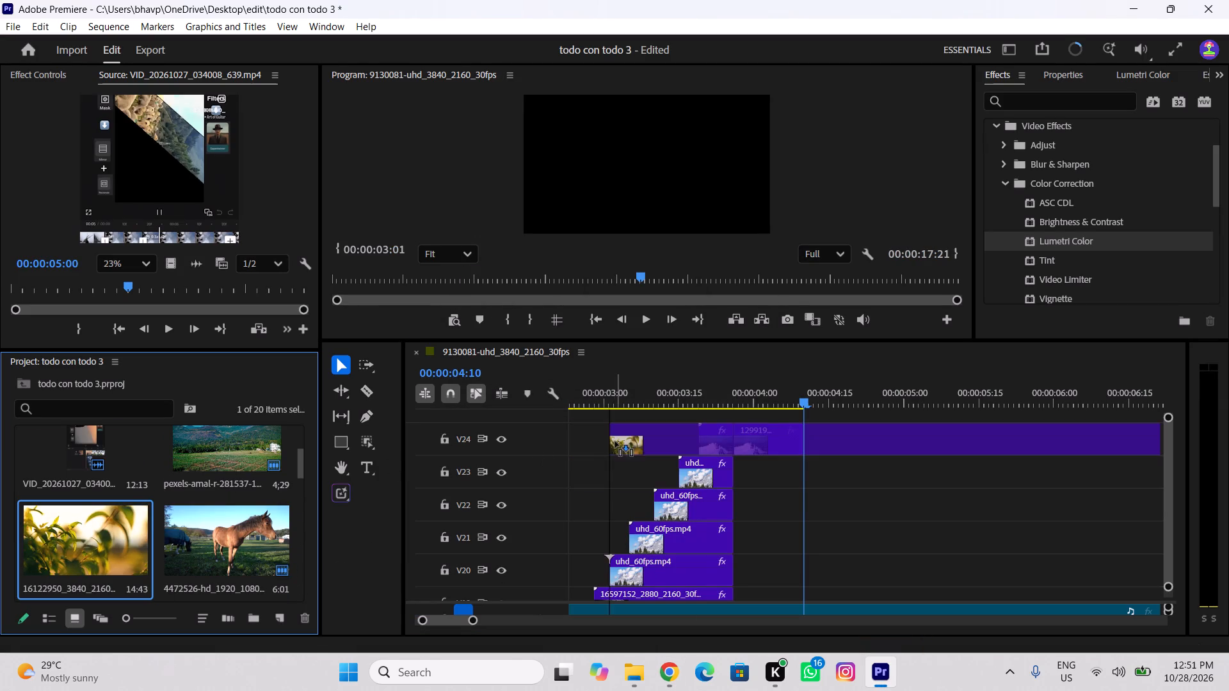
left_click_drag(615, 441, 824, 465)
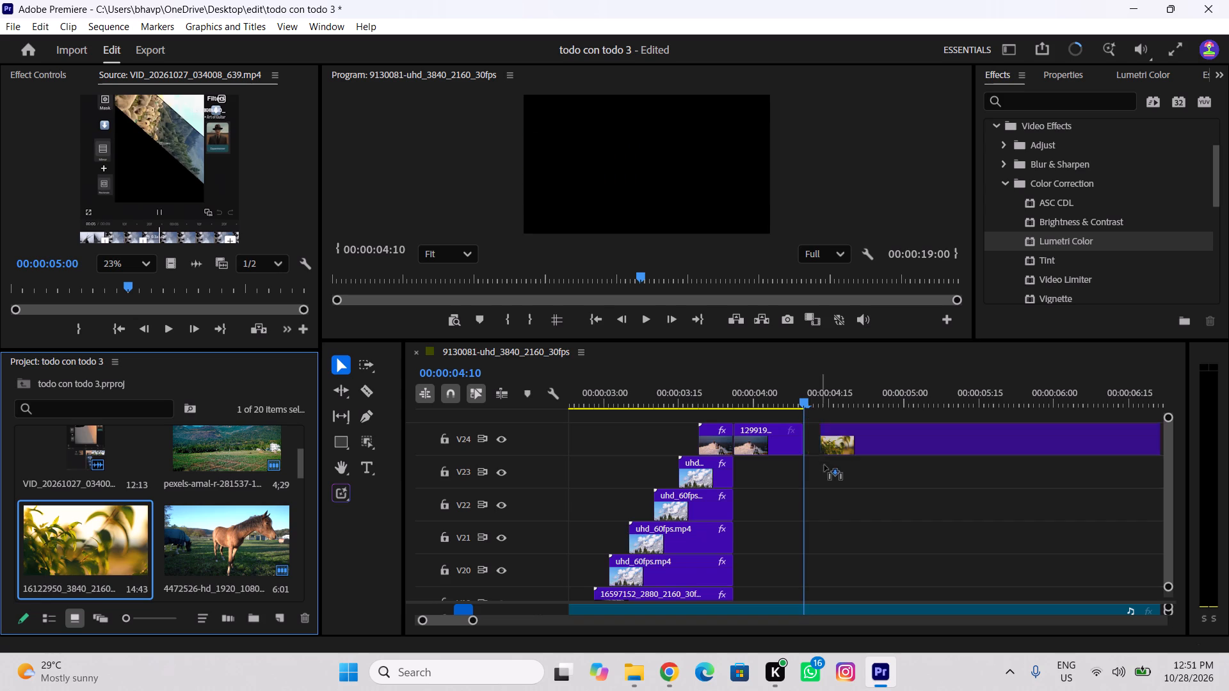
left_click_drag(824, 465, 809, 596)
scroll(812, 551, "down", 10, "ctrl")
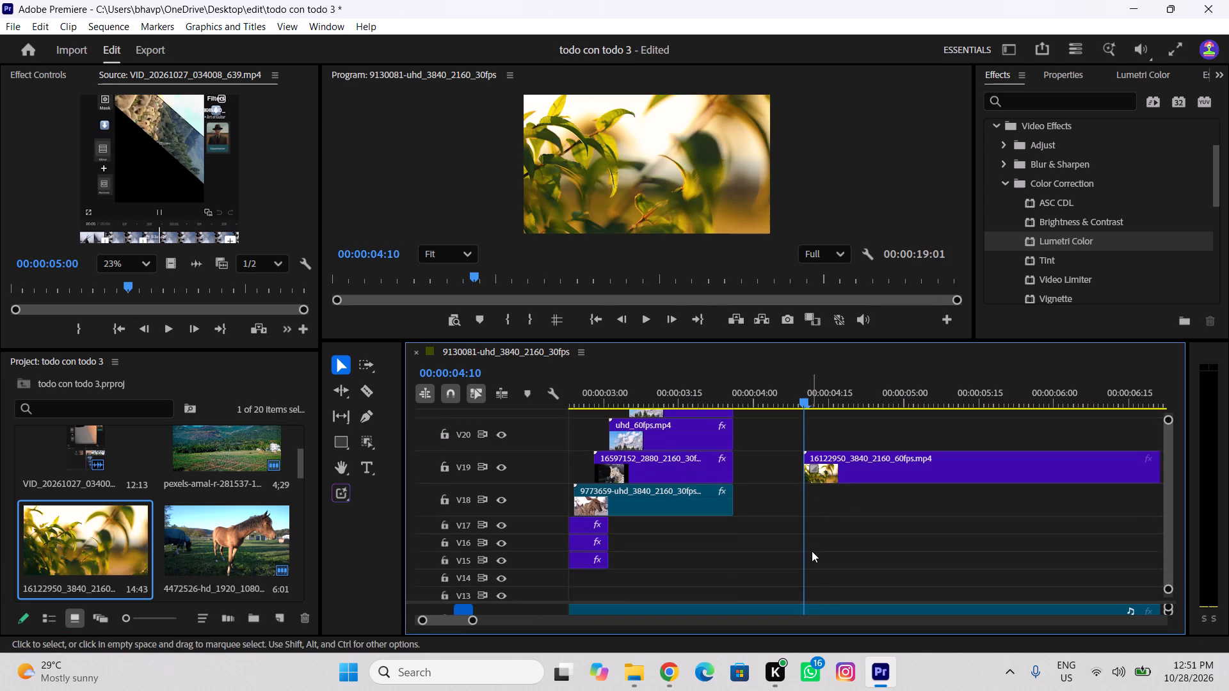
left_click_drag(850, 454, 847, 573)
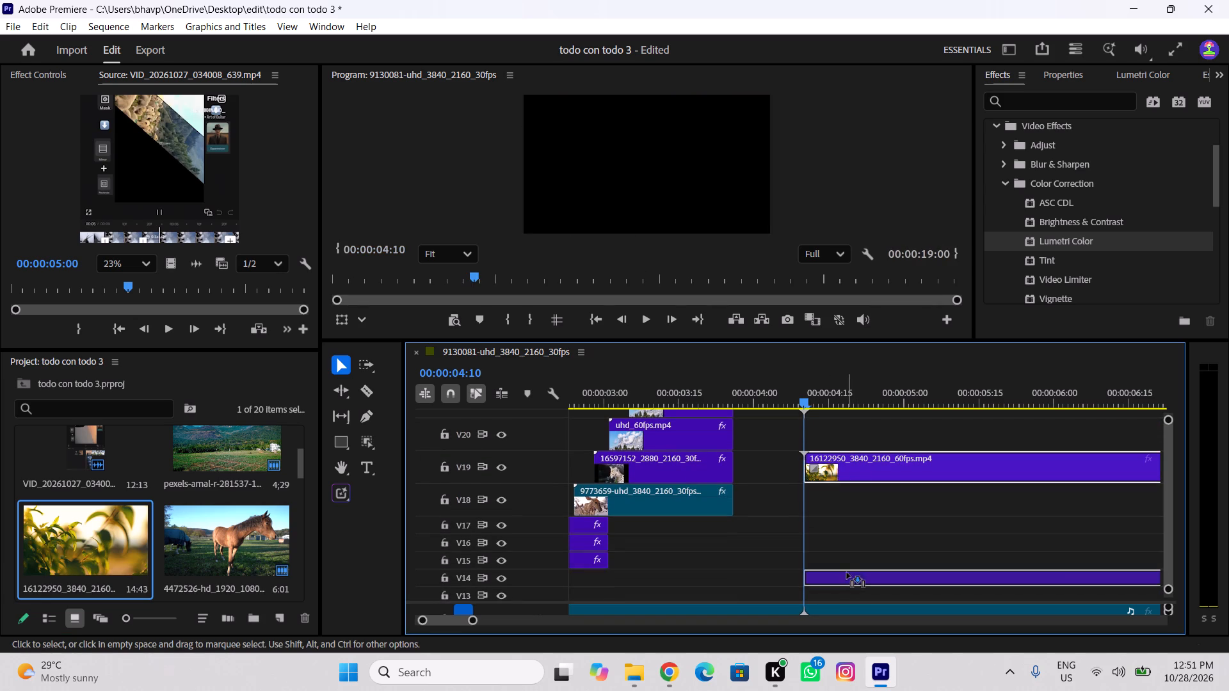
left_click_drag(847, 573, 846, 589)
scroll(841, 555, "down", 10, "ctrl")
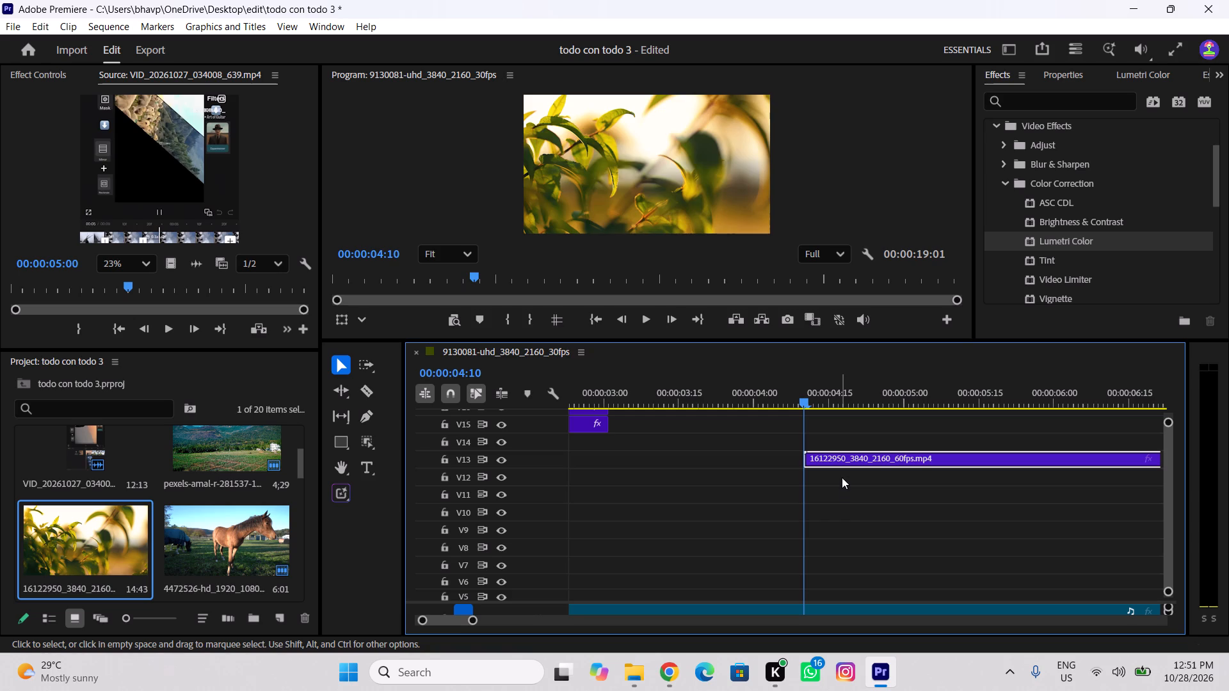
left_click_drag(842, 462, 843, 566)
scroll(845, 566, "down", 5, "ctrl")
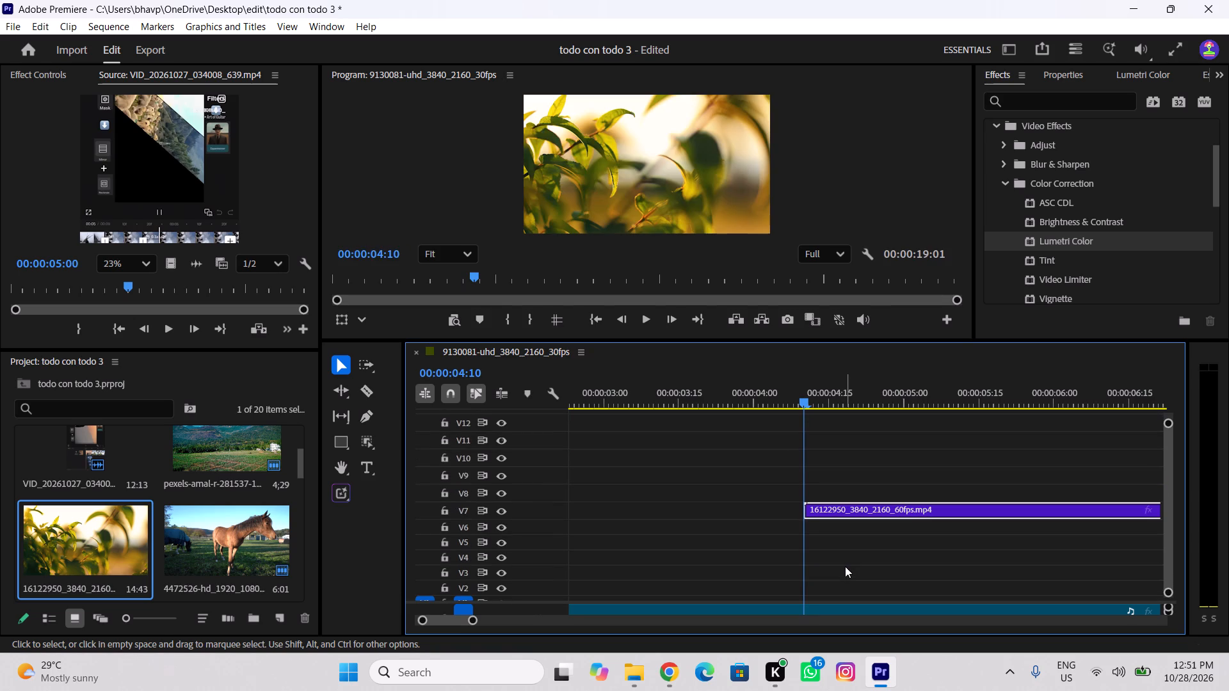
scroll(845, 566, "down", 6, "ctrl")
left_click_drag(847, 504, 848, 586)
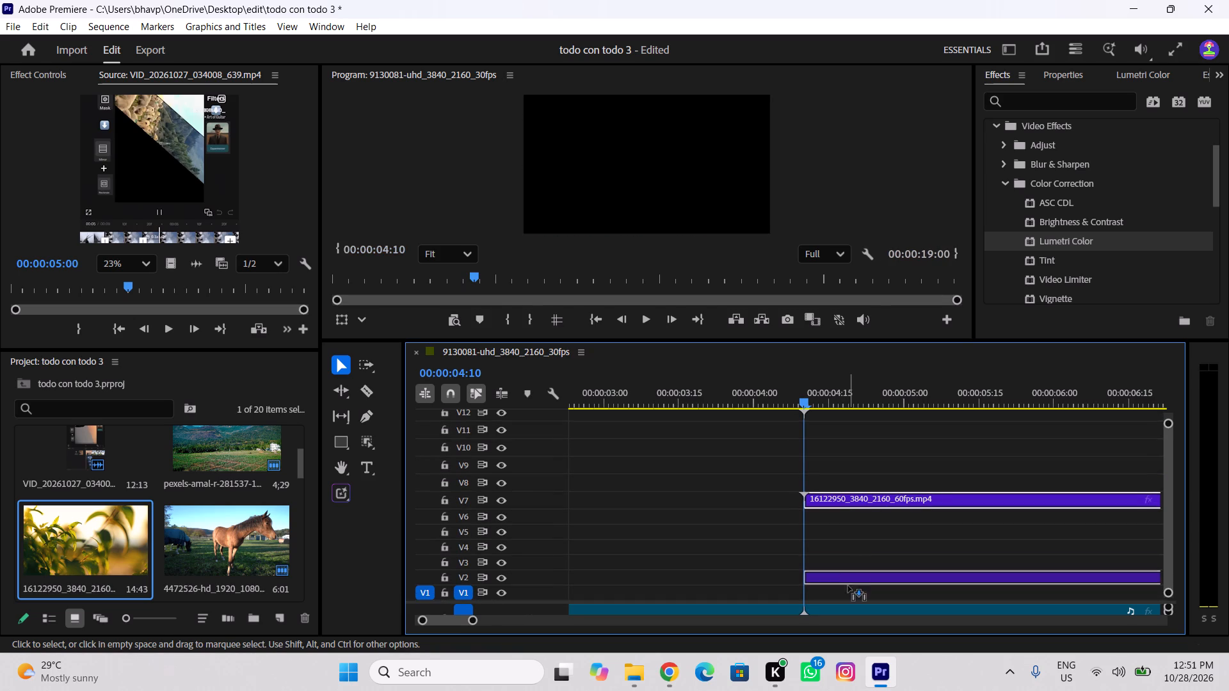
left_click_drag(848, 586, 848, 587)
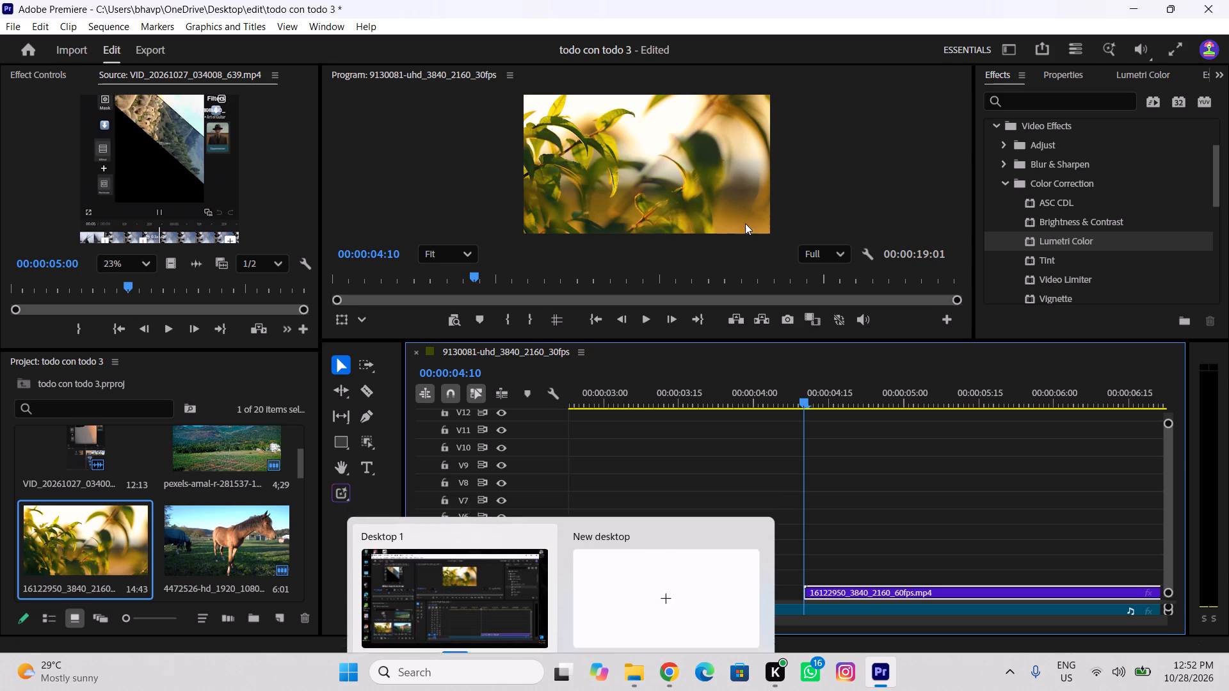
At 00:00:04:11, shift the leafy-branches clip's position to about 1116, -93 and rotate it to -43°.
left_click(611, 170)
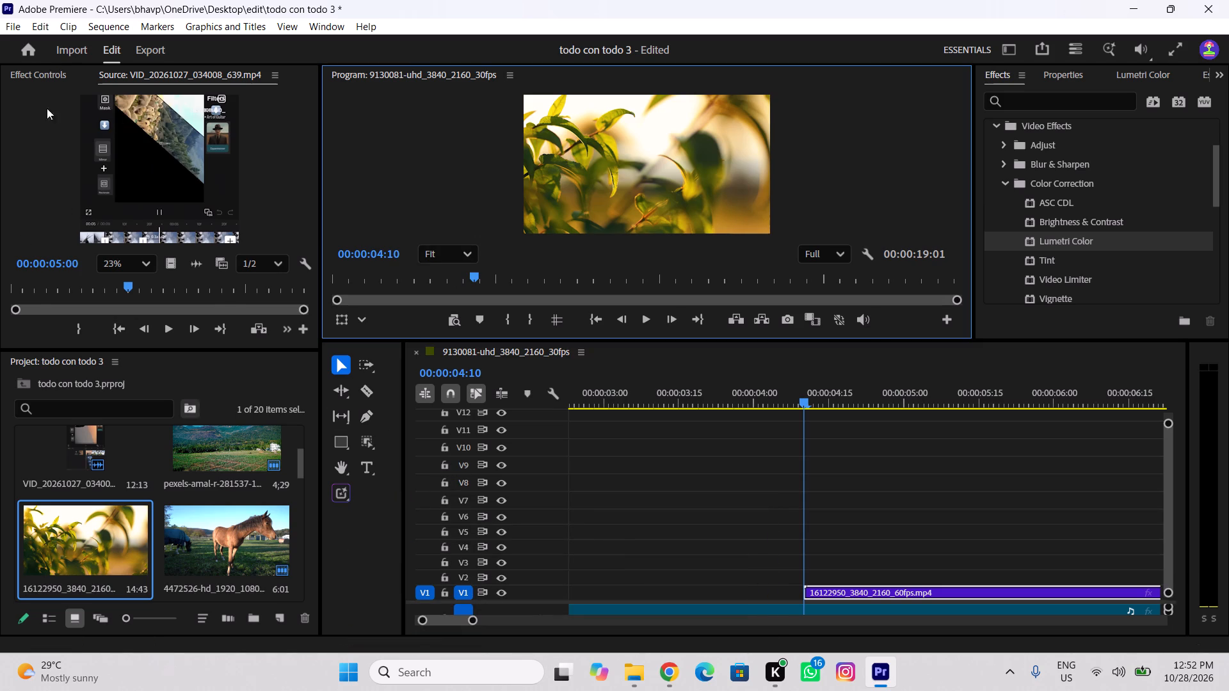
left_click(34, 74)
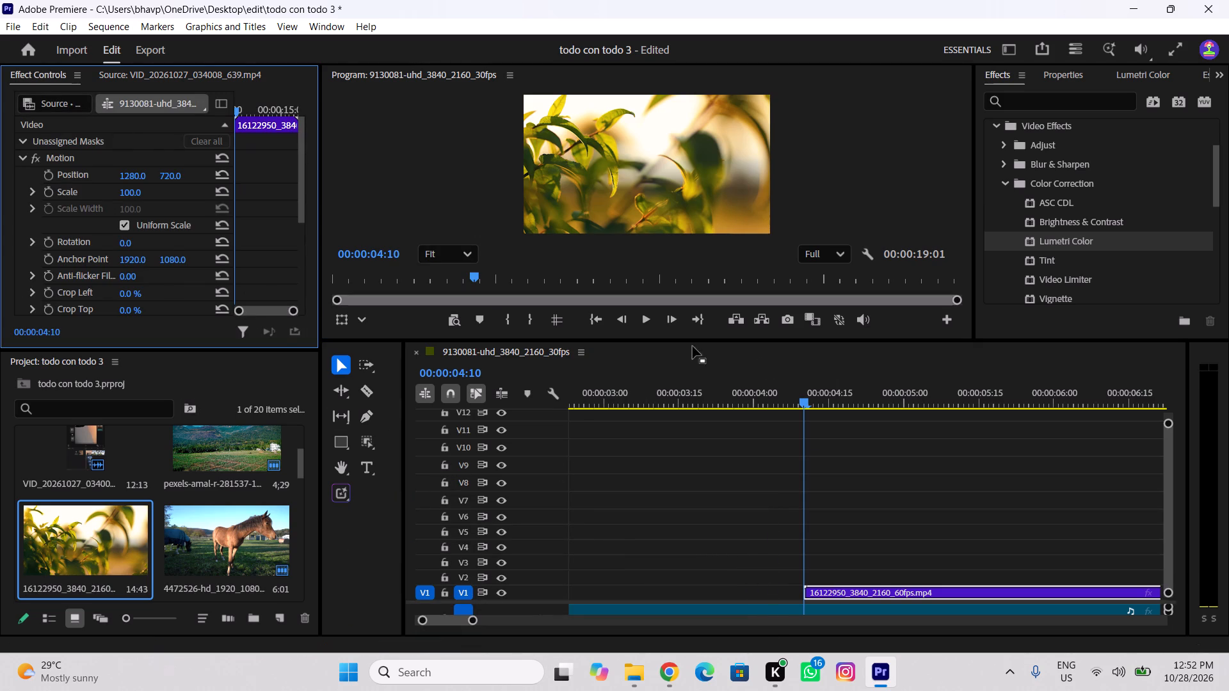
left_click(806, 401)
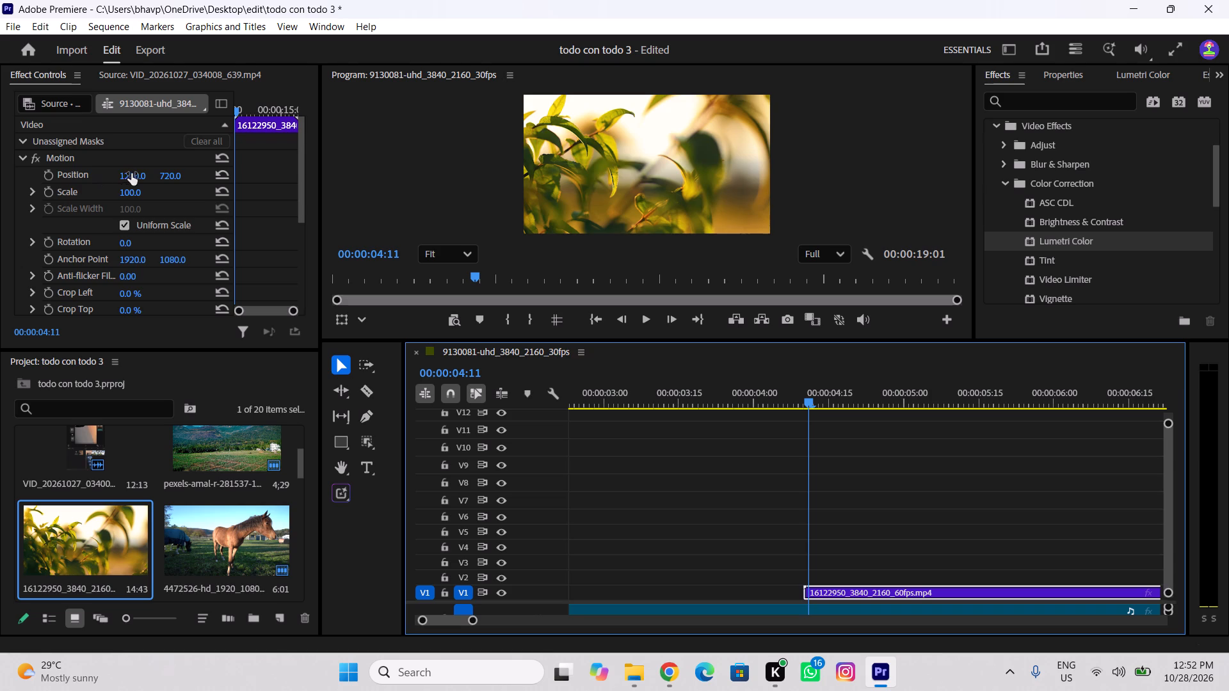
left_click(131, 176)
left_click_drag(174, 174, 210, 181)
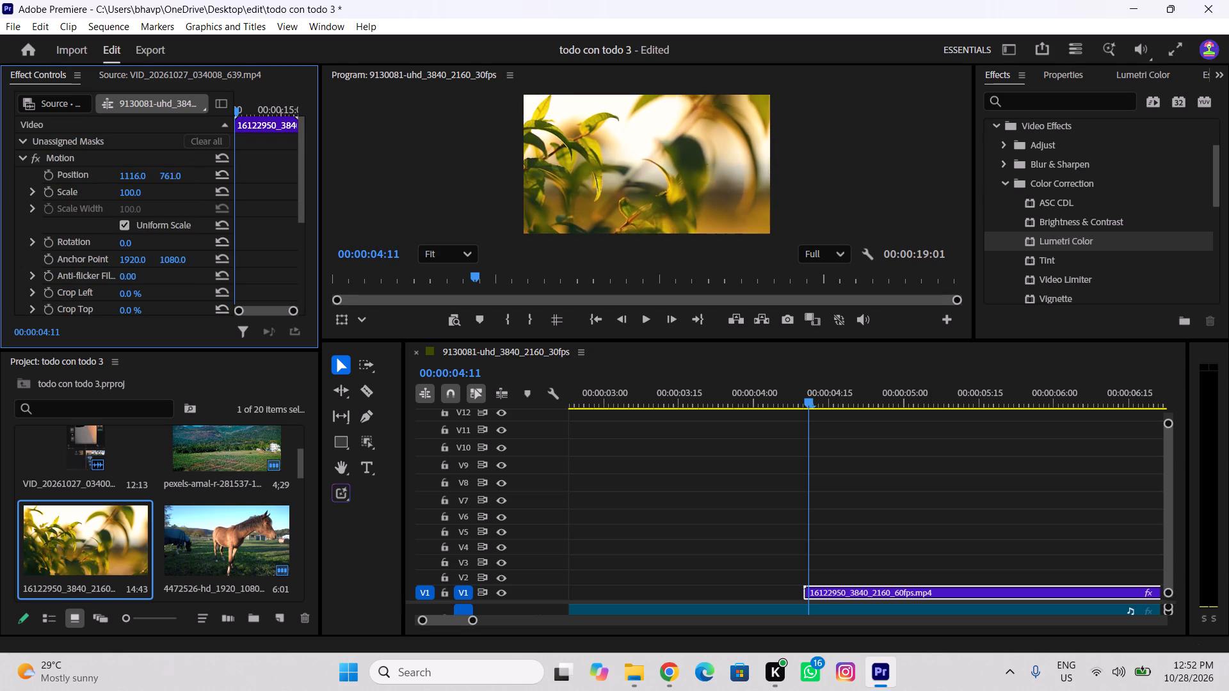
left_click_drag(210, 181, 47, 165)
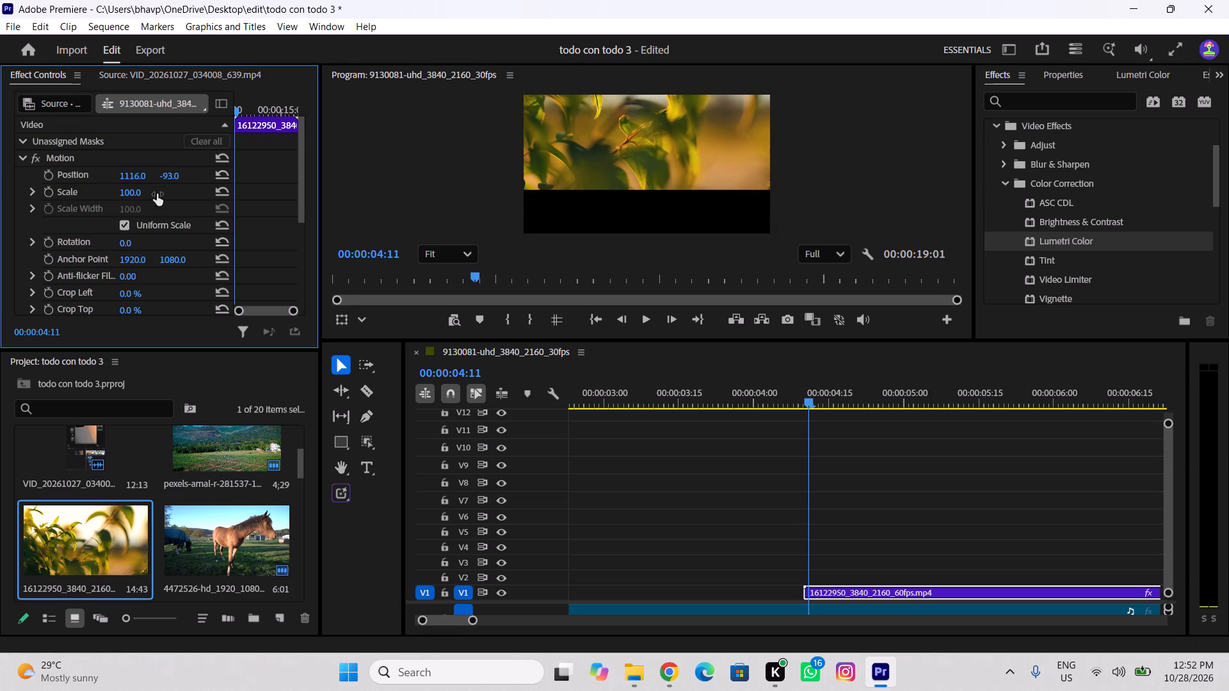
left_click_drag(130, 244, 99, 246)
Reposition the rotated leafy-branches clip to about 1380, -930.
left_click_drag(135, 173, 83, 174)
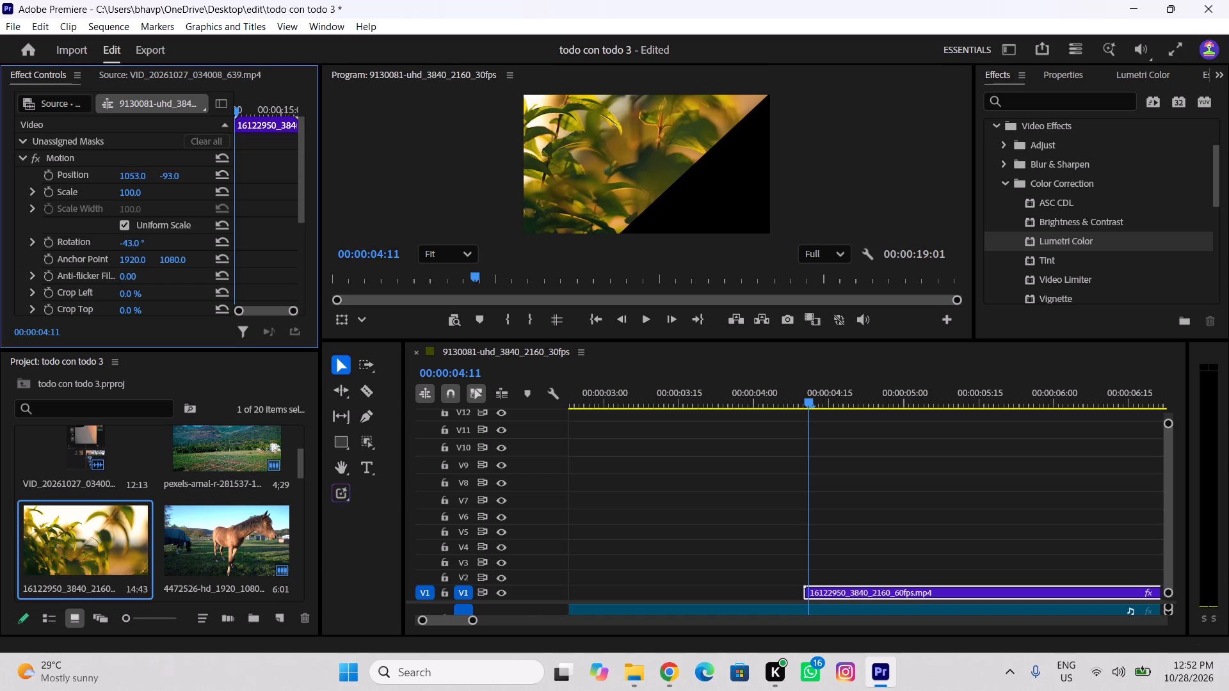
left_click_drag(83, 174, 25, 166)
left_click_drag(175, 175, 67, 175)
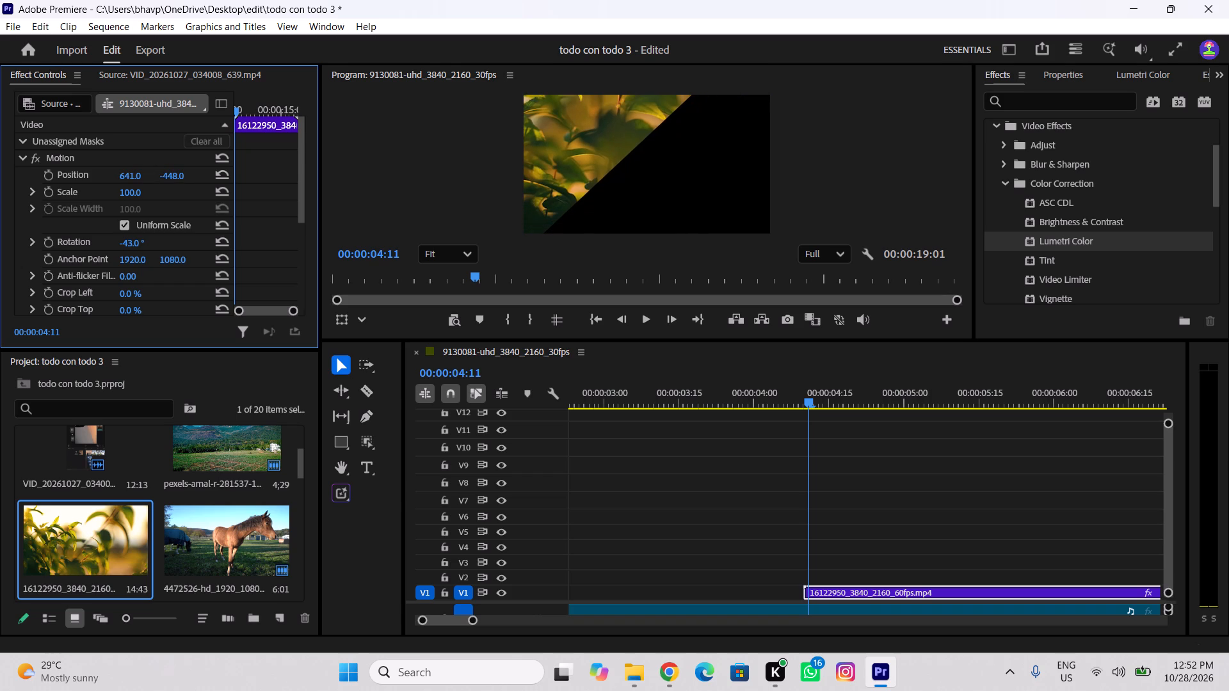
left_click_drag(67, 175, 67, 175)
left_click_drag(126, 172, 237, 203)
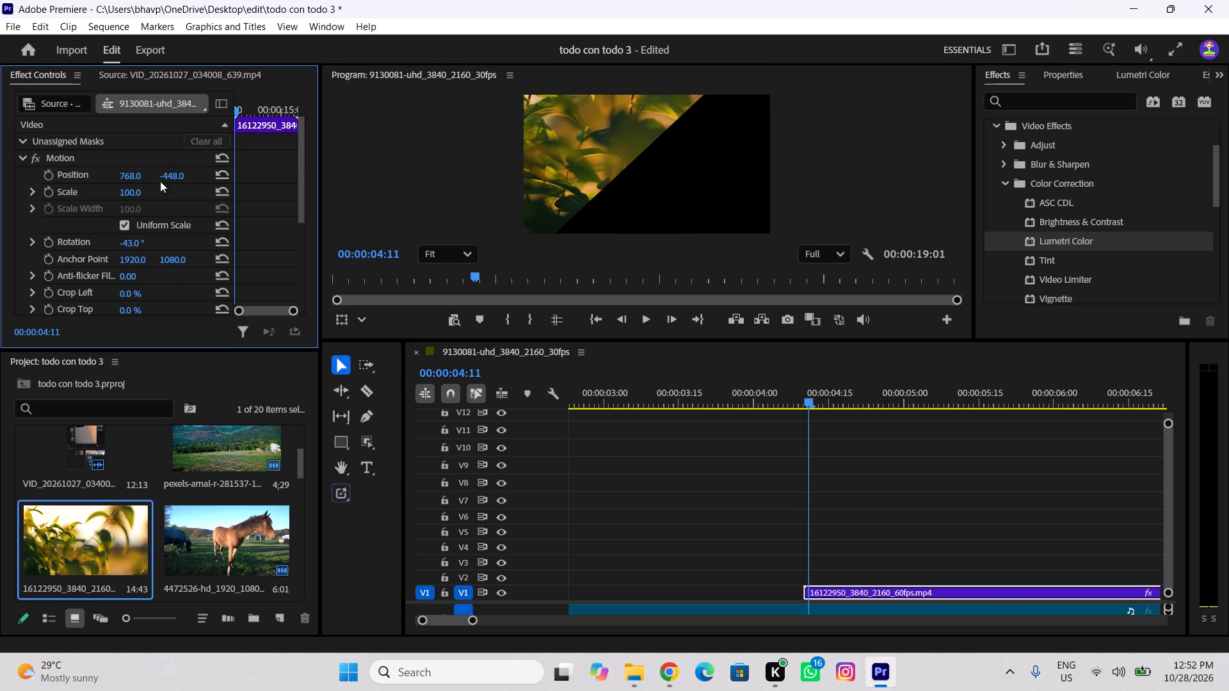
left_click_drag(173, 177, 87, 215)
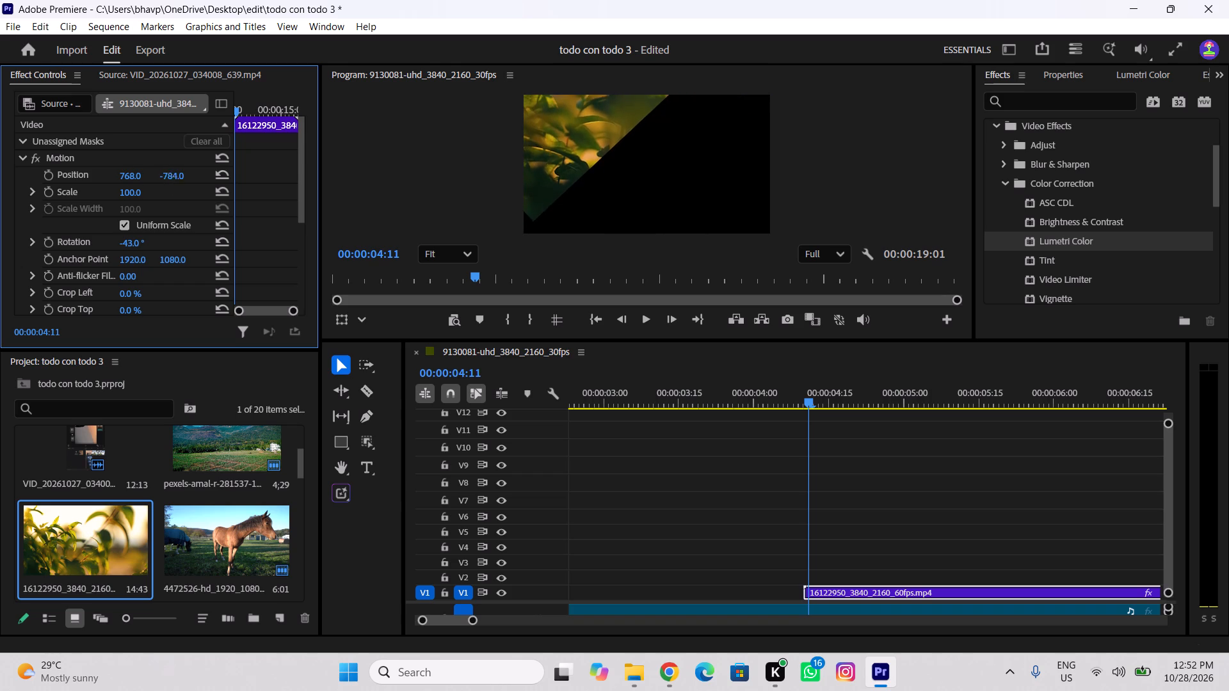
left_click_drag(87, 215, 134, 216)
left_click_drag(125, 171, 4, 179)
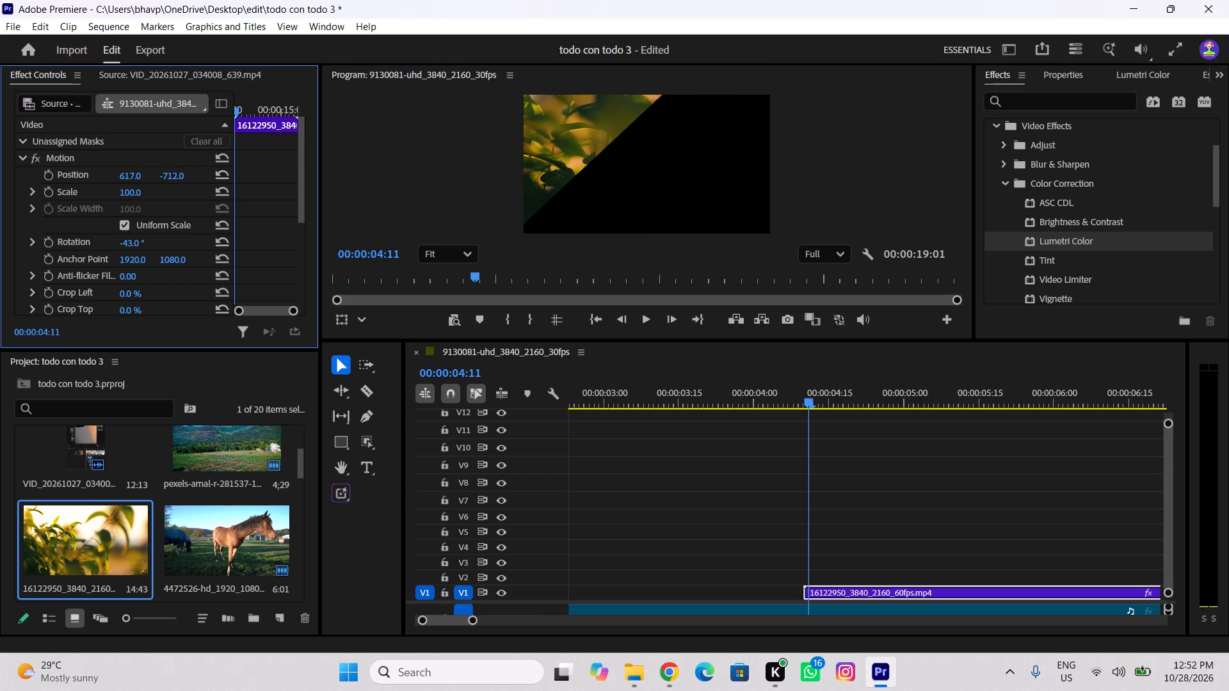
left_click_drag(4, 179, 49, 166)
left_click_drag(181, 176, 6, 175)
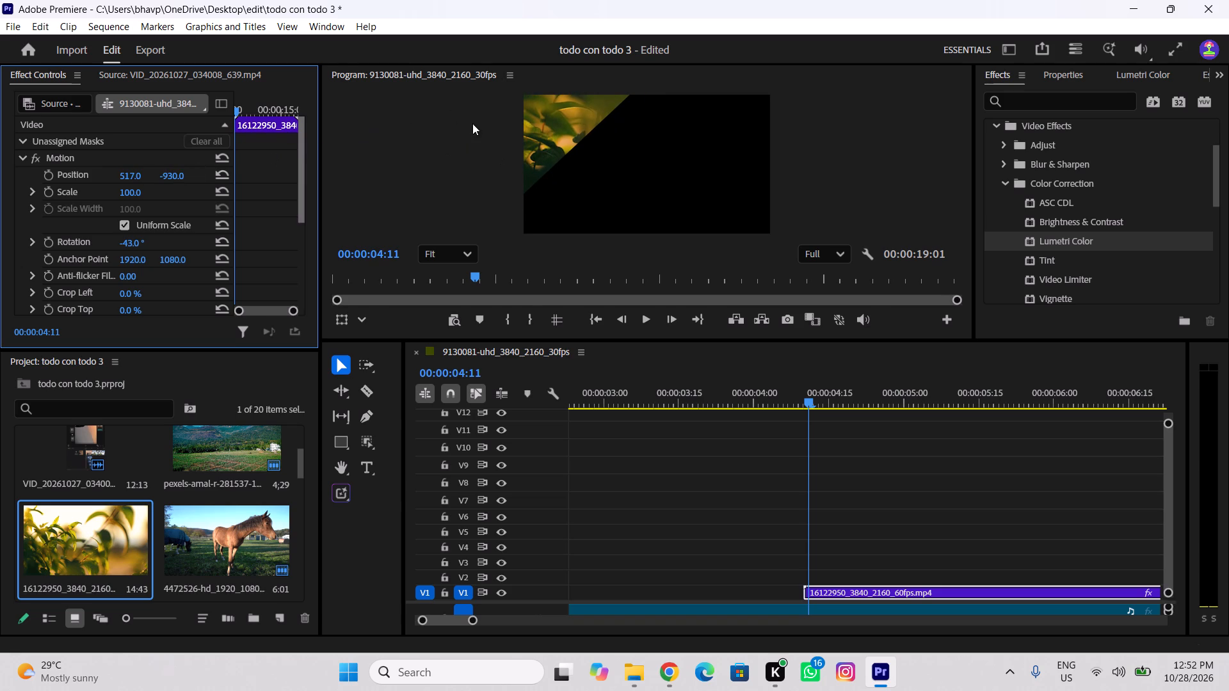
left_click_drag(133, 176, 147, 178)
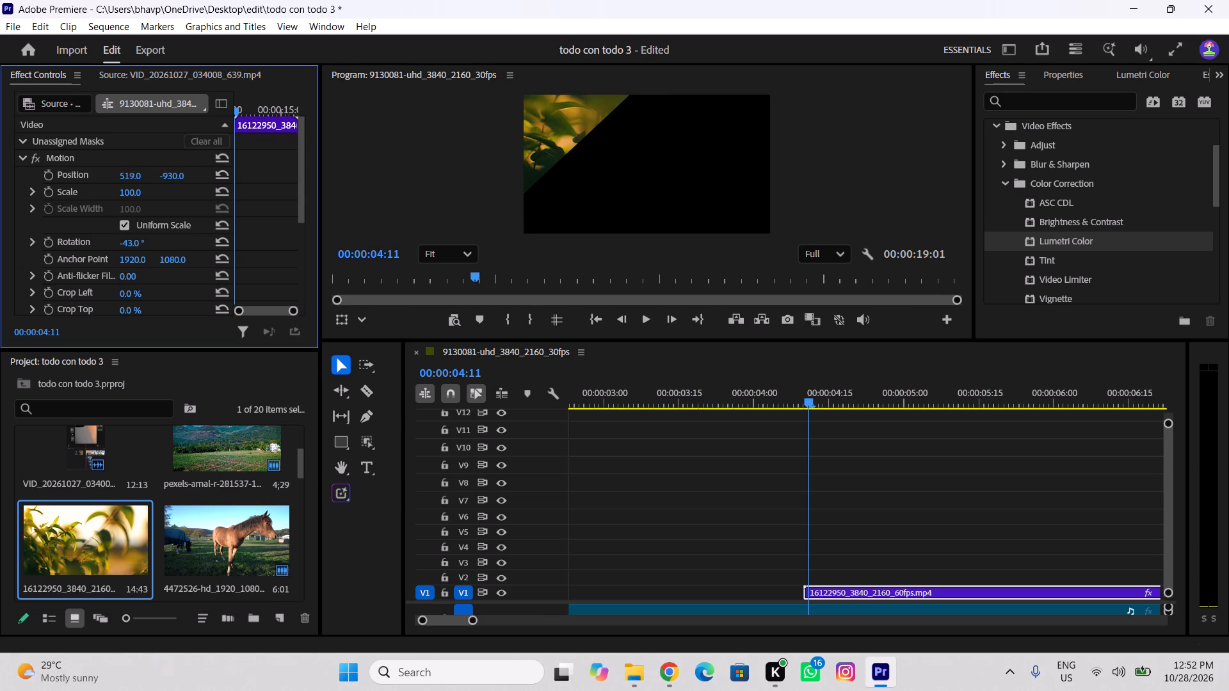
left_click_drag(147, 178, 826, 312)
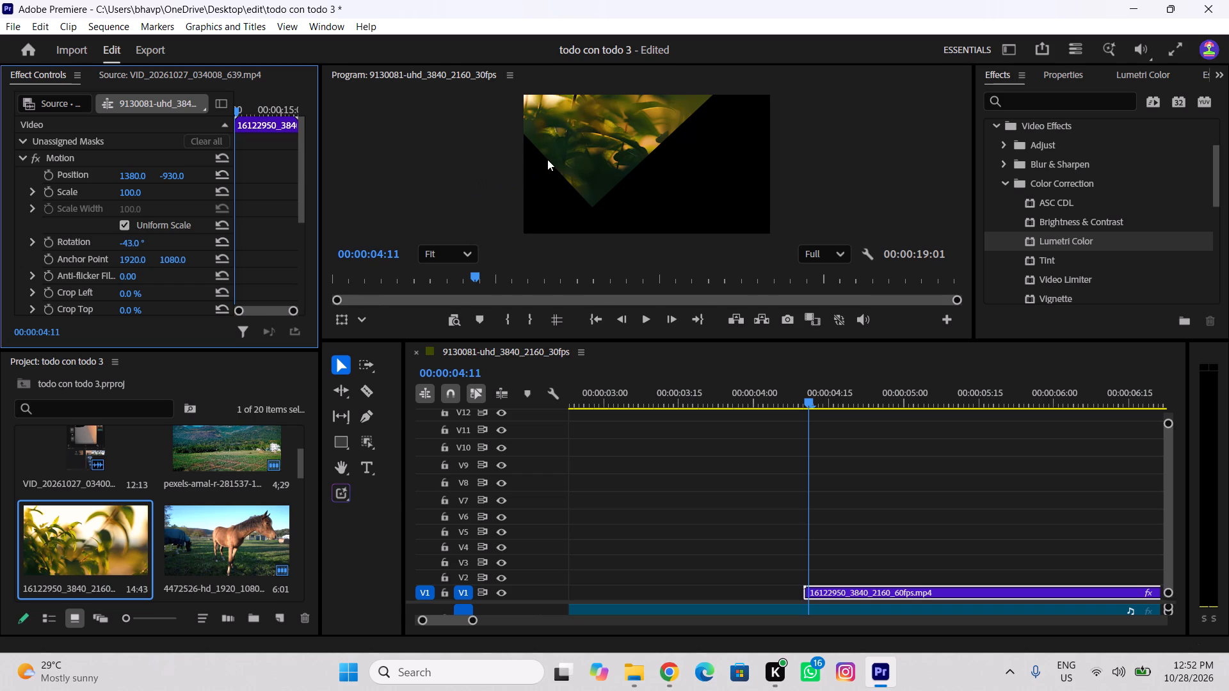
Scale the leafy-branches clip to 119 and set its horizontal position to 405, filling the frame's upper-left corner diagonally.
left_click_drag(132, 194, 160, 203)
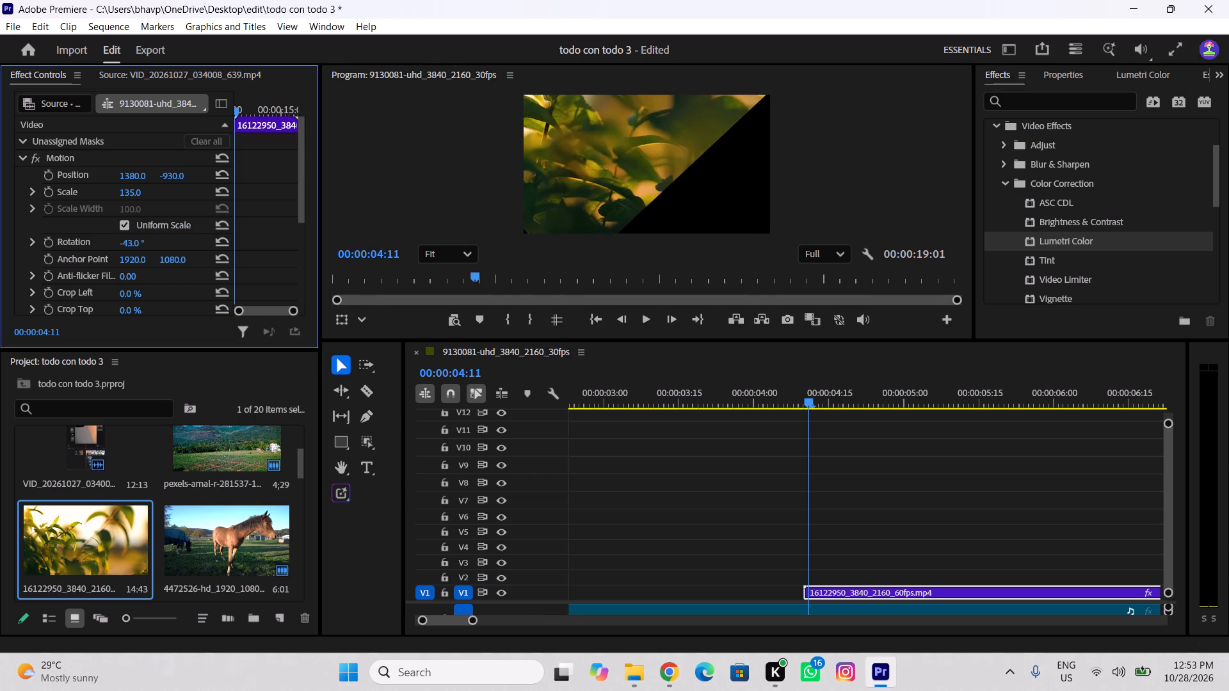
left_click_drag(160, 203, 147, 207)
left_click_drag(131, 173, 40, 173)
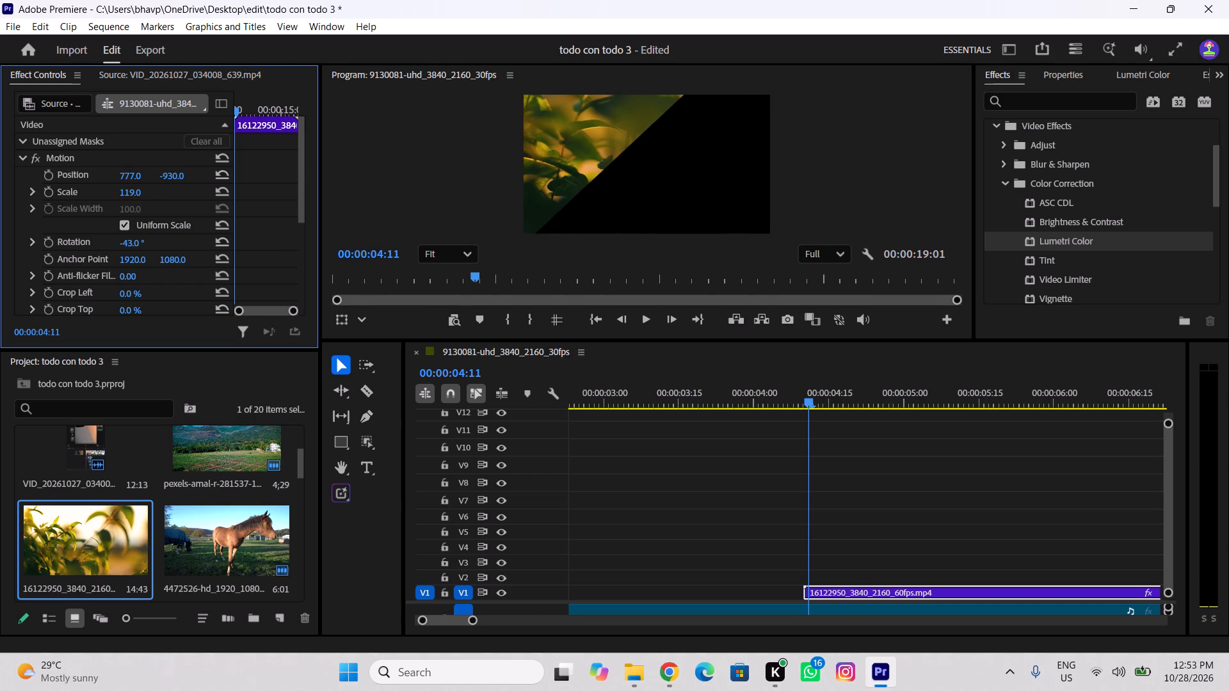
left_click_drag(40, 173, 5, 184)
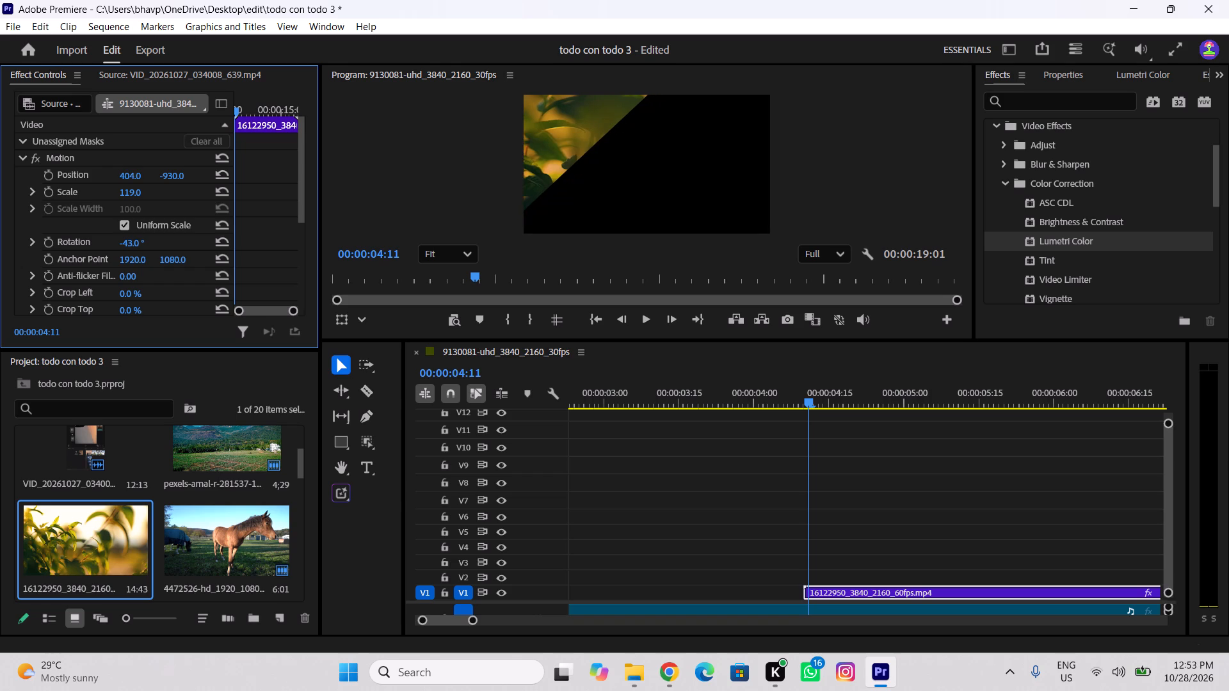
left_click_drag(5, 184, 6, 184)
Draw a narrow upright rectangle mask over the left part of the visible leafy-branches clip.
left_click_drag(369, 438, 432, 484)
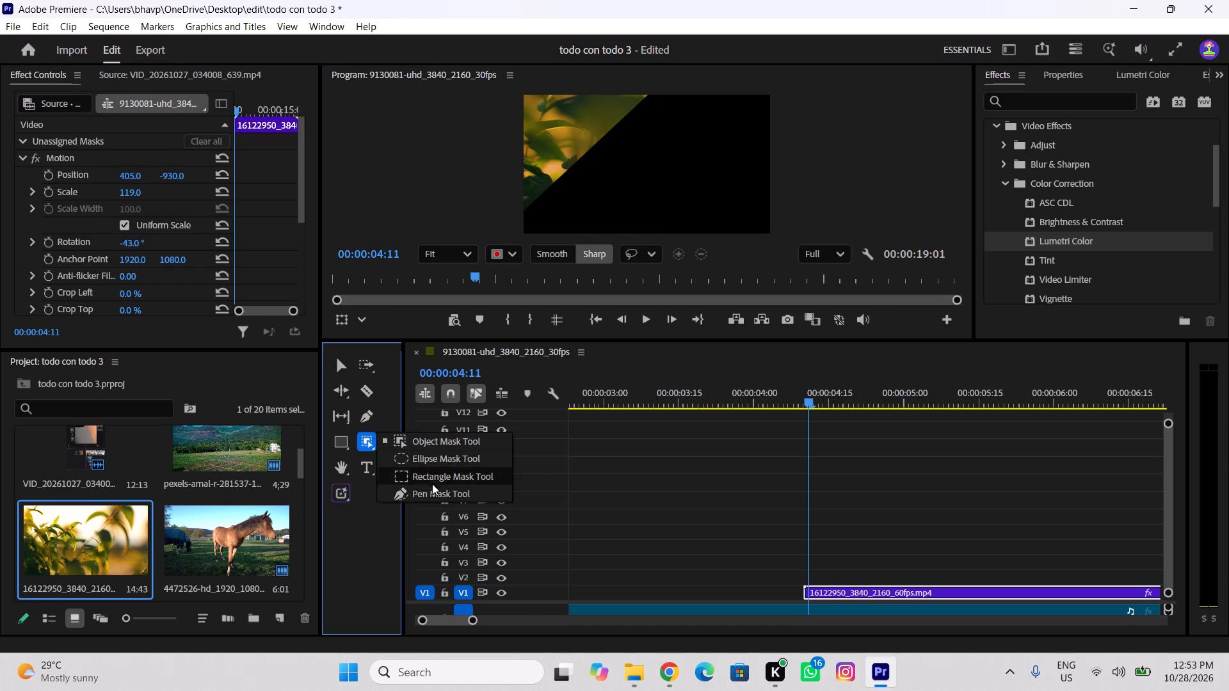
left_click_drag(432, 484, 431, 477)
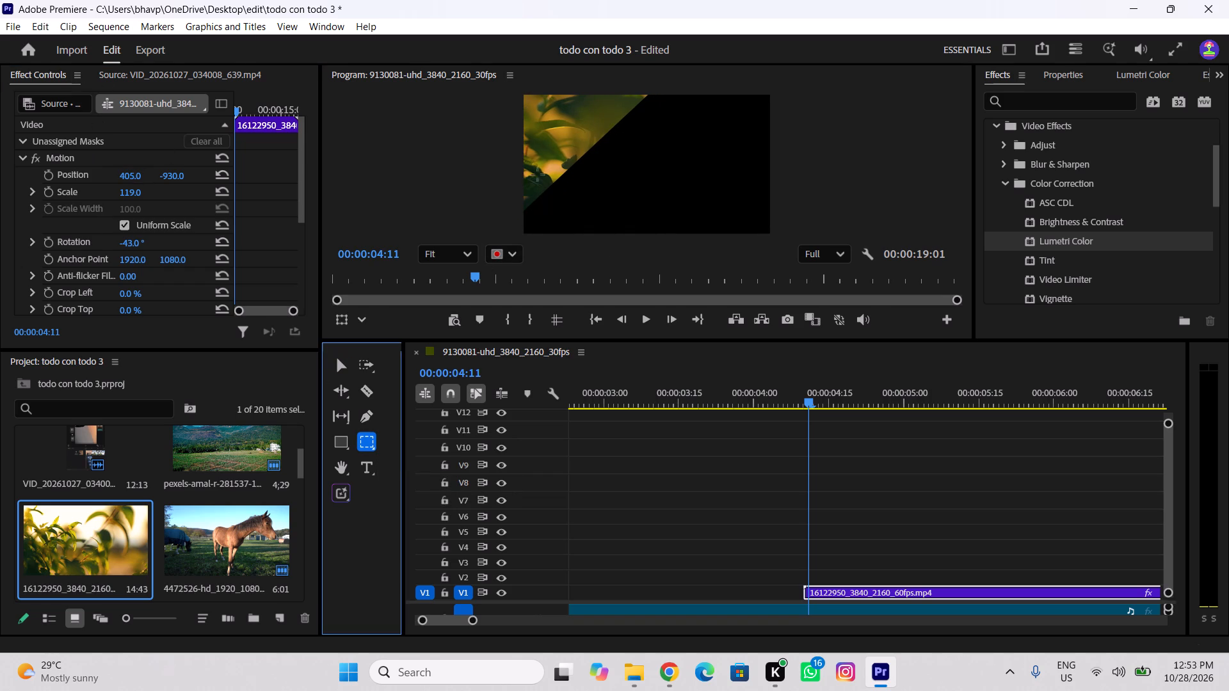
left_click_drag(525, 205, 570, 73)
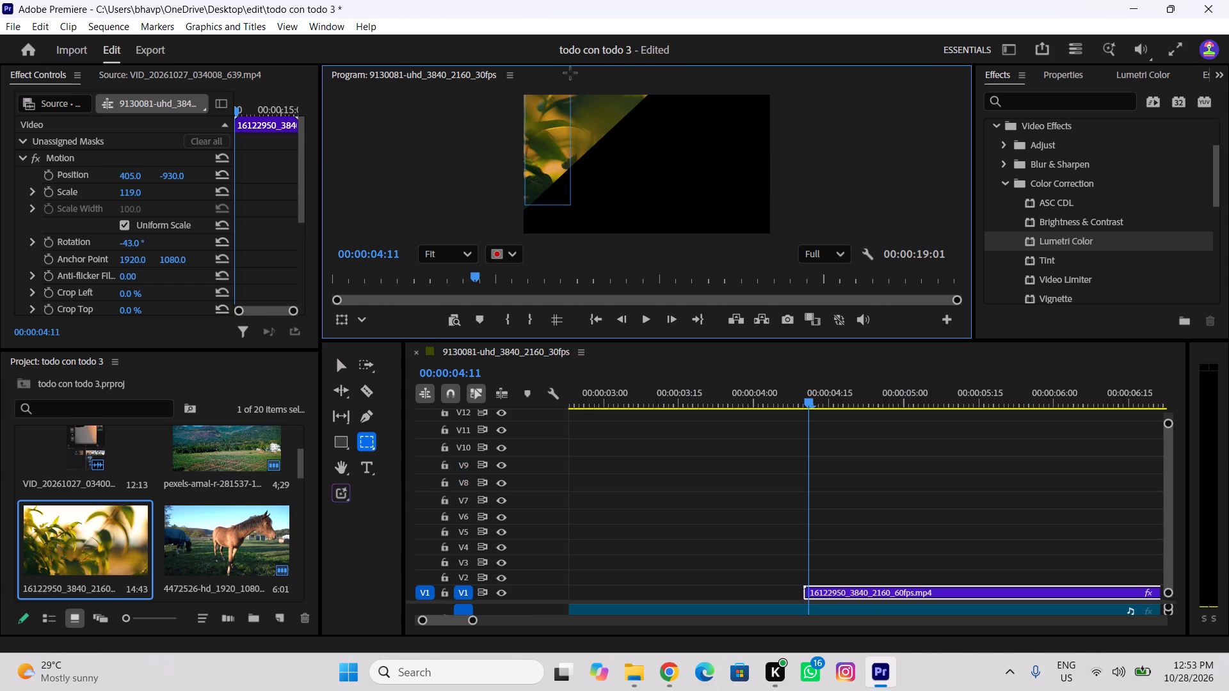
left_click_drag(570, 73, 572, 86)
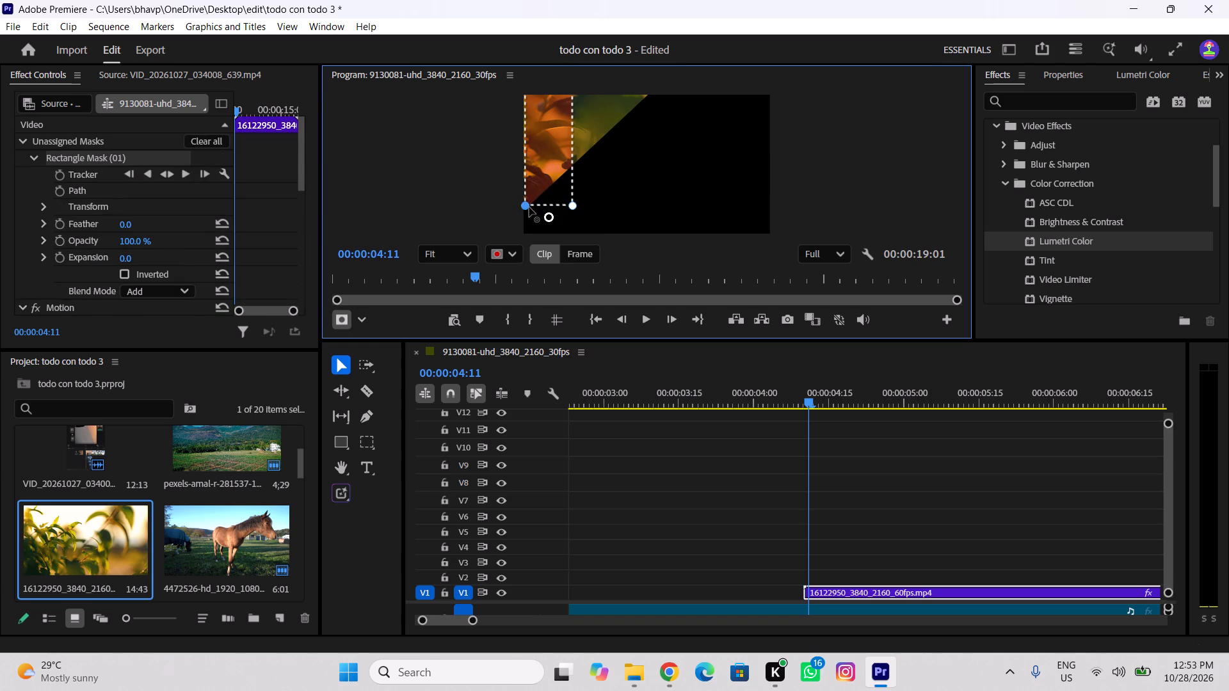
Reshape the rectangle mask's corners into a slanted quadrilateral with its inner edge roughly parallel to the clip's diagonal edge.
left_click_drag(529, 207, 491, 177)
left_click_drag(570, 206, 531, 201)
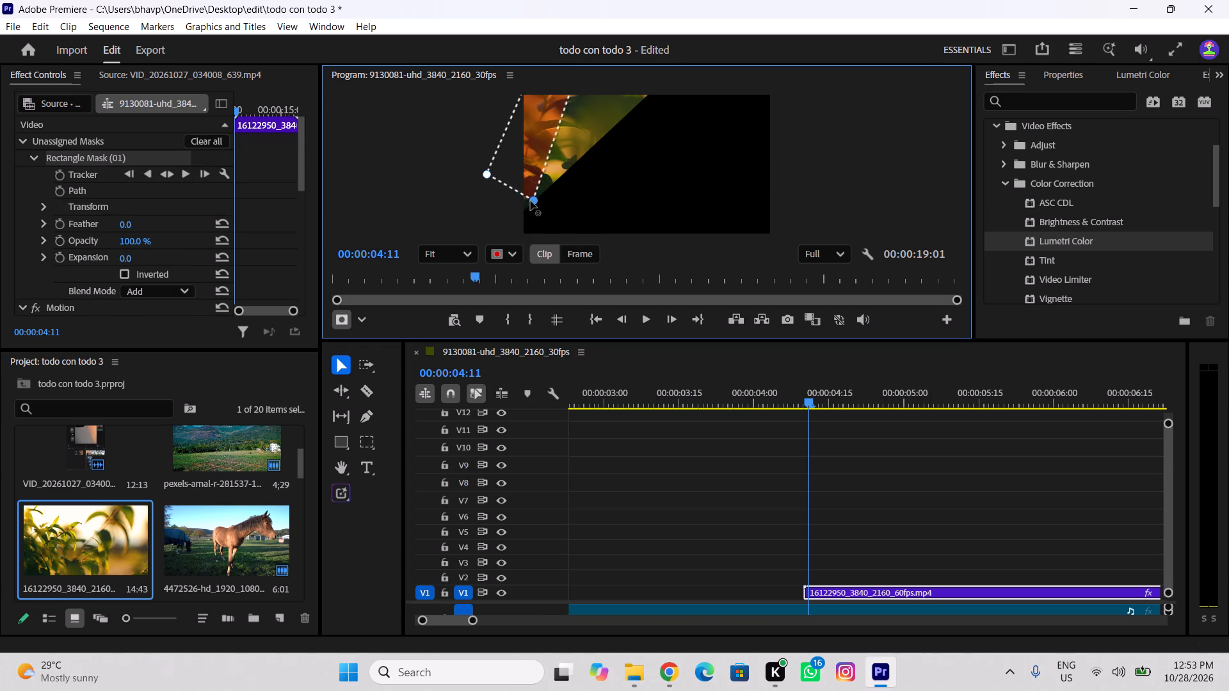
left_click_drag(531, 201, 508, 196)
scroll(607, 145, "down", 6)
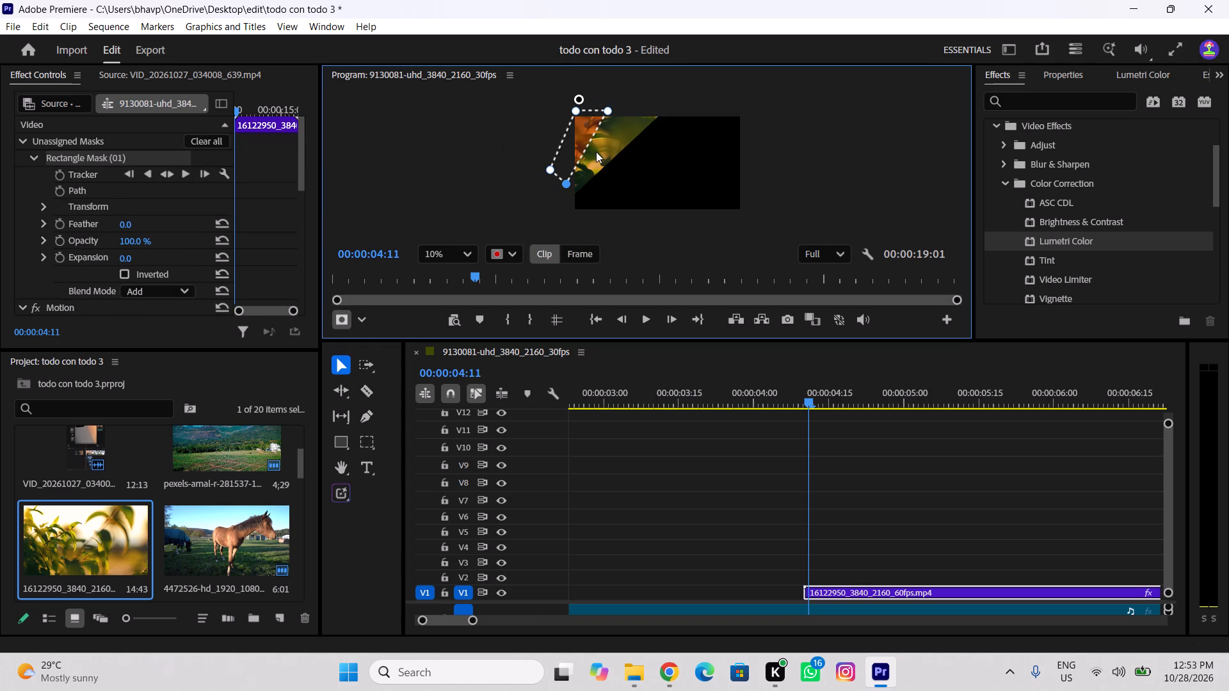
left_click_drag(611, 109, 625, 113)
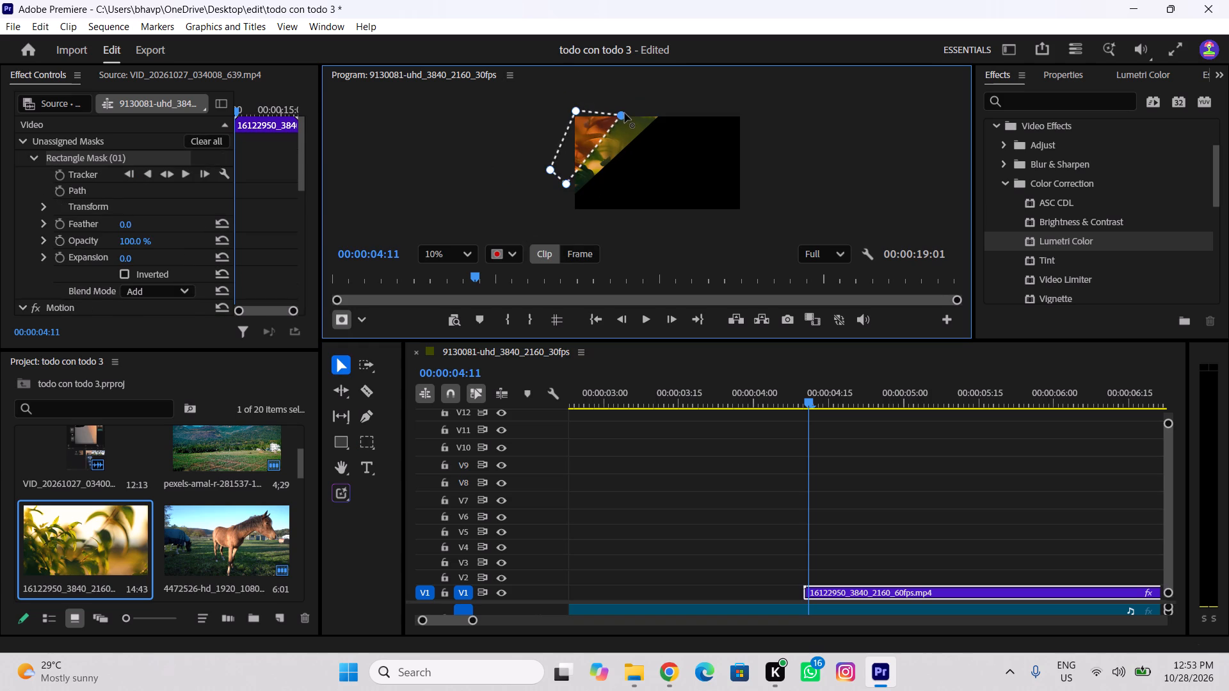
left_click_drag(625, 113, 625, 113)
left_click_drag(579, 114, 600, 107)
left_click_drag(592, 146, 591, 133)
left_click_drag(563, 171, 565, 189)
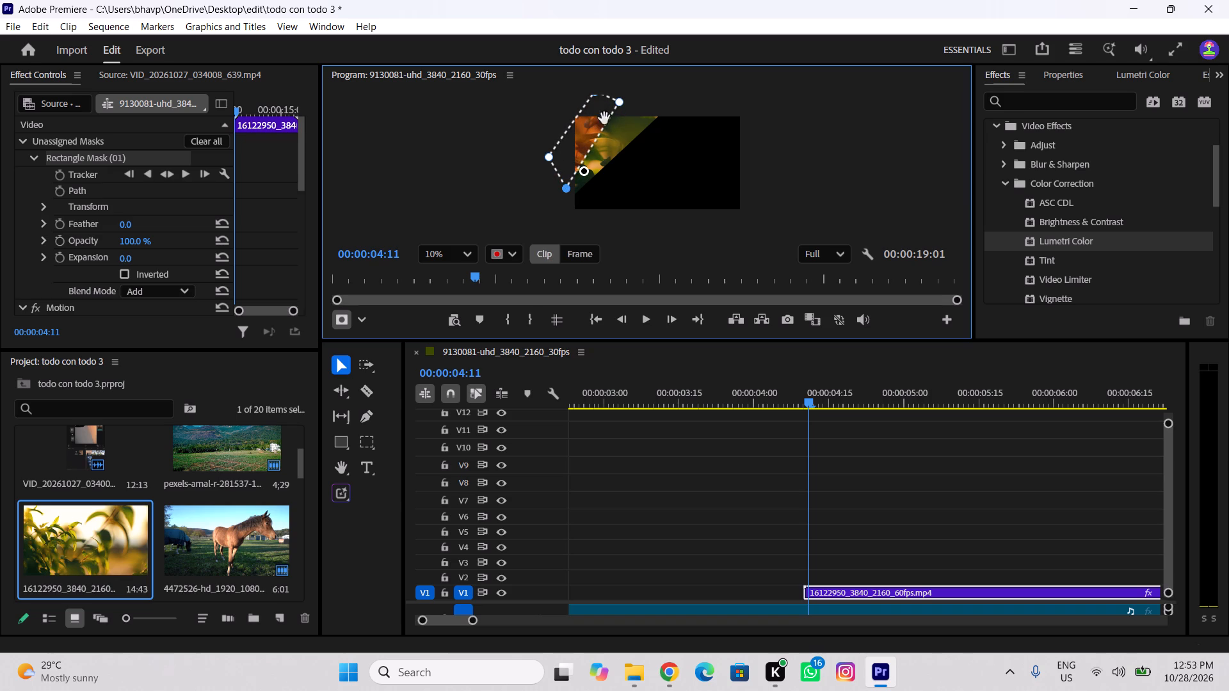
left_click_drag(618, 107, 629, 117)
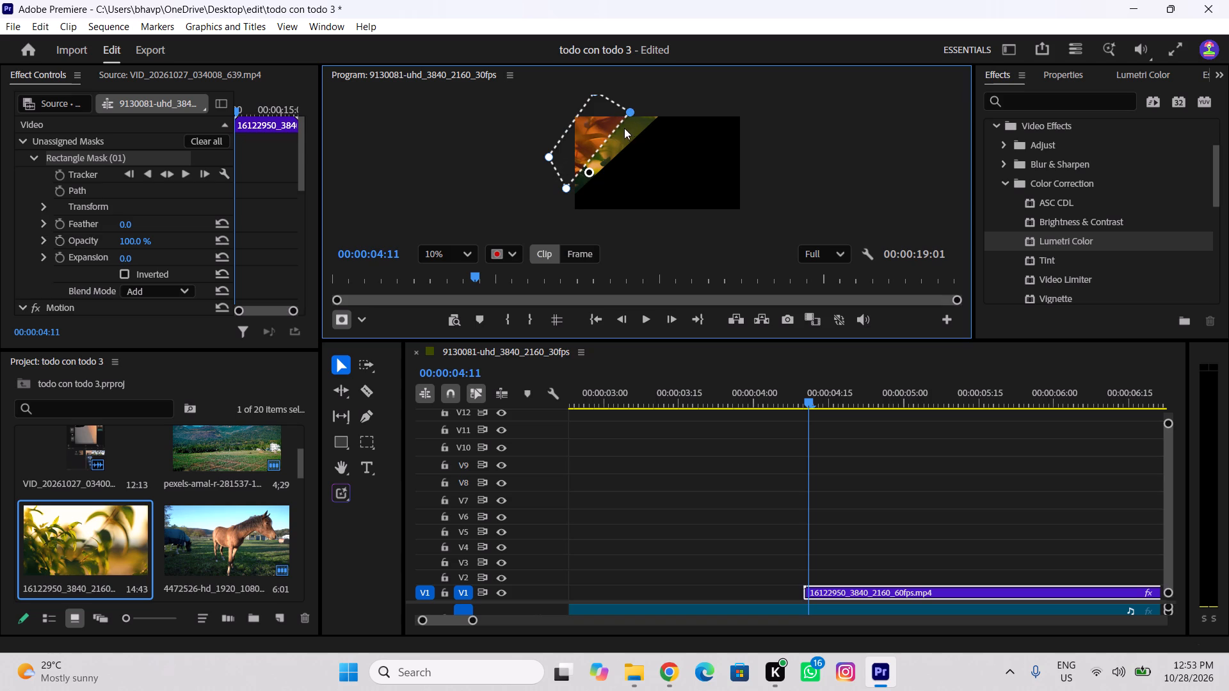
Extend the rectangle mask's corners outward so its slanted quadrilateral covers the frame's upper-left corner, with the inner edge diagonal.
left_click_drag(631, 116, 645, 115)
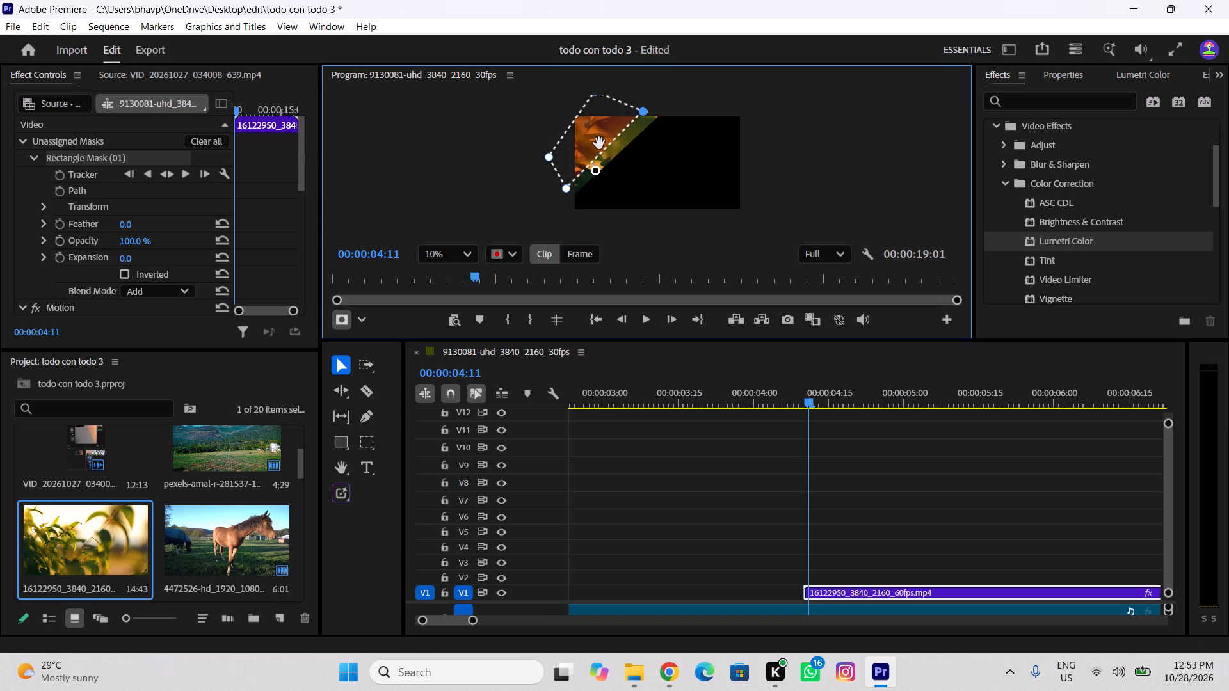
scroll(565, 132, "down", 9)
scroll(635, 166, "down", 5)
scroll(636, 200, "up", 6)
scroll(638, 198, "down", 13)
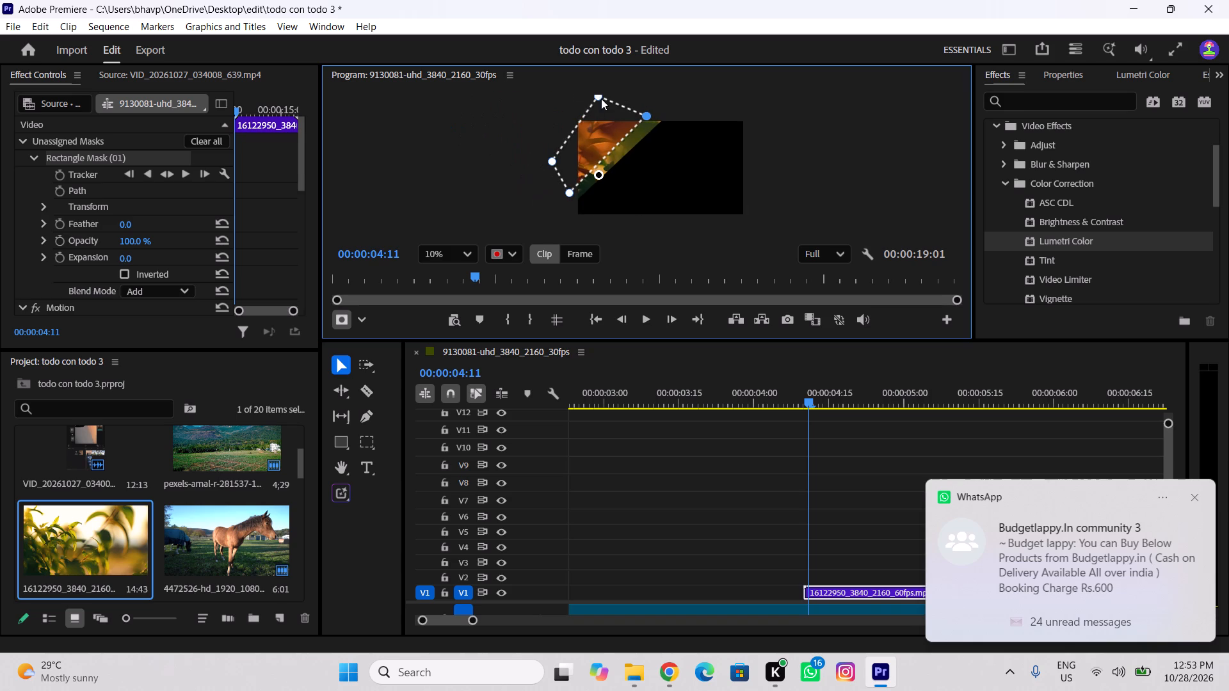
left_click_drag(601, 95, 600, 84)
left_click_drag(556, 165, 535, 155)
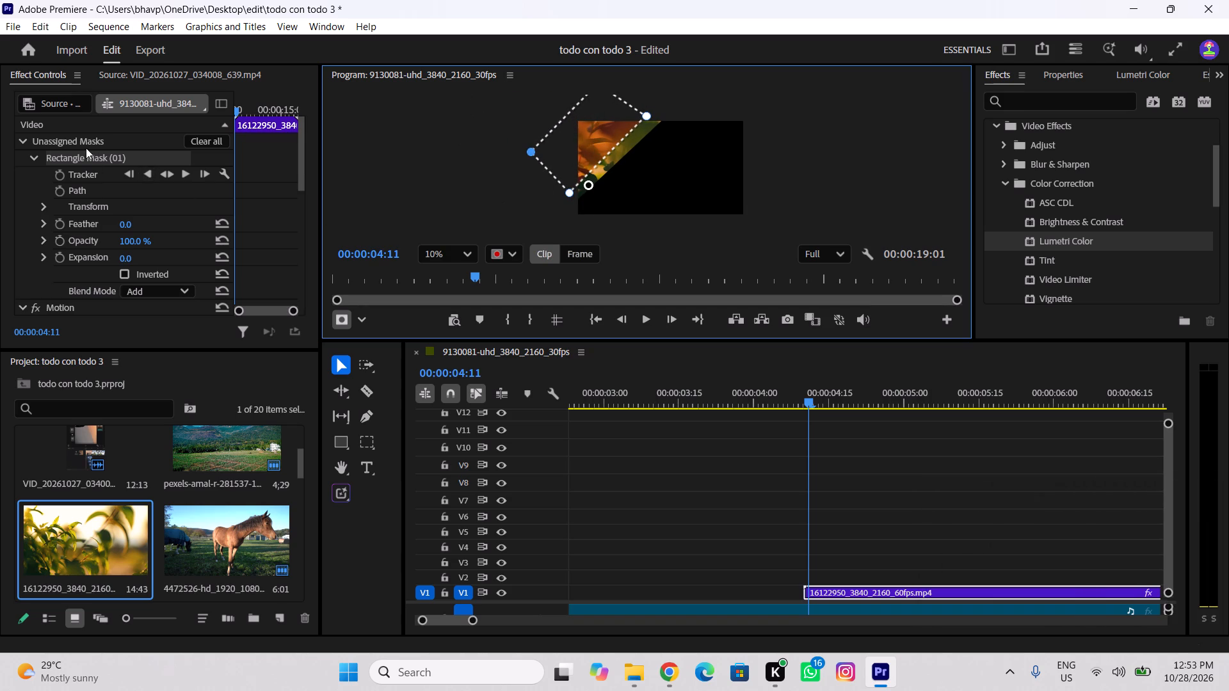
Change the unassigned rectangle mask to an opacity mask on the leafy-branches clip and deselect it.
right_click(161, 160)
left_click(191, 169)
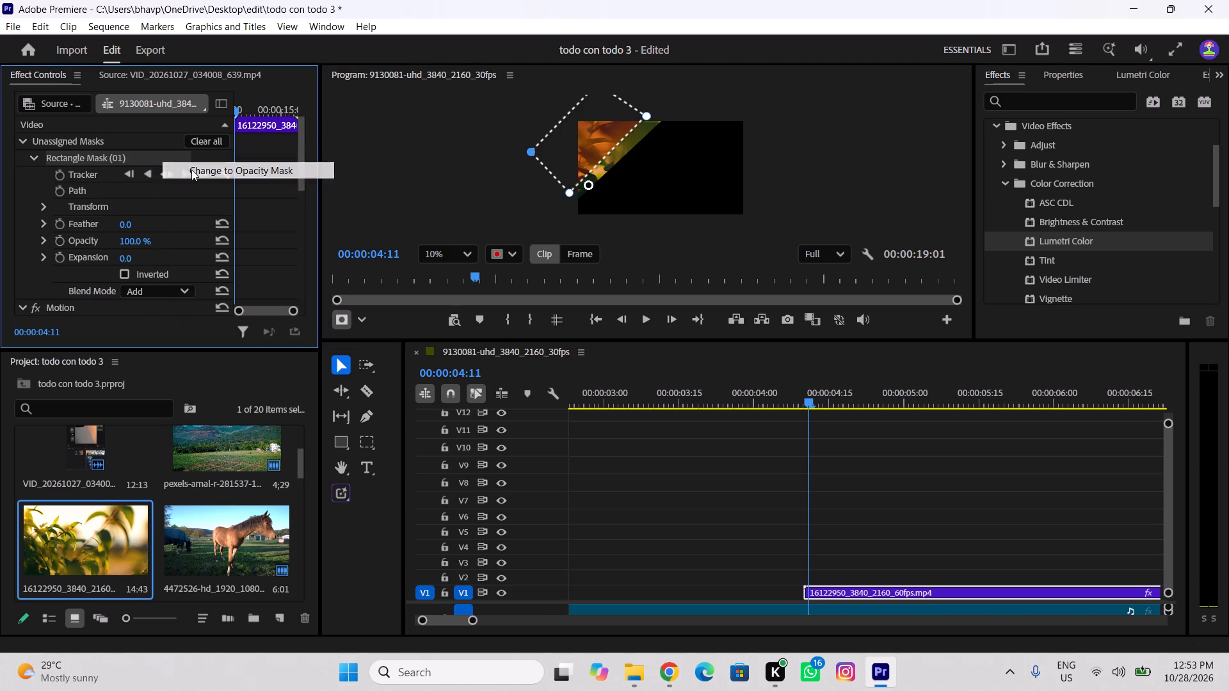
left_click(764, 131)
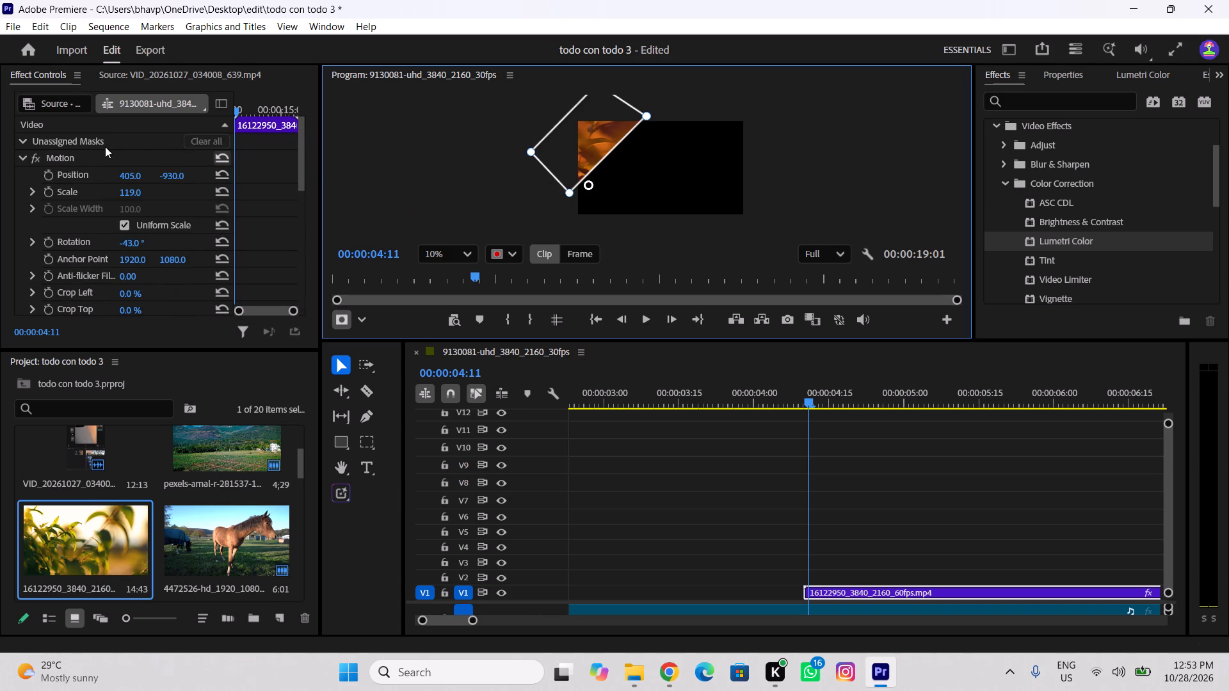
left_click(105, 162)
left_click(830, 148)
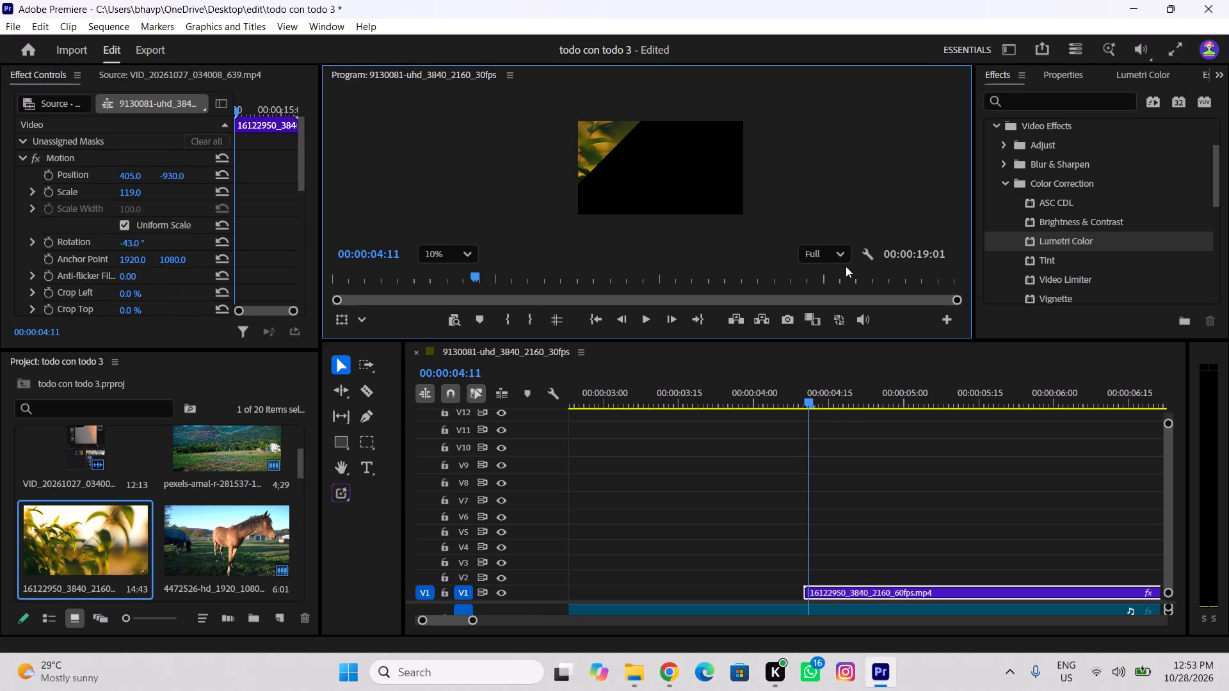
Move the playhead forward to 00:00:04:17 within the leafy-branches clip.
left_click_drag(811, 399, 816, 401)
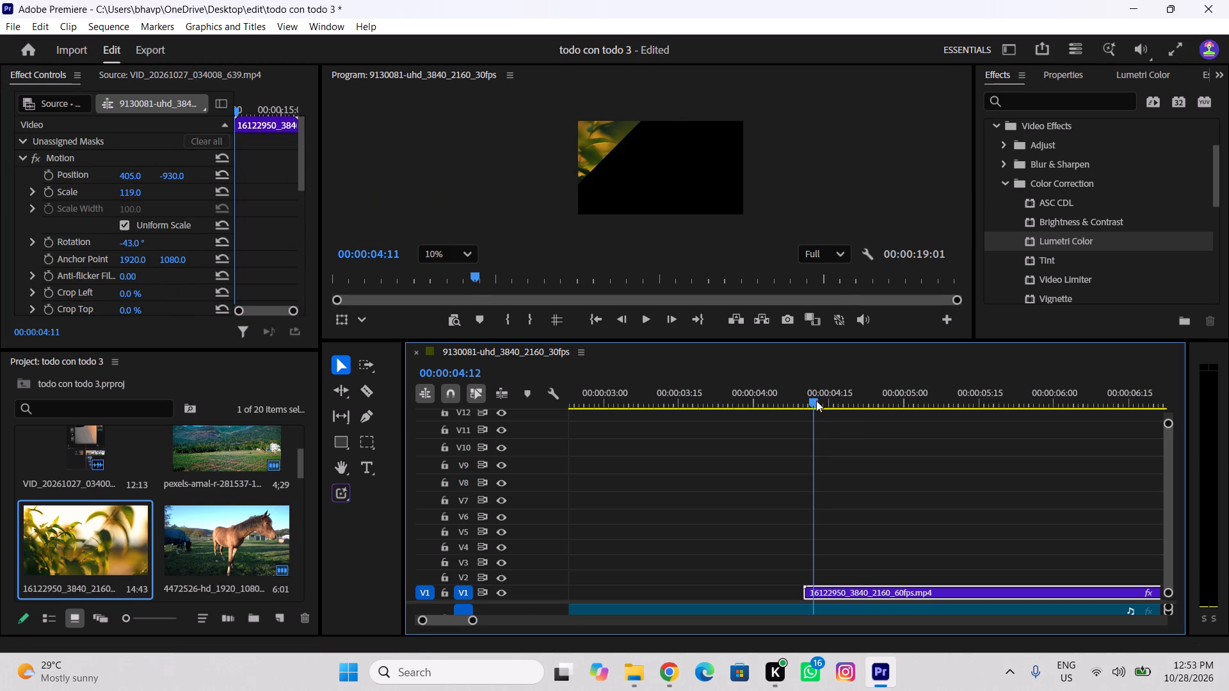
left_click_drag(816, 401, 841, 463)
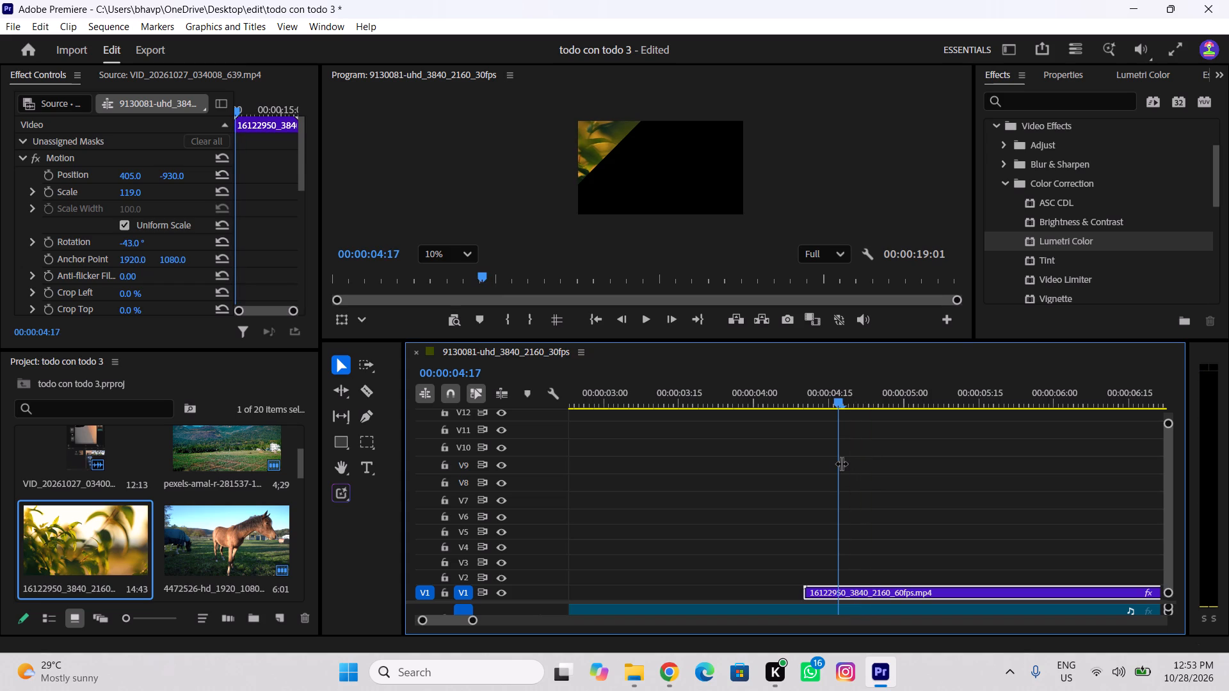
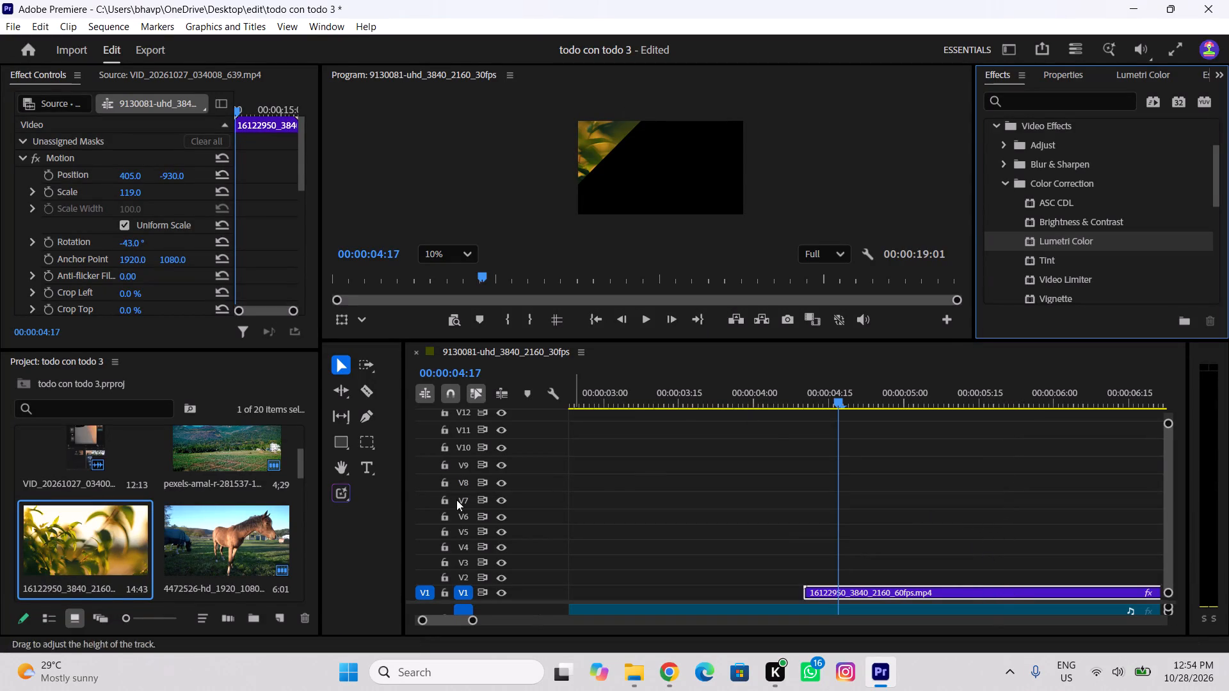
Switch to Chrome and search the Pexels videos for "cloudy".
left_click(671, 671)
left_click(129, 374)
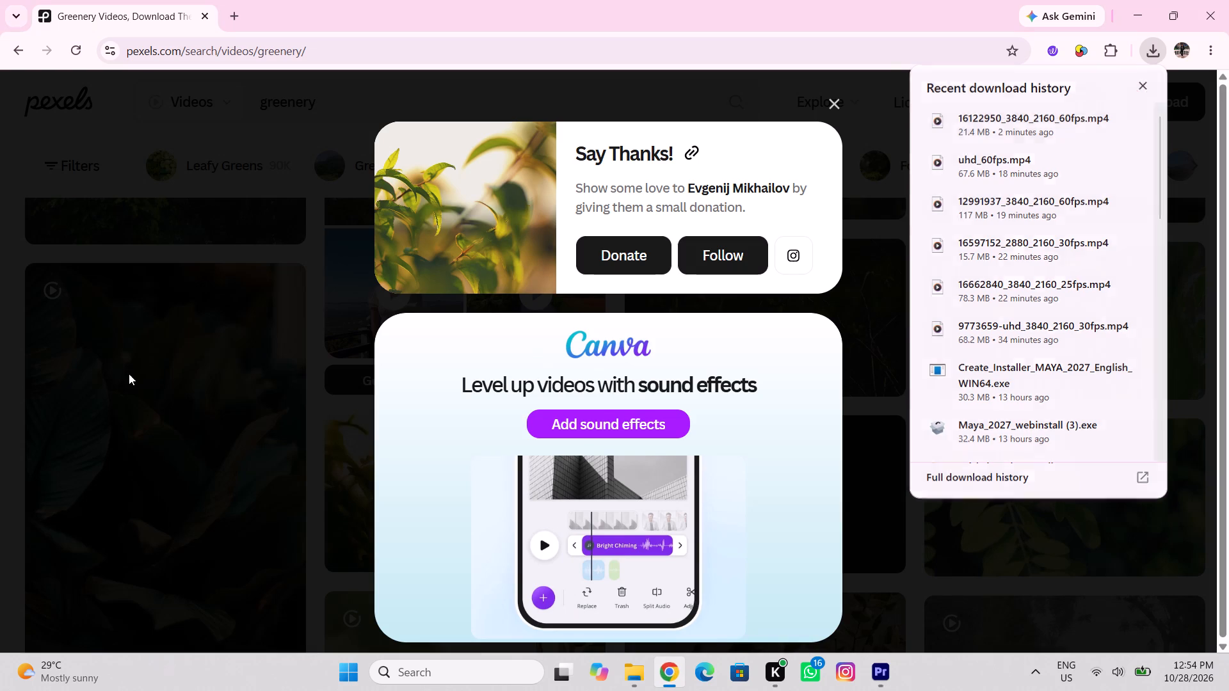
scroll(257, 386, "down", 1)
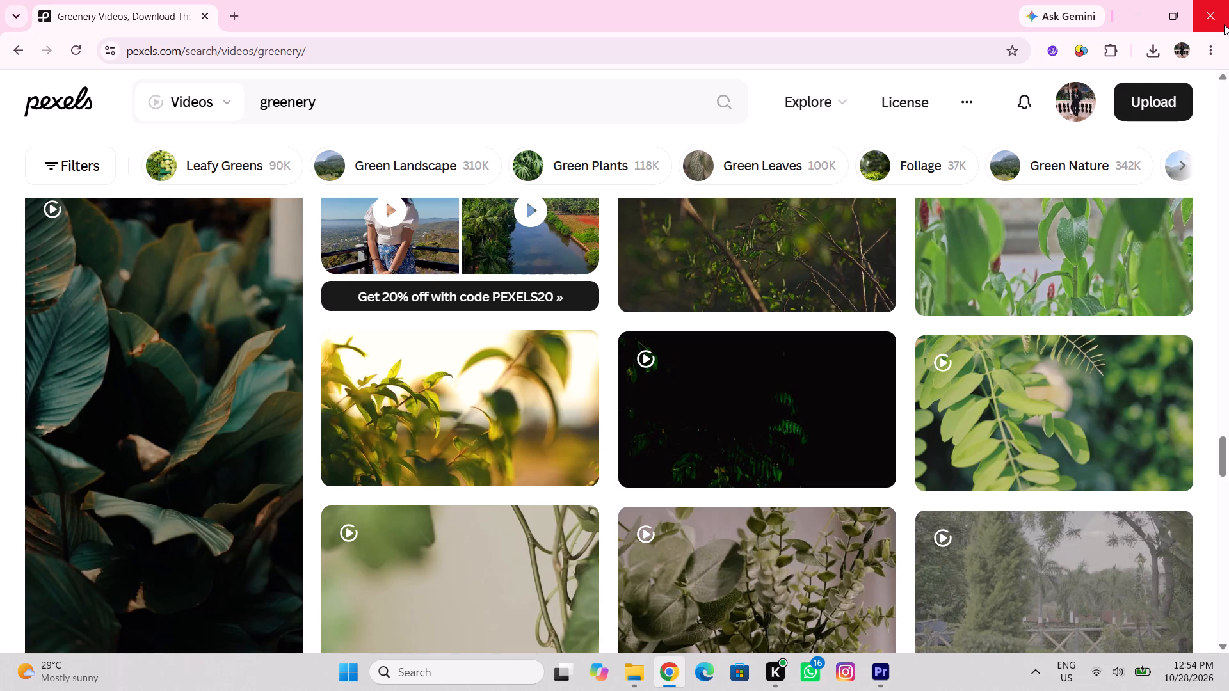
scroll(857, 363, "down", 6)
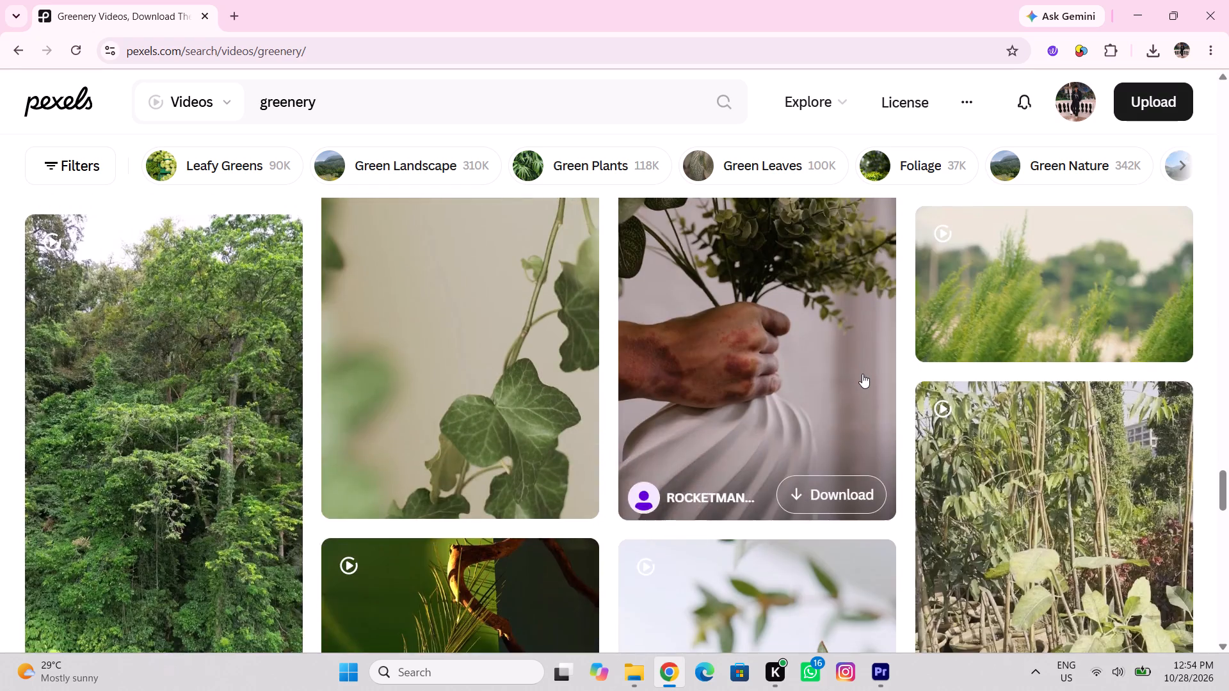
scroll(862, 374, "up", 5)
left_click_drag(544, 101, 236, 121)
type("cloudy")
key("Return")
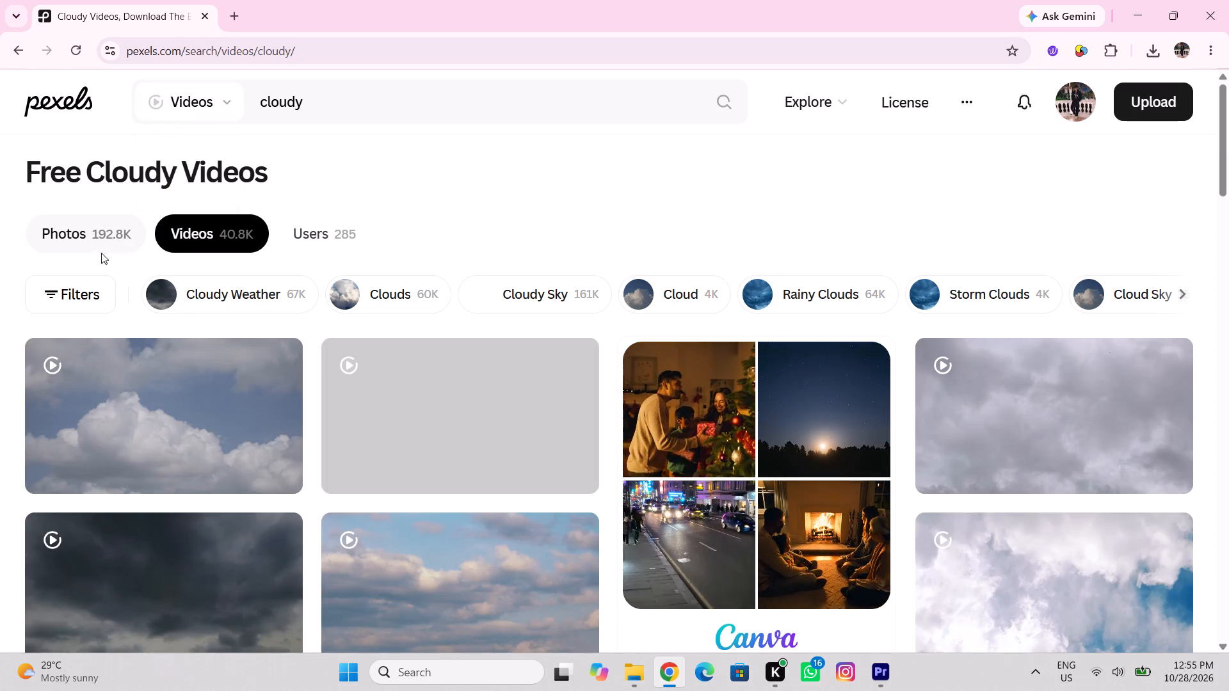
Preview the first result, white clouds on a blue sky, and download that video.
scroll(339, 515, "down", 1)
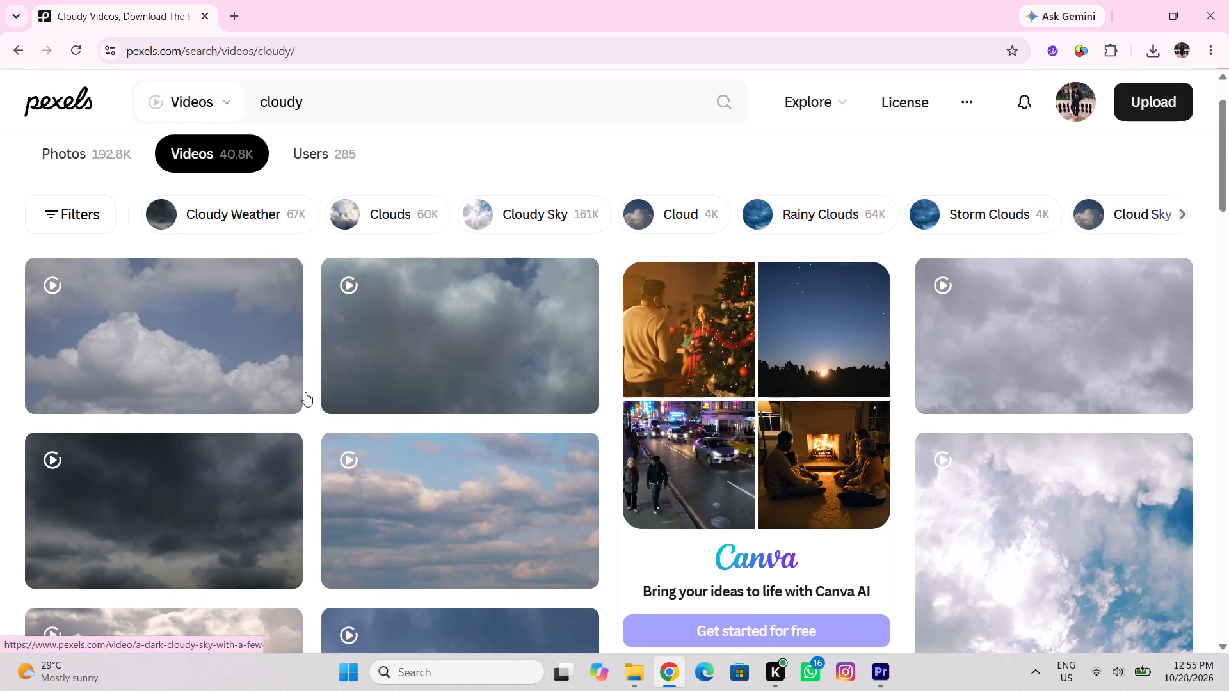
left_click(259, 331)
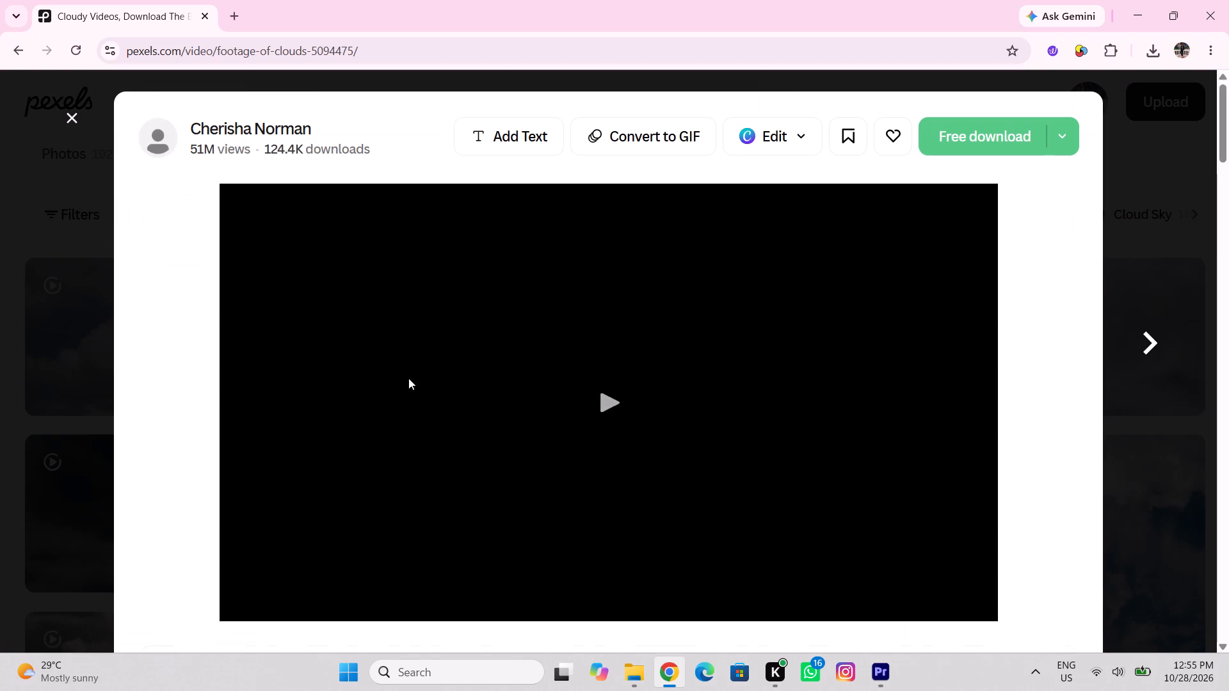
left_click(69, 115)
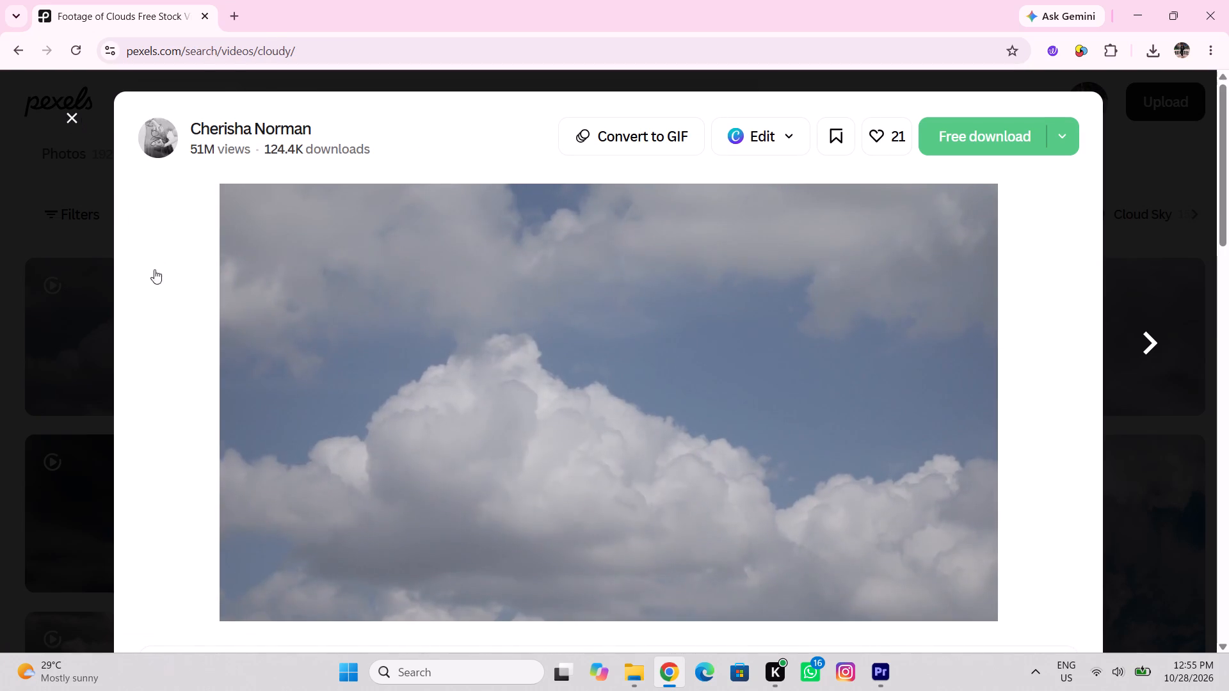
left_click(223, 344)
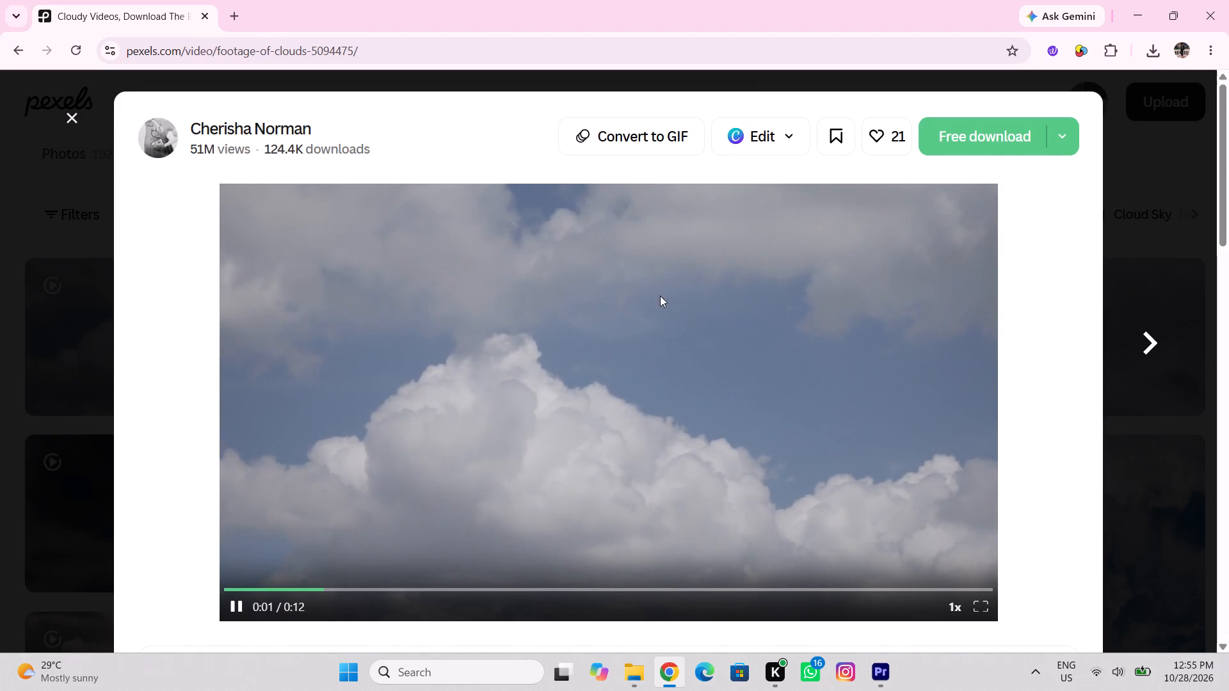
left_click(988, 159)
left_click(994, 152)
left_click(995, 143)
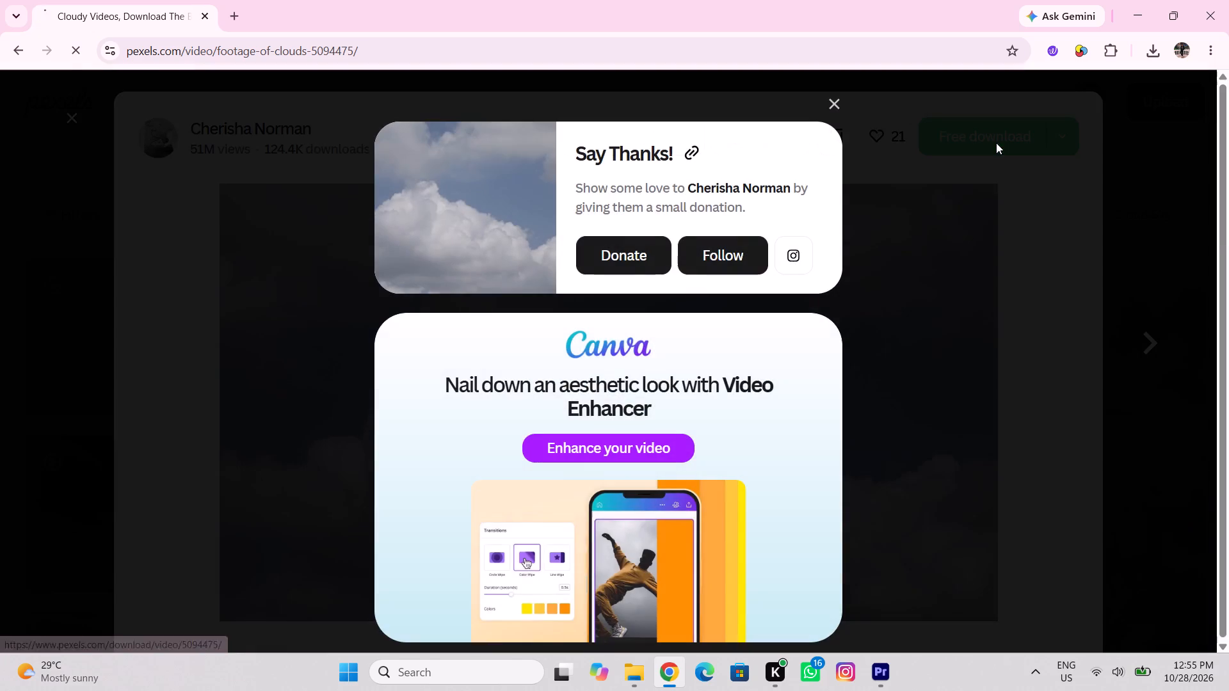
Bring the downloaded 5094475-hd clouds video into the Premiere project bin.
left_click_drag(1109, 101, 1077, 200)
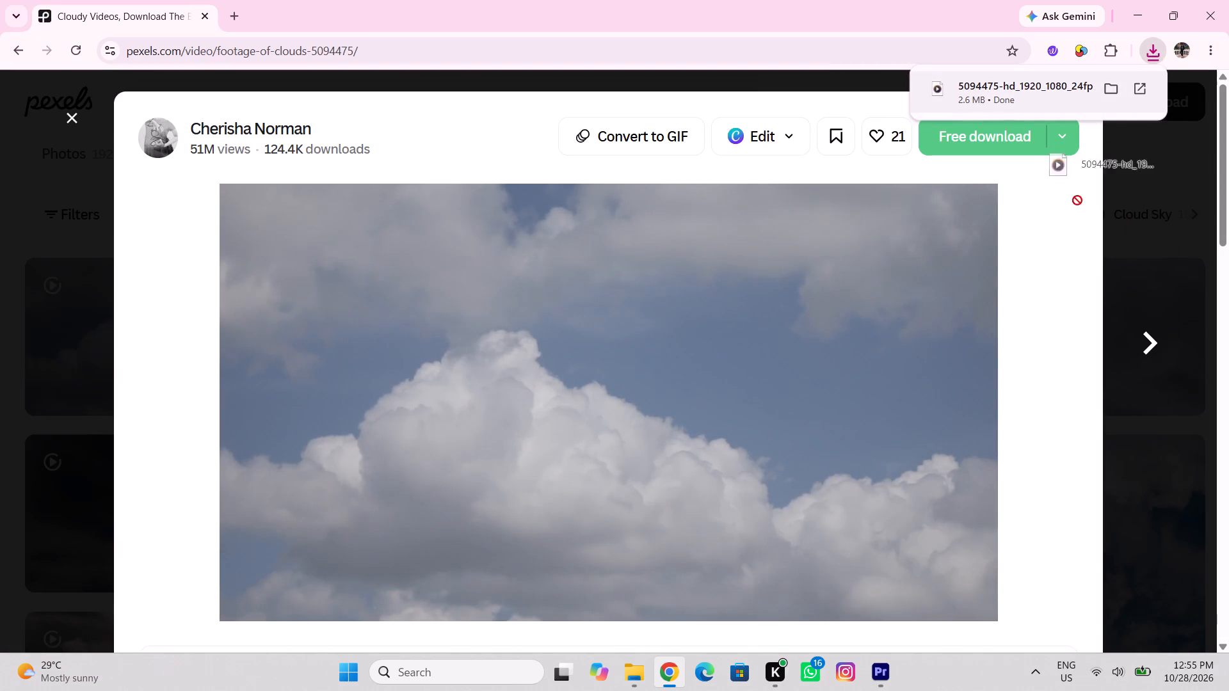
left_click_drag(1077, 200, 855, 632)
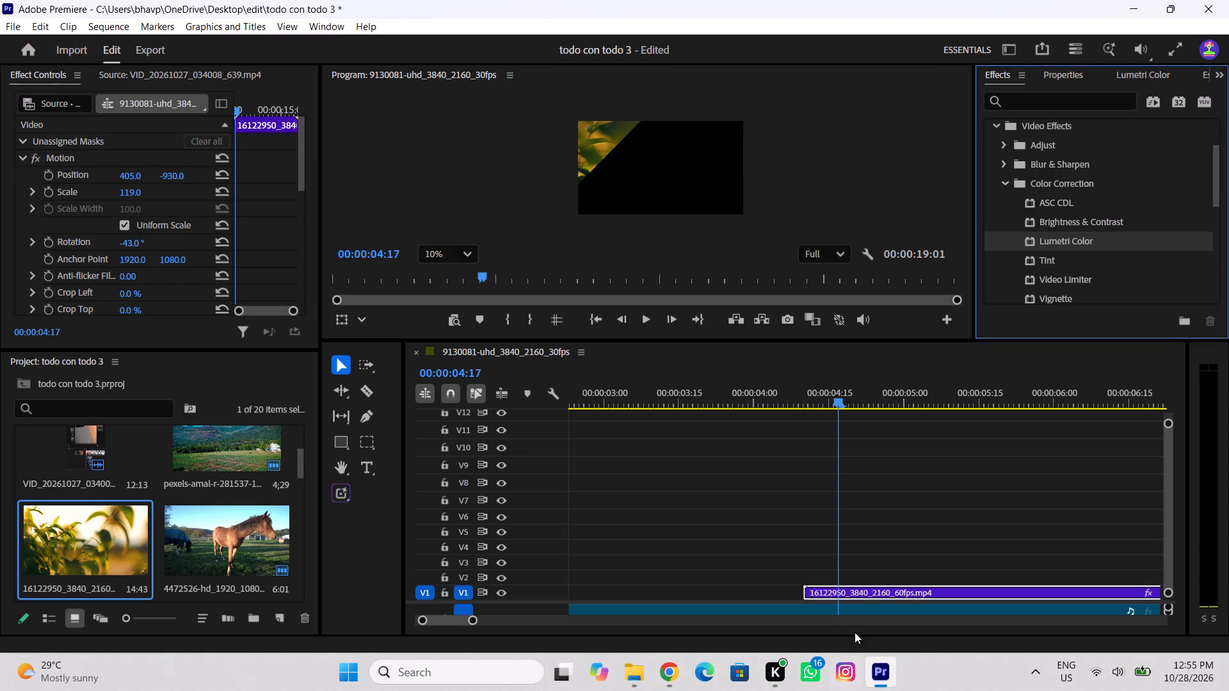
left_click_drag(855, 632, 303, 564)
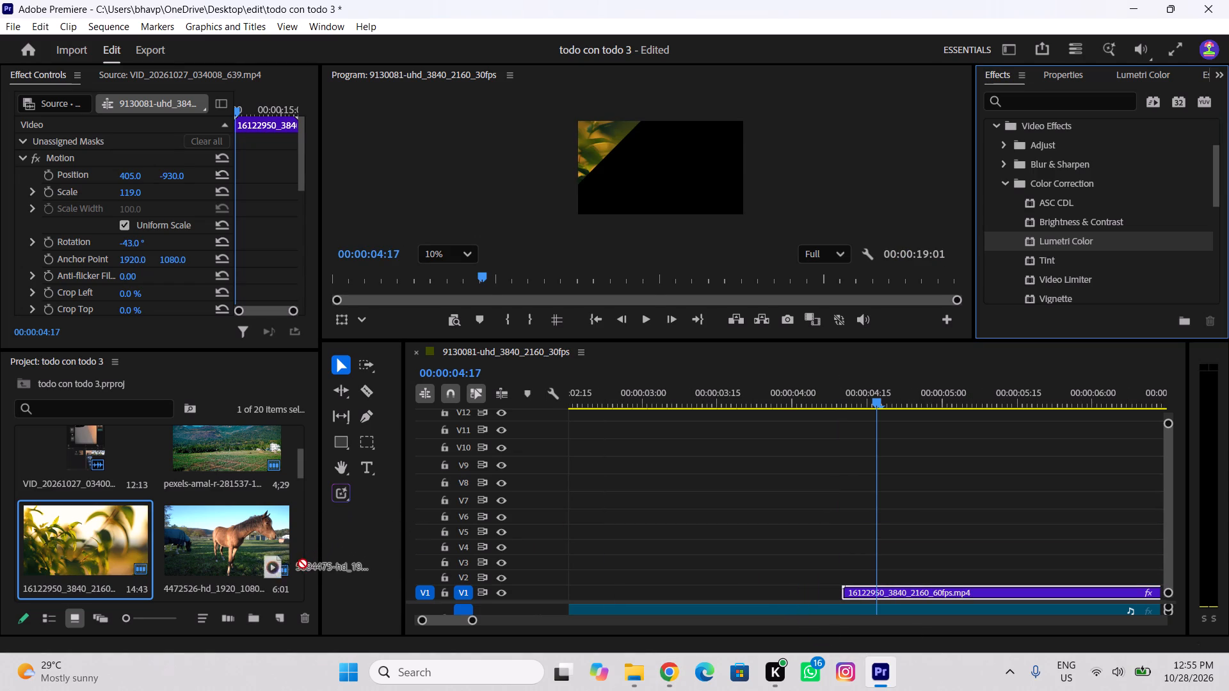
left_click_drag(303, 564, 181, 569)
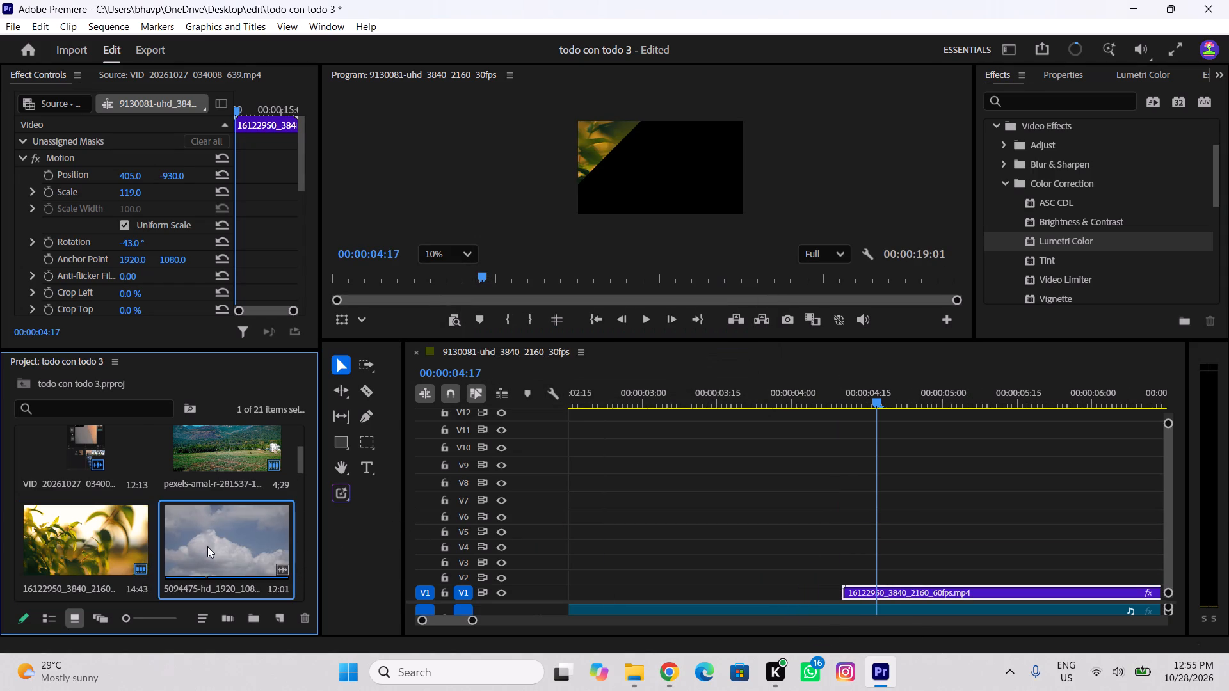
Place the clouds clip on V2 directly above the leafy-branches clip, with both starting at the same frame.
left_click_drag(216, 544, 842, 574)
Set the clouds clip's scale to 135 so it fills the frame.
left_click_drag(881, 404, 866, 424)
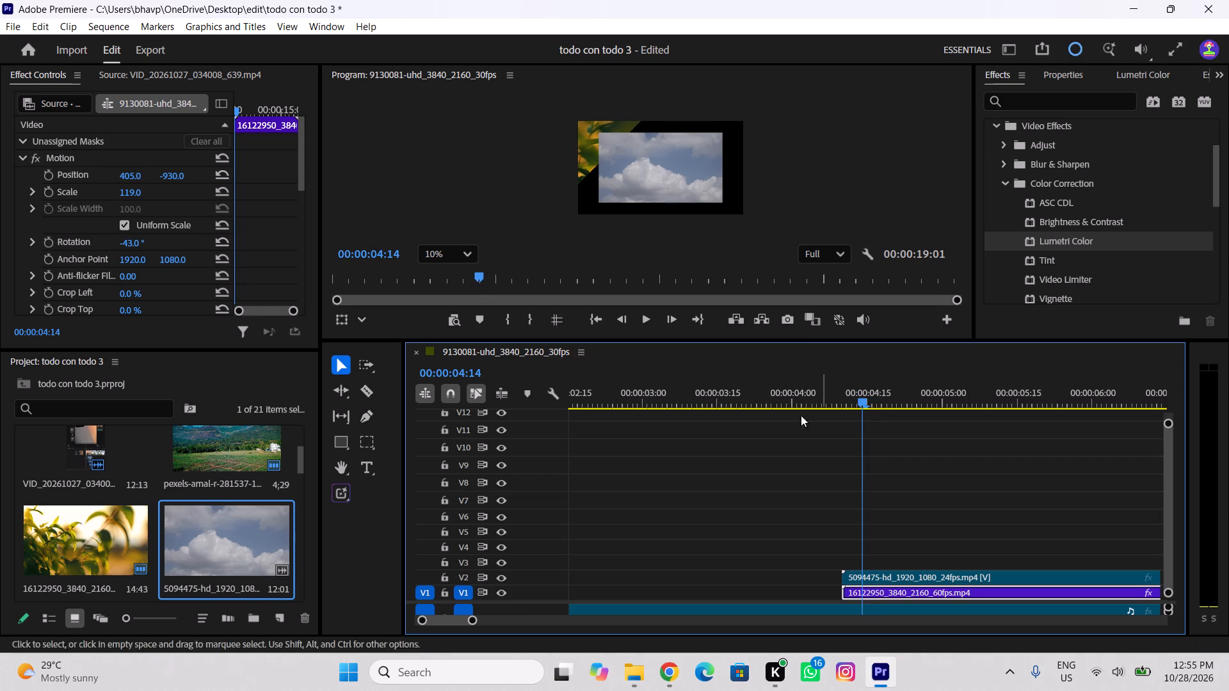
left_click(897, 578)
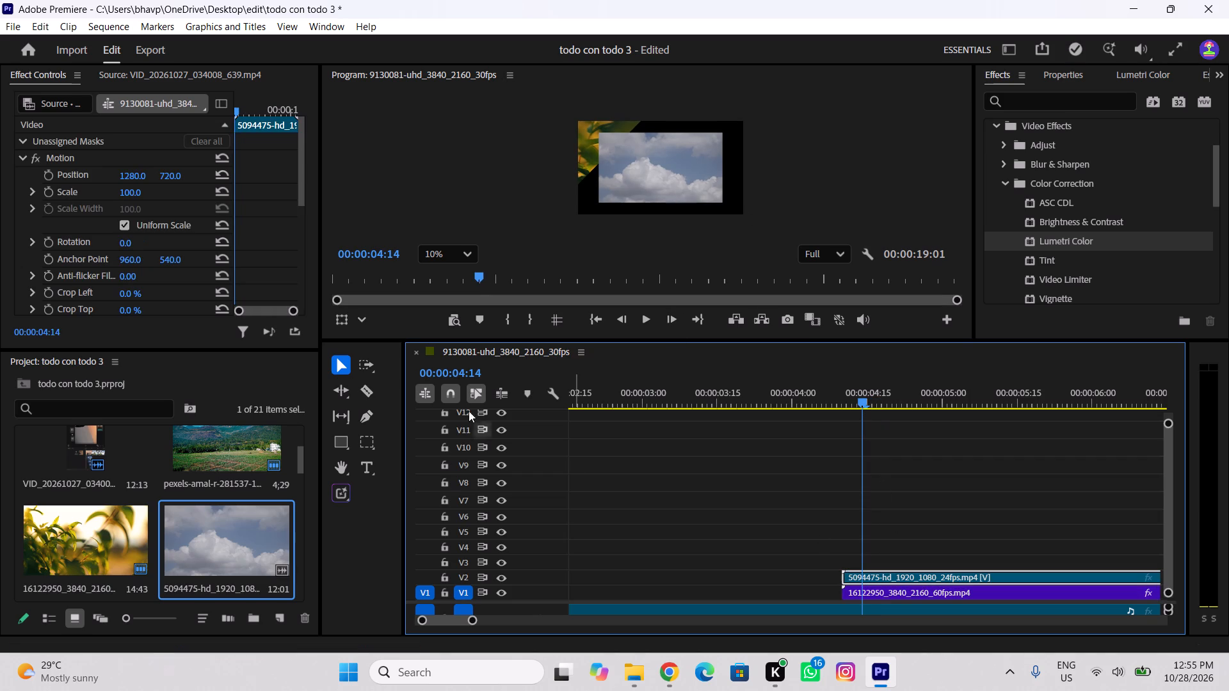
left_click_drag(128, 190, 159, 196)
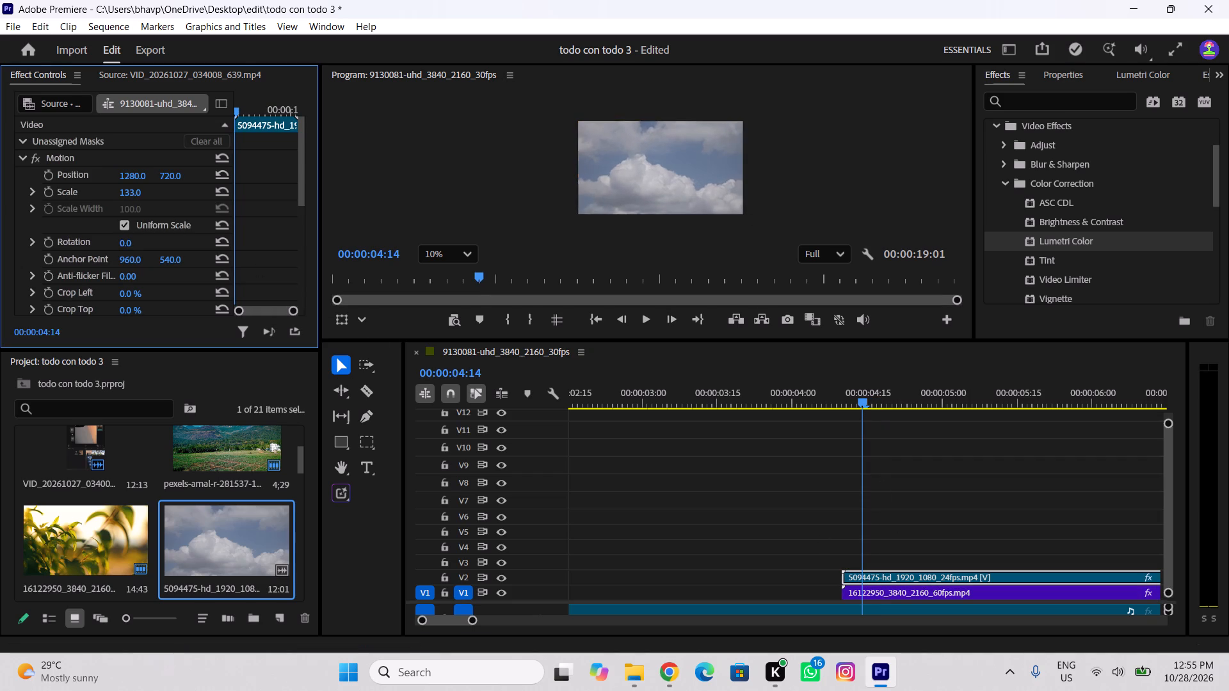
left_click_drag(159, 196, 168, 203)
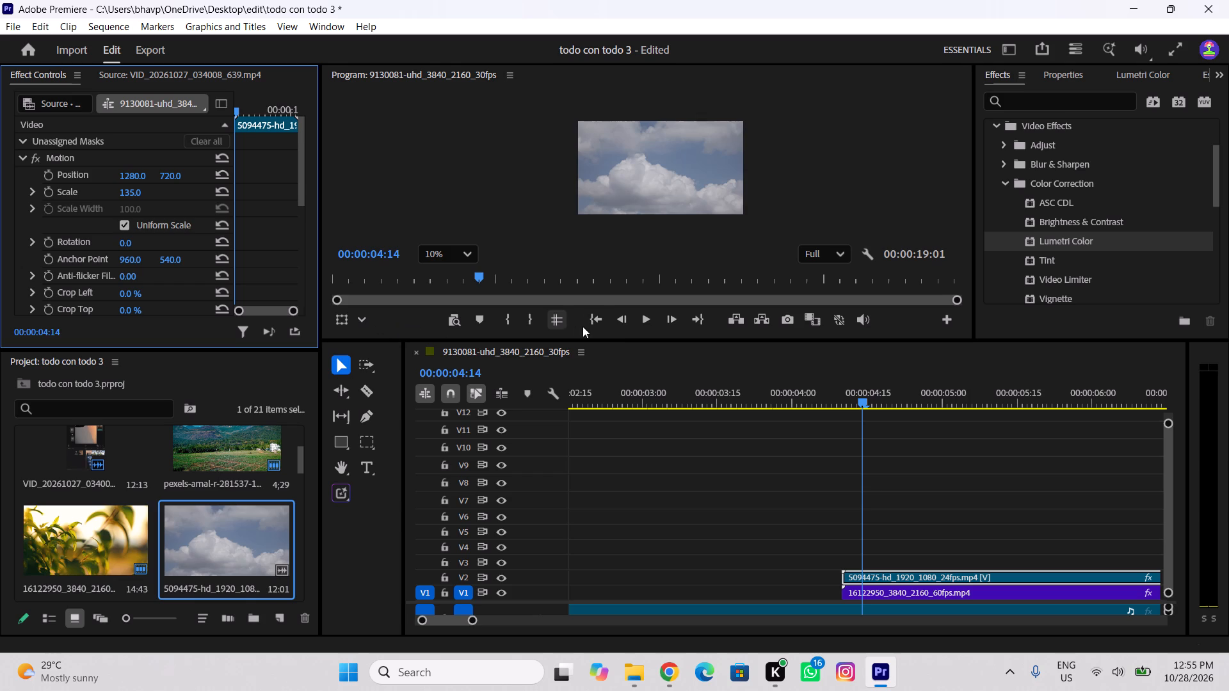
Play the sequence from the start of the clouds clip to review its motion.
left_click_drag(771, 382, 848, 385)
key("space")
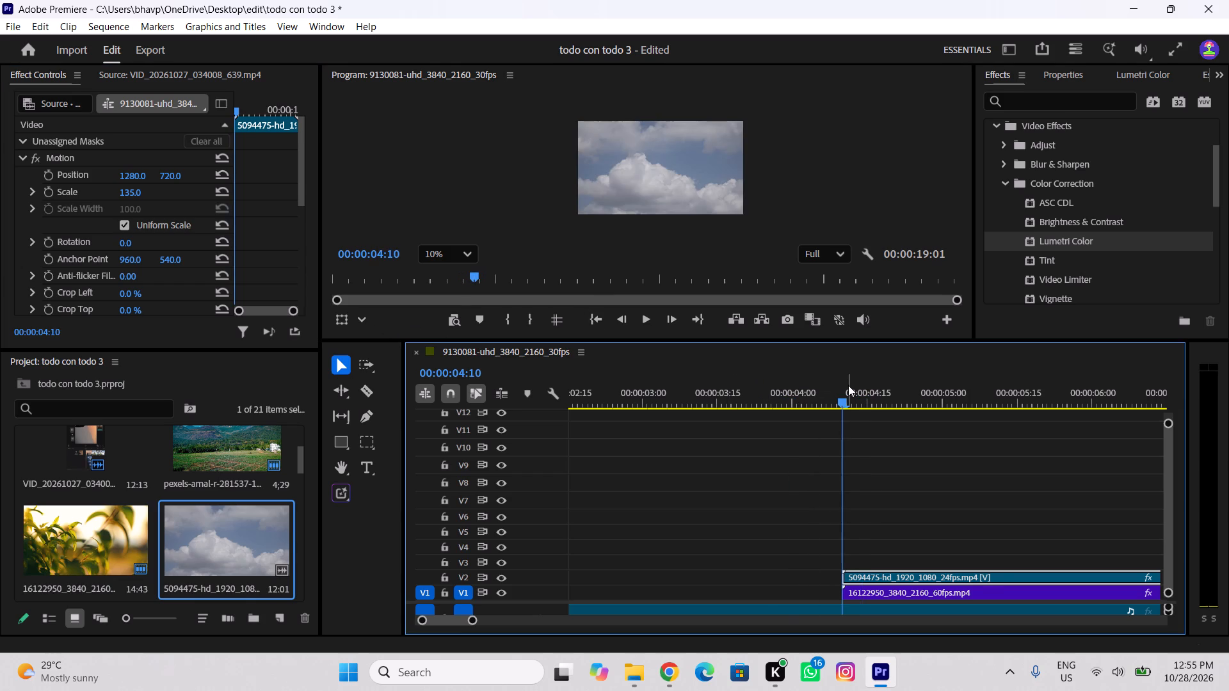
key("space")
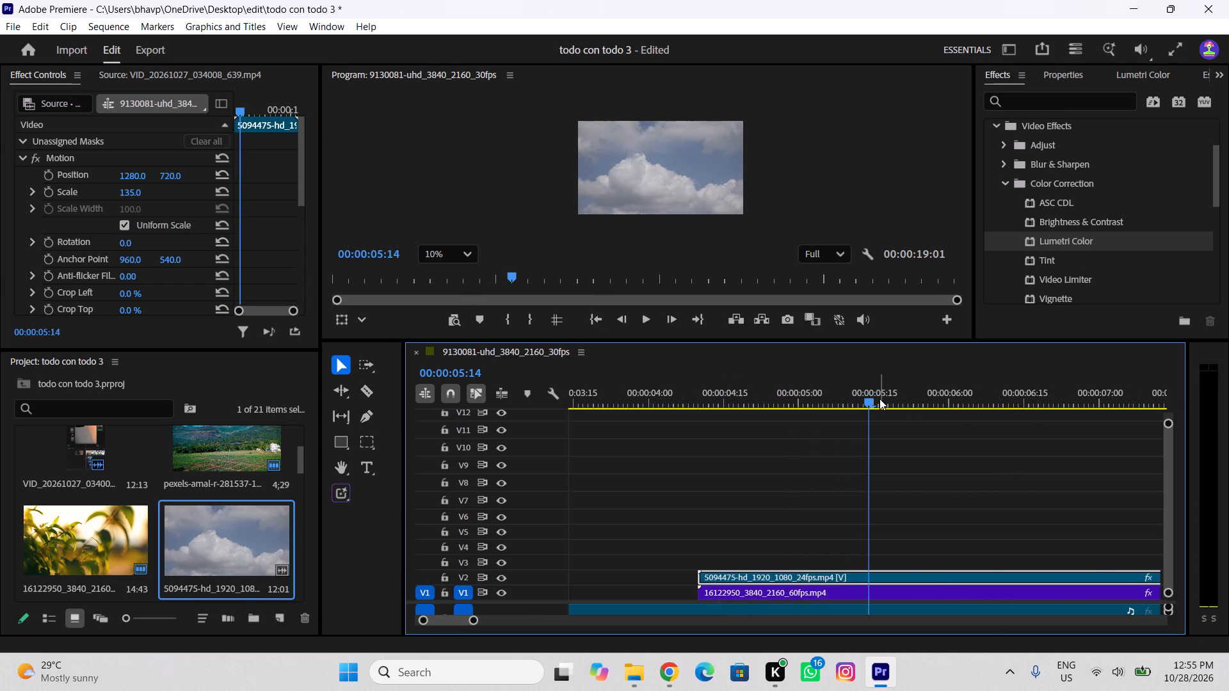
left_click_drag(880, 399, 774, 421)
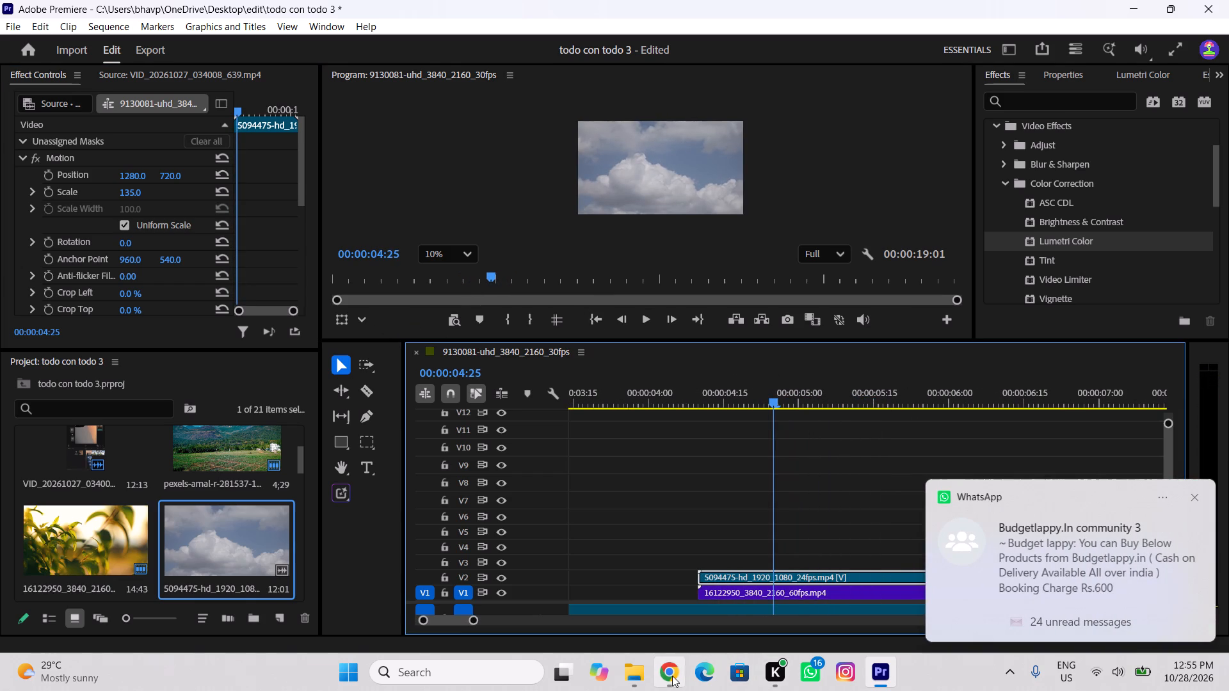
Switch to Chrome and replay the clouds footage preview on Pexels to examine its movement.
left_click(672, 676)
left_click(622, 455)
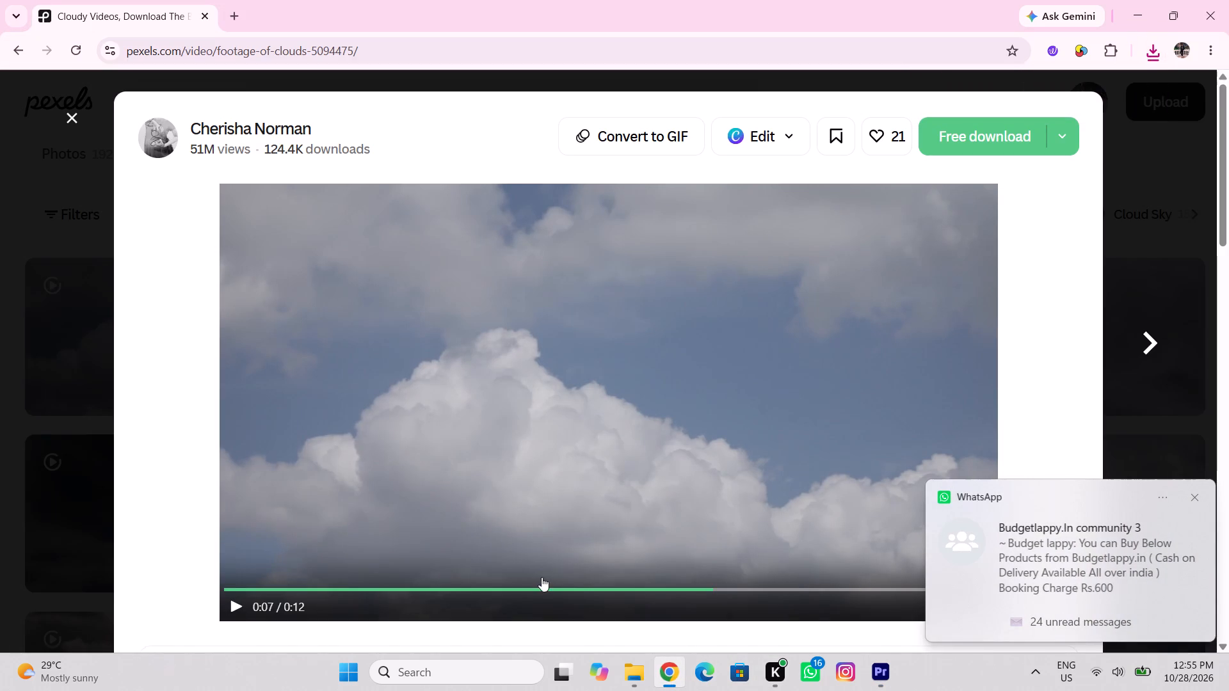
left_click_drag(533, 589, 472, 594)
key("space")
scroll(515, 510, "up", 7)
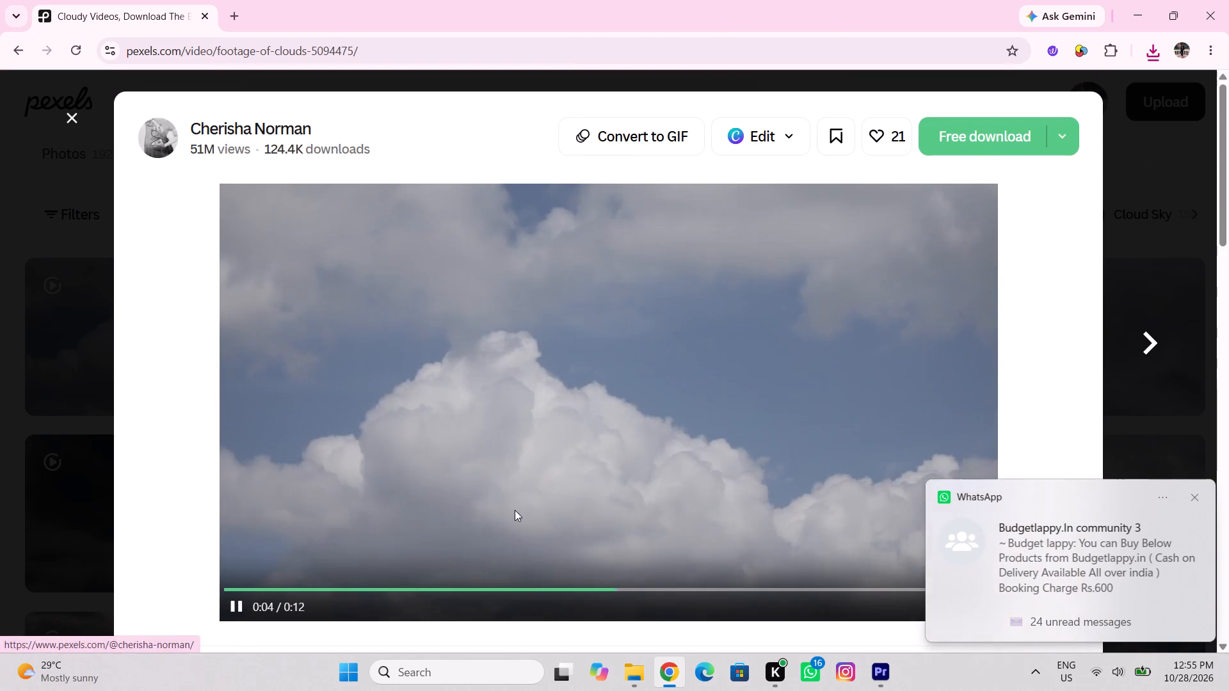
left_click(514, 438)
left_click(515, 439)
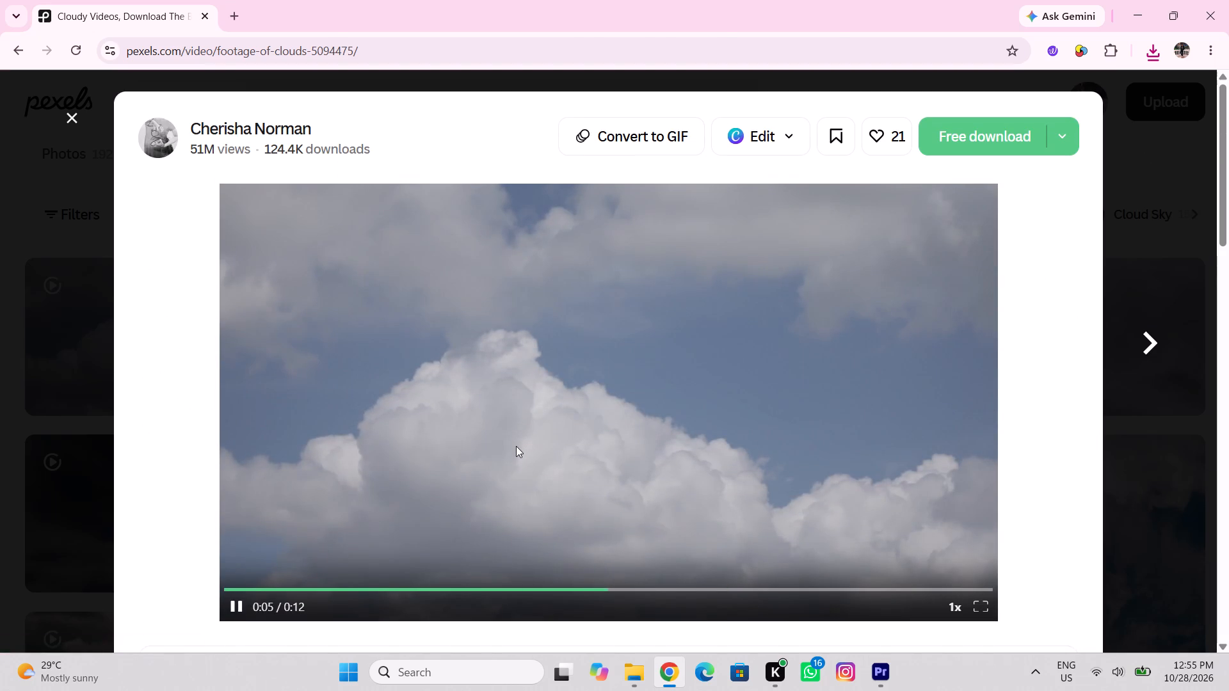
key("space")
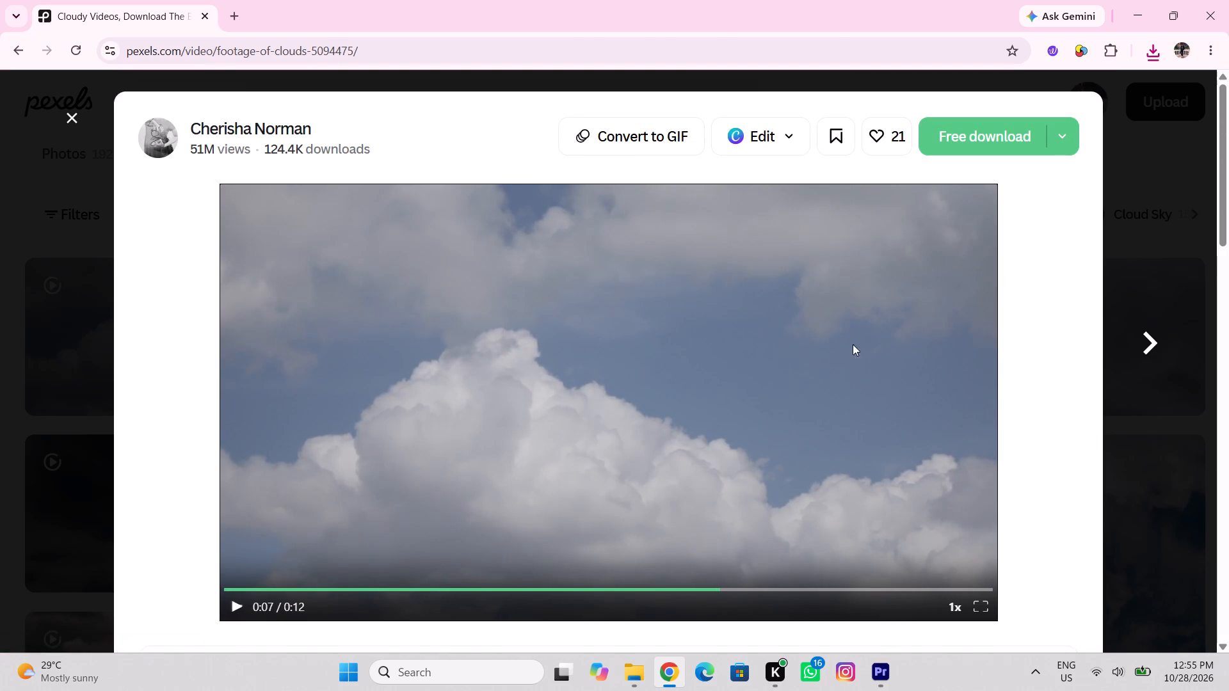
Return to Premiere and, at 00:00:04:24, set the clouds clip's opacity to 33%.
left_click(886, 678)
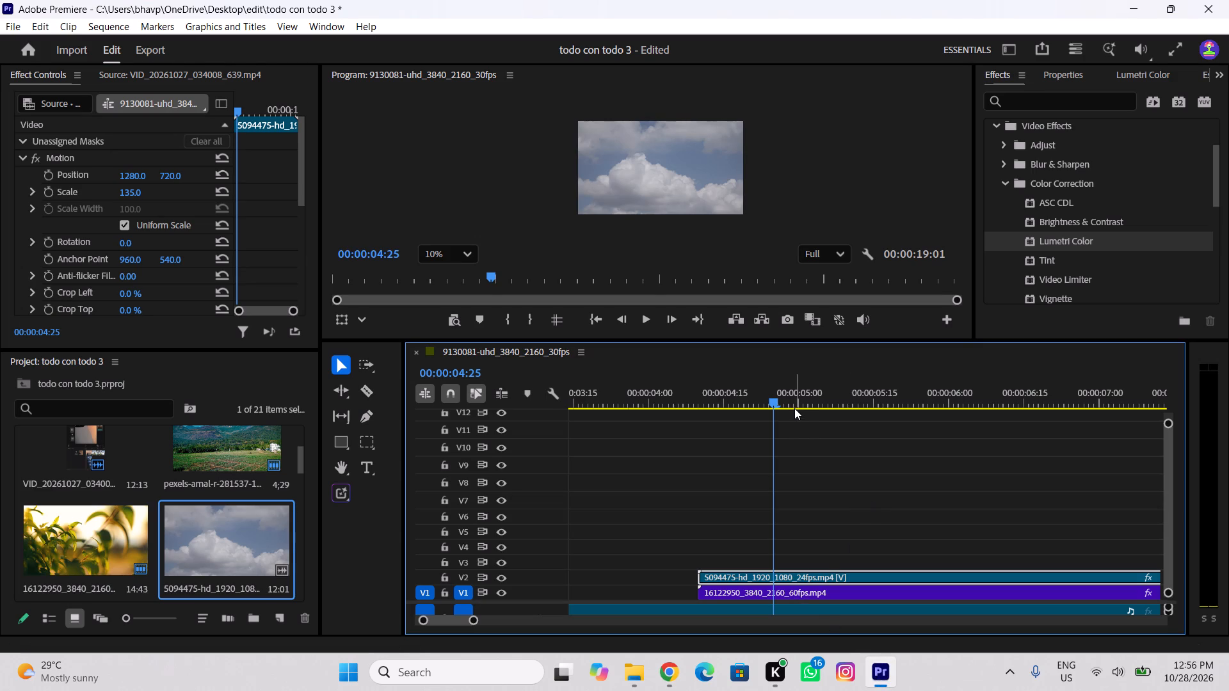
left_click_drag(769, 399, 761, 414)
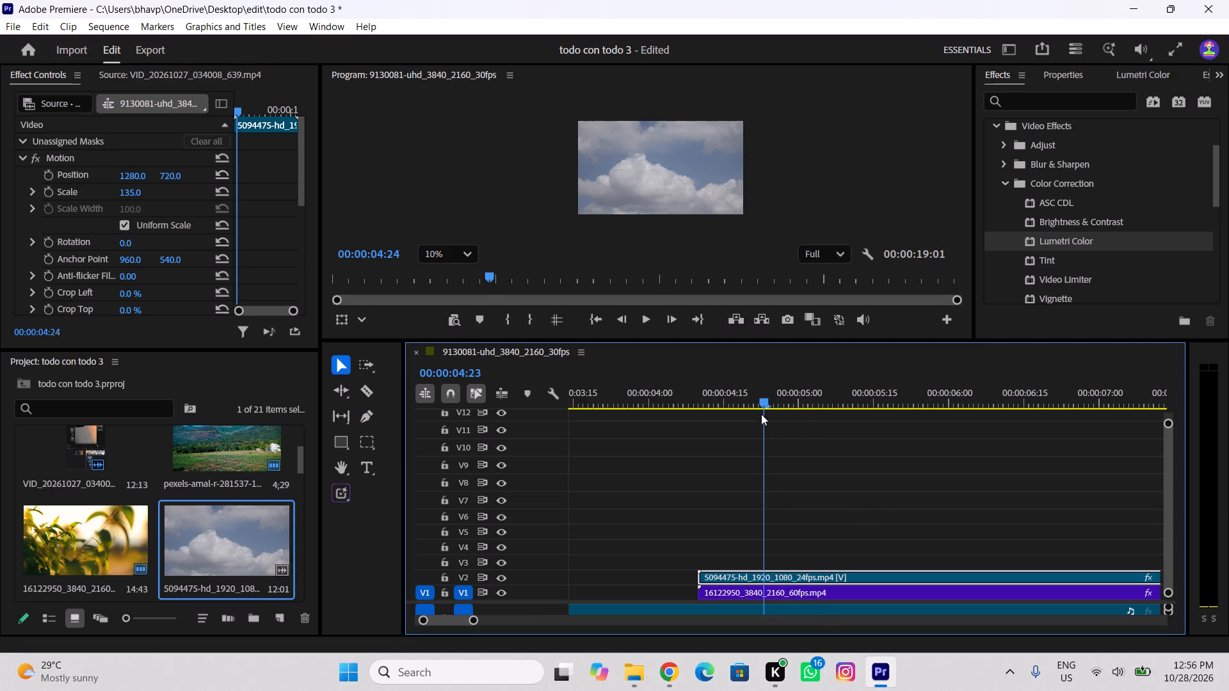
left_click_drag(761, 414, 764, 467)
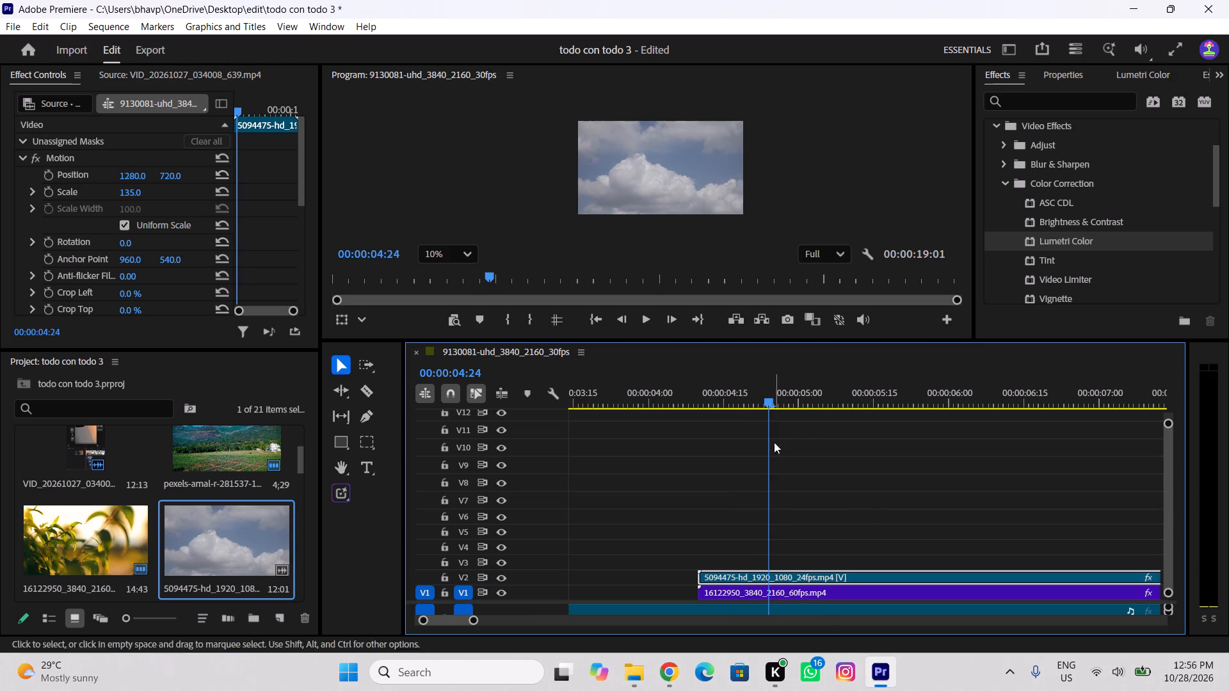
scroll(211, 256, "down", 4)
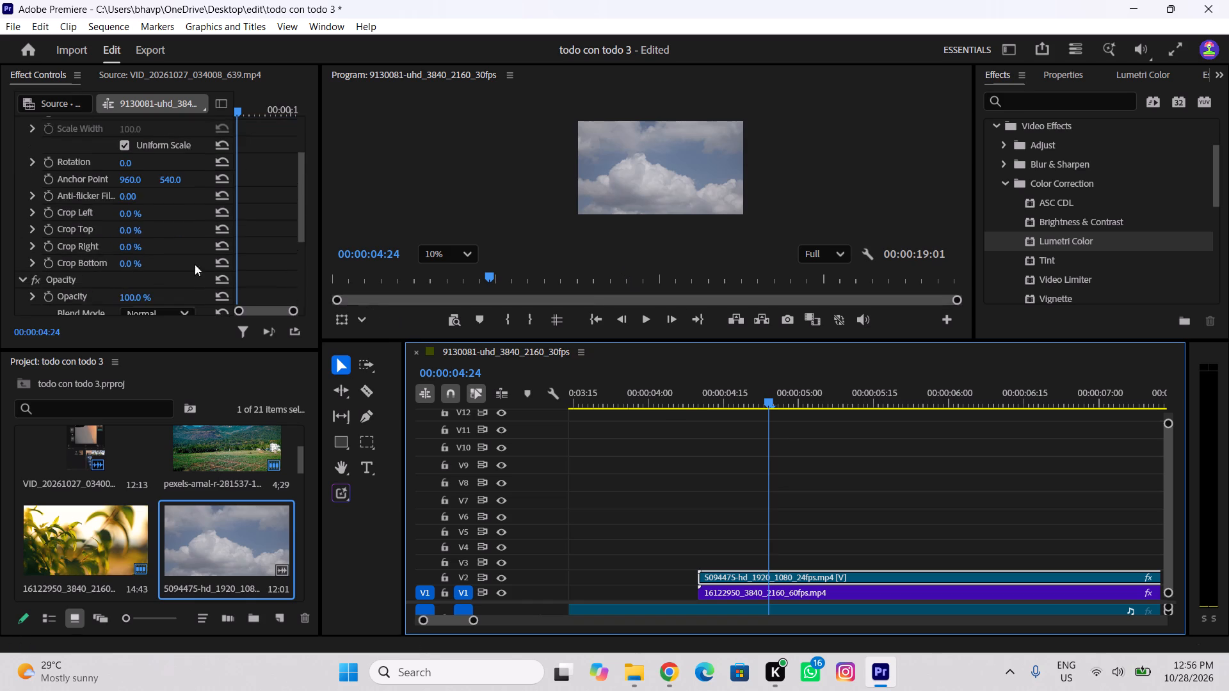
scroll(195, 264, "down", 4)
left_click_drag(135, 245, 82, 258)
Play the semi-transparent clouds over the leafy branches and return the playhead to 00:00:04:15.
key("space")
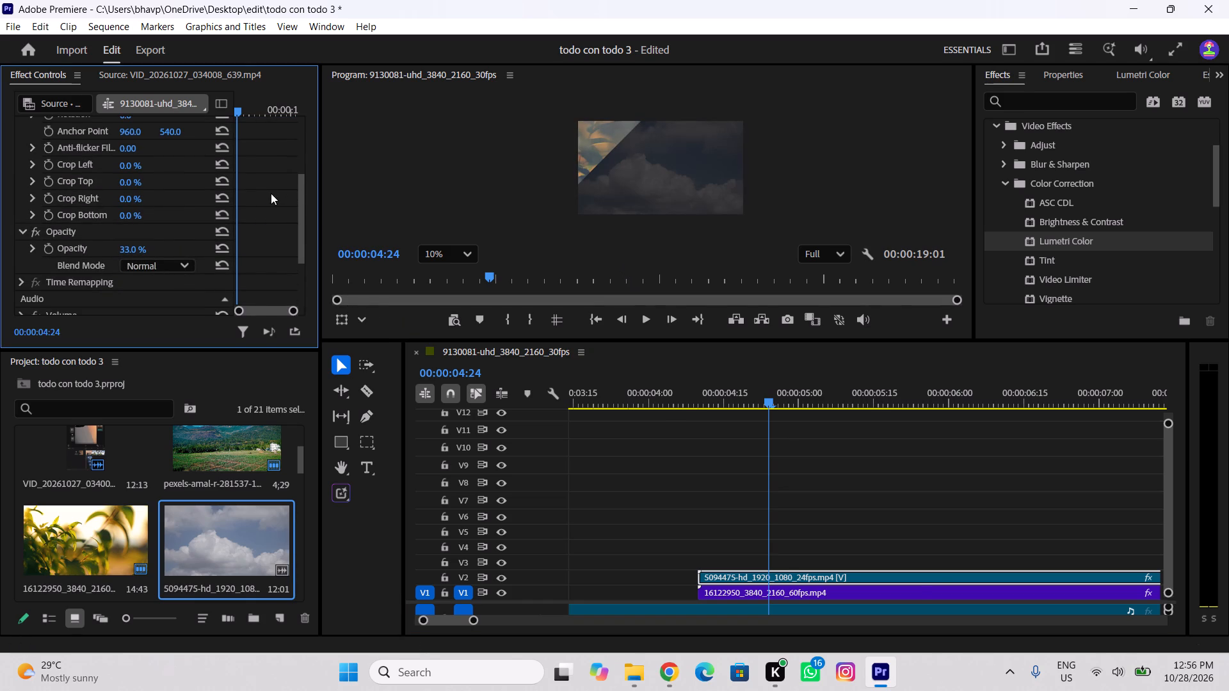
key("space")
left_click_drag(833, 393, 773, 431)
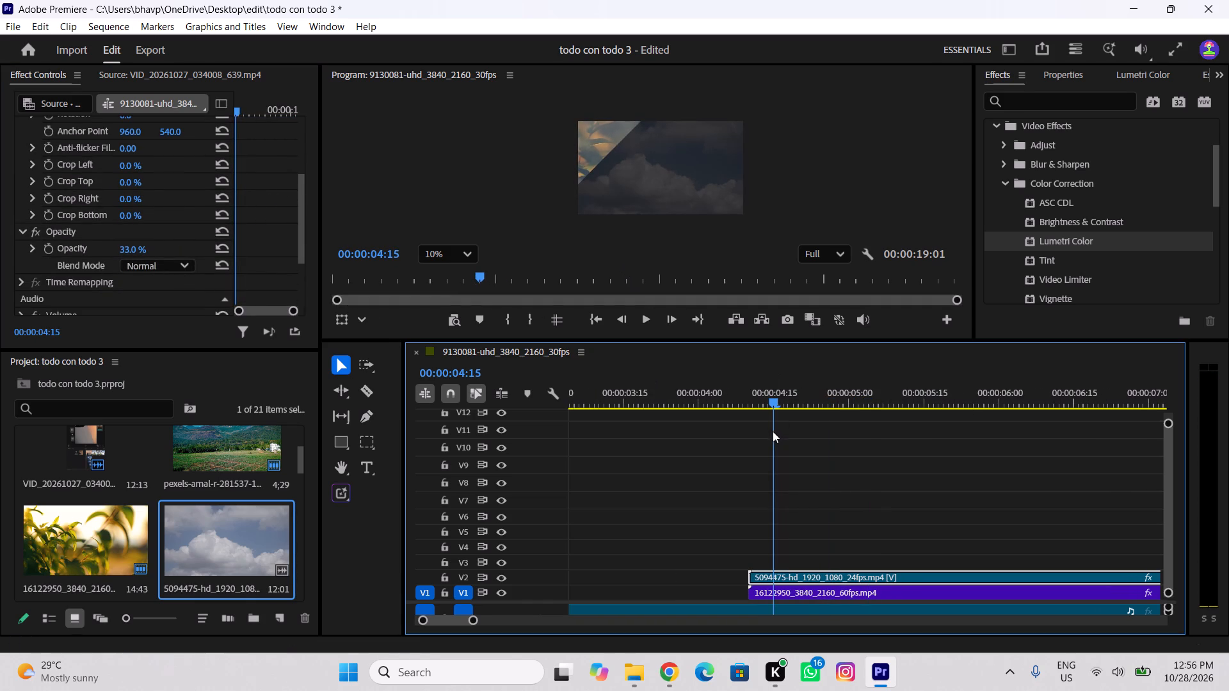
left_click_drag(773, 431, 773, 432)
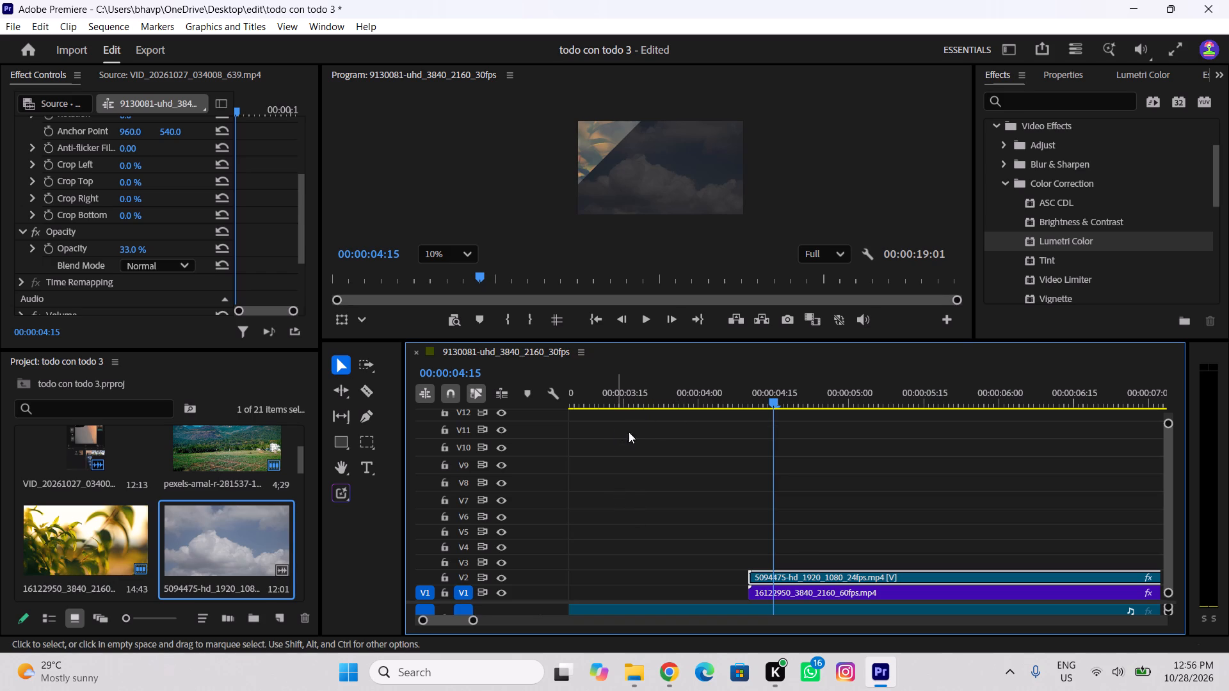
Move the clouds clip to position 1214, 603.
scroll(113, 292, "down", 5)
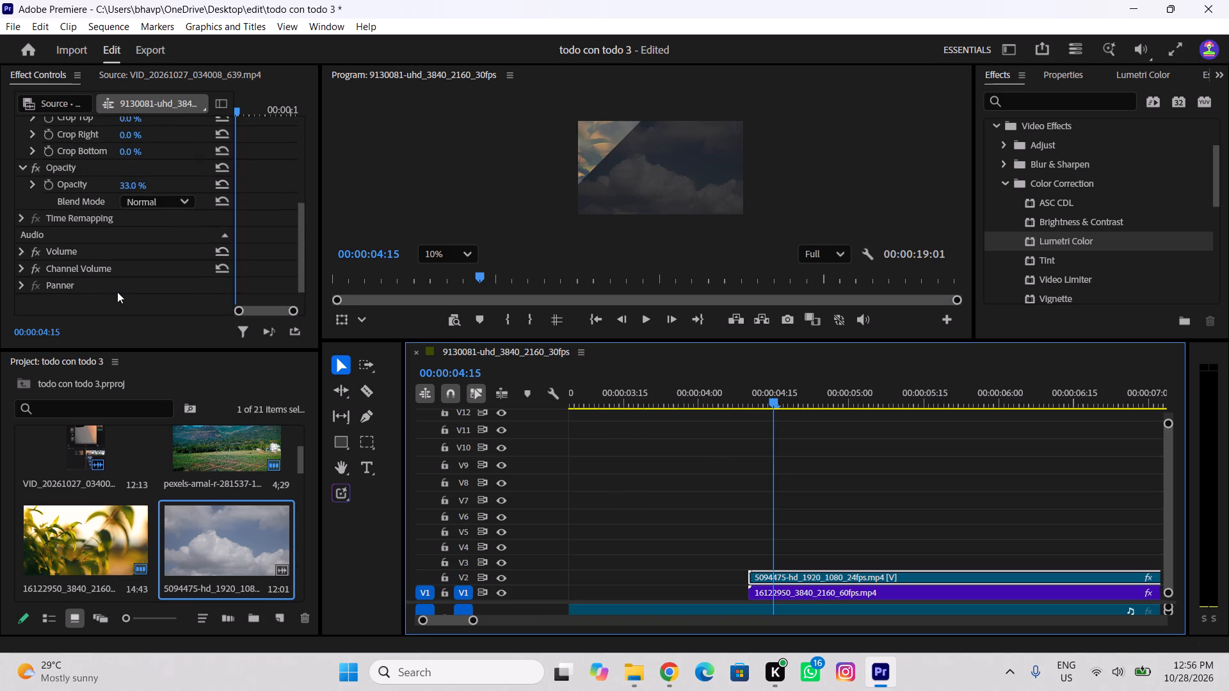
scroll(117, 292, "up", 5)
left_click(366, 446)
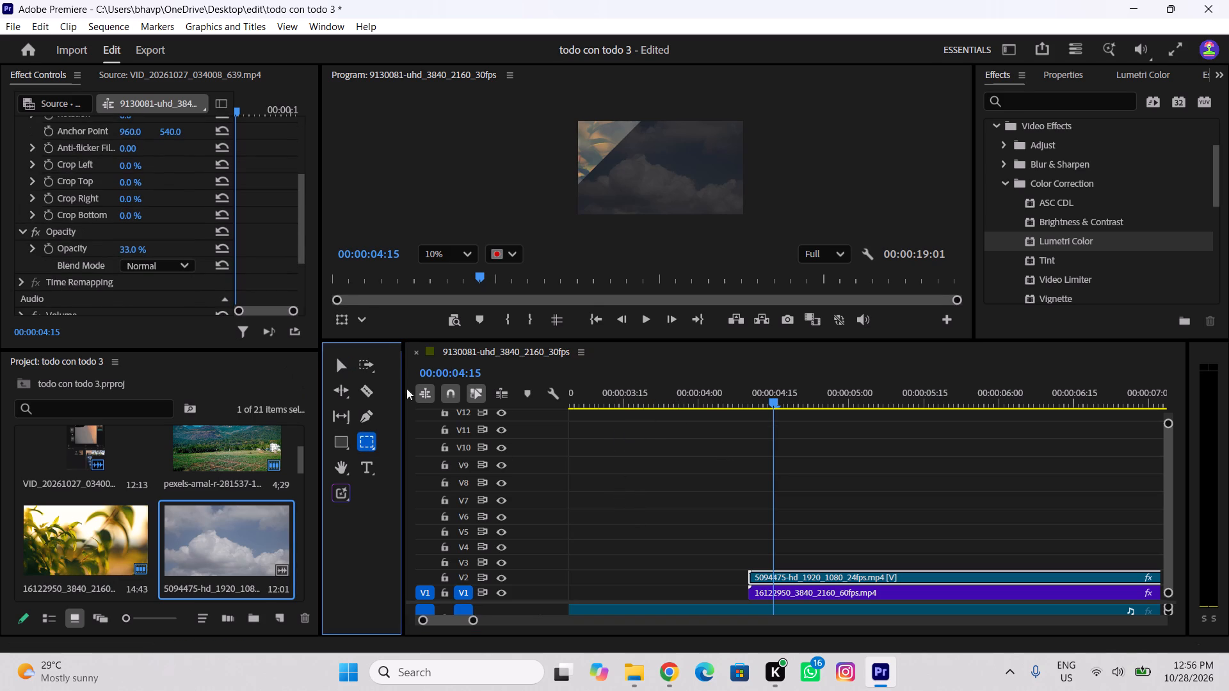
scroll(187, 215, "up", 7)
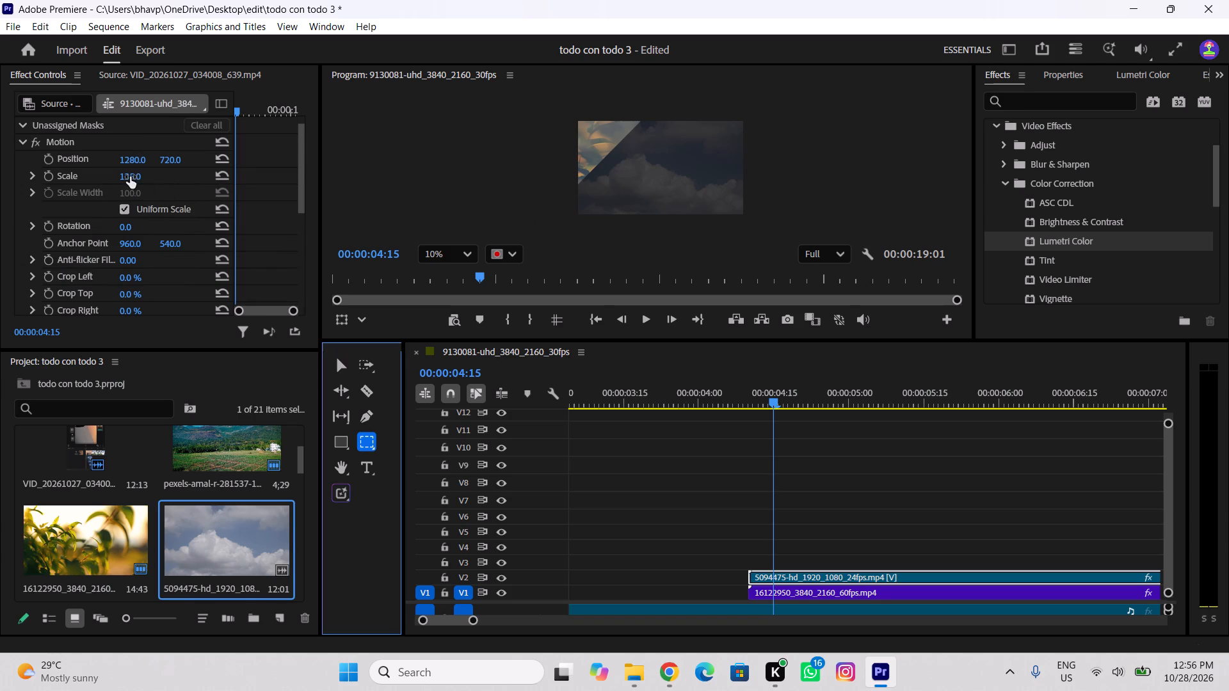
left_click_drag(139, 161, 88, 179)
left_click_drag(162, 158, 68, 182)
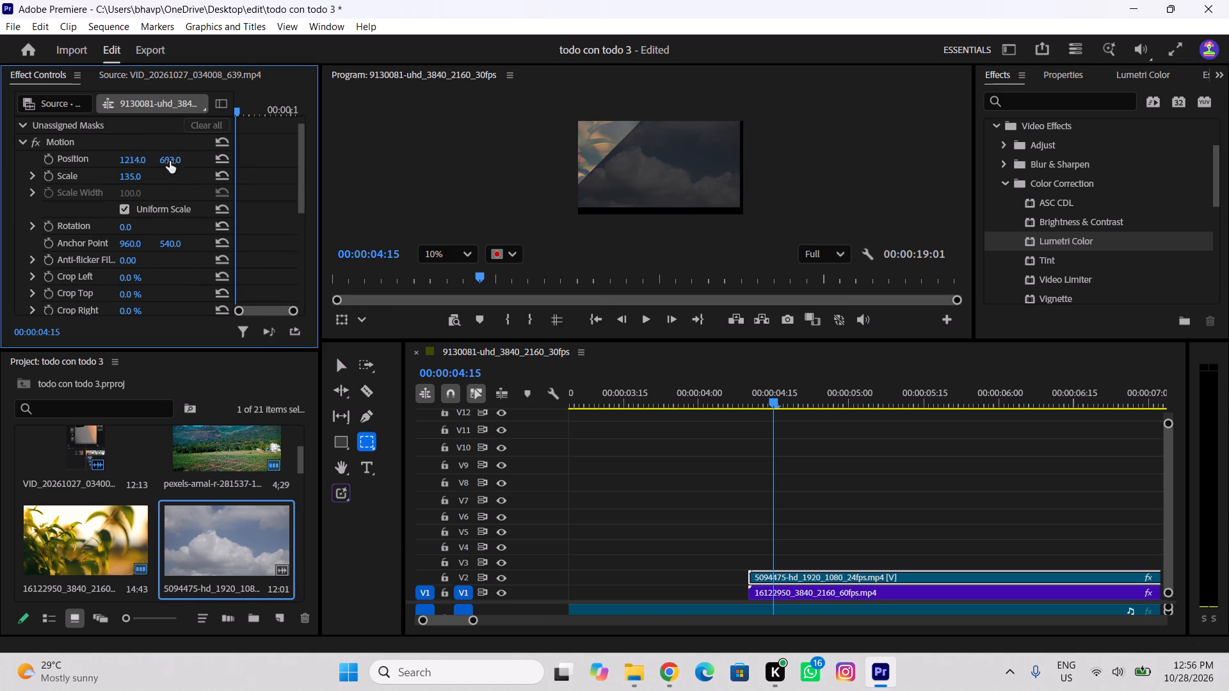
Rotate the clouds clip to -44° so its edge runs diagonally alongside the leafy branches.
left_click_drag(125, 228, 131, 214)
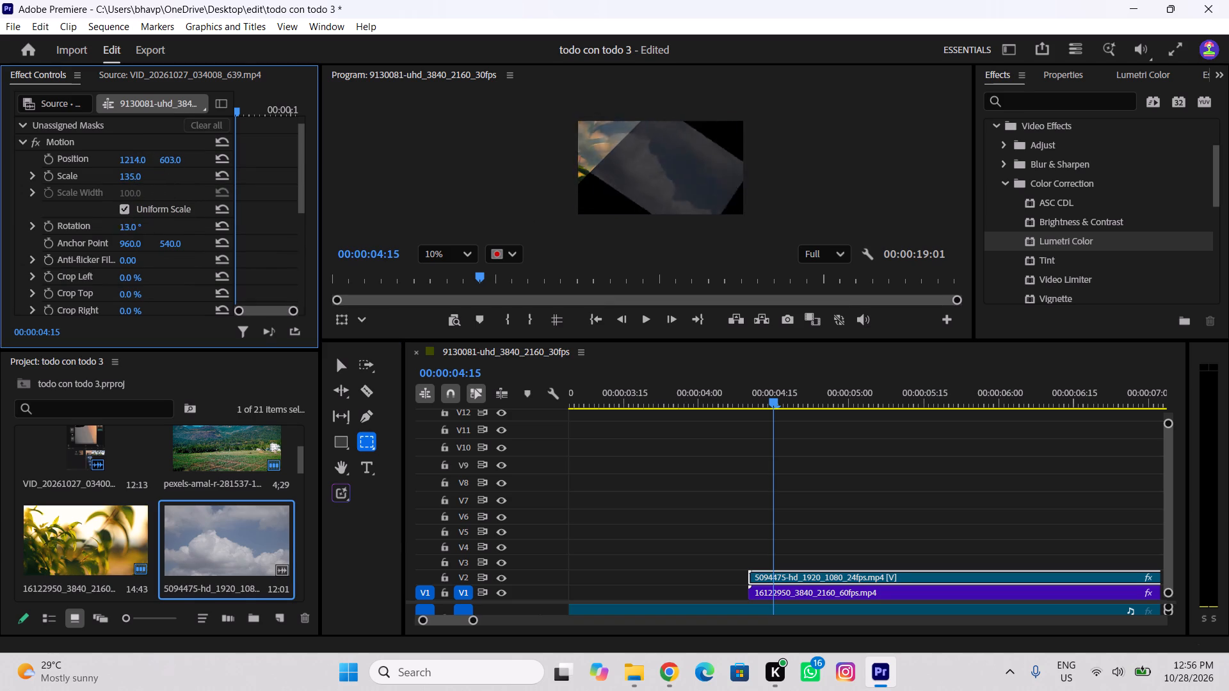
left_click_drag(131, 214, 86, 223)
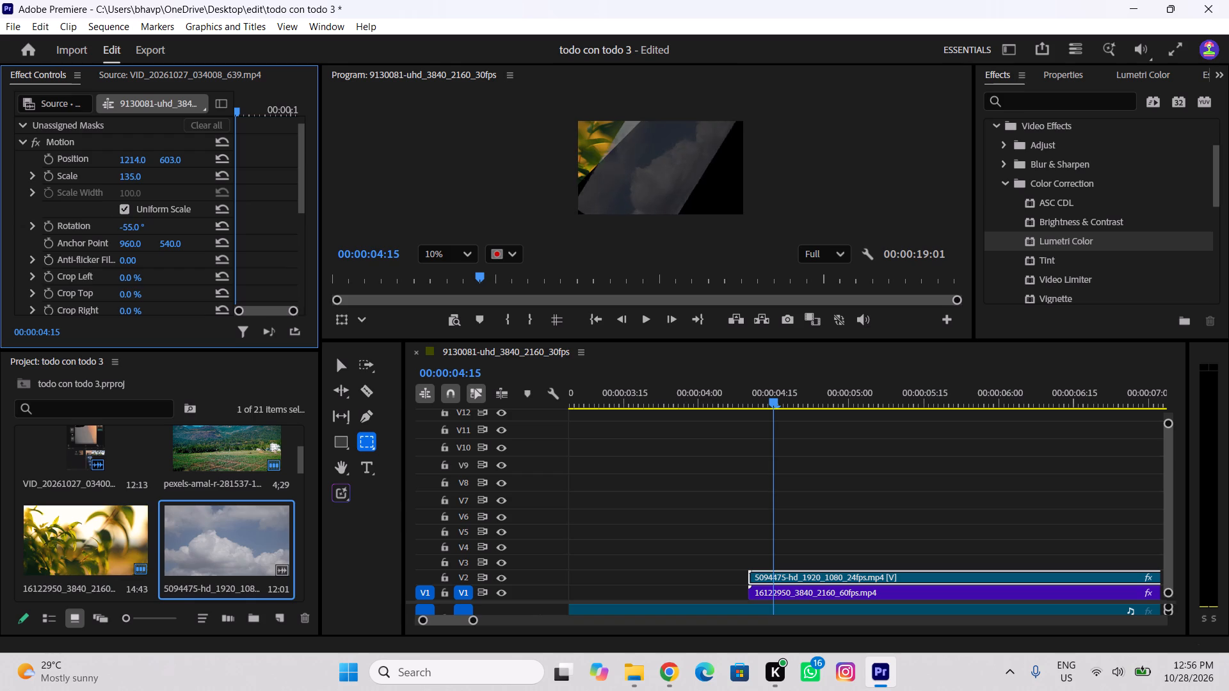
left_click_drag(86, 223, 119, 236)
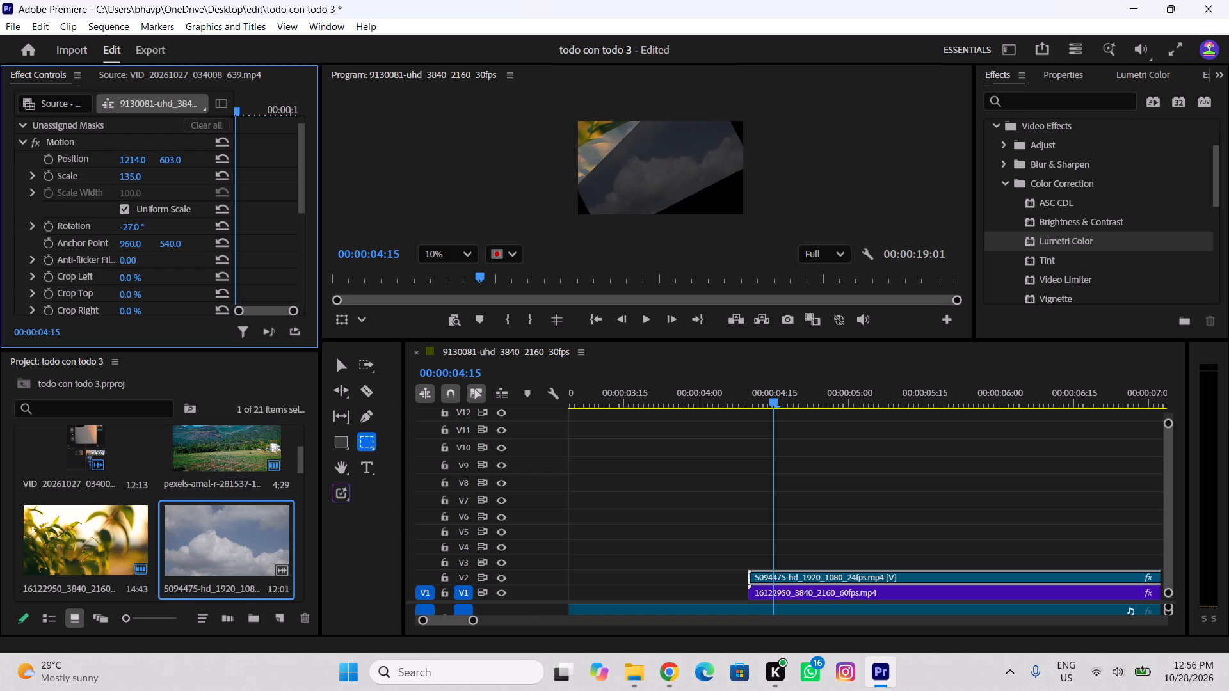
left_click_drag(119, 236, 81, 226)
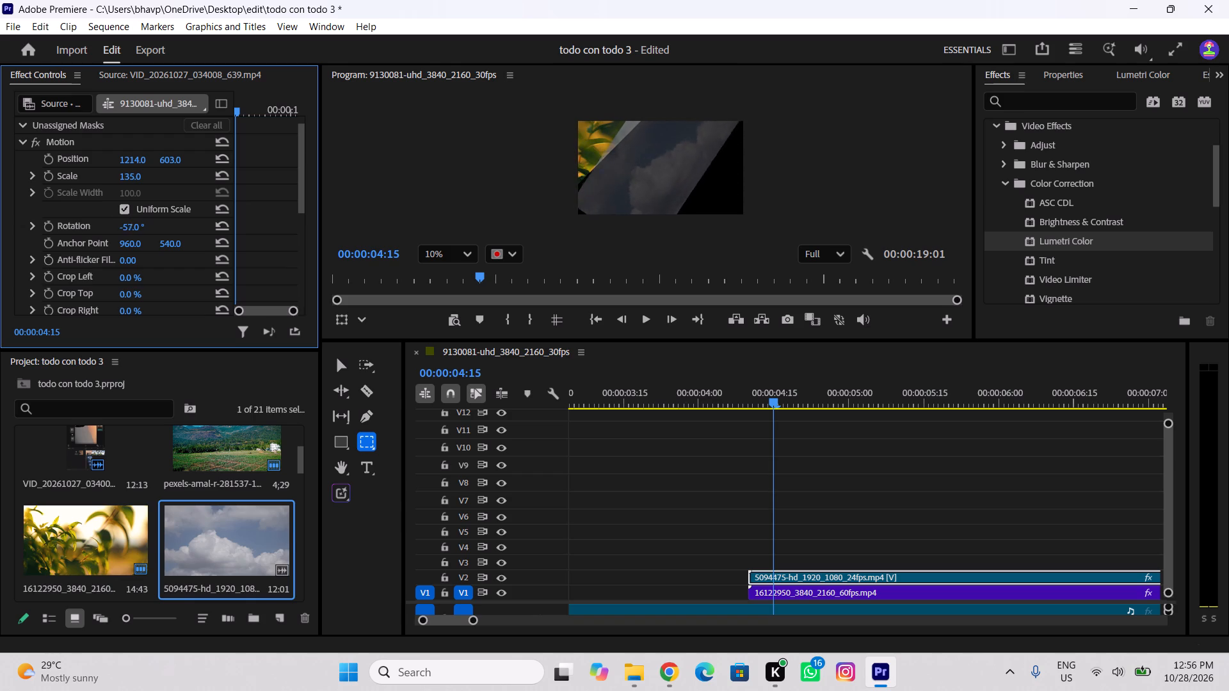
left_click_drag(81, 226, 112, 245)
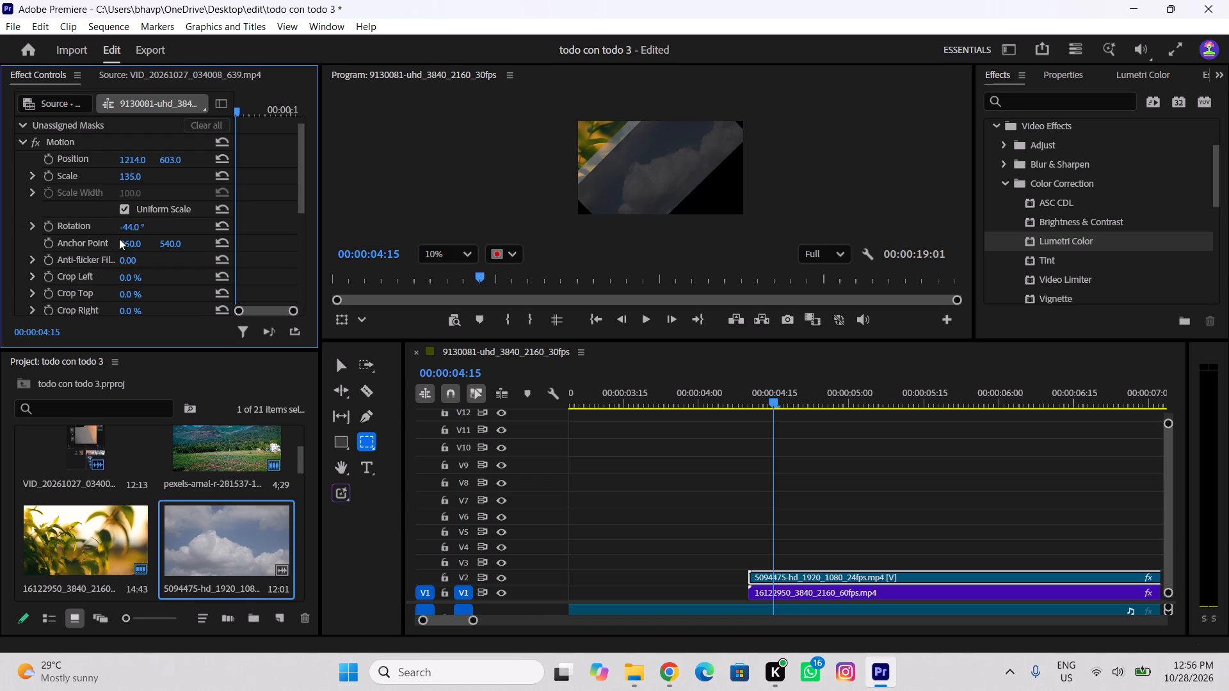
Shift the rotated clouds clip to position 691, 315, closer to the masked leafy branches.
left_click(136, 163)
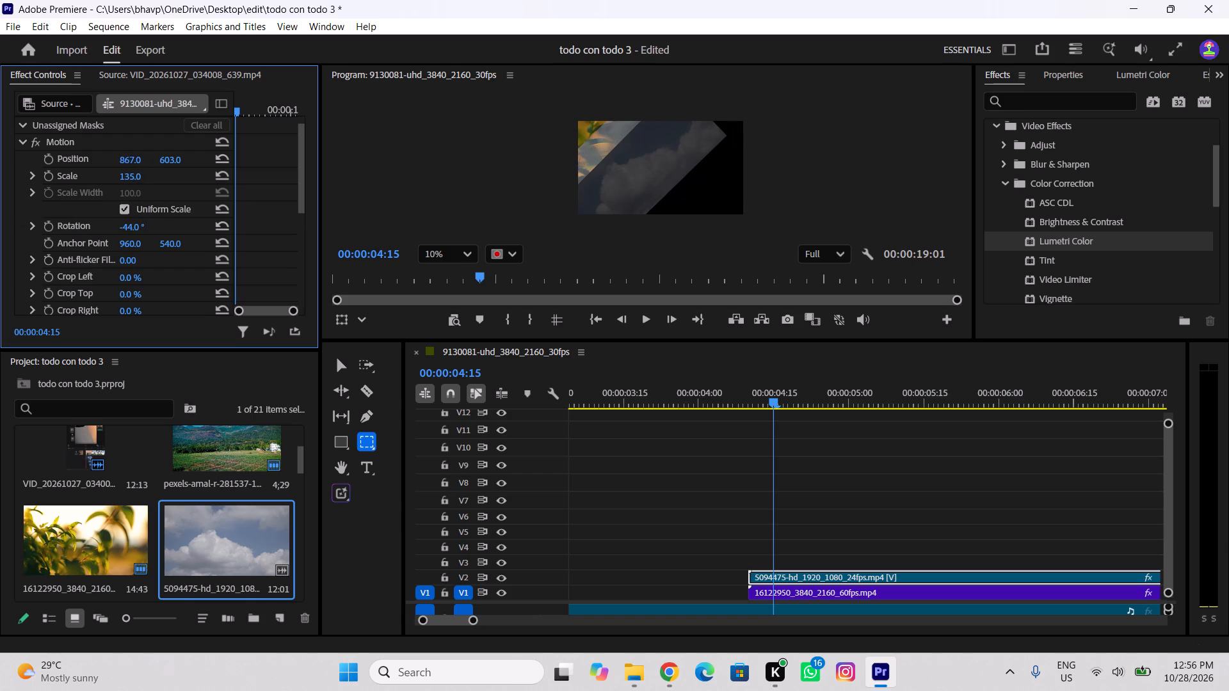
left_click_drag(173, 159, 4, 175)
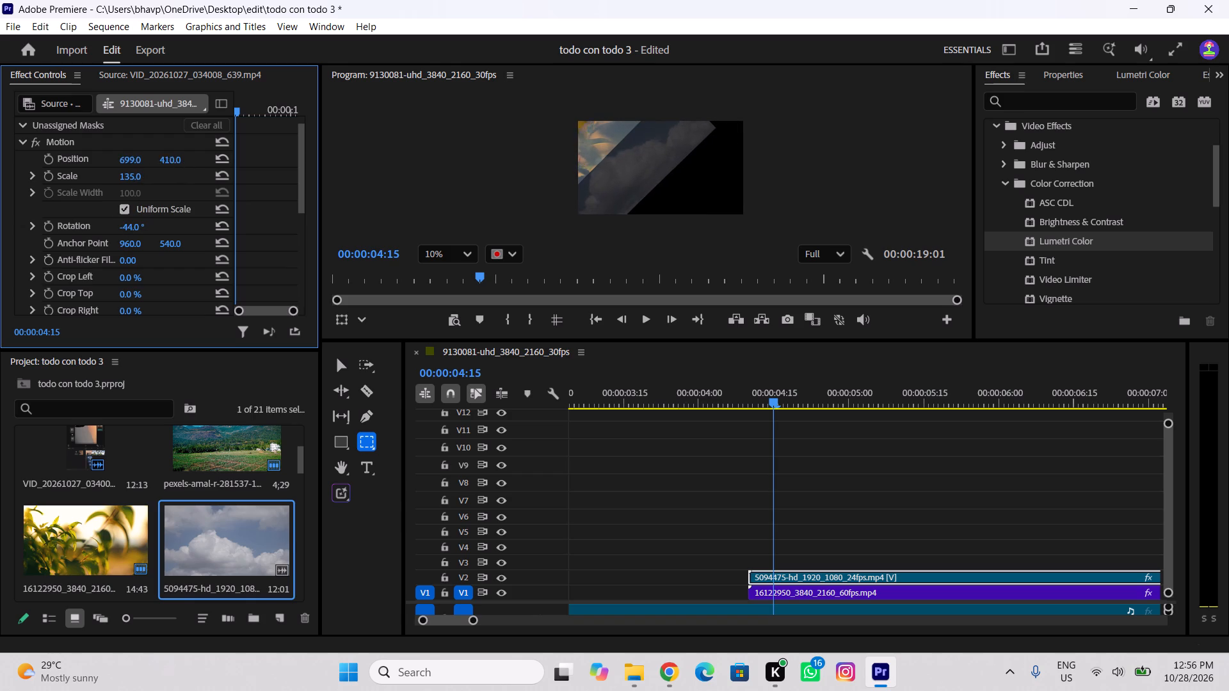
left_click_drag(4, 175, 83, 173)
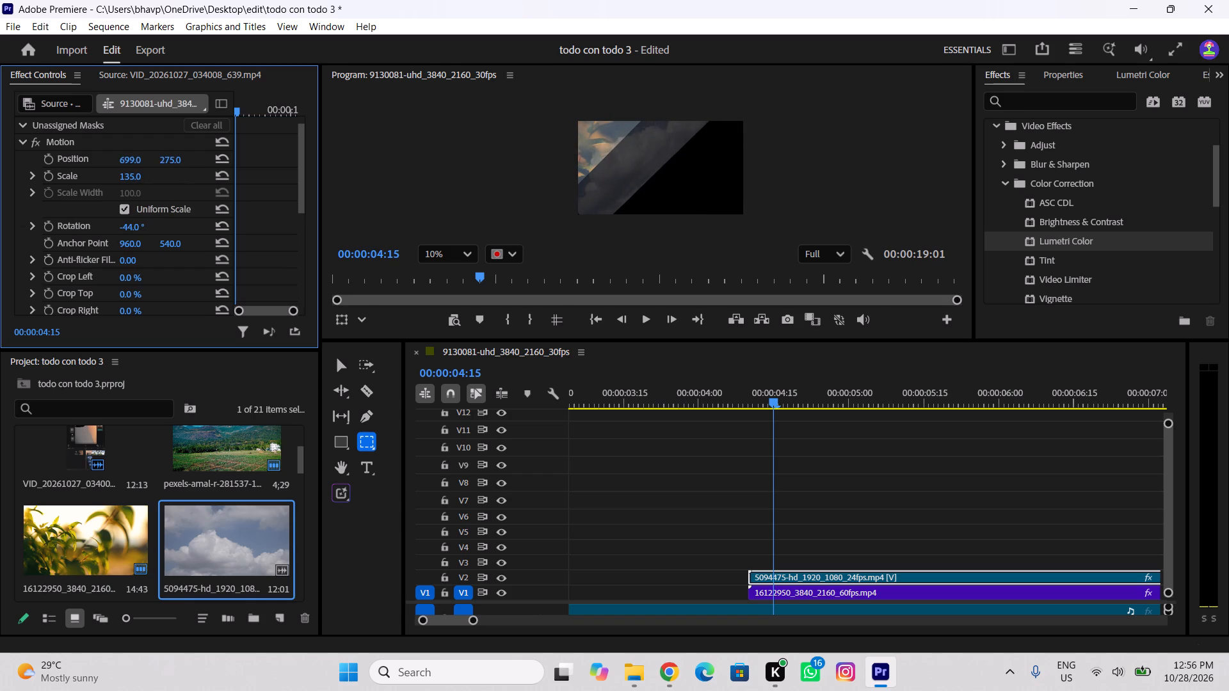
left_click_drag(83, 173, 115, 168)
left_click_drag(122, 157, 115, 157)
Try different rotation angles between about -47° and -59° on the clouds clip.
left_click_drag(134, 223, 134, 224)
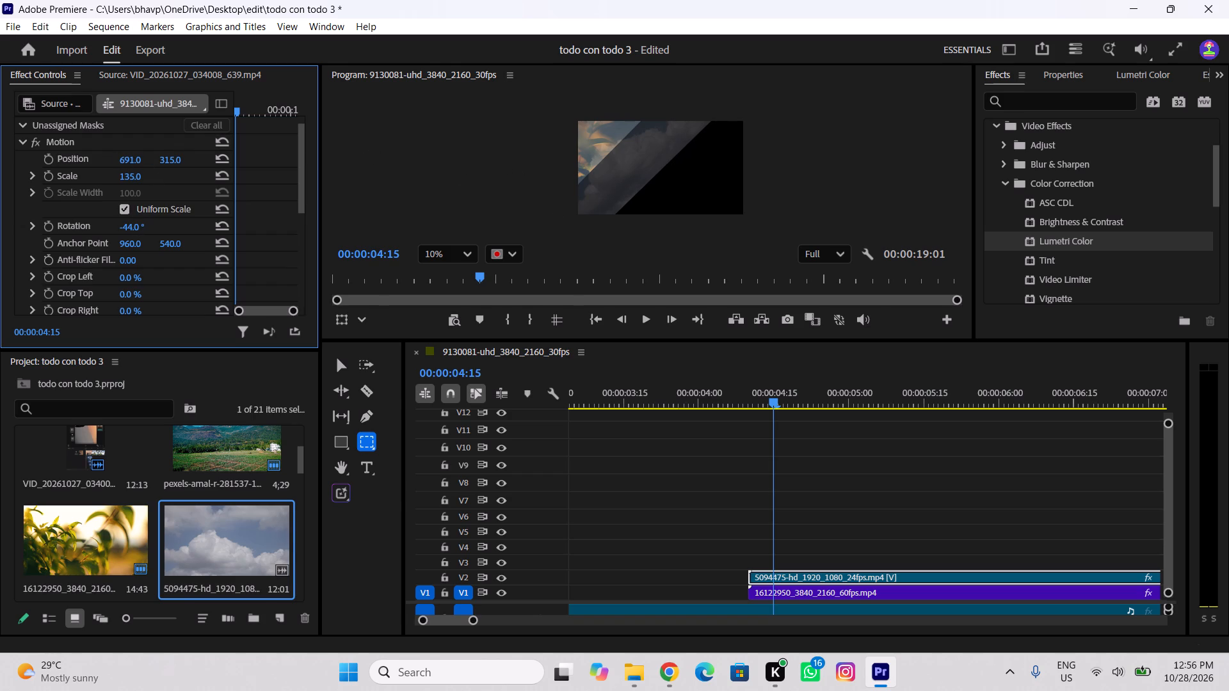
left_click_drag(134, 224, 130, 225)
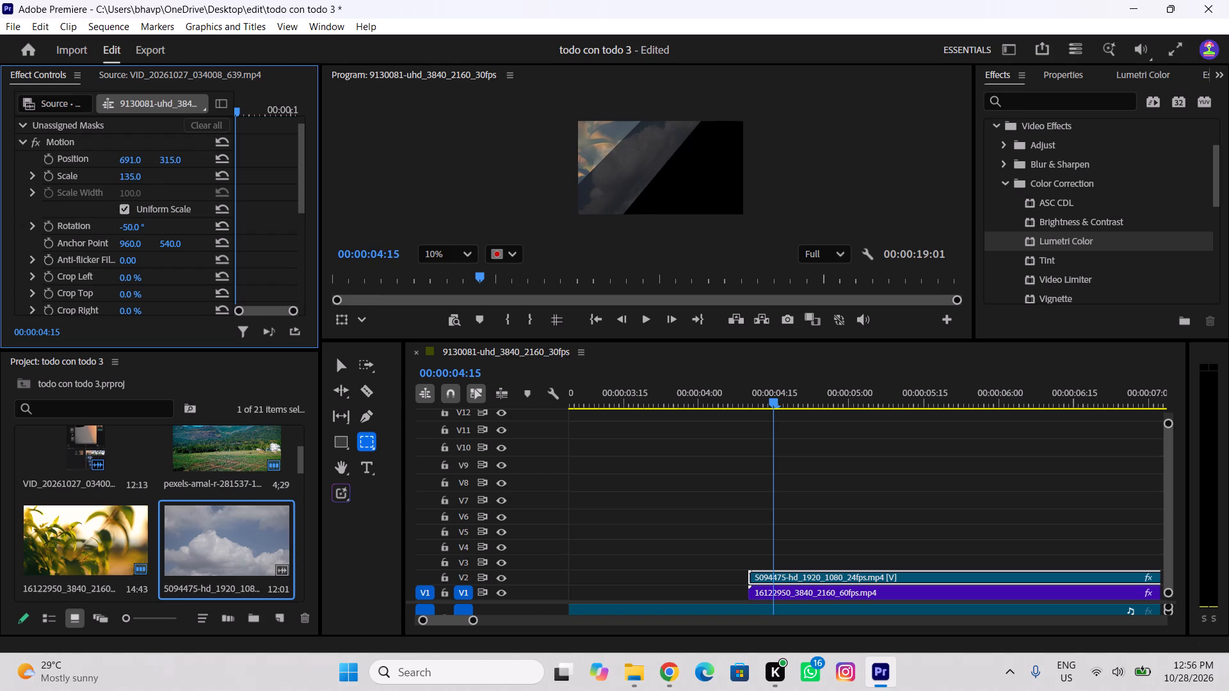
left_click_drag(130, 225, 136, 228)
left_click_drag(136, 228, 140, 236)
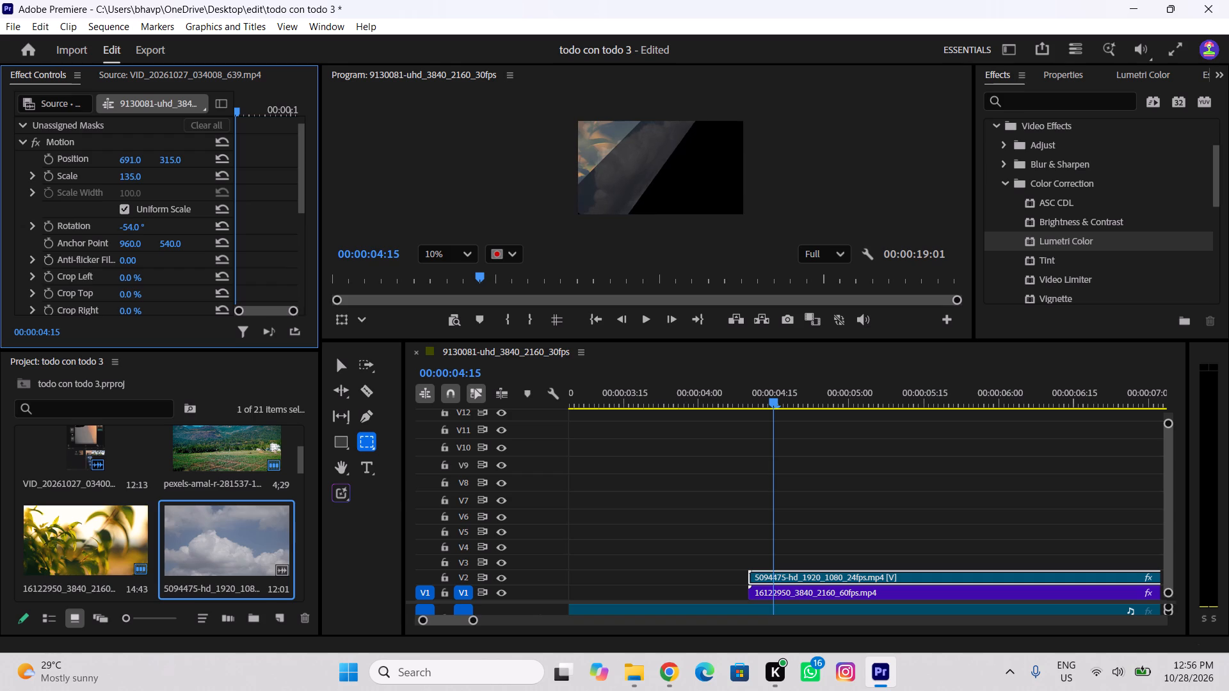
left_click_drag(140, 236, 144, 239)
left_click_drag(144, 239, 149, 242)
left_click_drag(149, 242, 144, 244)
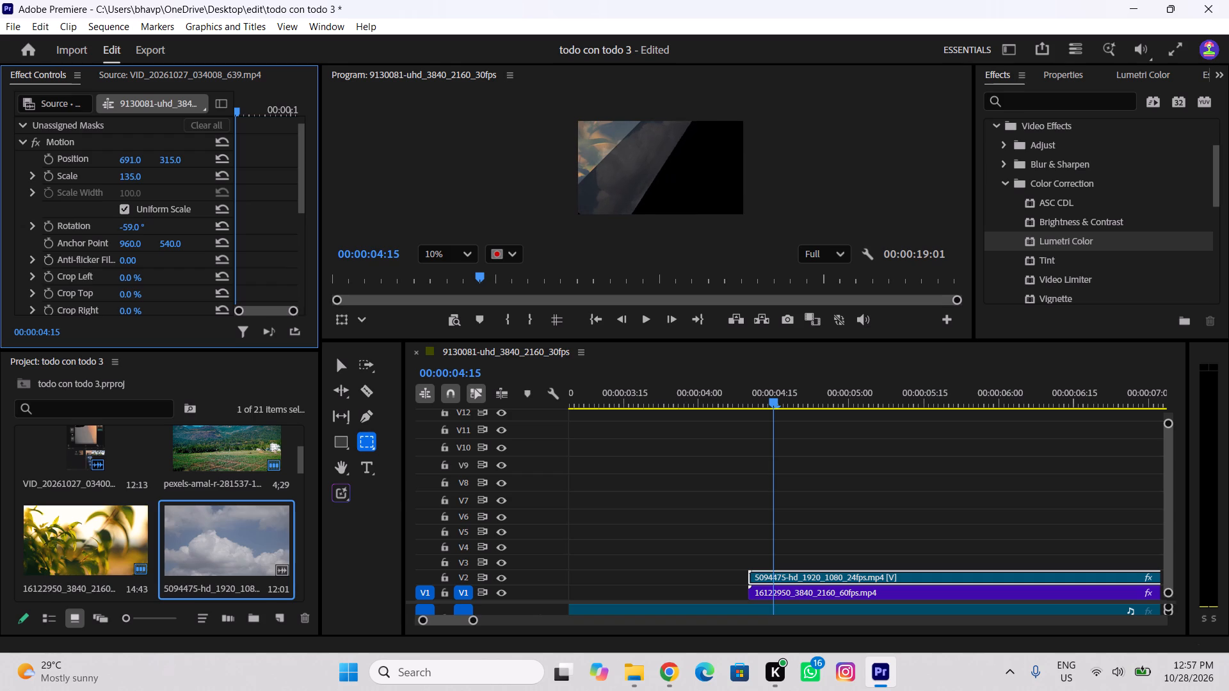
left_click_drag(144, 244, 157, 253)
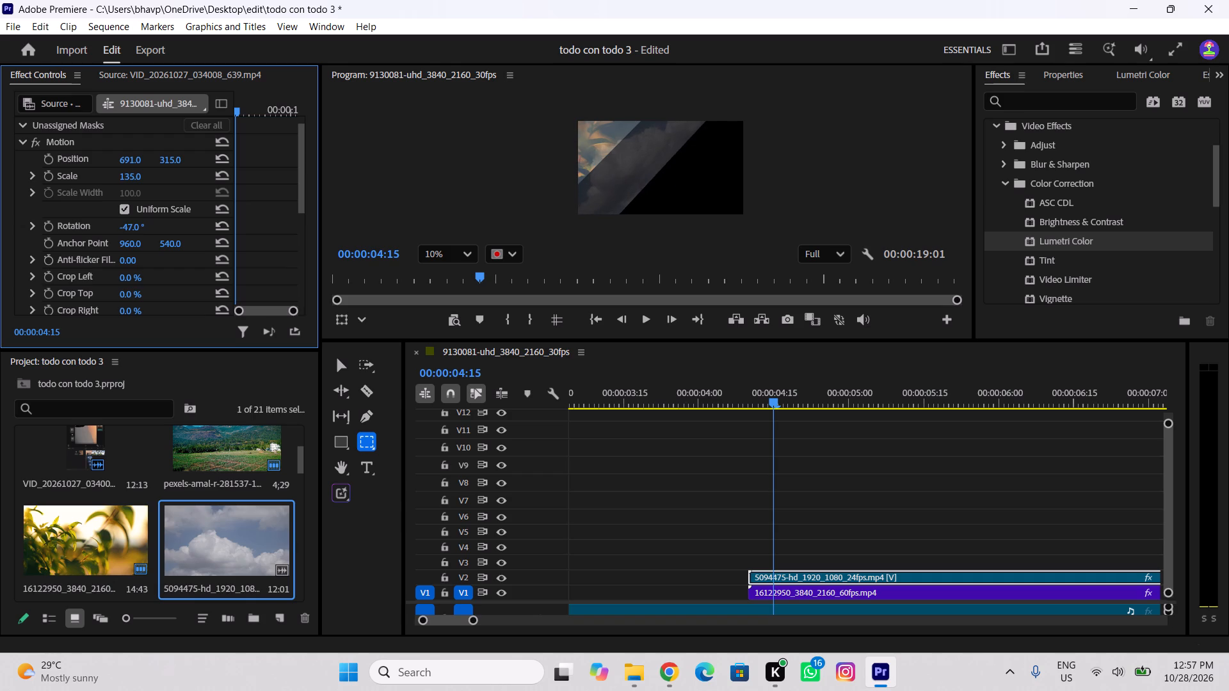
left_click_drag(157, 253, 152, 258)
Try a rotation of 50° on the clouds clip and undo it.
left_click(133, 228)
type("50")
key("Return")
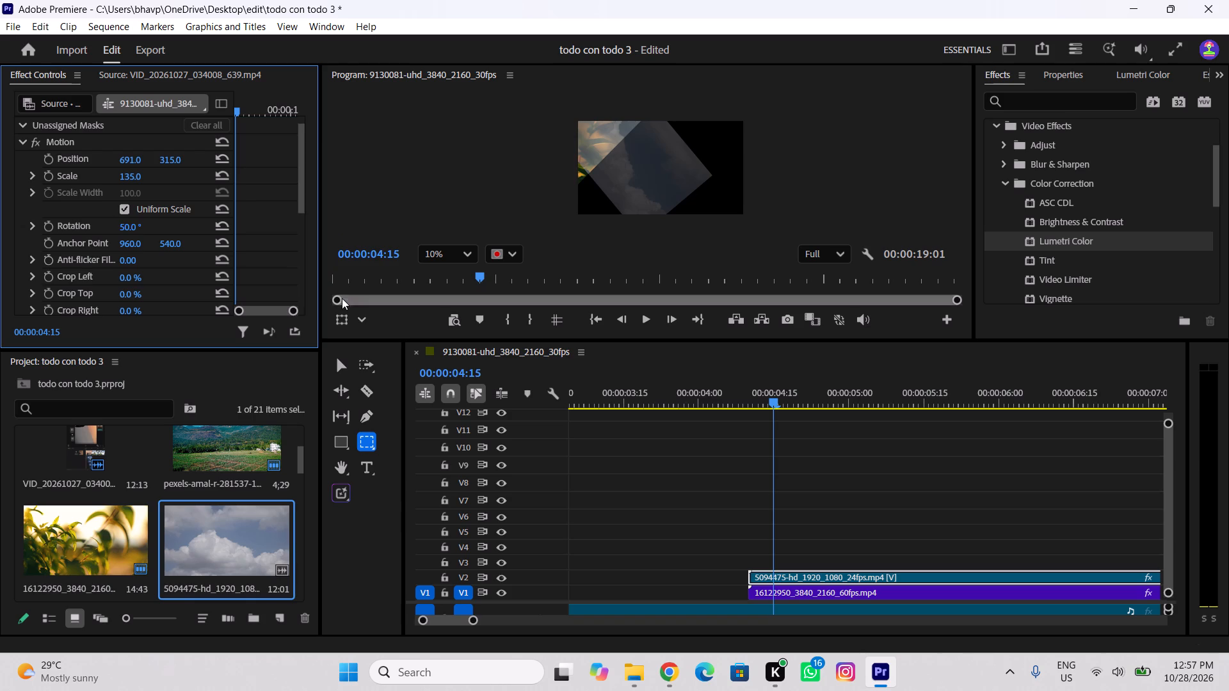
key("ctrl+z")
Set the clouds clip's rotation to -50°.
left_click(124, 226)
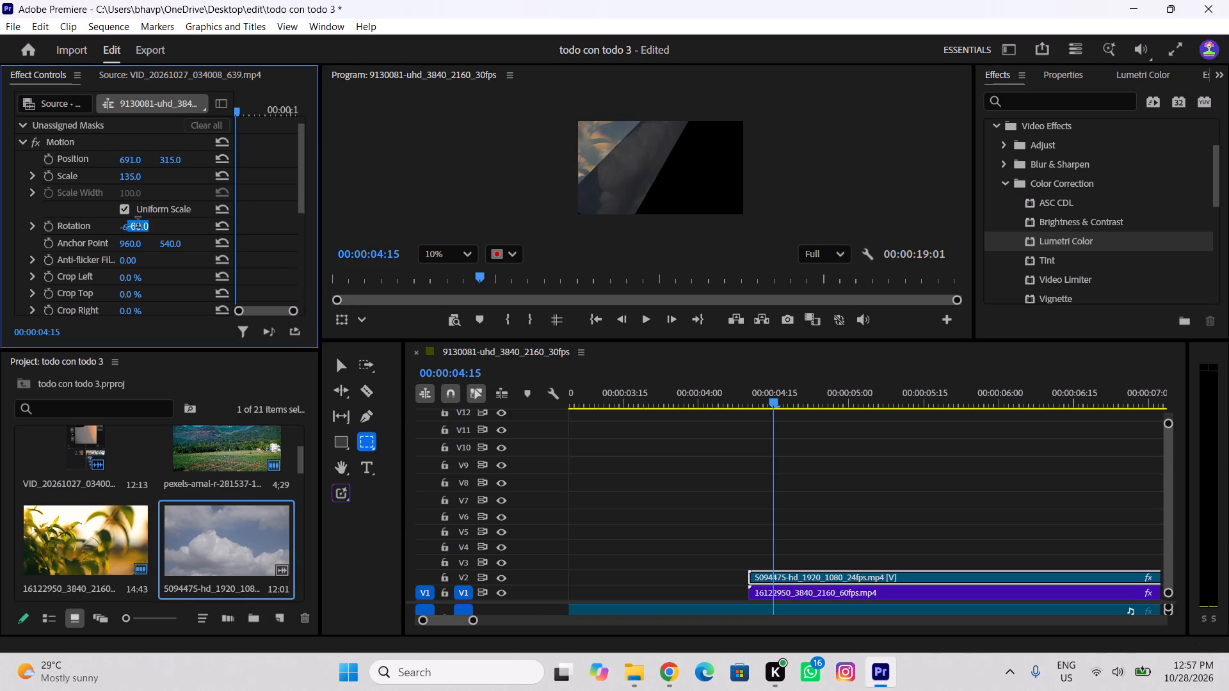
key("minus")
key("5")
key("0")
key("shift+Return")
left_click(178, 226)
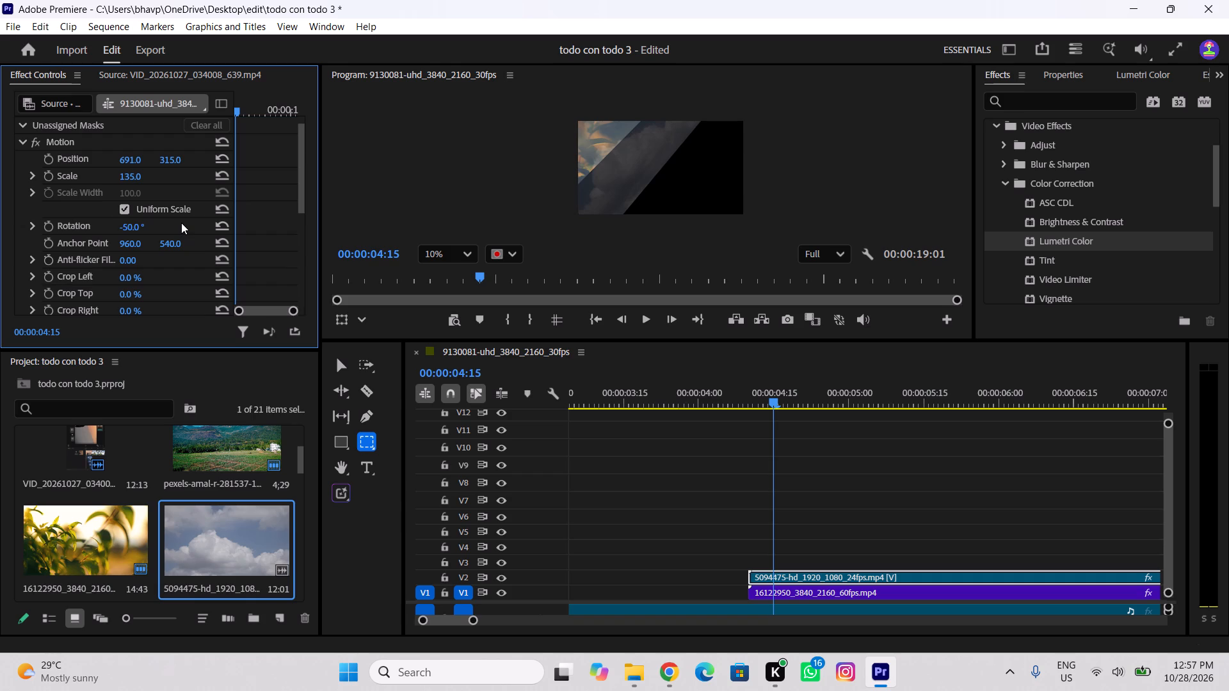
Set the clouds clip's rotation to -44°.
left_click(134, 222)
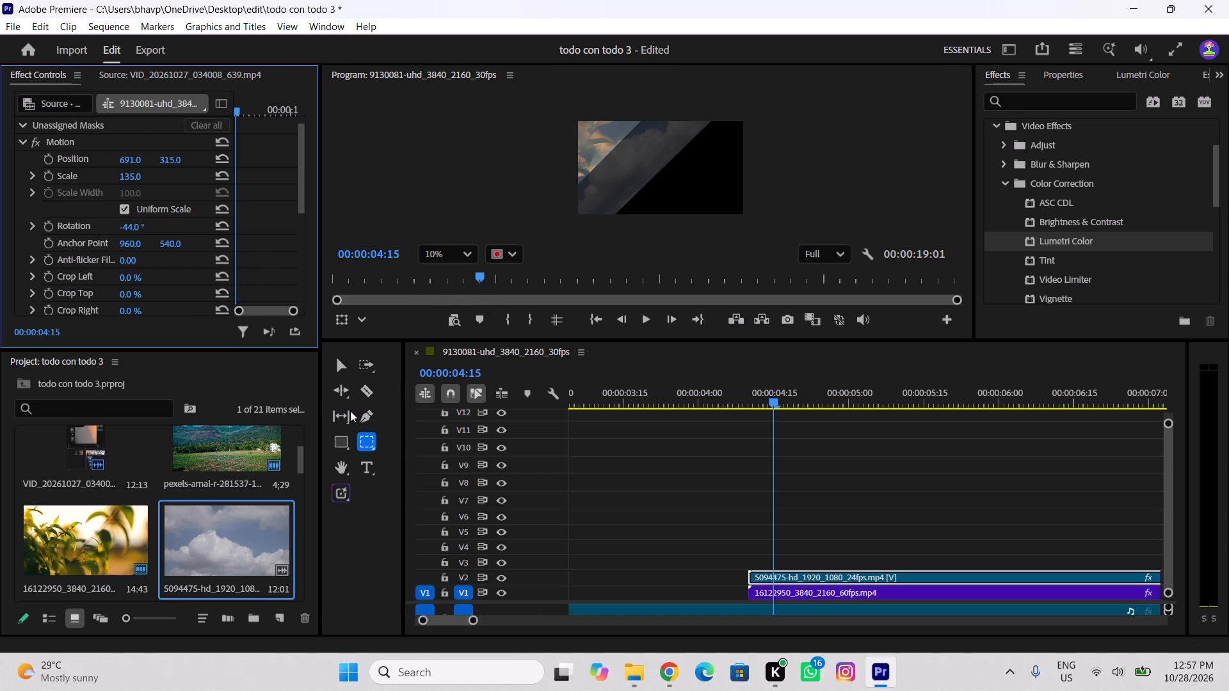
Draw a rectangle mask on the clouds clip across the upper-middle part of the frame, starting from its left edge.
left_click(362, 440)
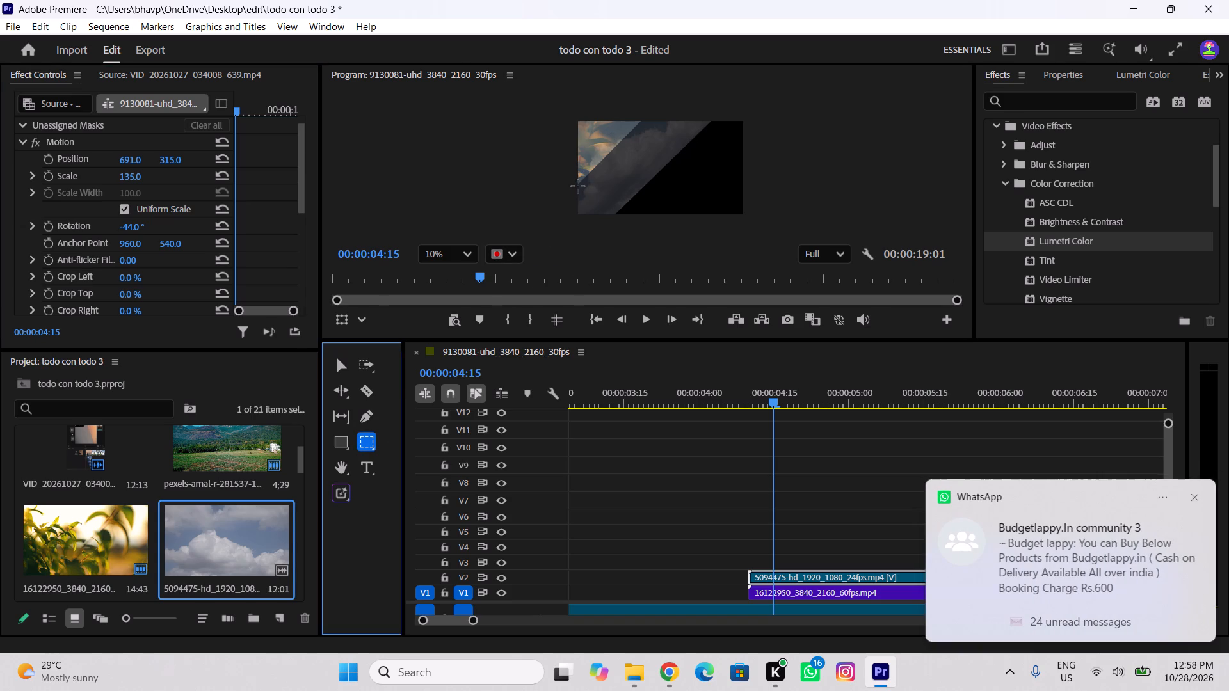
left_click_drag(578, 186, 700, 128)
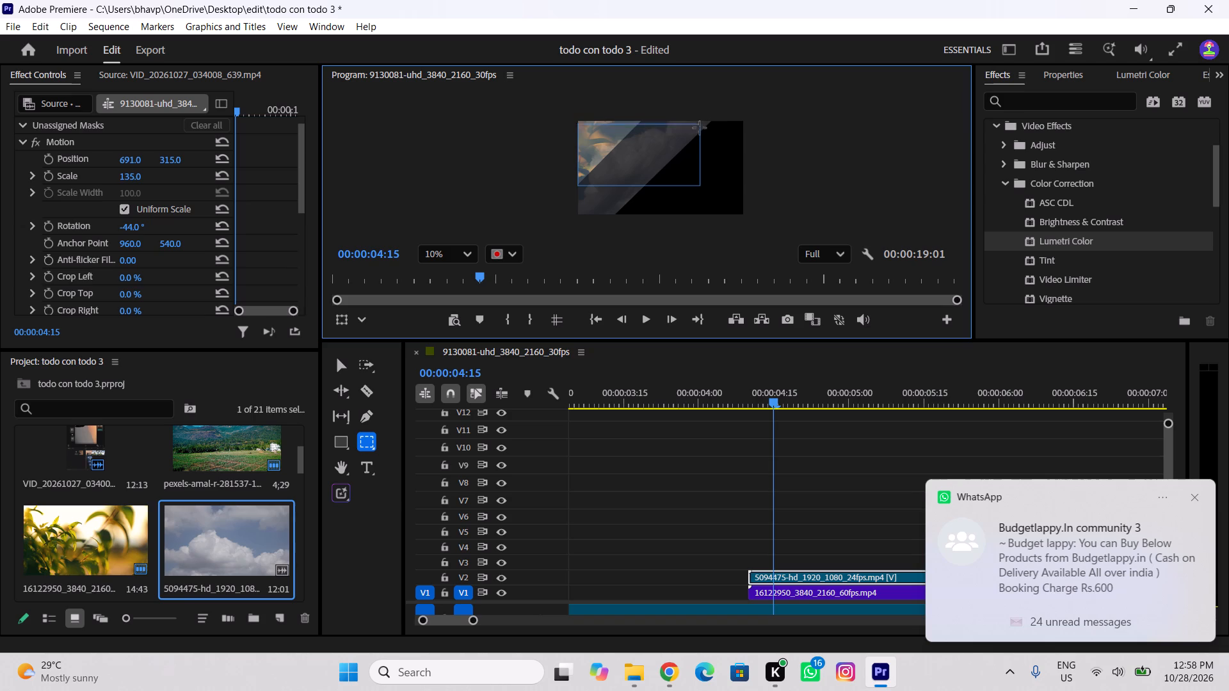
left_click_drag(700, 128, 704, 139)
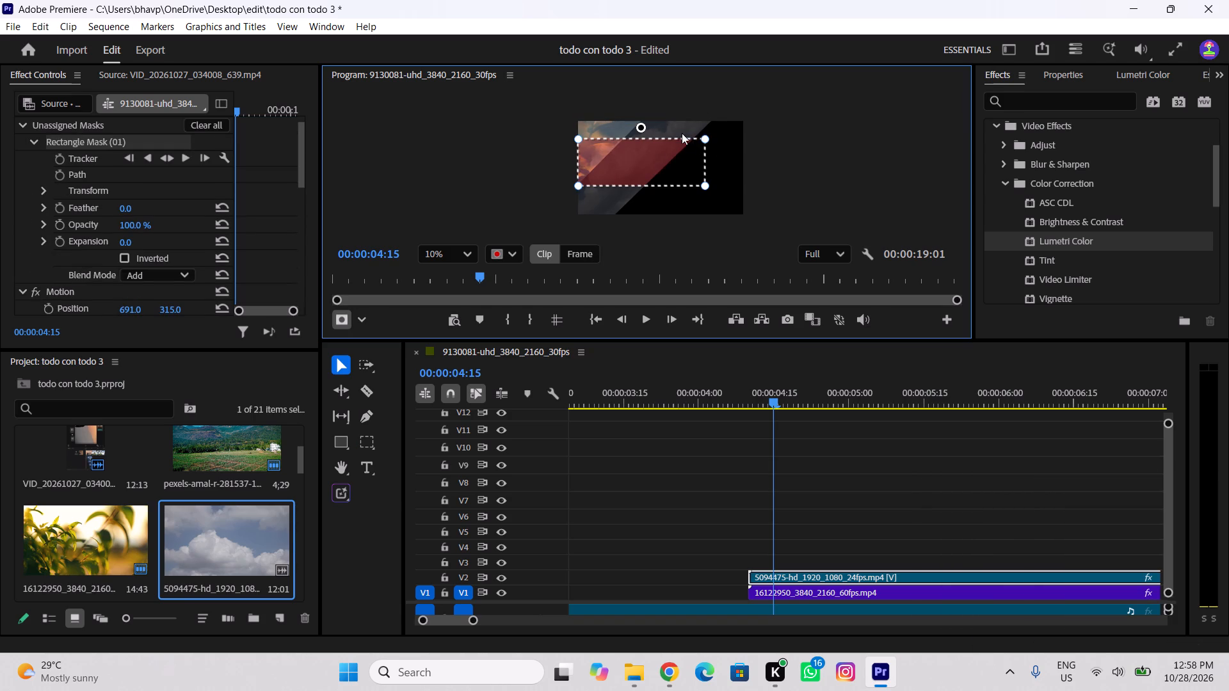
Reshape the clouds clip's rectangle mask into a diagonal band, moving two corners to the frame's top edge and one to its bottom edge.
left_click_drag(696, 136, 675, 117)
left_click_drag(702, 136, 634, 118)
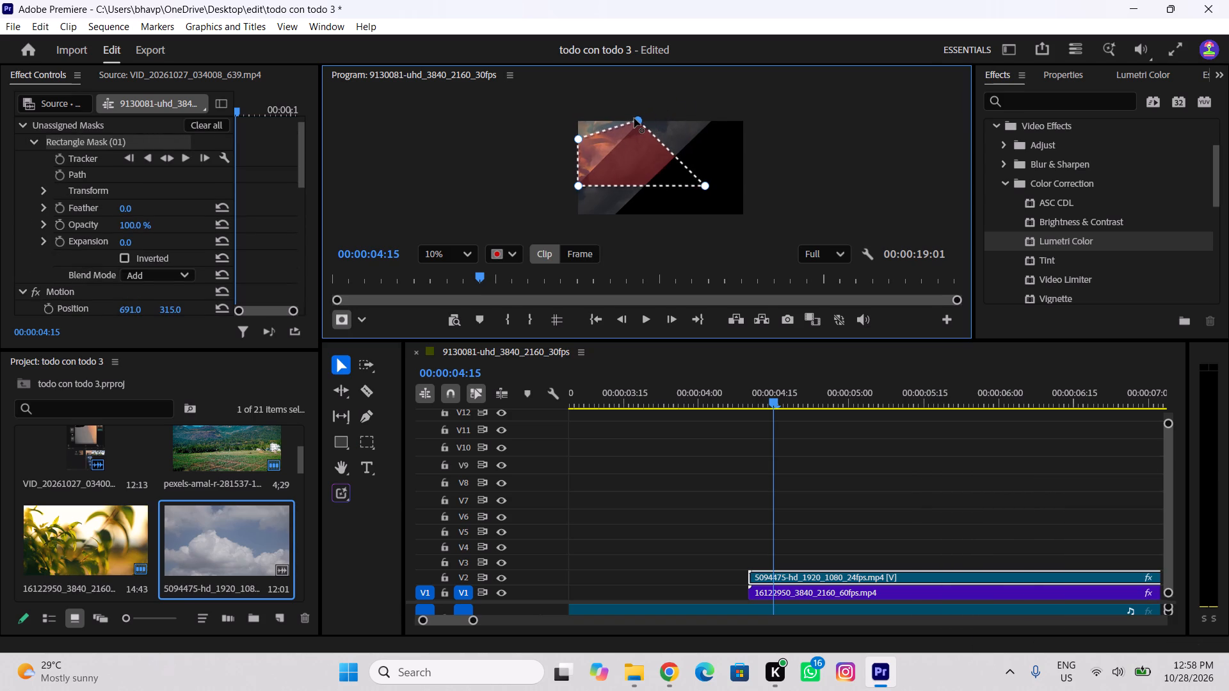
left_click_drag(634, 118, 638, 119)
left_click_drag(704, 184, 705, 132)
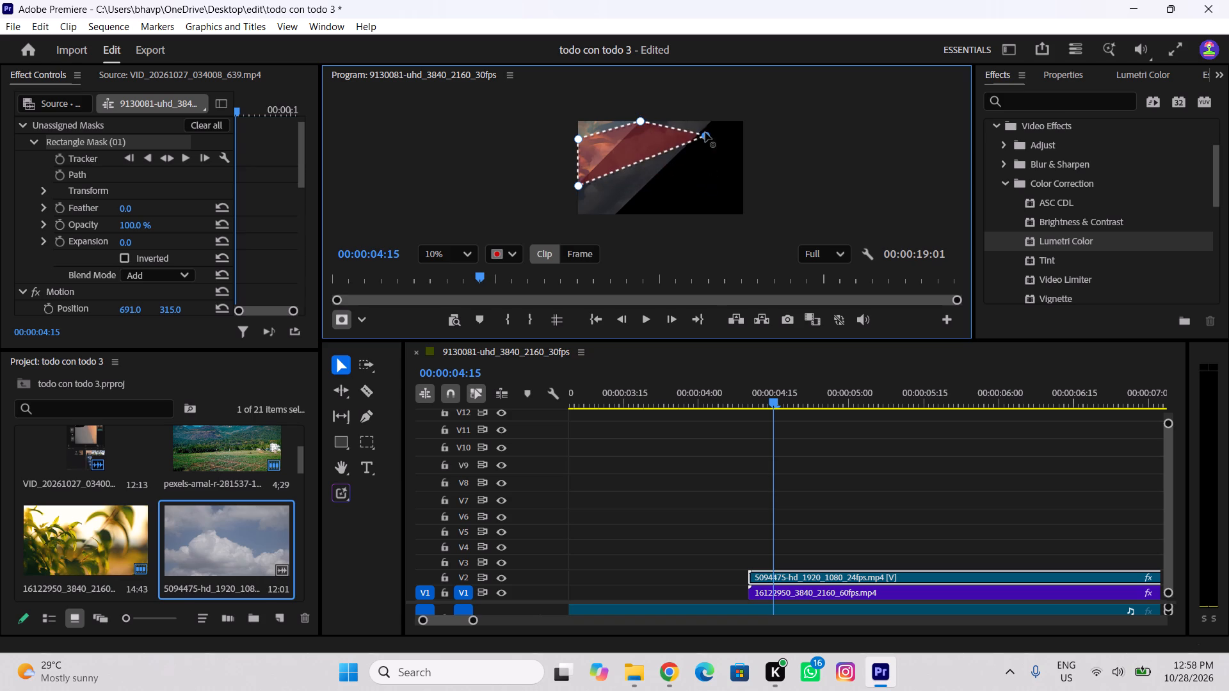
left_click_drag(705, 132, 711, 120)
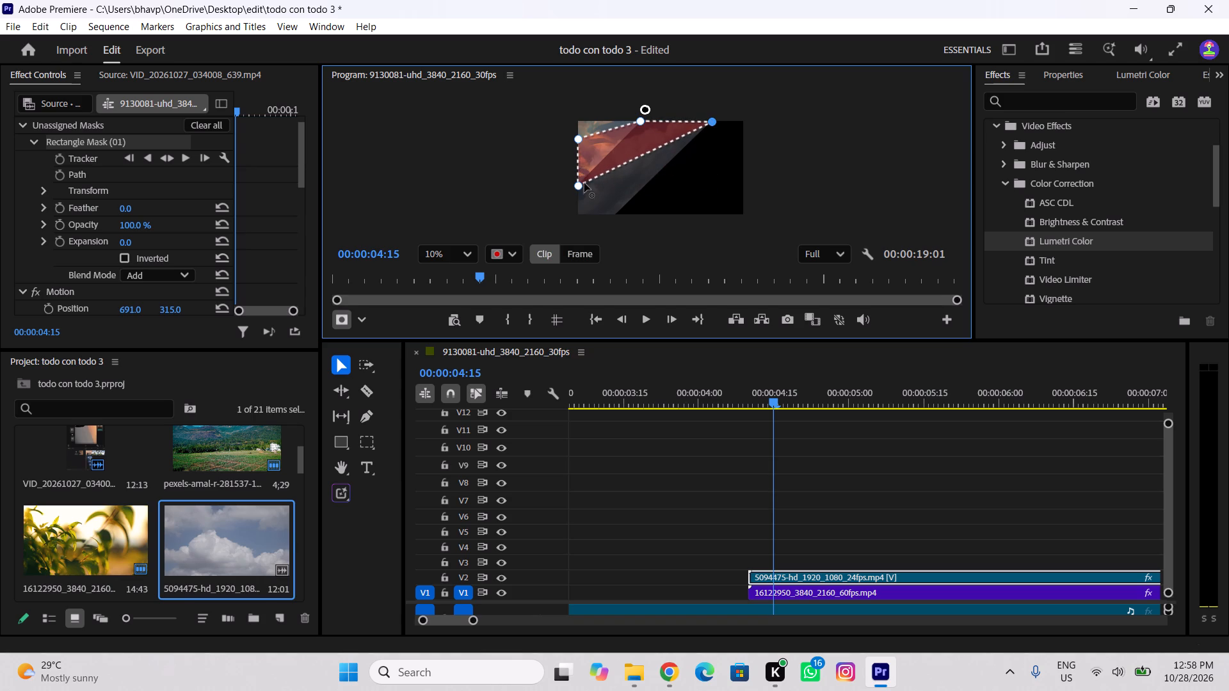
left_click_drag(582, 186, 616, 219)
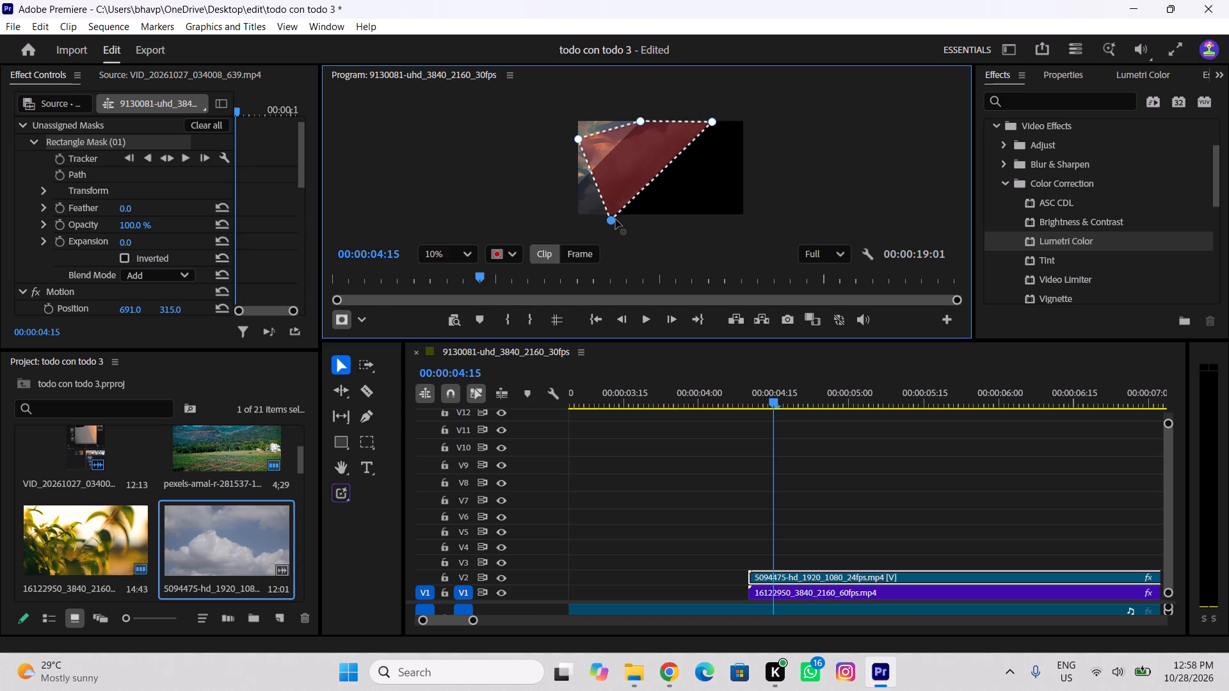
Reshape the clouds clip's rectangle mask into a diagonal band along the leafy branches' edge by moving its lower corners, and deselect it.
left_click_drag(616, 219, 618, 224)
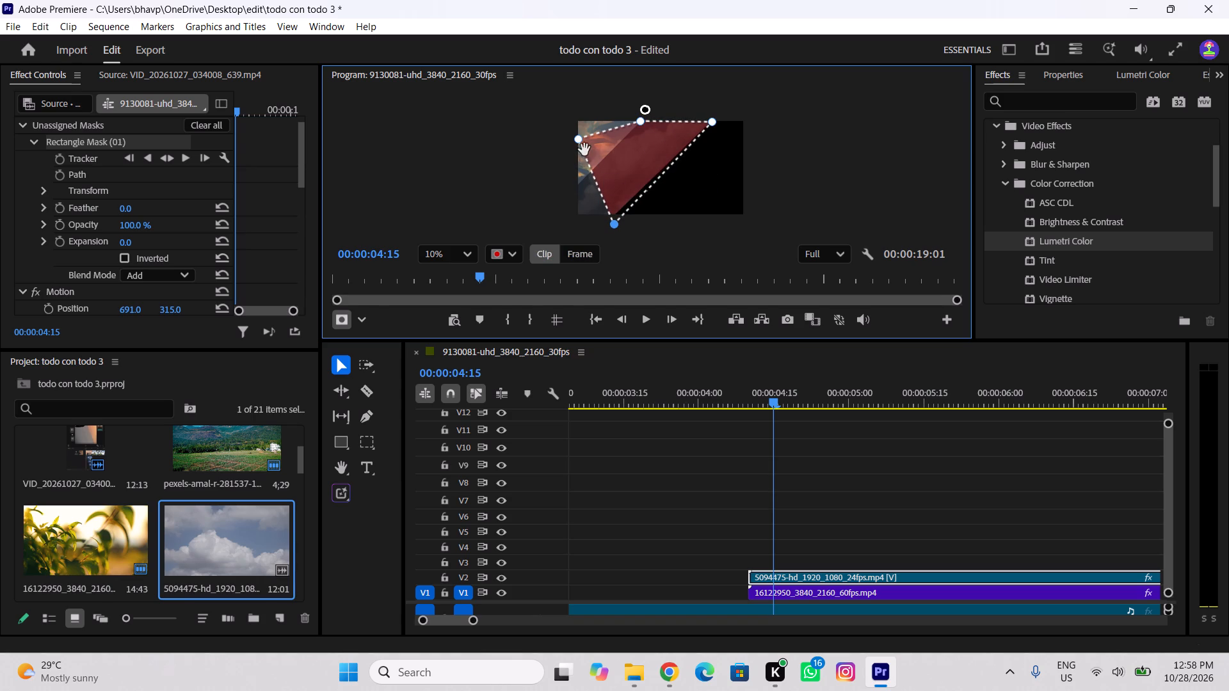
left_click_drag(579, 142, 565, 201)
left_click_drag(616, 225, 590, 238)
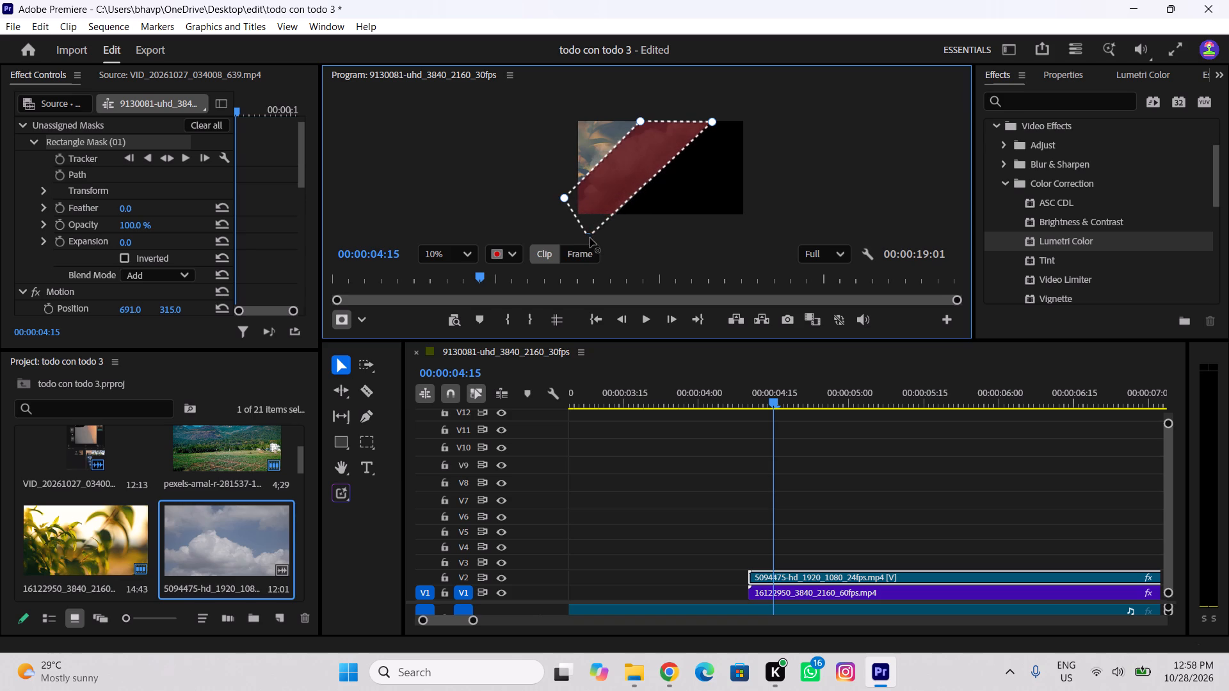
left_click_drag(590, 238, 591, 239)
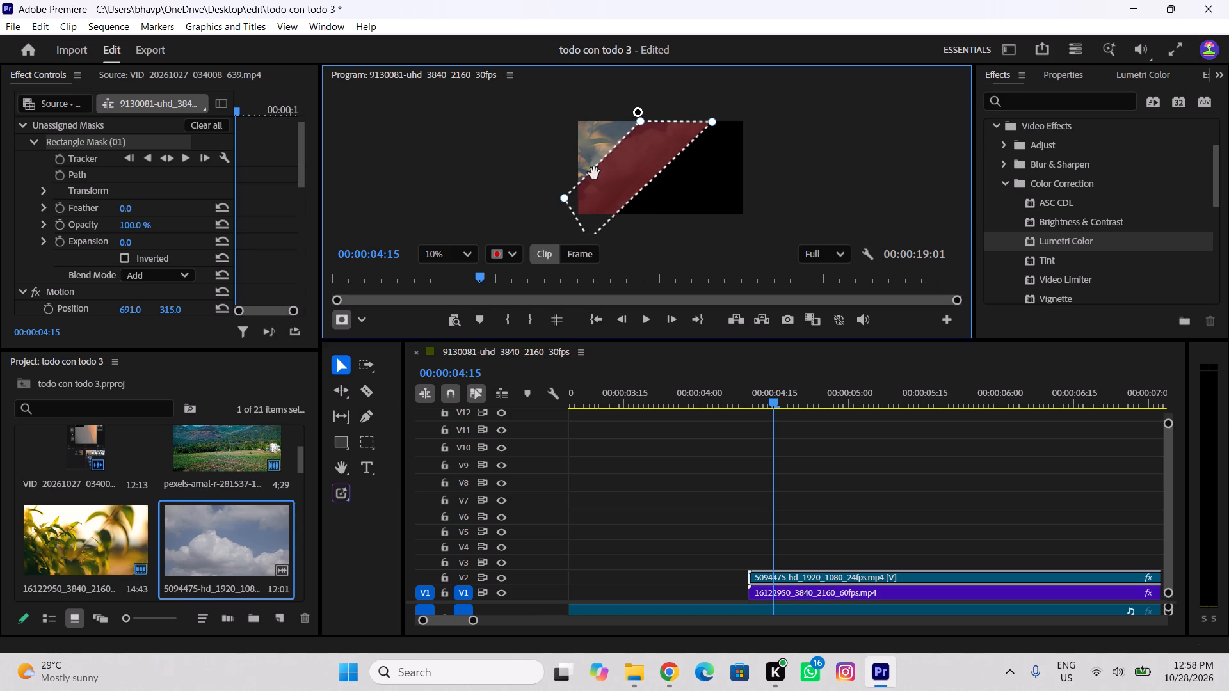
left_click(726, 106)
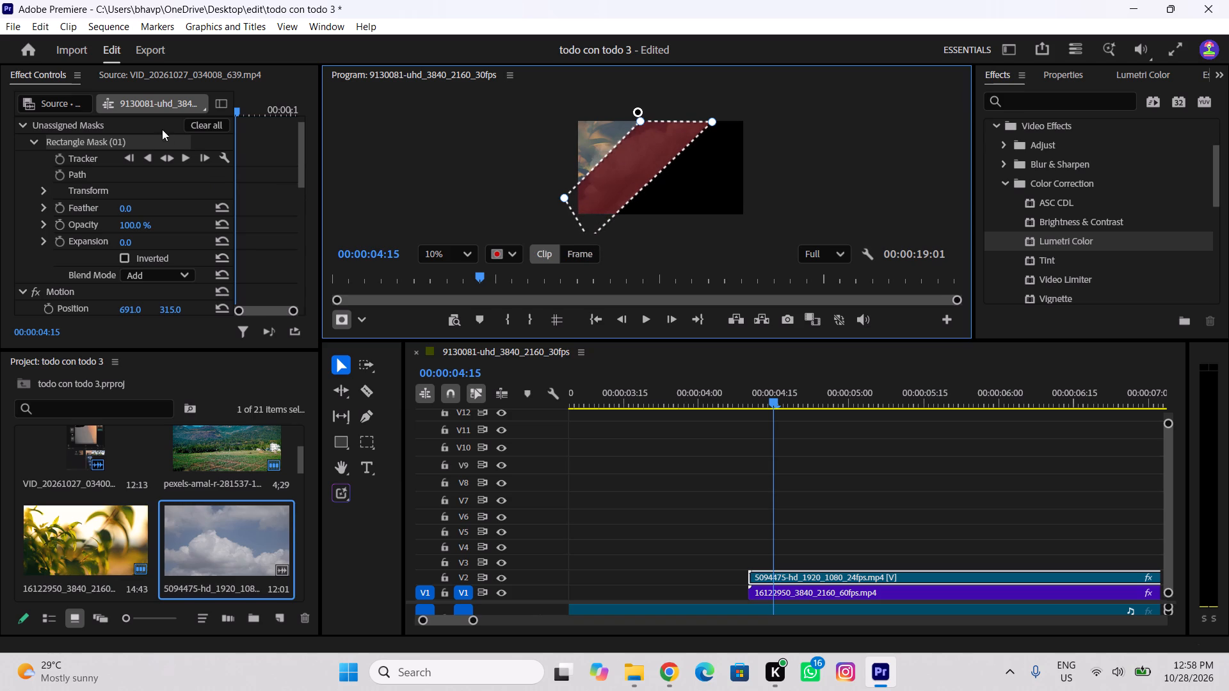
left_click(153, 127)
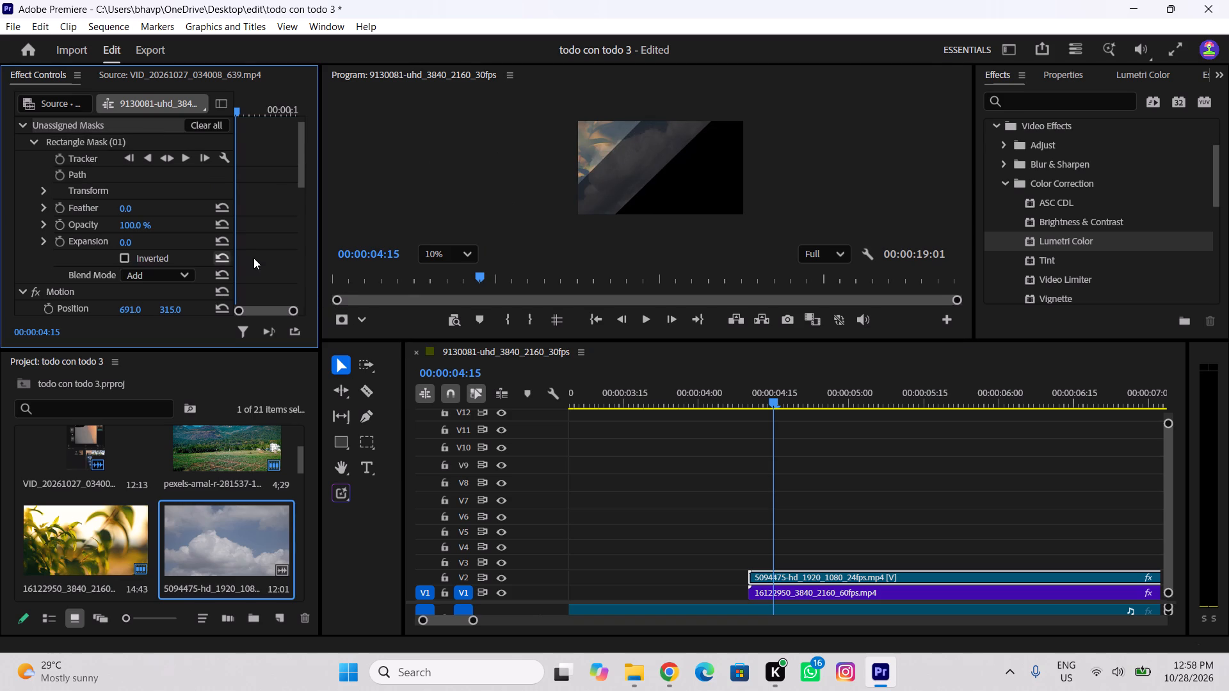
Raise the clouds clip's opacity to 86%.
scroll(253, 258, "down", 20)
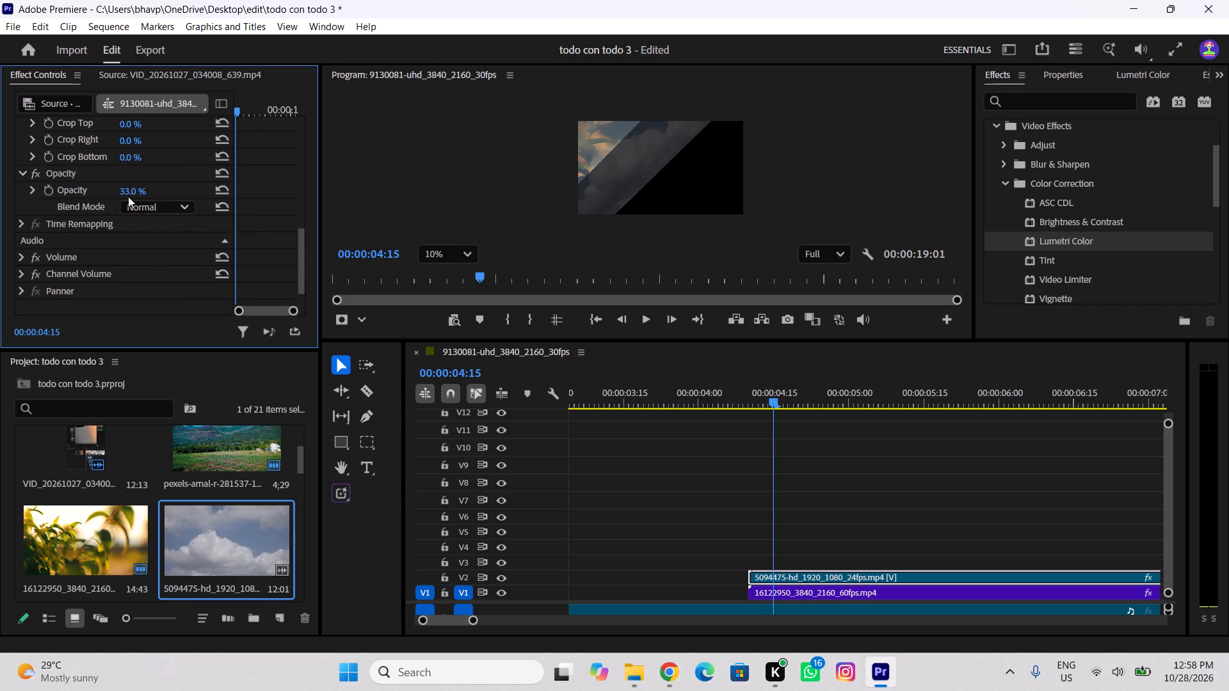
left_click(128, 196)
left_click_drag(126, 189, 281, 231)
left_click_drag(281, 231, 339, 250)
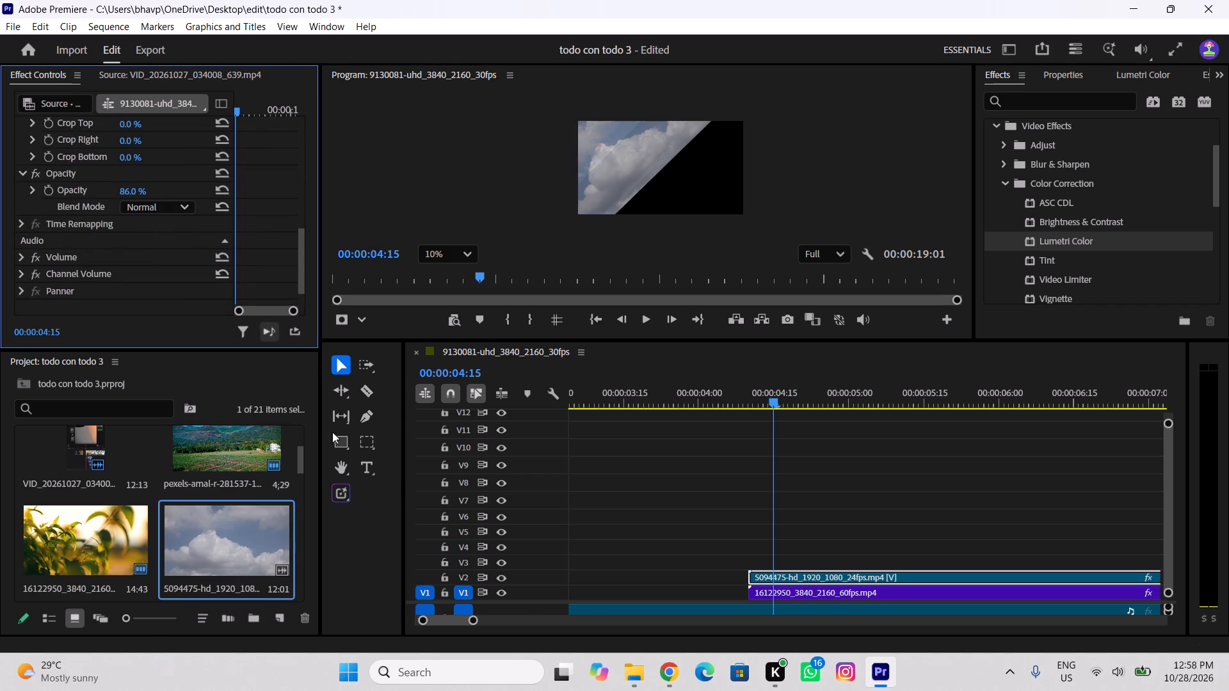
Move the leafy branches clip 16122950_3840_2160_60fps.mp4 from V1 up to V3, above the clouds clip, keeping its start time.
left_click_drag(773, 595, 775, 562)
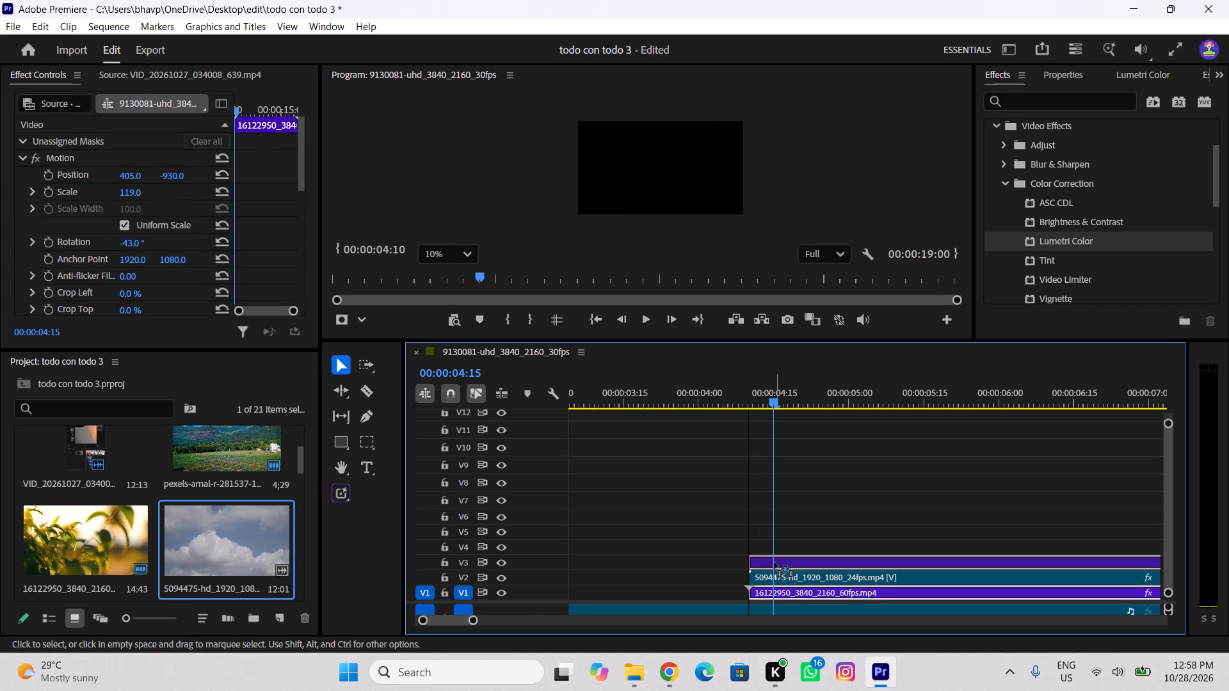
left_click_drag(775, 562, 775, 562)
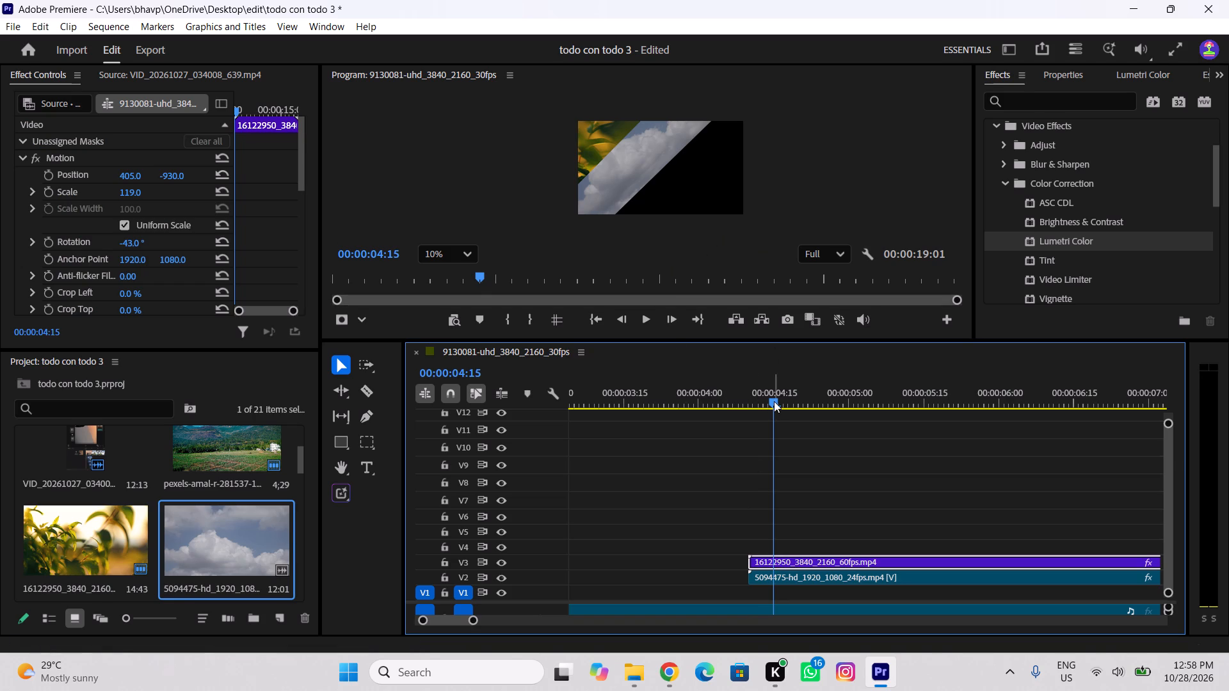
Enlarge the program preview, set its zoom to Fit, and play the edit from the start through the climbers shot.
left_click_drag(774, 401, 731, 420)
key("space")
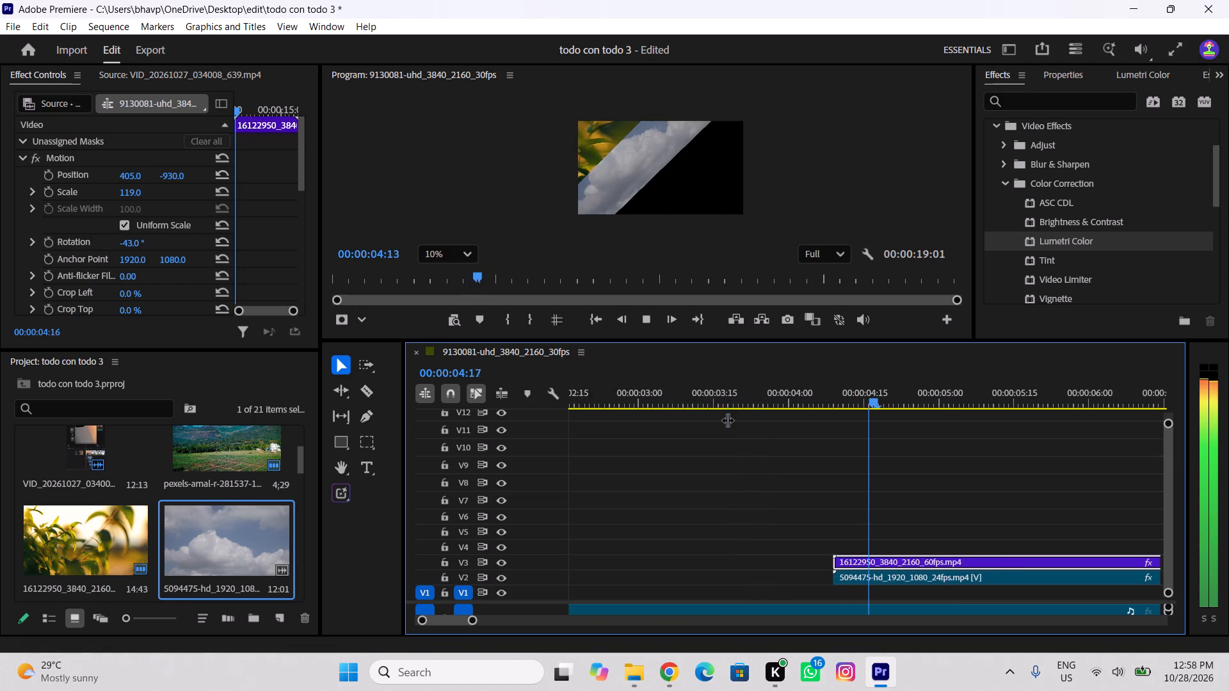
key("space")
left_click_drag(785, 399, 440, 385)
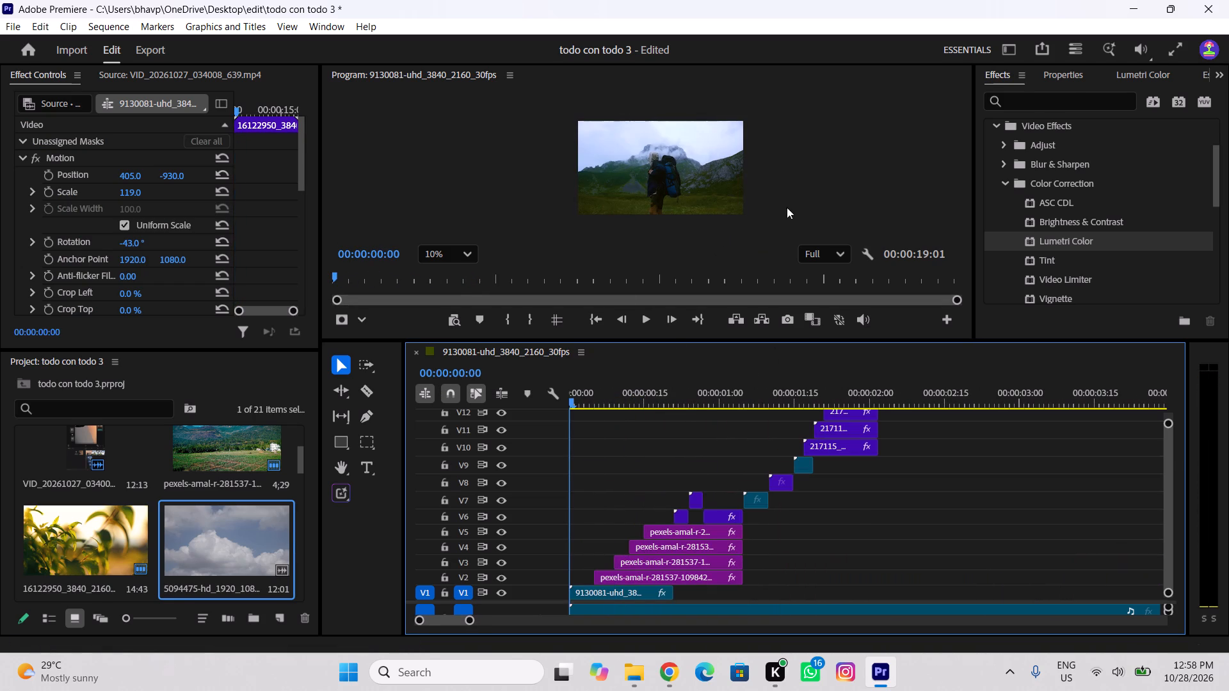
left_click_drag(792, 340, 782, 403)
scroll(695, 230, "up", 4)
left_click(483, 313)
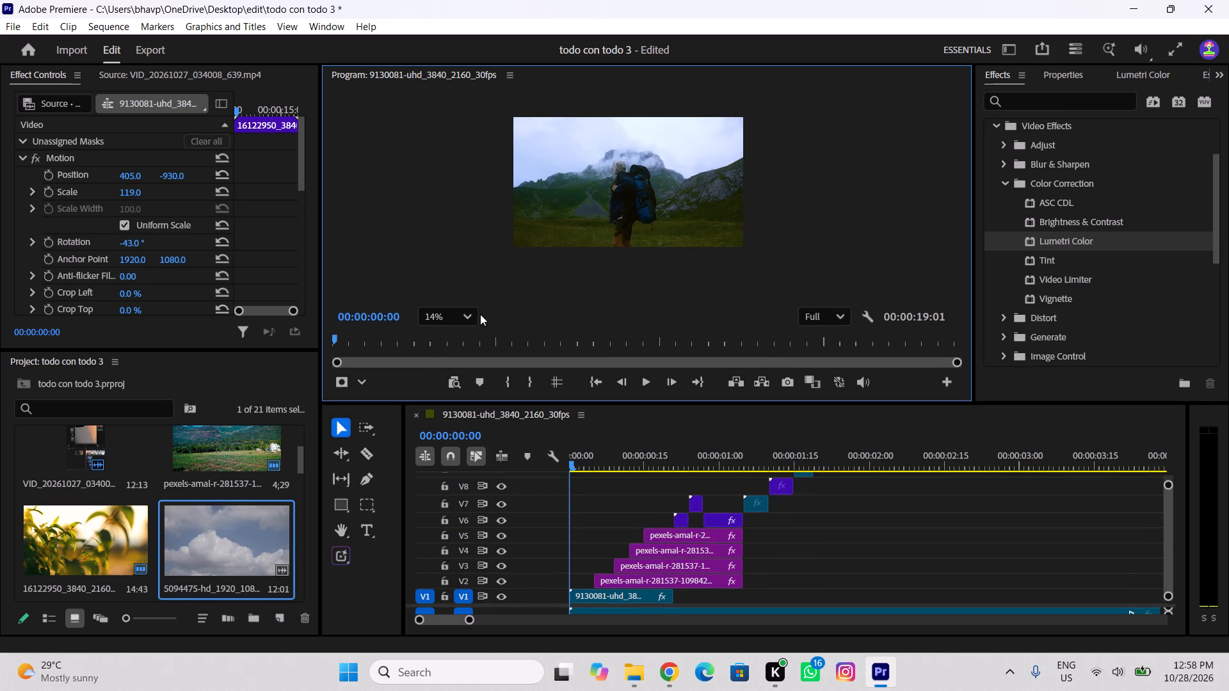
left_click(447, 316)
left_click(460, 336)
key("space")
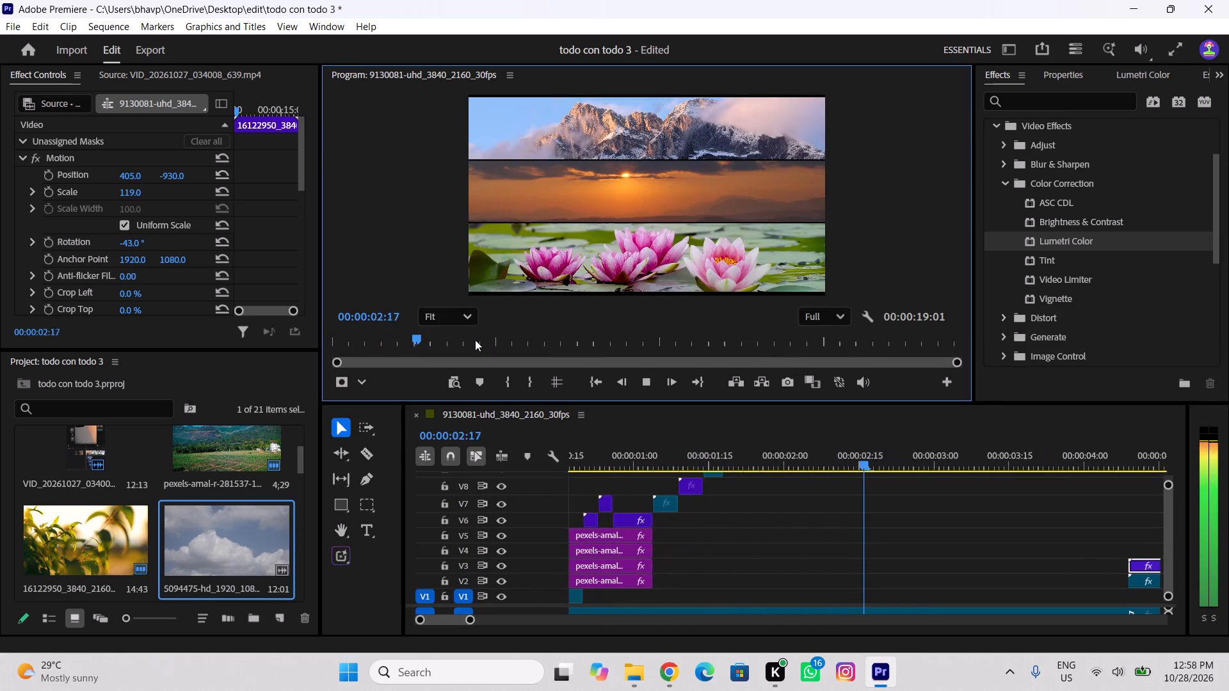
key("space")
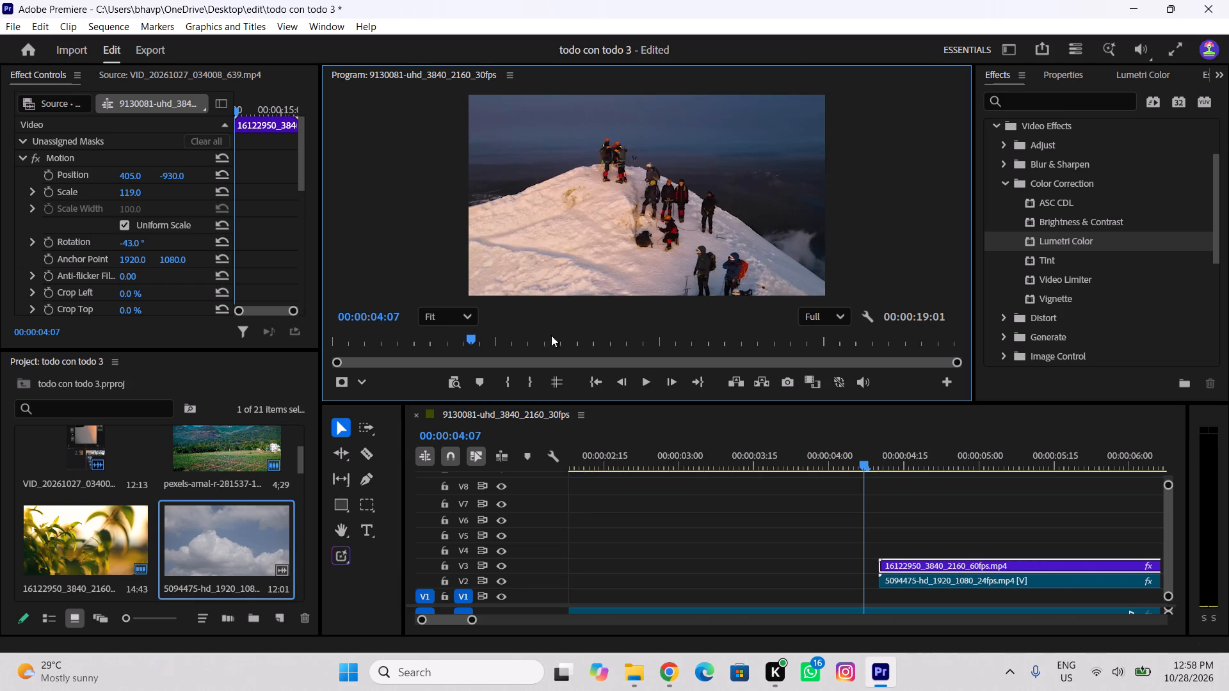
Place the playhead at 00:00:04:13 over the diagonal bands and browse the project media for another clip.
left_click_drag(867, 461, 896, 477)
scroll(668, 242, "down", 2)
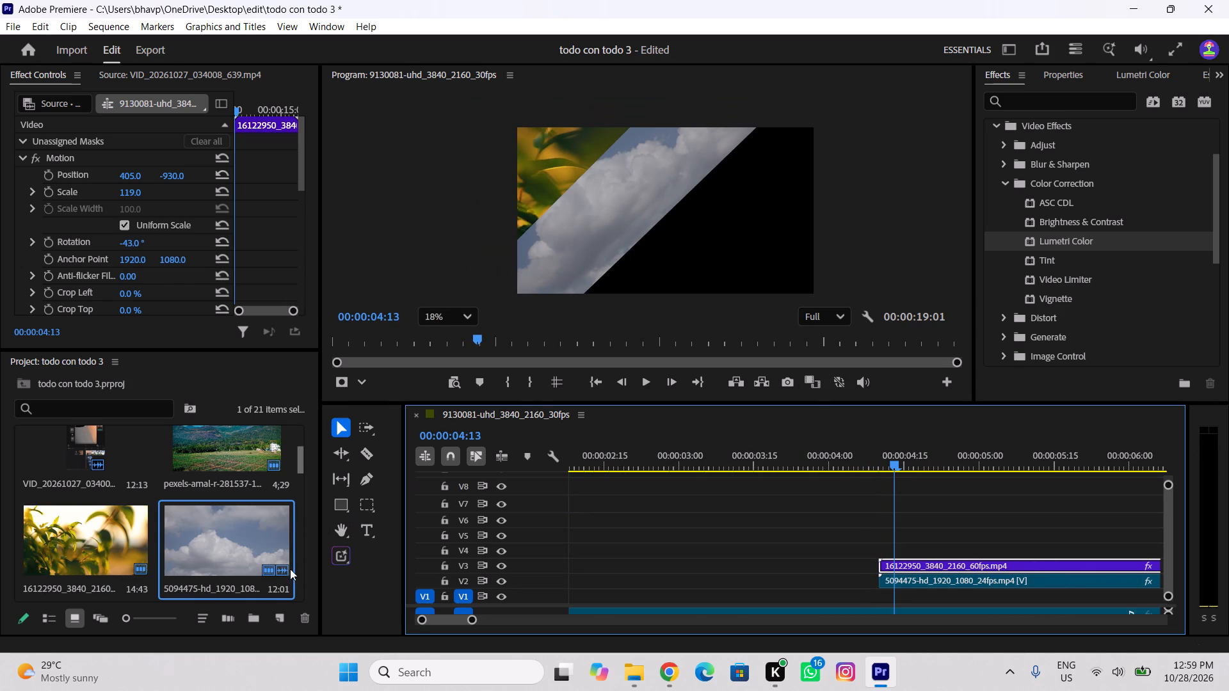
scroll(166, 509, "down", 5)
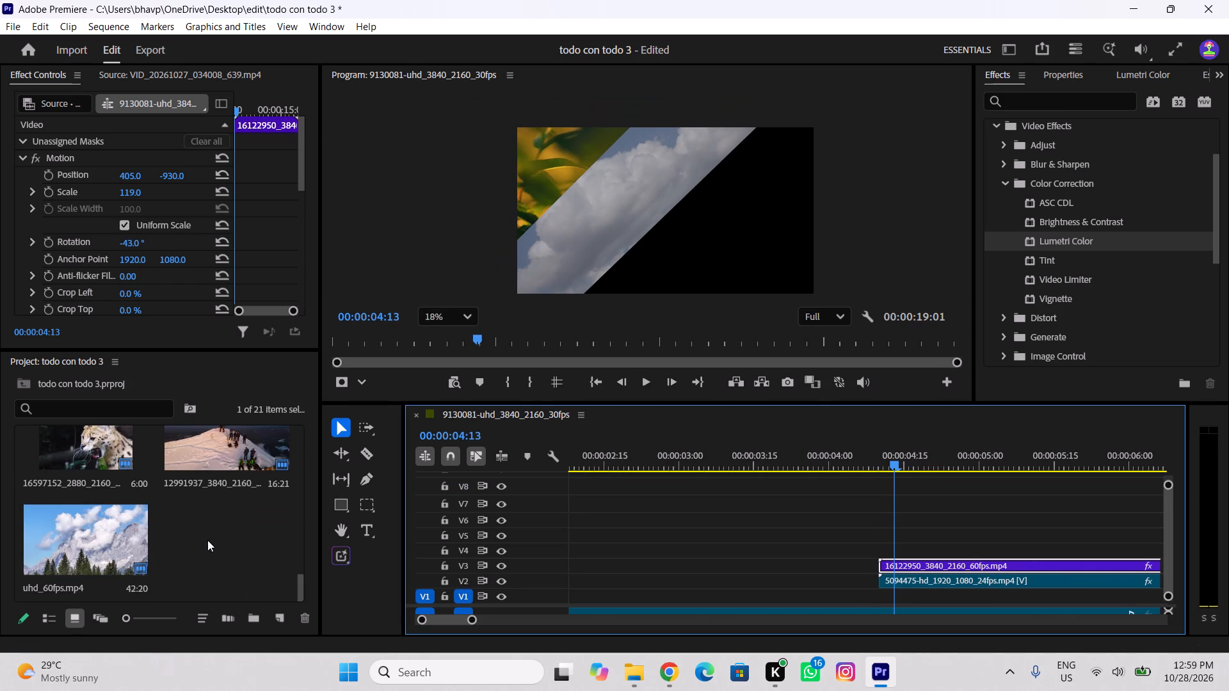
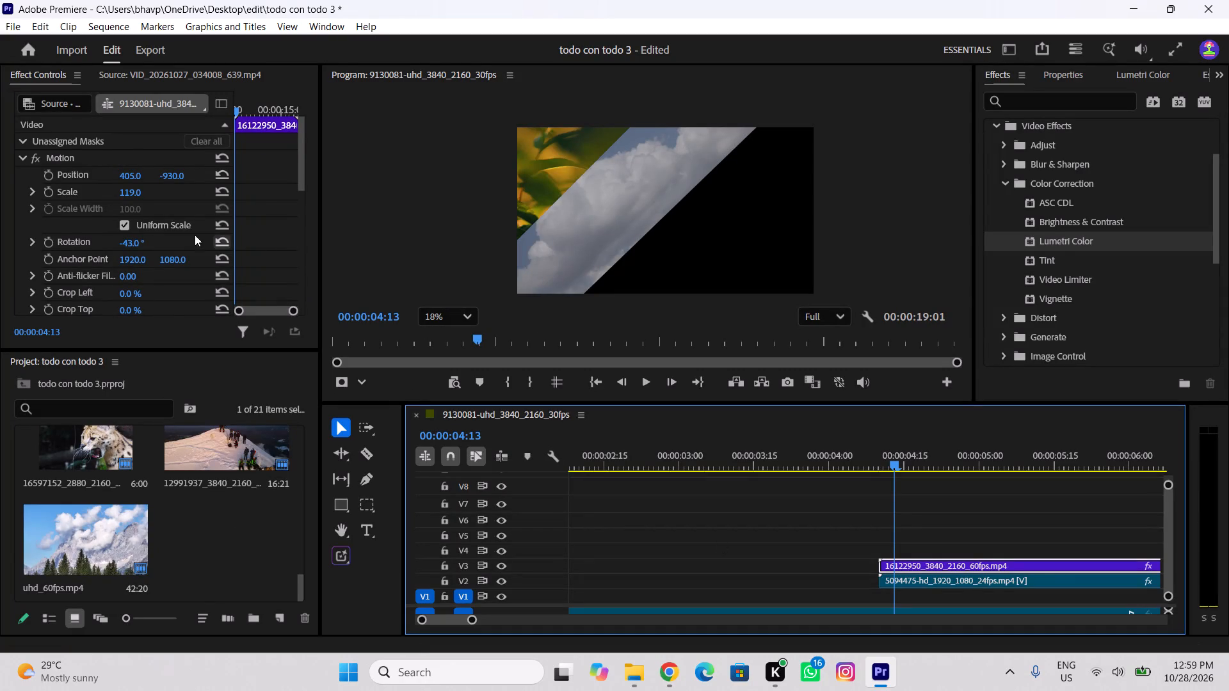
Examine the rectangle mask on the leafy branches clip, and the motion settings of the clouds clip on V2.
scroll(124, 238, "down", 13)
left_click(91, 163)
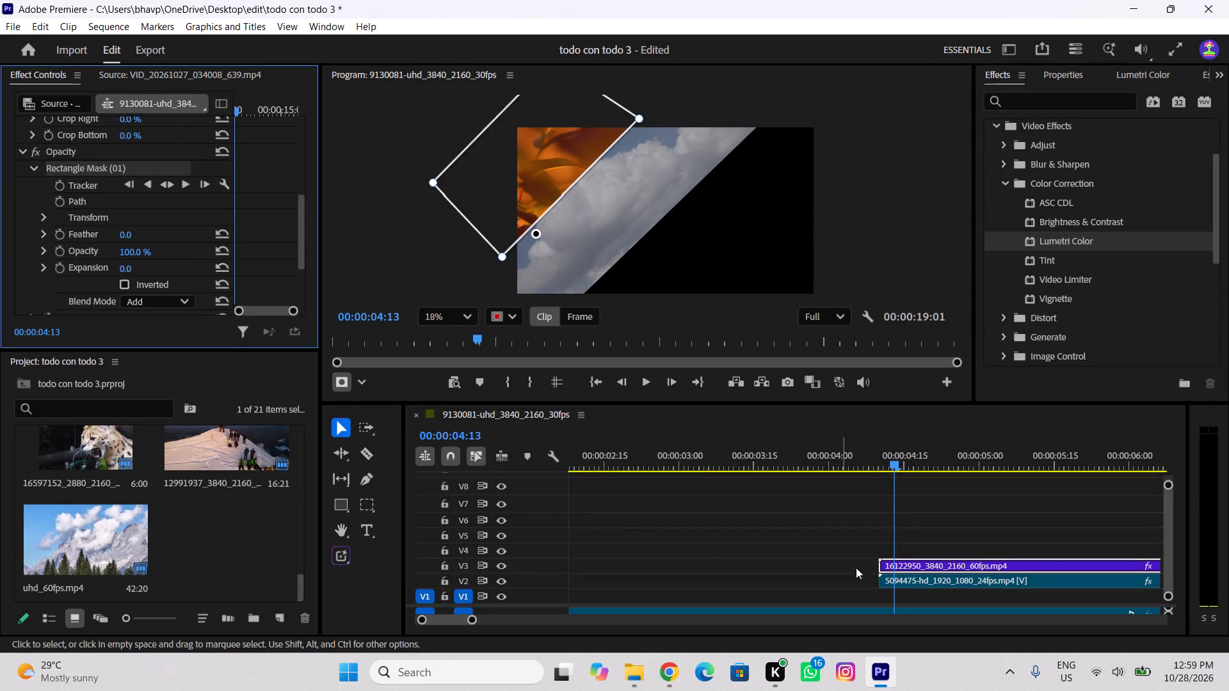
left_click(922, 580)
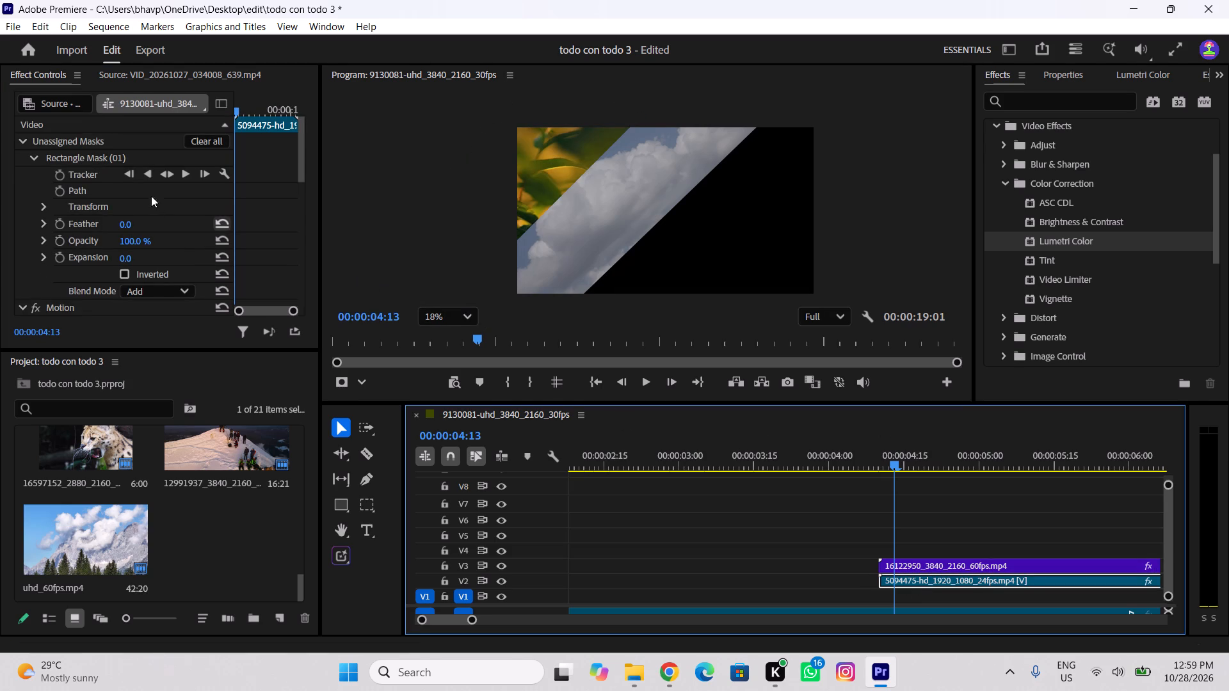
Change the unassigned Rectangle Mask (01) on the clouds clip 5094475-hd_1920_1080_24fps.mp4 to an opacity mask.
left_click(111, 162)
right_click(111, 162)
left_click(135, 170)
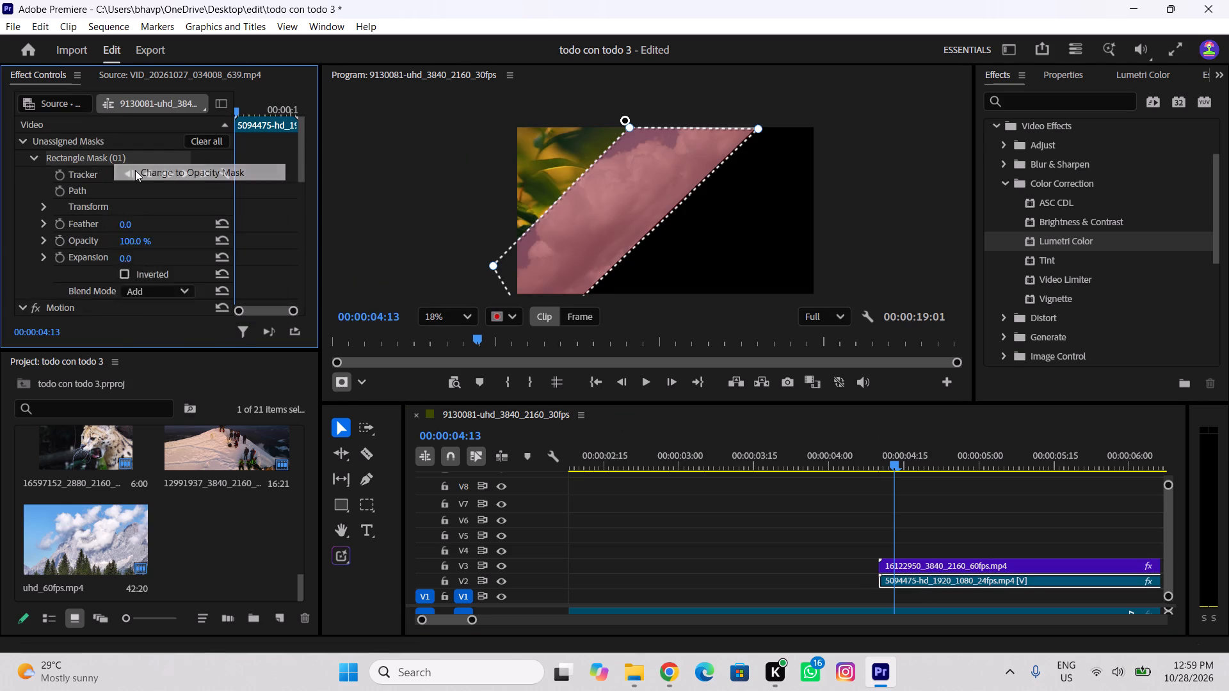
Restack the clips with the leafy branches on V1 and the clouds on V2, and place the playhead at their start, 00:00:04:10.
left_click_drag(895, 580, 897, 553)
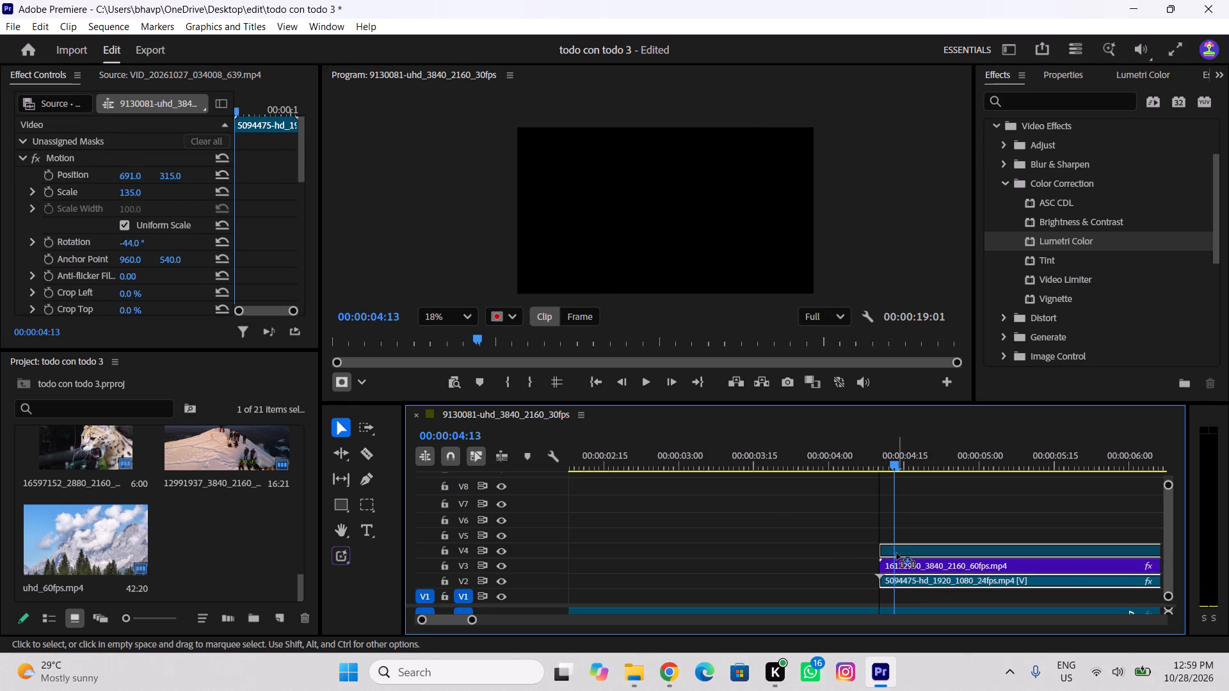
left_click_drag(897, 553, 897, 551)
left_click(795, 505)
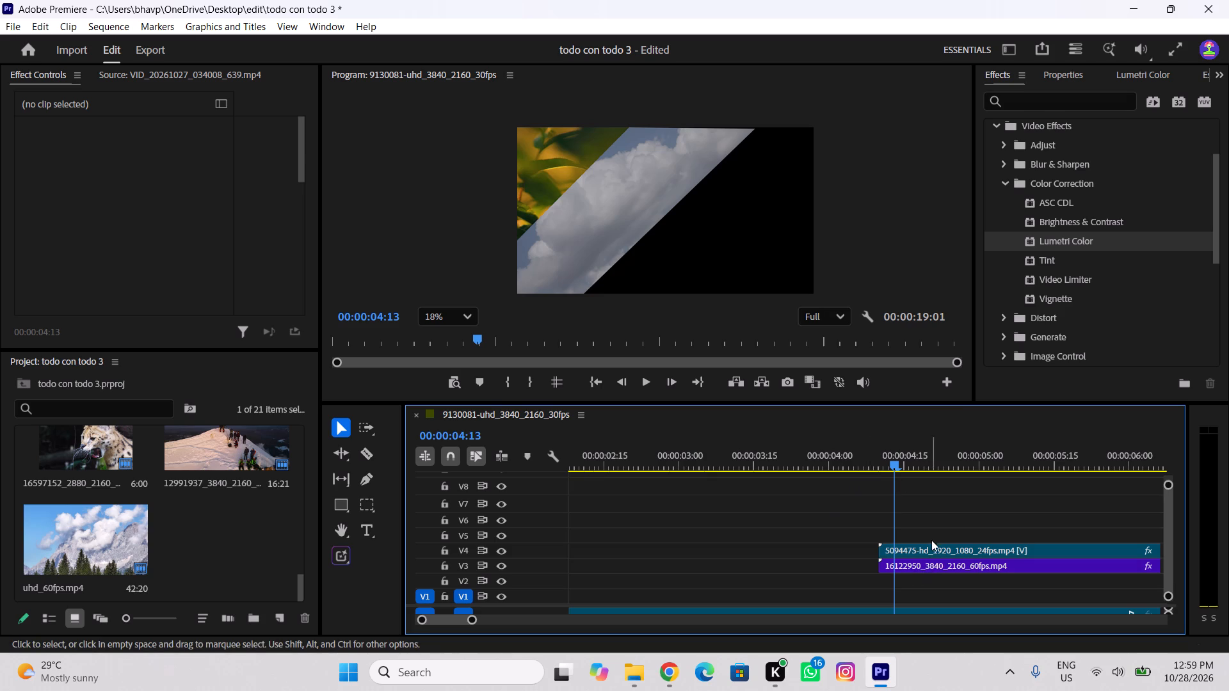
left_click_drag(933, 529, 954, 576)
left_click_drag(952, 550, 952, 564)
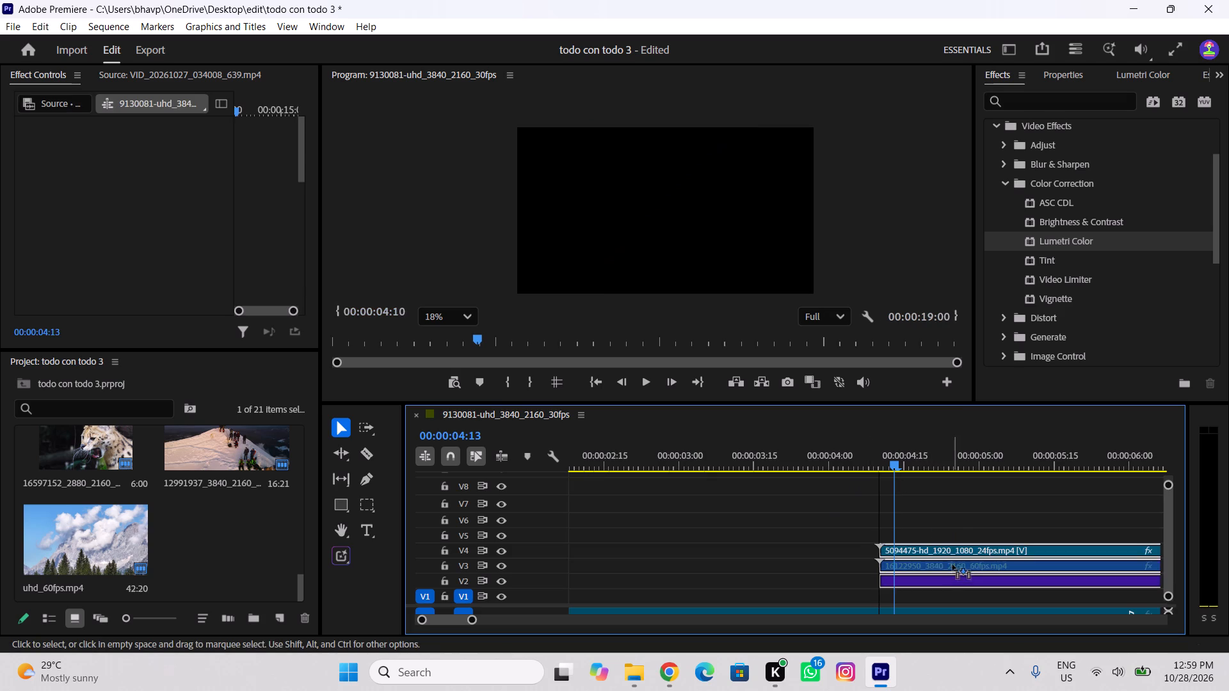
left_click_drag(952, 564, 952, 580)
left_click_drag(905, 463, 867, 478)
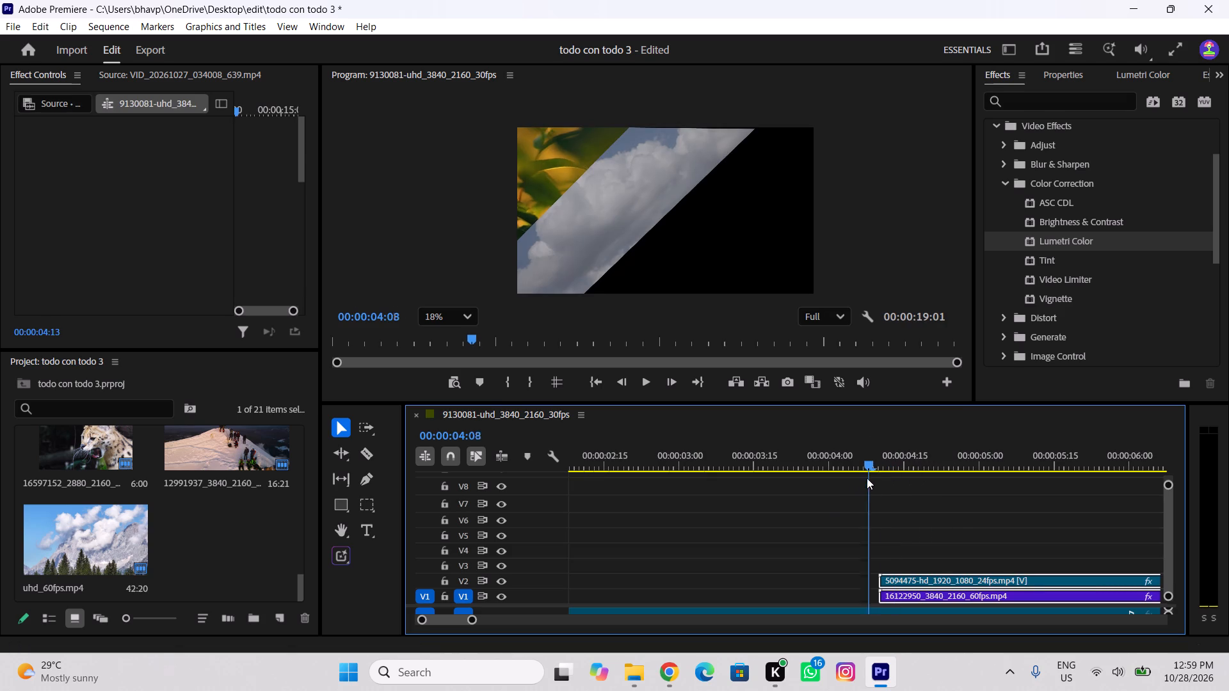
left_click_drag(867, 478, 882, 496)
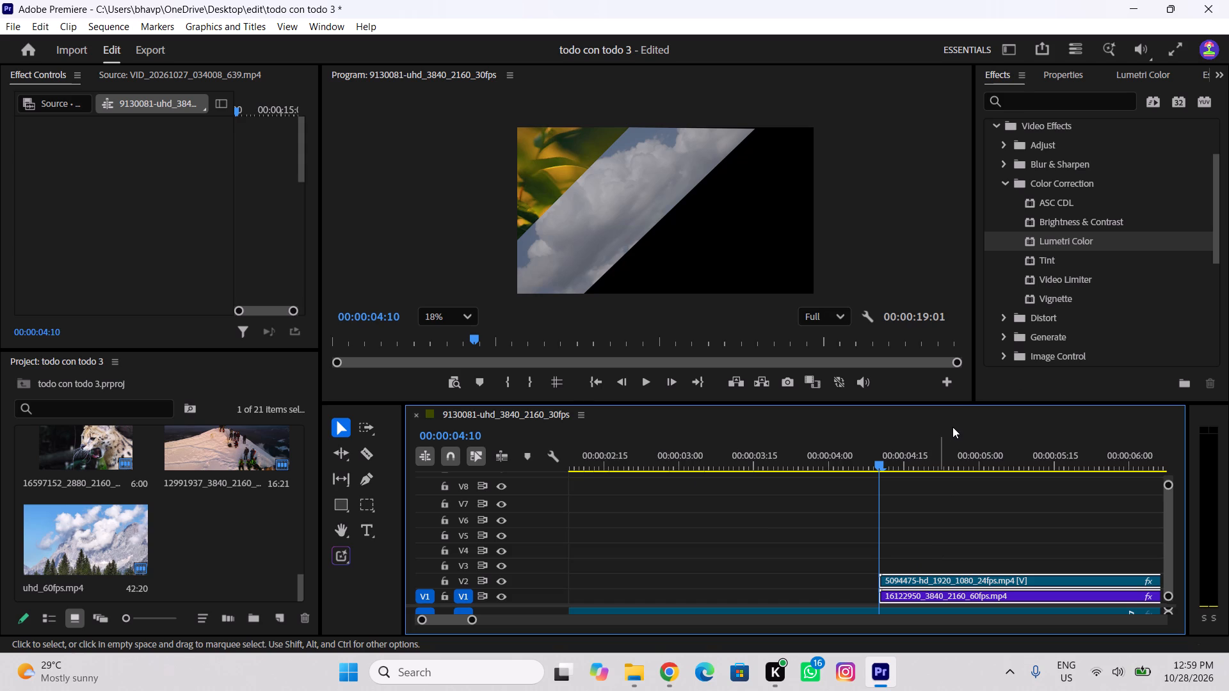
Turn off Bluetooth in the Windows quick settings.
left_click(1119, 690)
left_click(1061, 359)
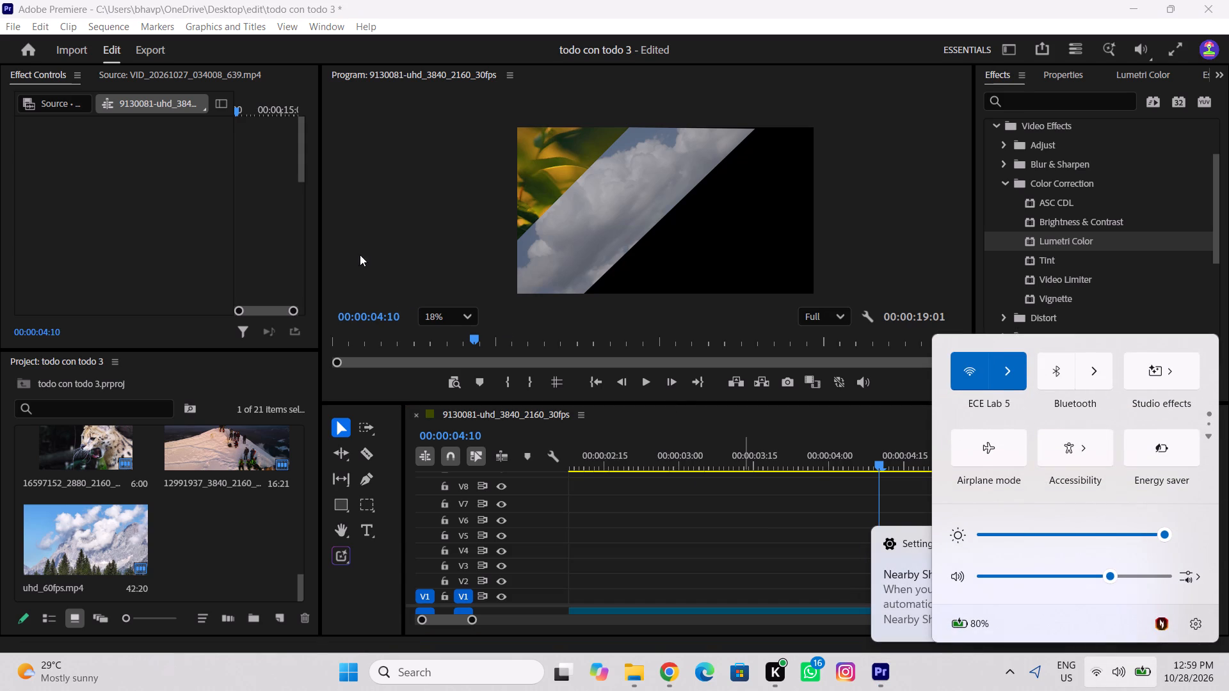
Play the edit full screen from 00:00:00:00 through the climbers shot.
left_click_drag(612, 458, 458, 504)
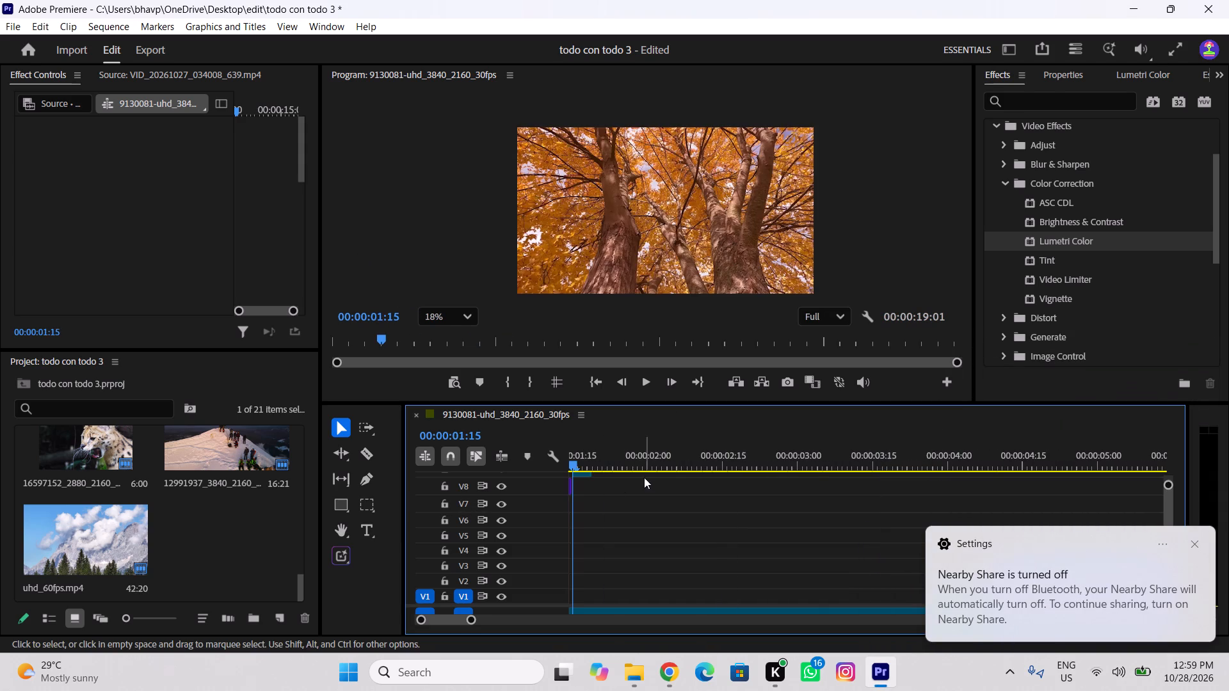
left_click_drag(642, 477, 584, 467)
left_click_drag(587, 461, 495, 476)
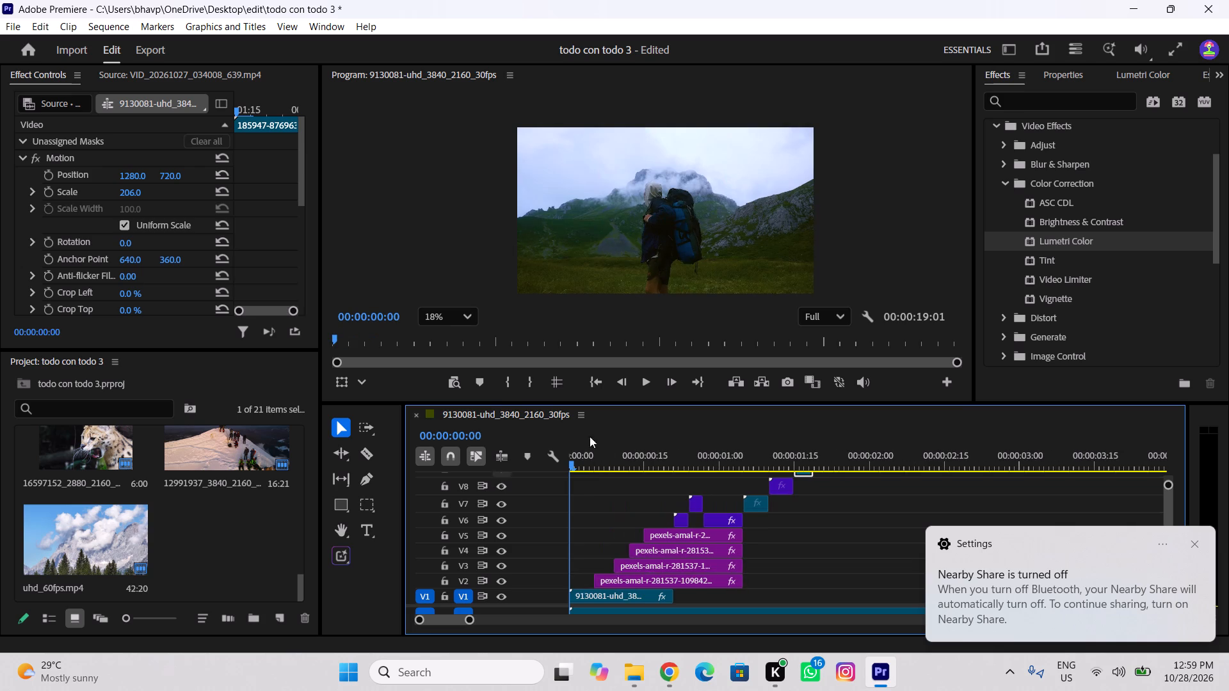
left_click(1173, 49)
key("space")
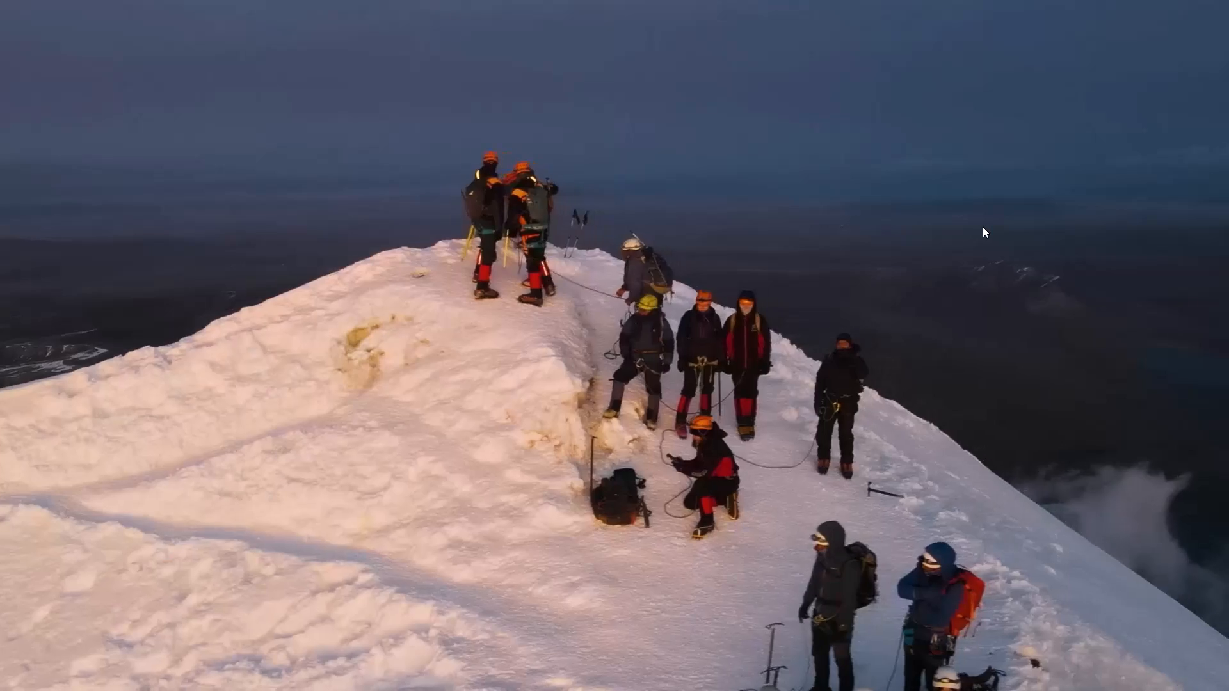
key("Escape")
Enlarge the timeline to examine the clip stack across tracks V1 to V24, scrubbing back to the start.
left_click_drag(842, 448, 730, 489)
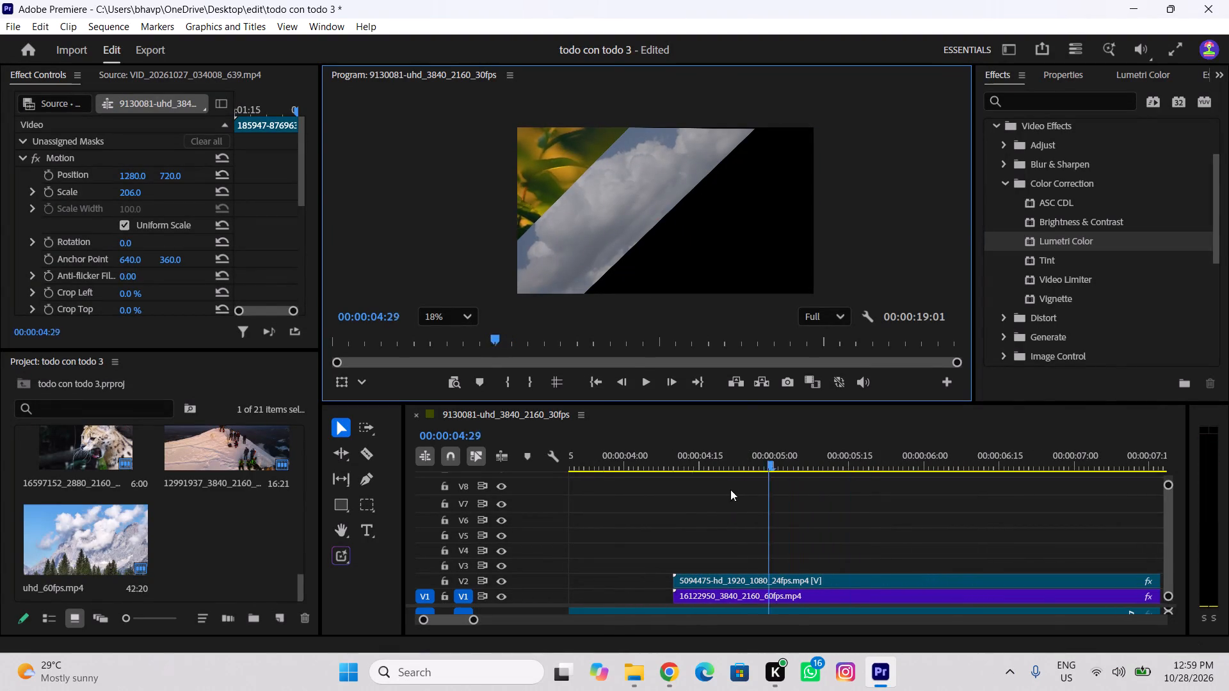
left_click_drag(730, 489, 672, 507)
left_click(728, 406)
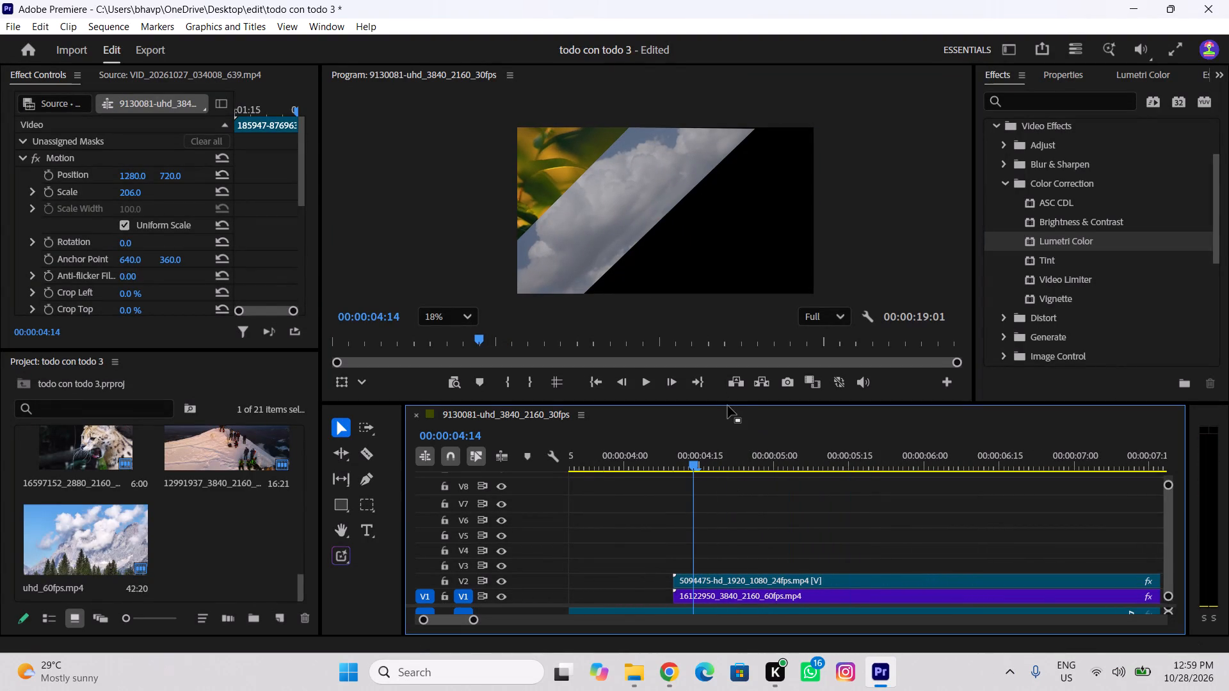
left_click_drag(728, 402, 770, 127)
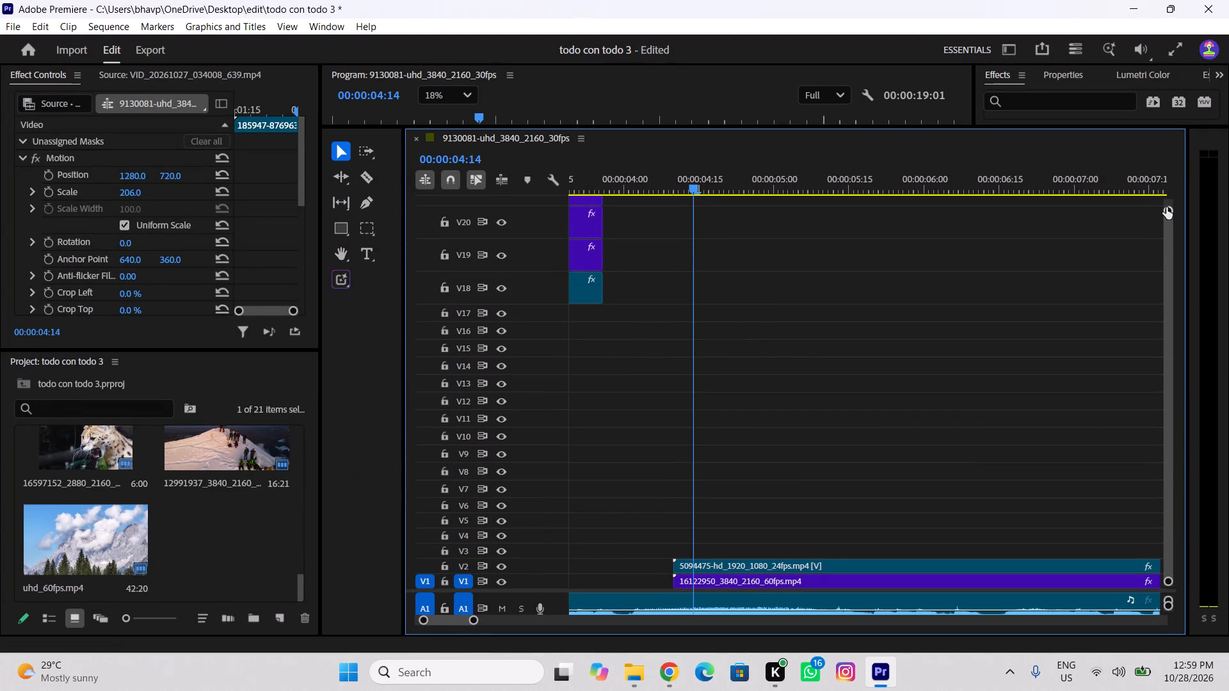
left_click_drag(1166, 212, 1172, 136)
left_click_drag(791, 173, 515, 209)
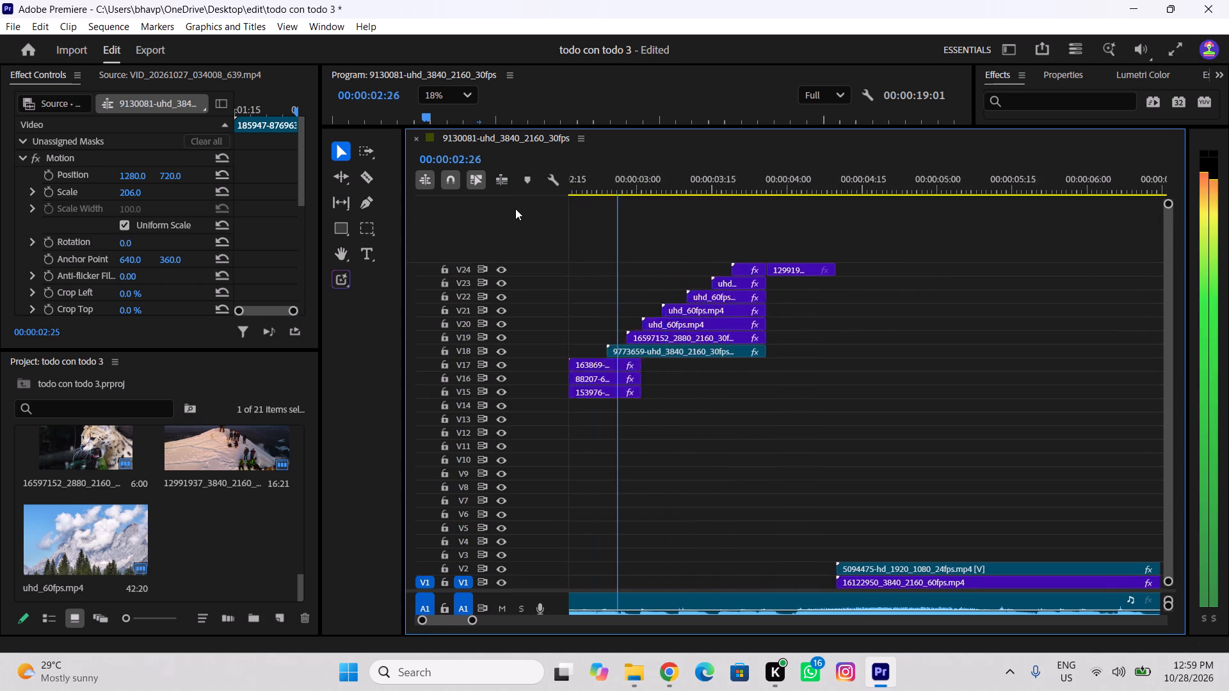
left_click_drag(515, 209, 502, 212)
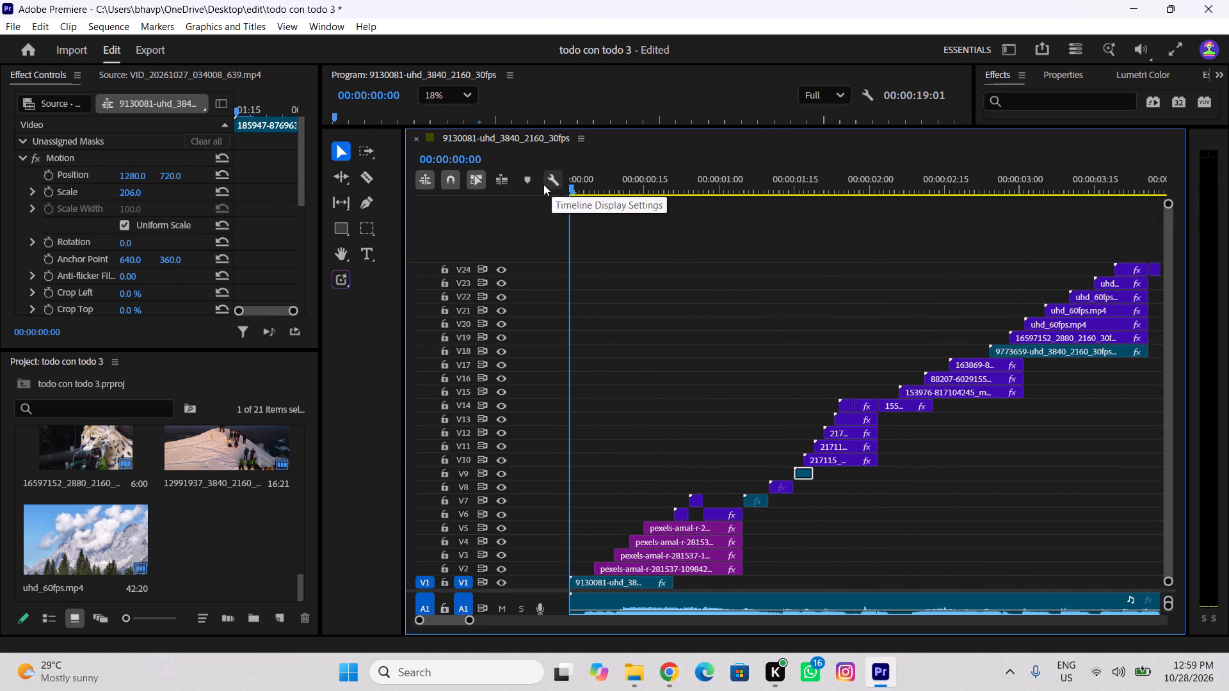
Restore the larger program preview and place the playhead at 00:00:04:18 over the clouds and leafy branches clips.
left_click(901, 129)
left_click_drag(903, 126, 878, 344)
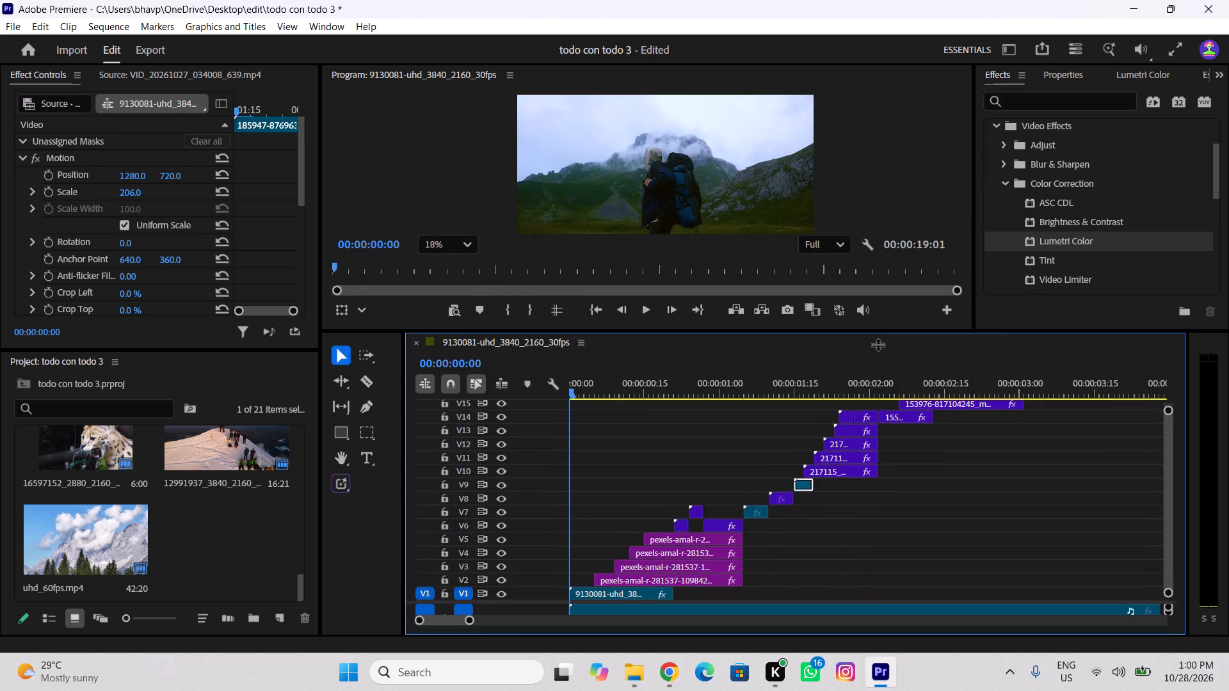
left_click_drag(878, 344, 877, 382)
left_click_drag(798, 426, 904, 455)
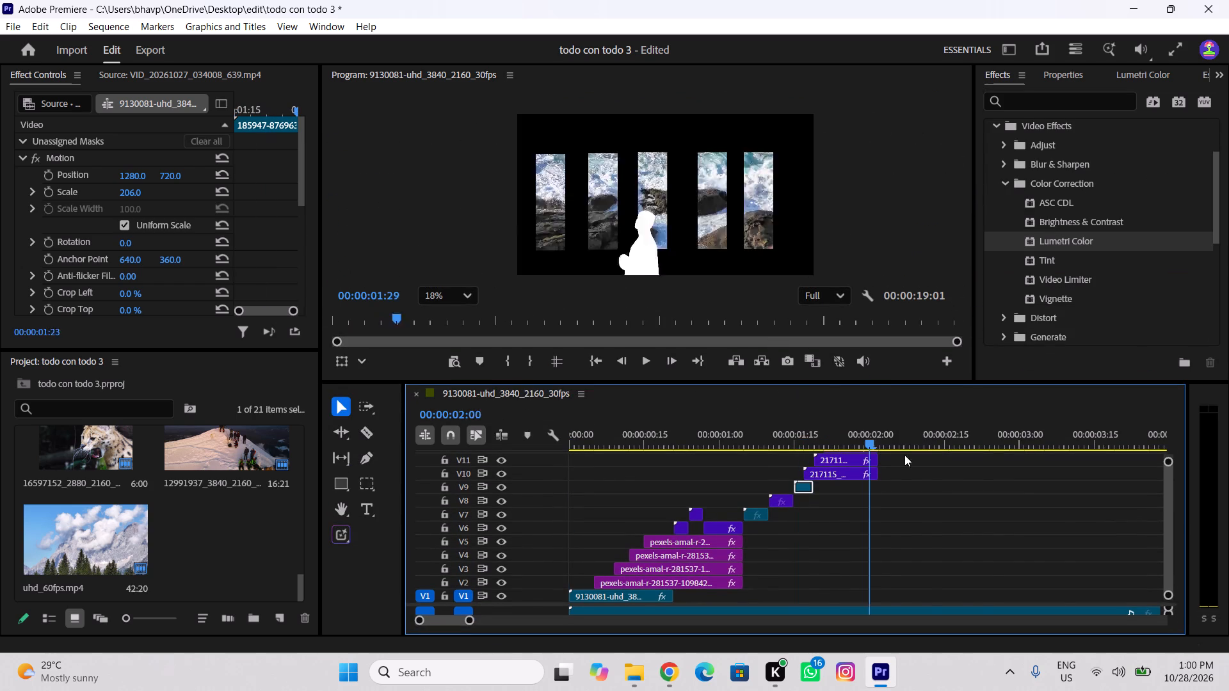
left_click_drag(904, 455, 877, 542)
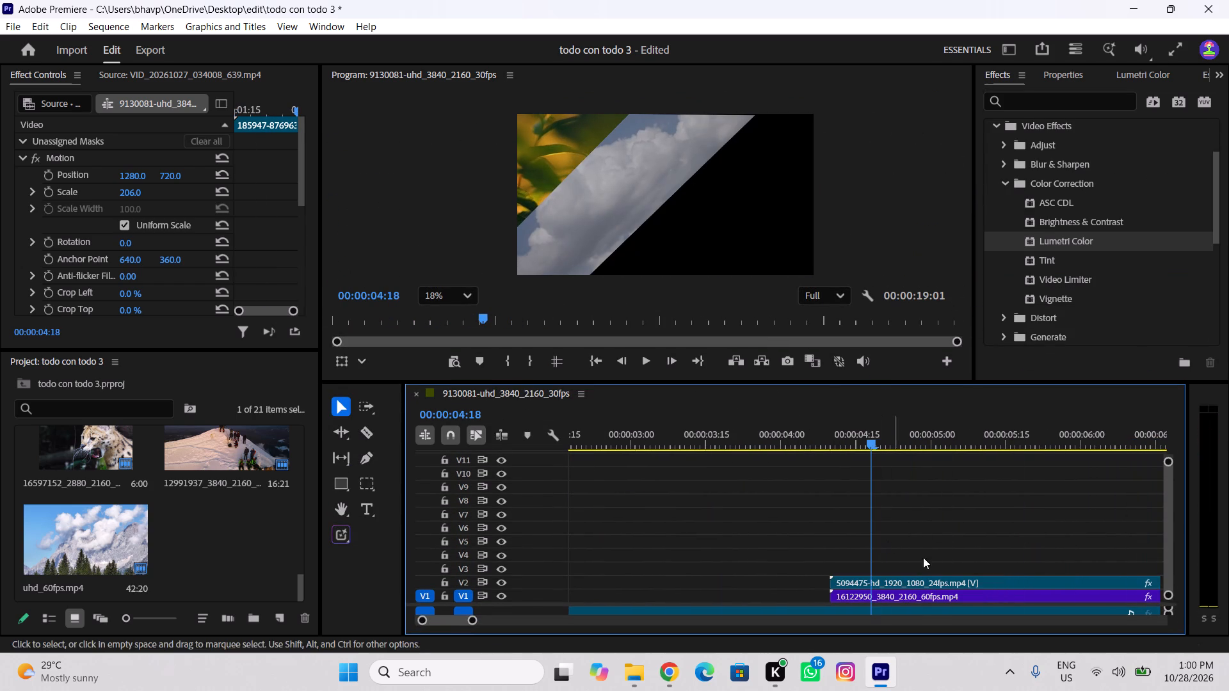
Turn Bluetooth back on in the Windows quick settings and return to the Premiere timeline.
left_click(1109, 684)
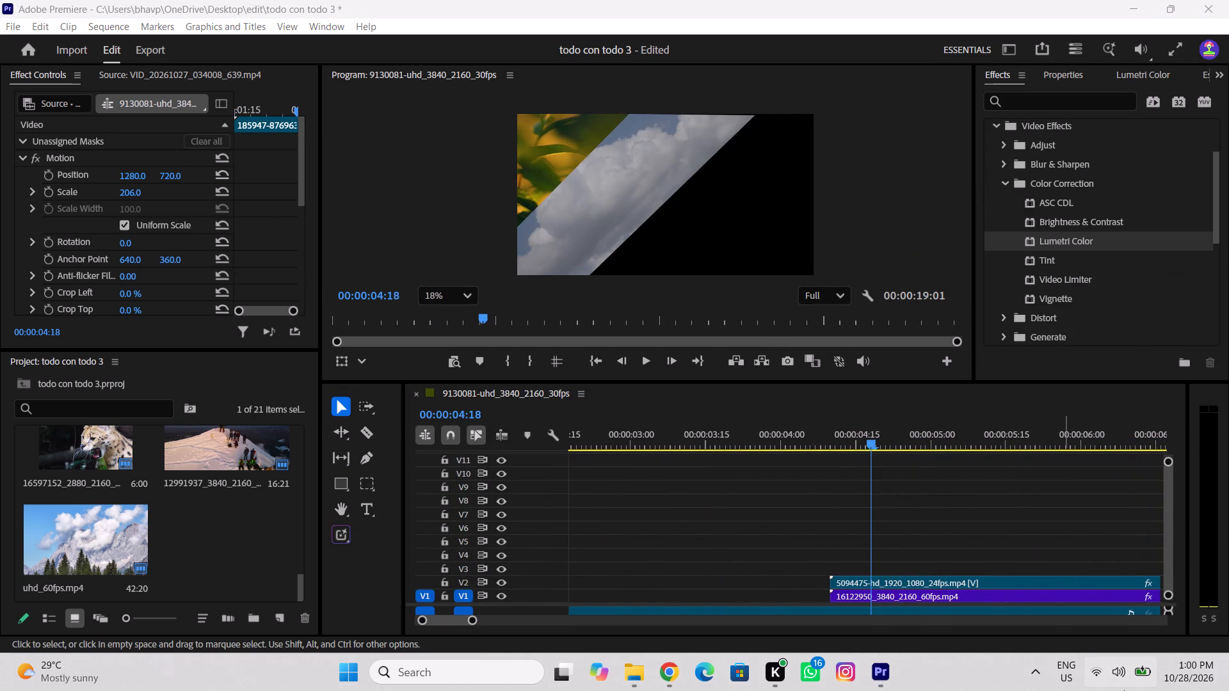
left_click(1138, 690)
left_click(1054, 374)
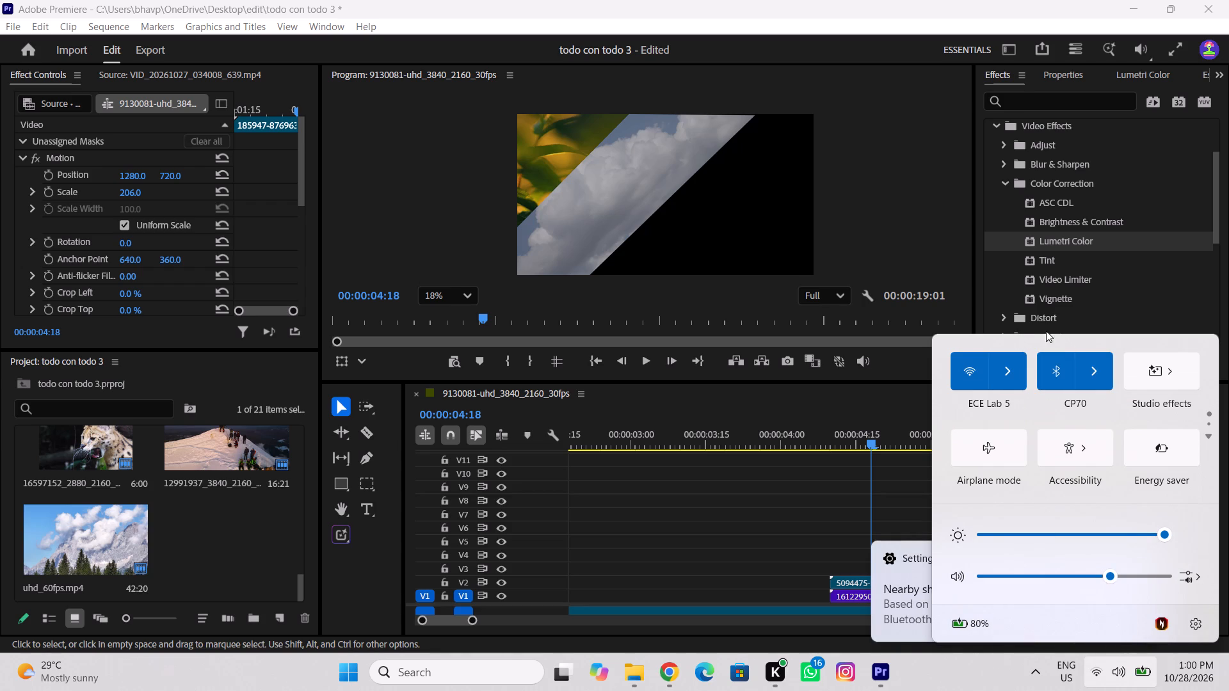
left_click(721, 502)
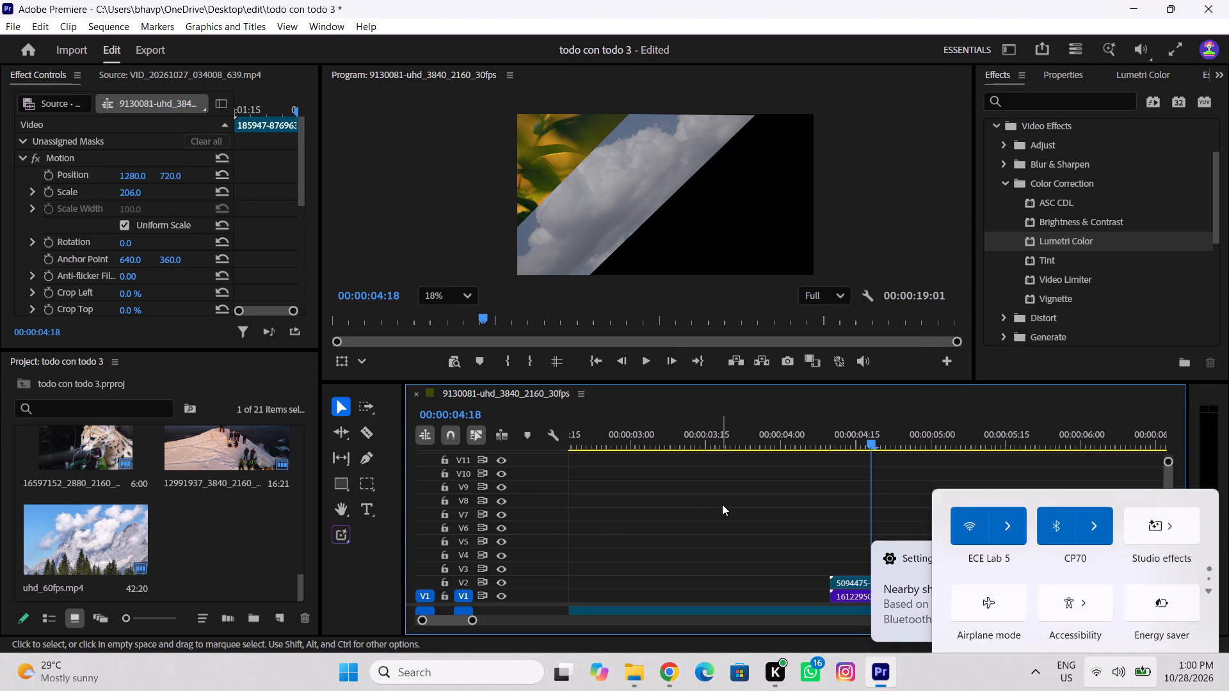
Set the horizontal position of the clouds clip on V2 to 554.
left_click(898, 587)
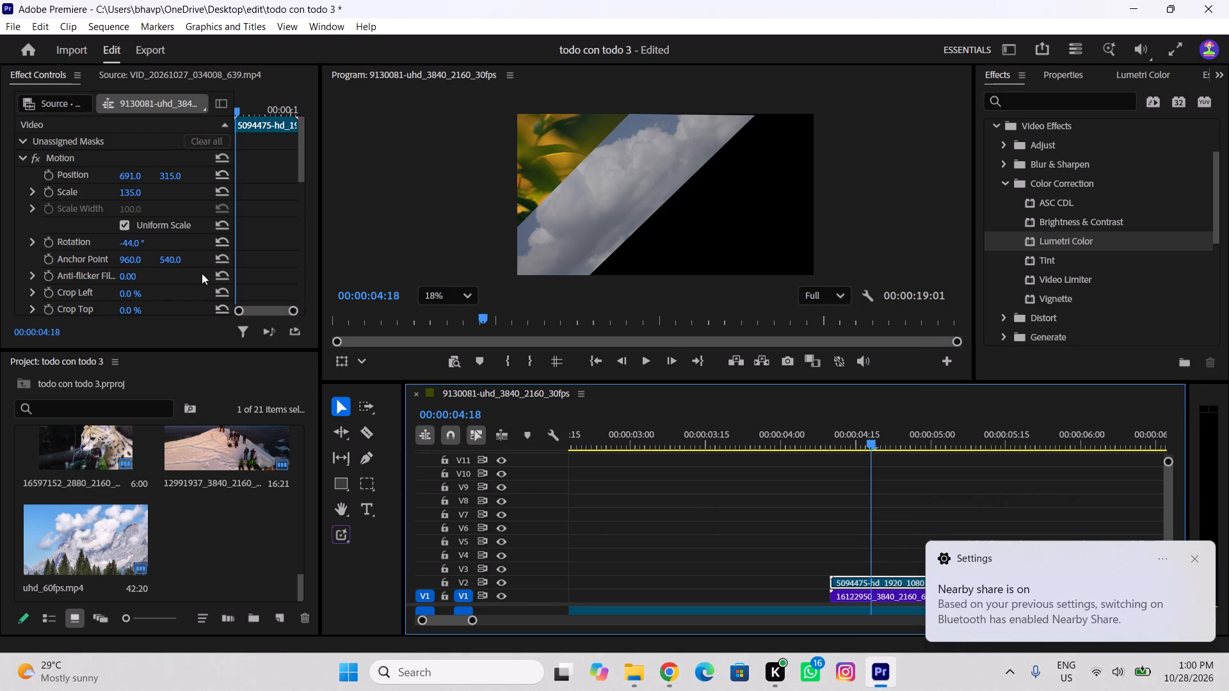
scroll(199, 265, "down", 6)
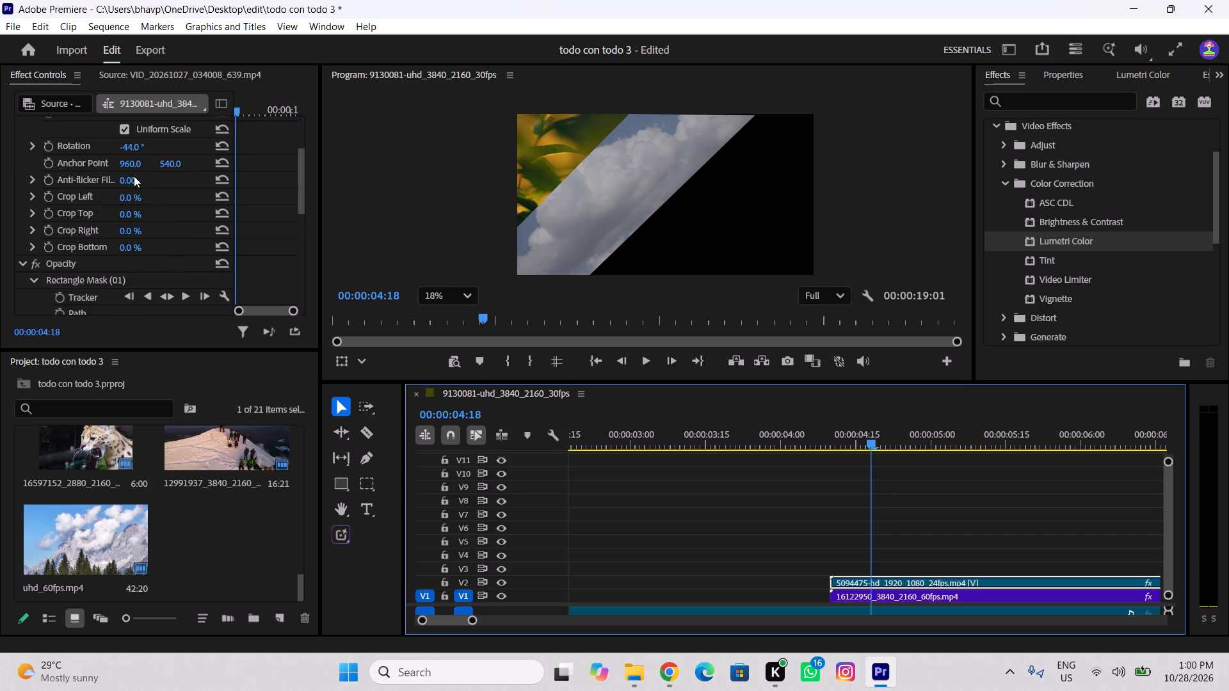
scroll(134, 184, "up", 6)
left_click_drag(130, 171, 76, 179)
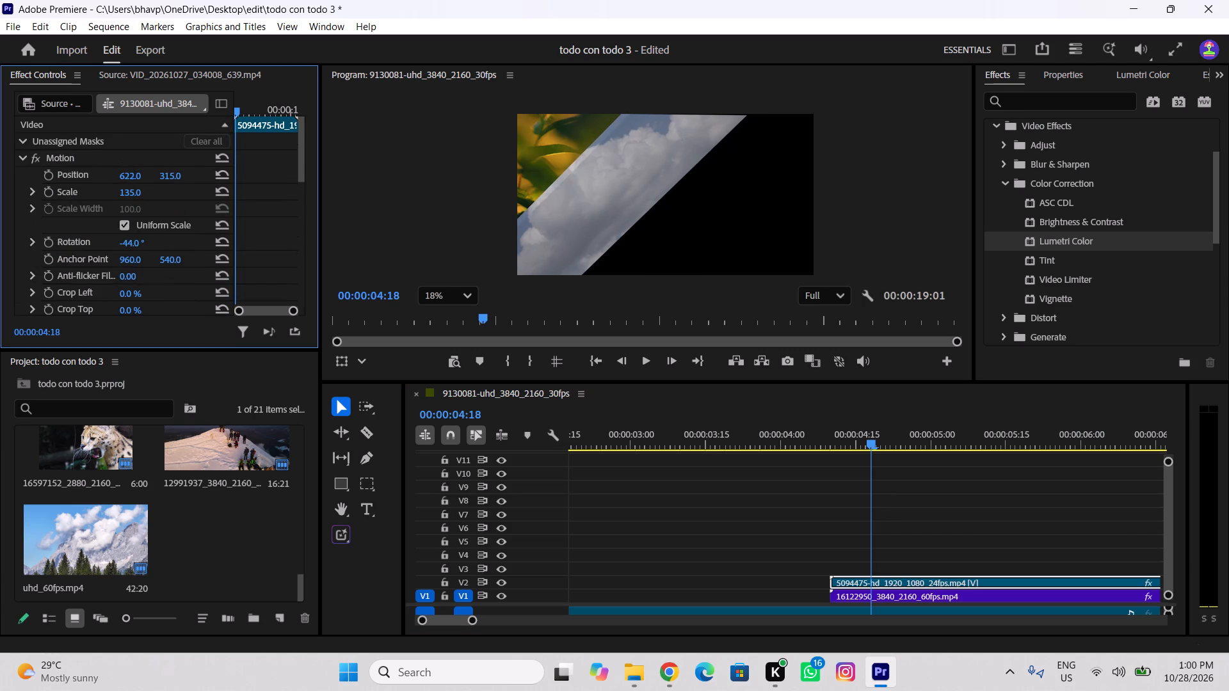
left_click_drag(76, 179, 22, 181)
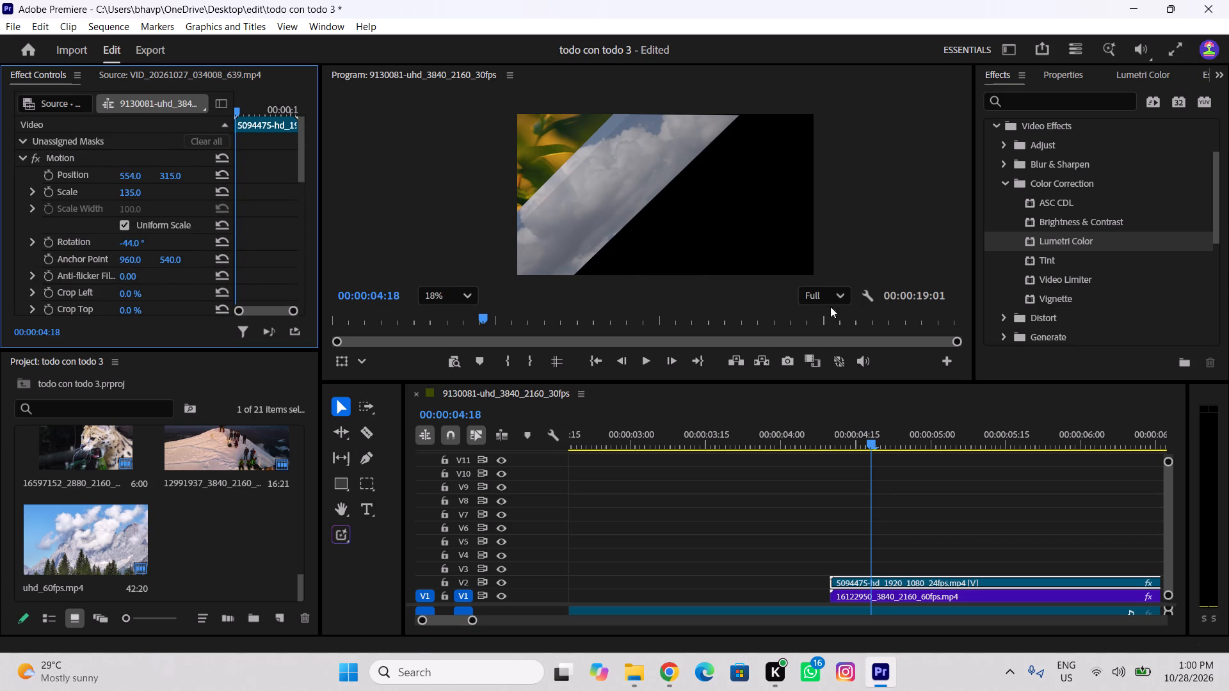
Move the leafy branches clip 16122950_3840_2160_60fps.mp4 up to V3, above the clouds clip, keeping its start time.
left_click_drag(890, 591, 885, 573)
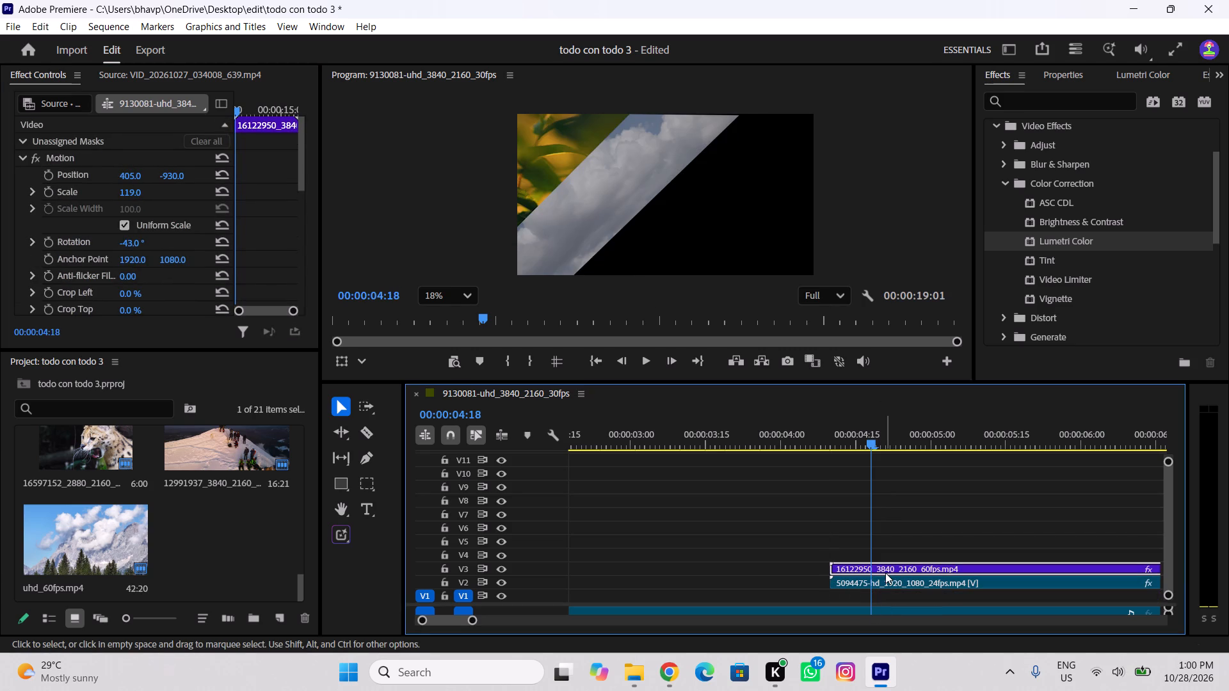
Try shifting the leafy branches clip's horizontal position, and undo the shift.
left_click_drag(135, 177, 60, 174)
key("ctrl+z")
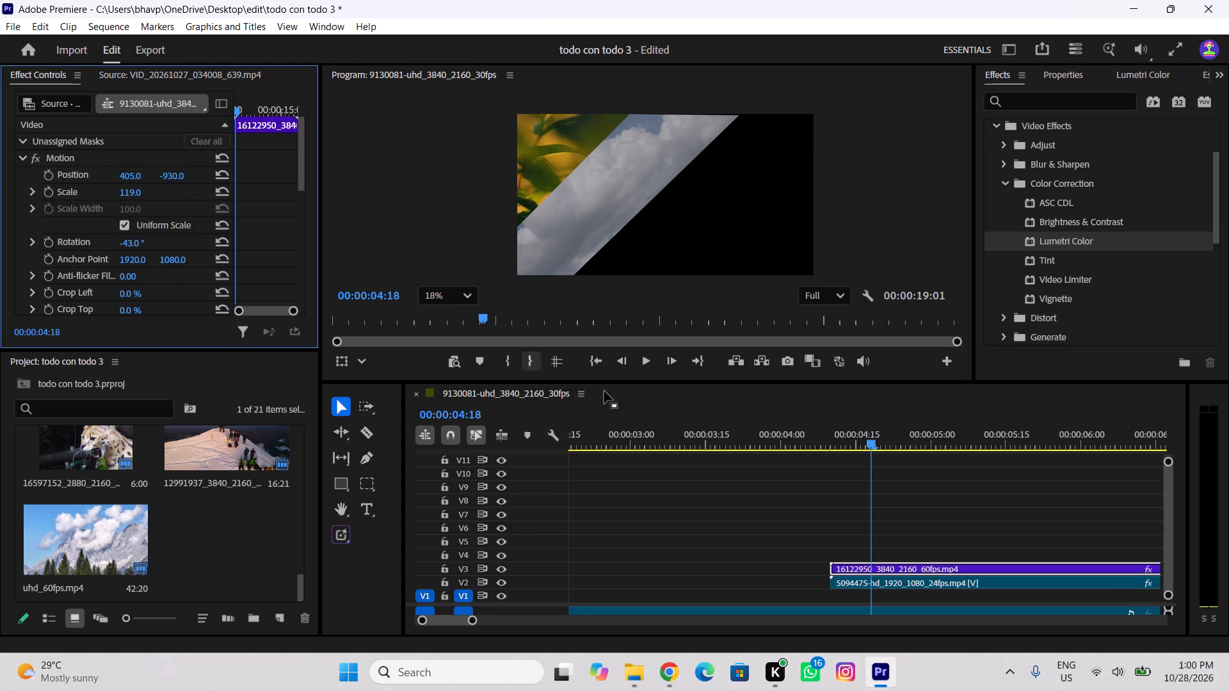
Set the horizontal position of the clouds clip on V2 to 436.
left_click(942, 585)
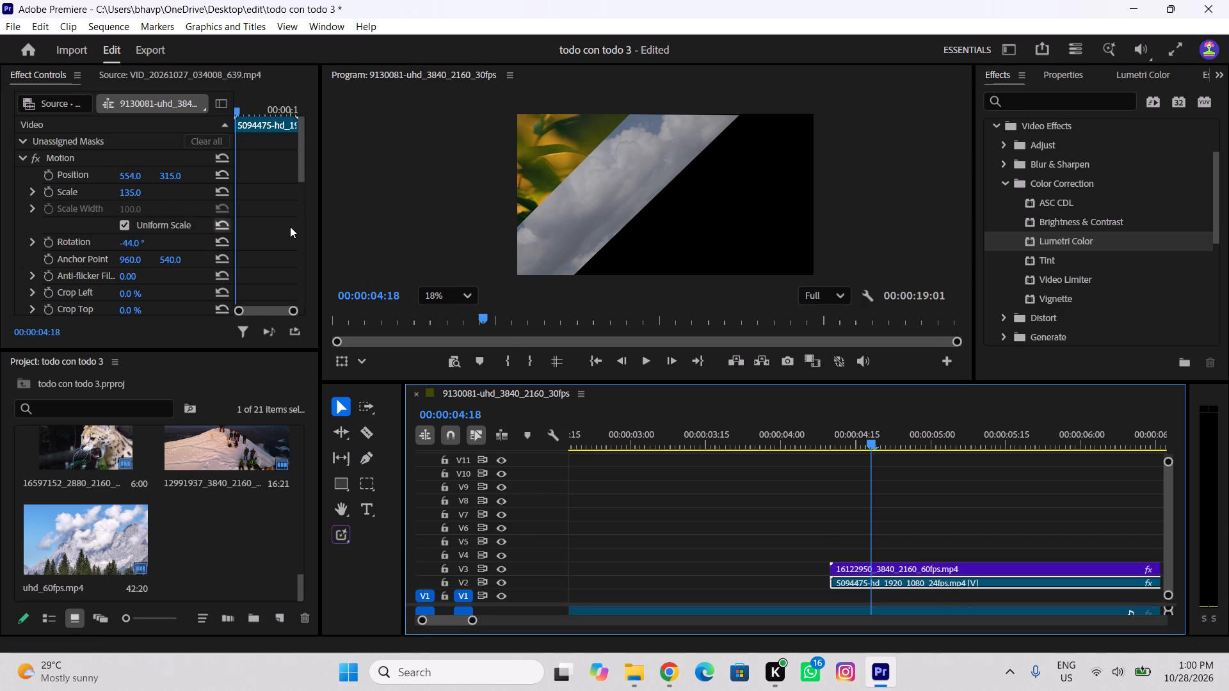
left_click_drag(132, 179, 40, 182)
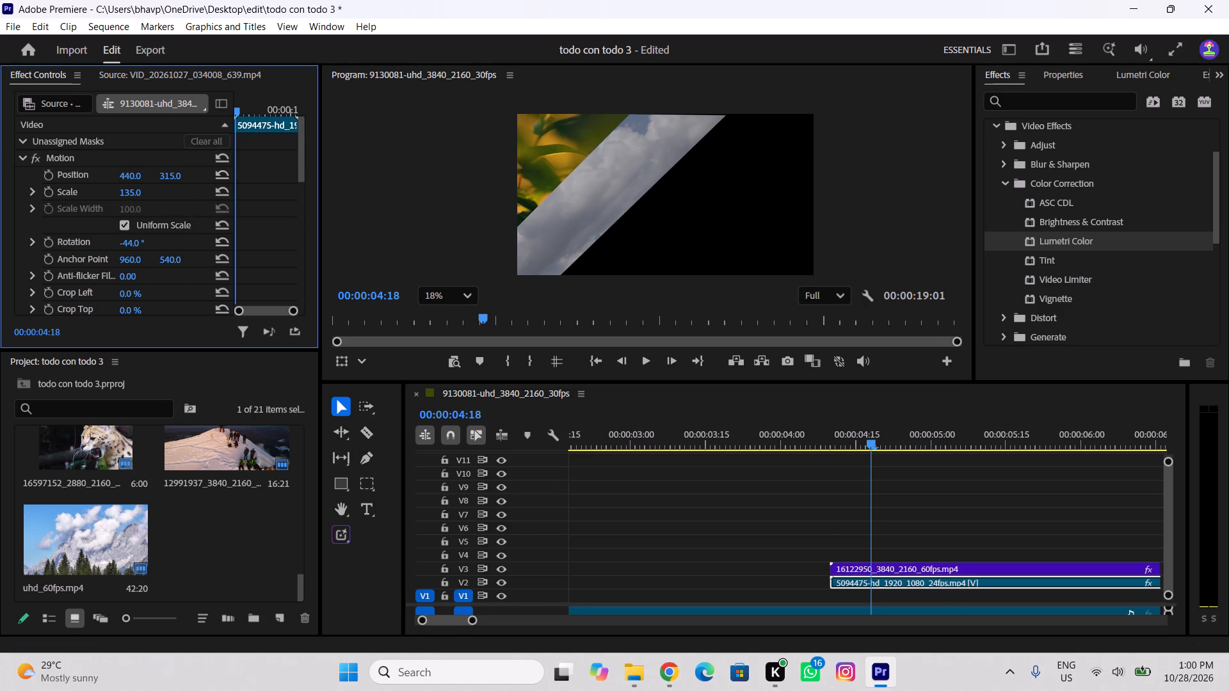
left_click_drag(40, 182, 37, 183)
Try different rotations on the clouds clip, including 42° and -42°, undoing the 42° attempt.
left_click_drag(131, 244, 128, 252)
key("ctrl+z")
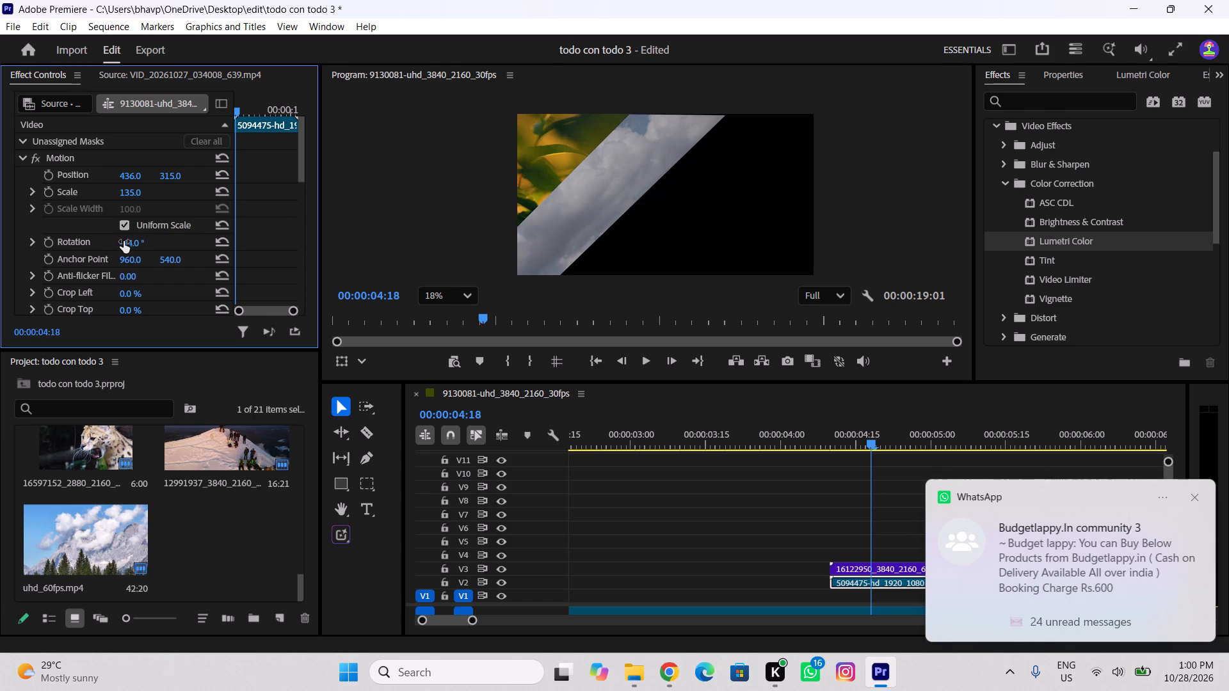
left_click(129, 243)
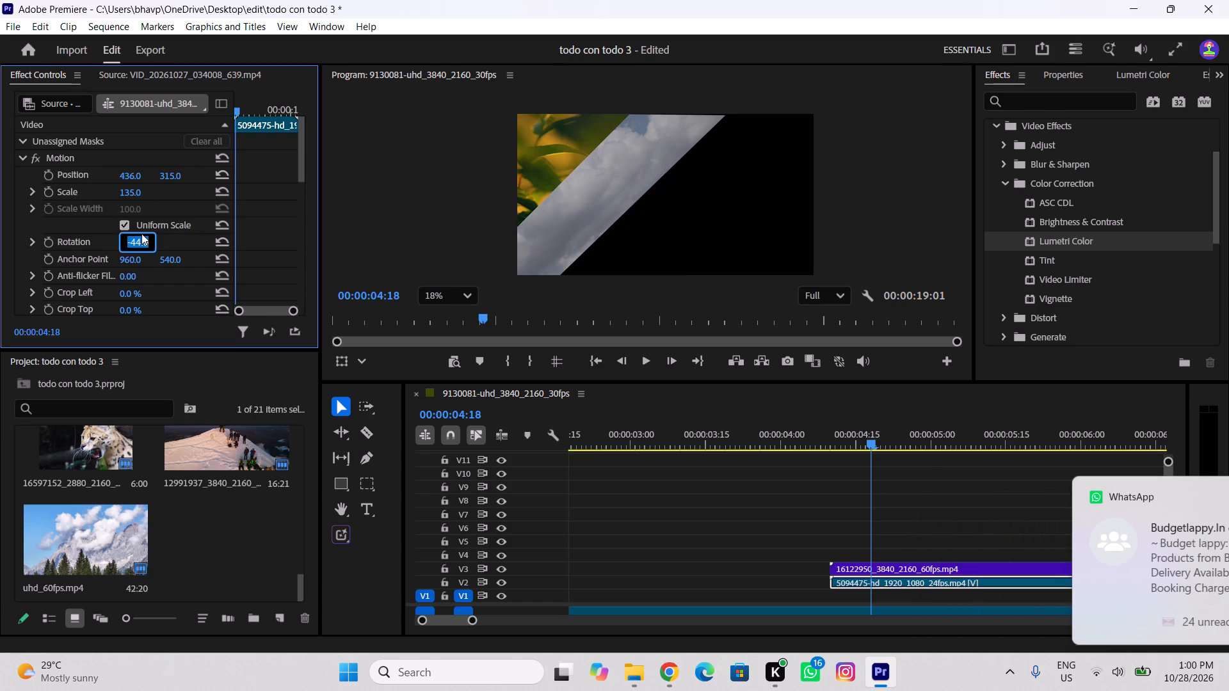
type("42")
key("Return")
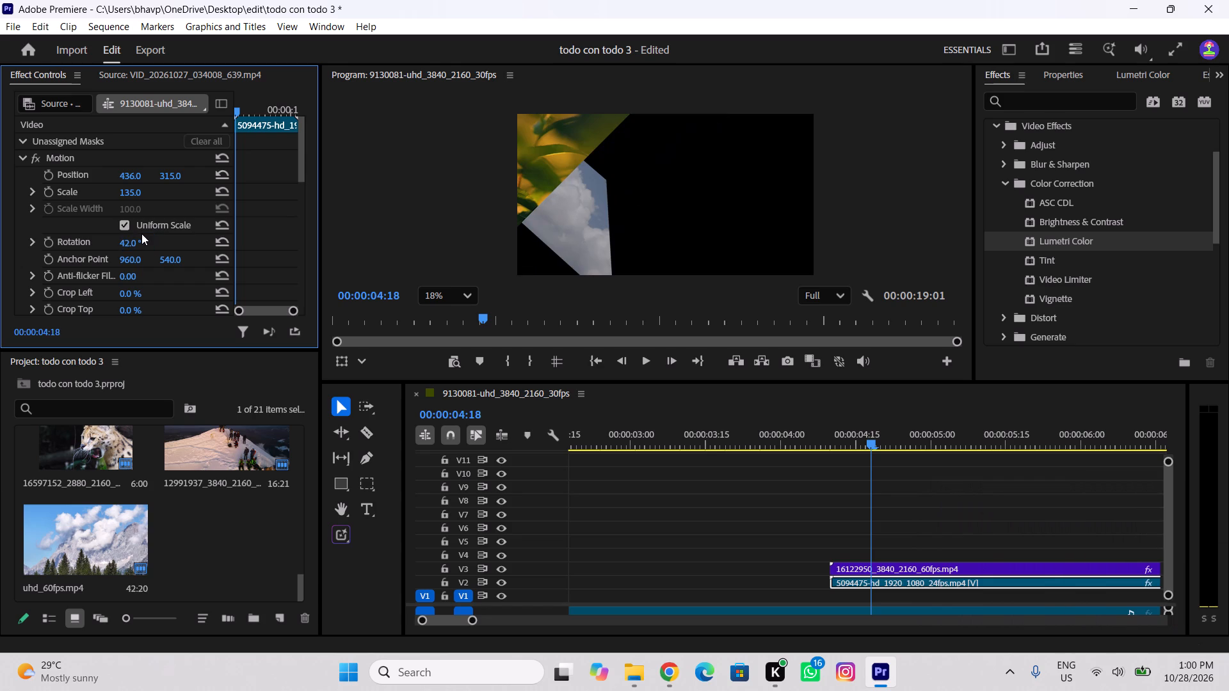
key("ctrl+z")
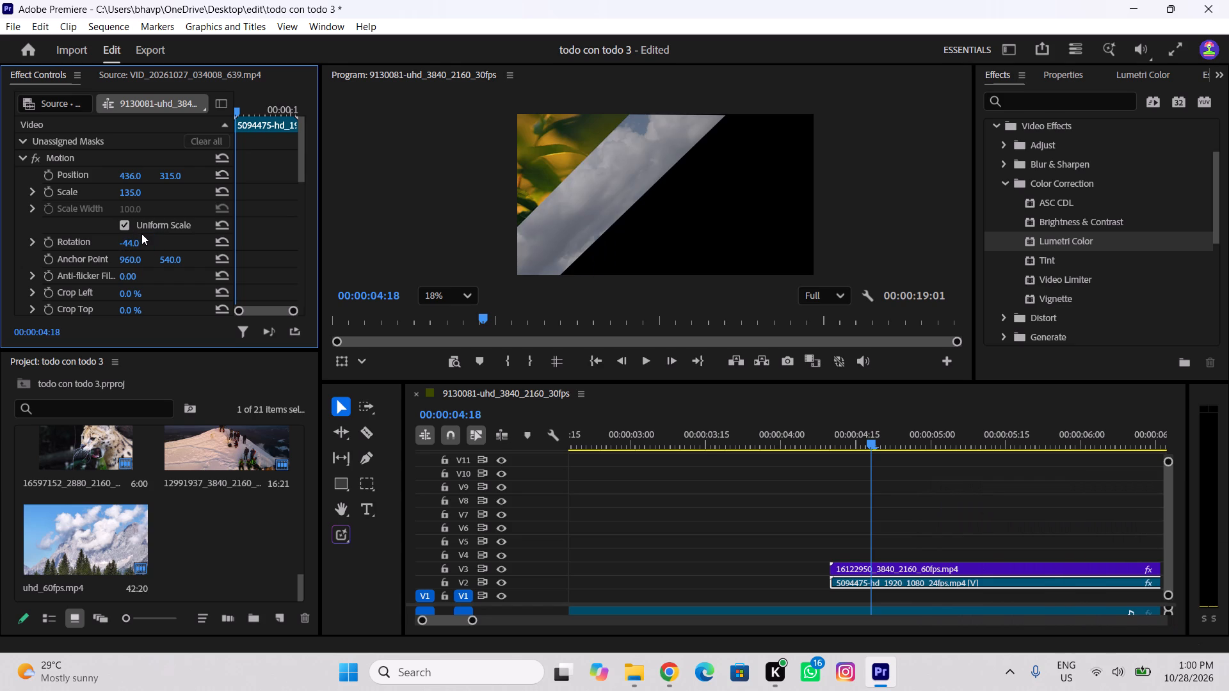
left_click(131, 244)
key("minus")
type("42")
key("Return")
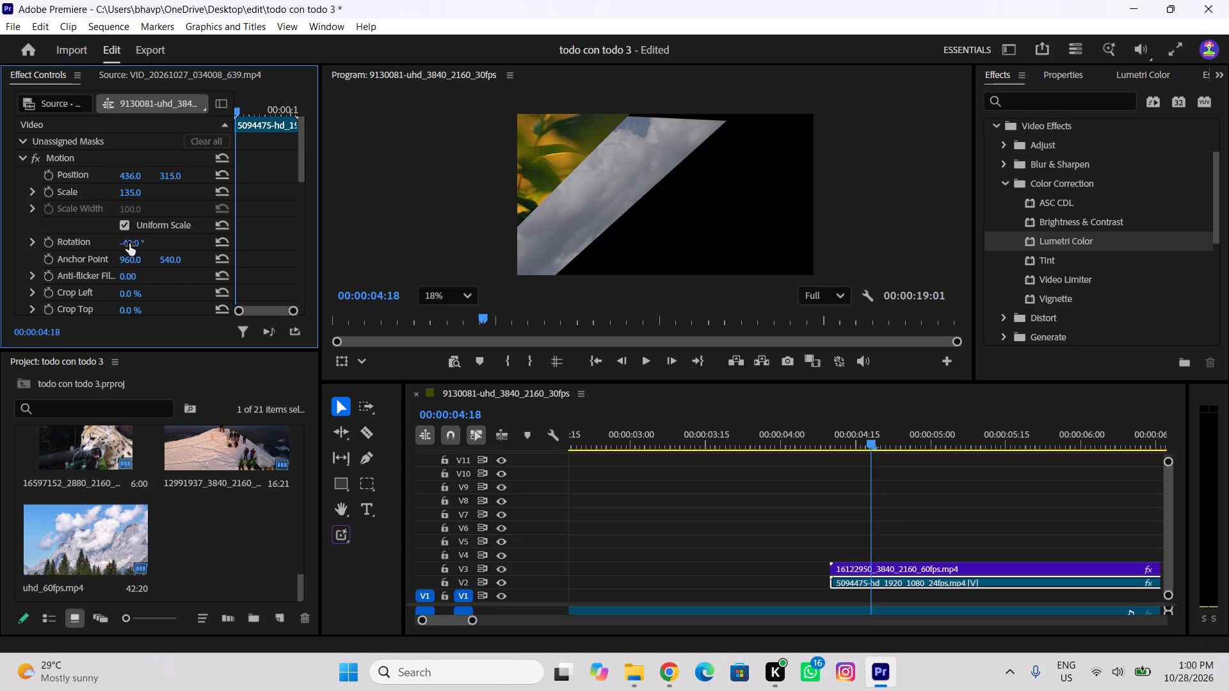
Set the rotation of the clouds clip to -45°.
left_click(129, 244)
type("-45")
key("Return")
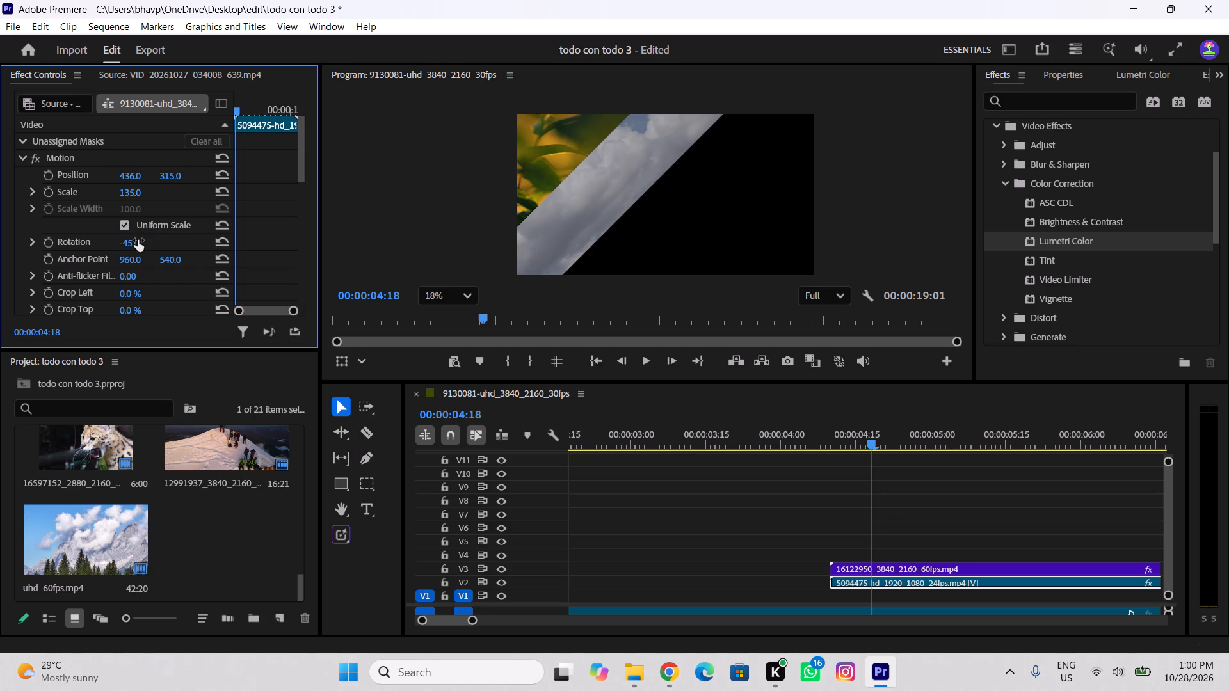
Review the cut from the climbers shot to the diagonal bands by playing and scrubbing, ending with the playhead at 00:00:04:12.
left_click_drag(867, 453, 815, 457)
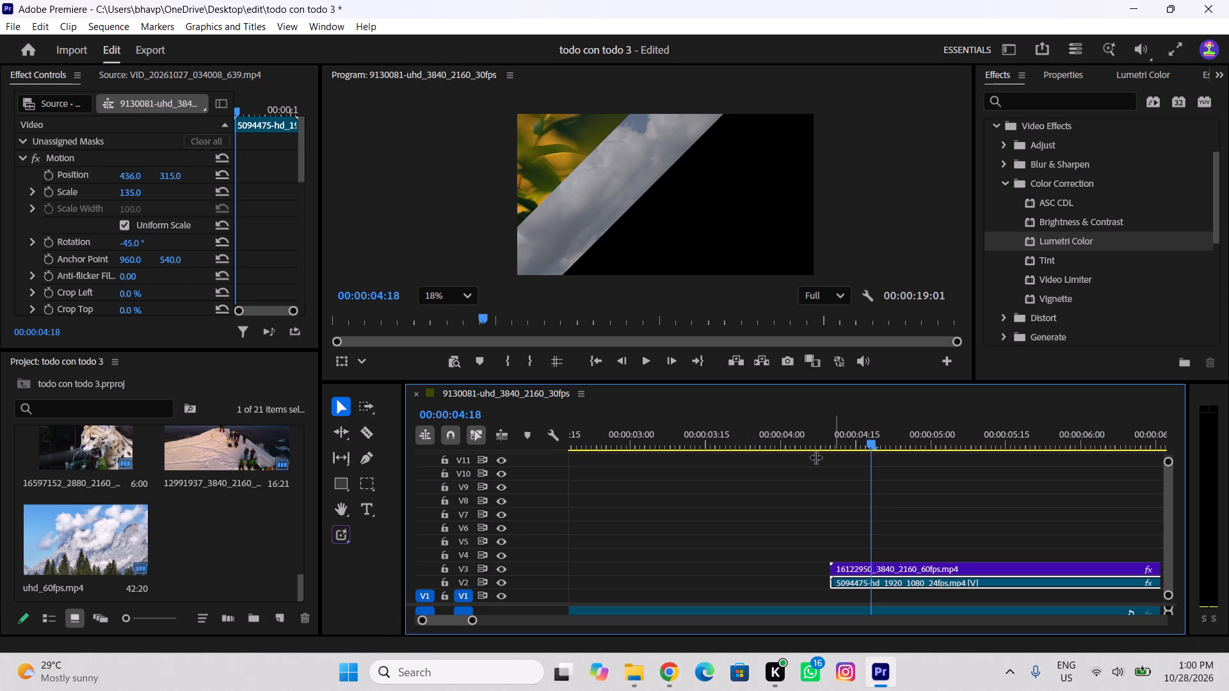
left_click_drag(815, 457, 735, 466)
key("space")
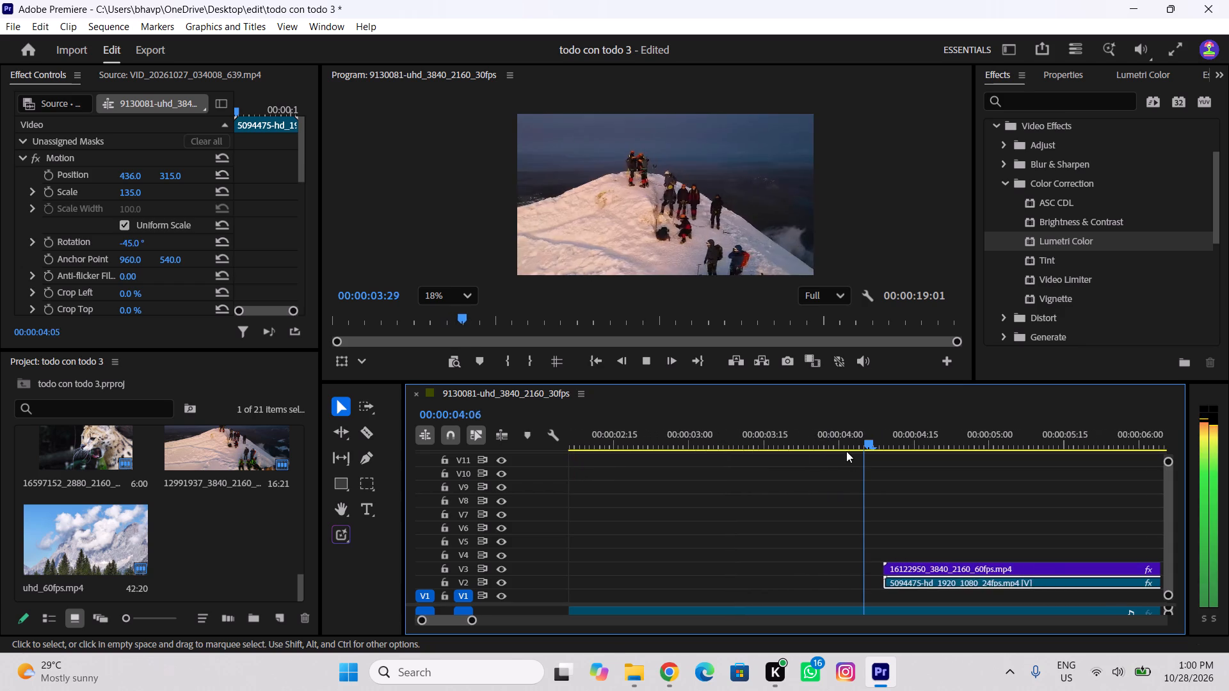
key("space")
left_click_drag(815, 447, 766, 473)
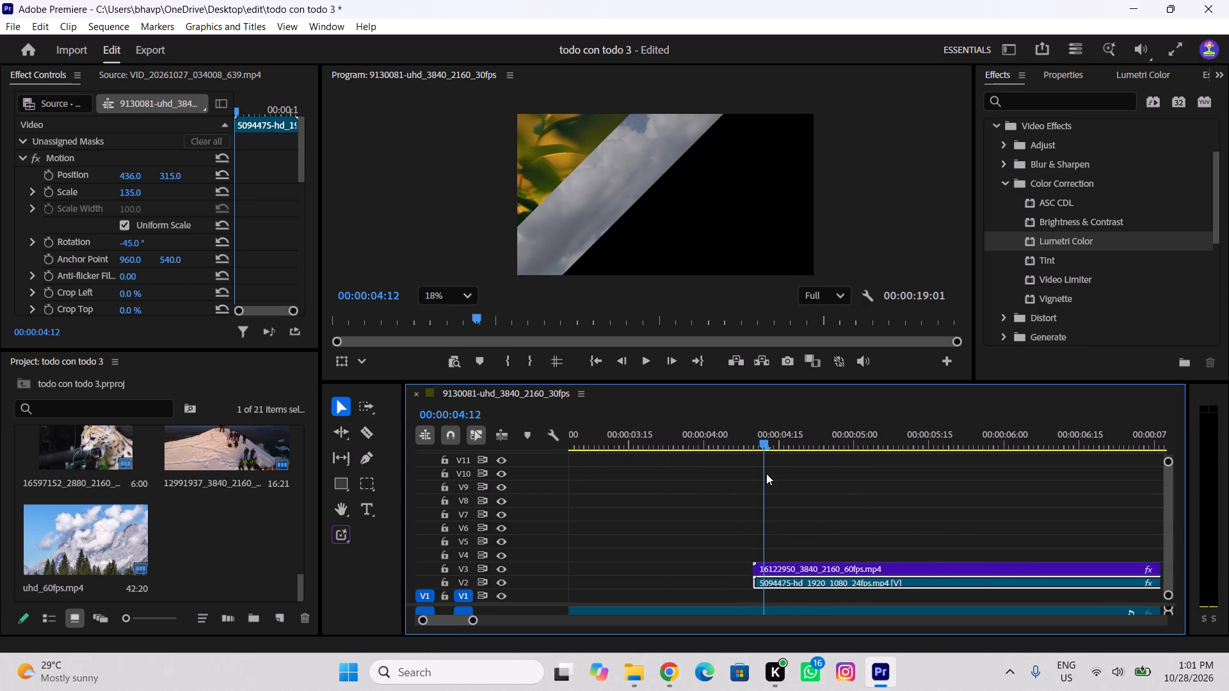
left_click_drag(766, 473, 762, 496)
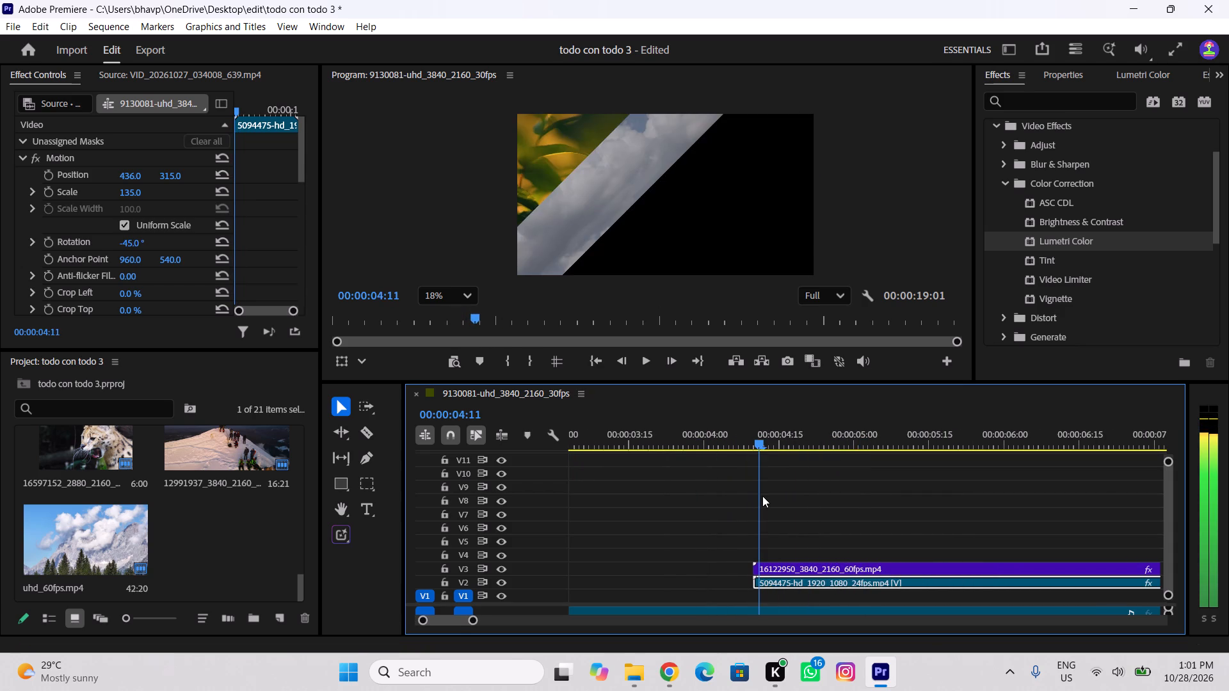
left_click_drag(762, 496, 758, 505)
scroll(764, 493, "down", 5)
scroll(764, 493, "up", 7)
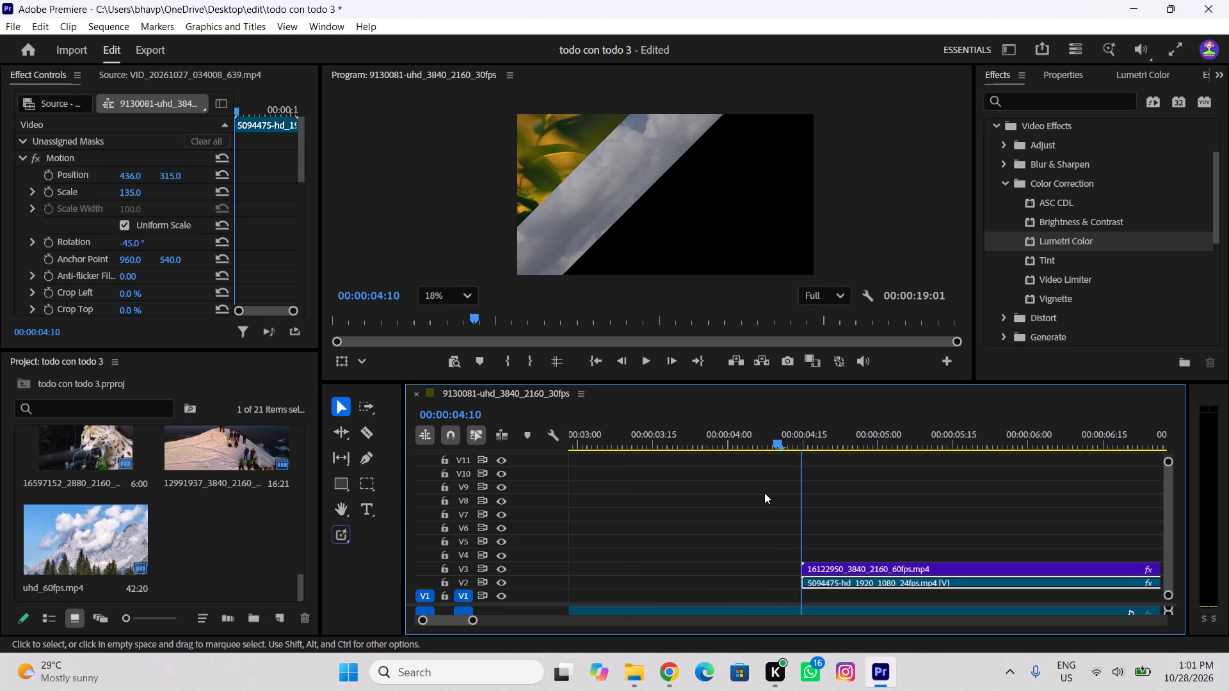
left_click_drag(800, 443, 785, 459)
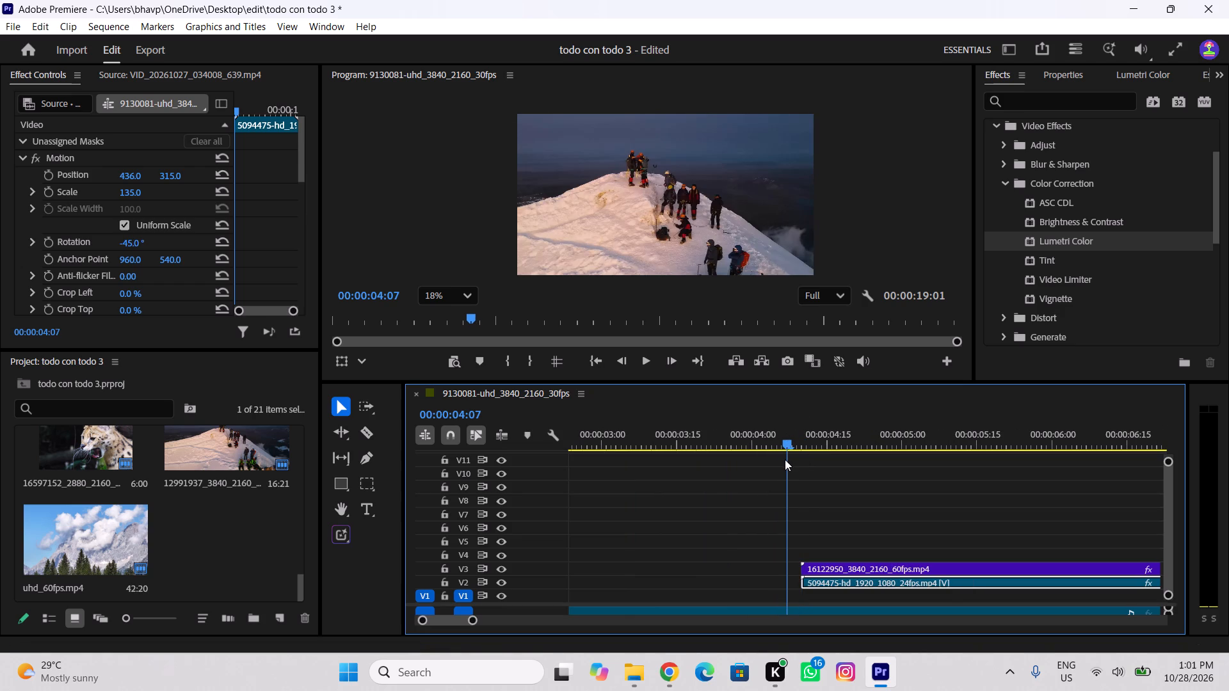
left_click_drag(785, 459, 787, 462)
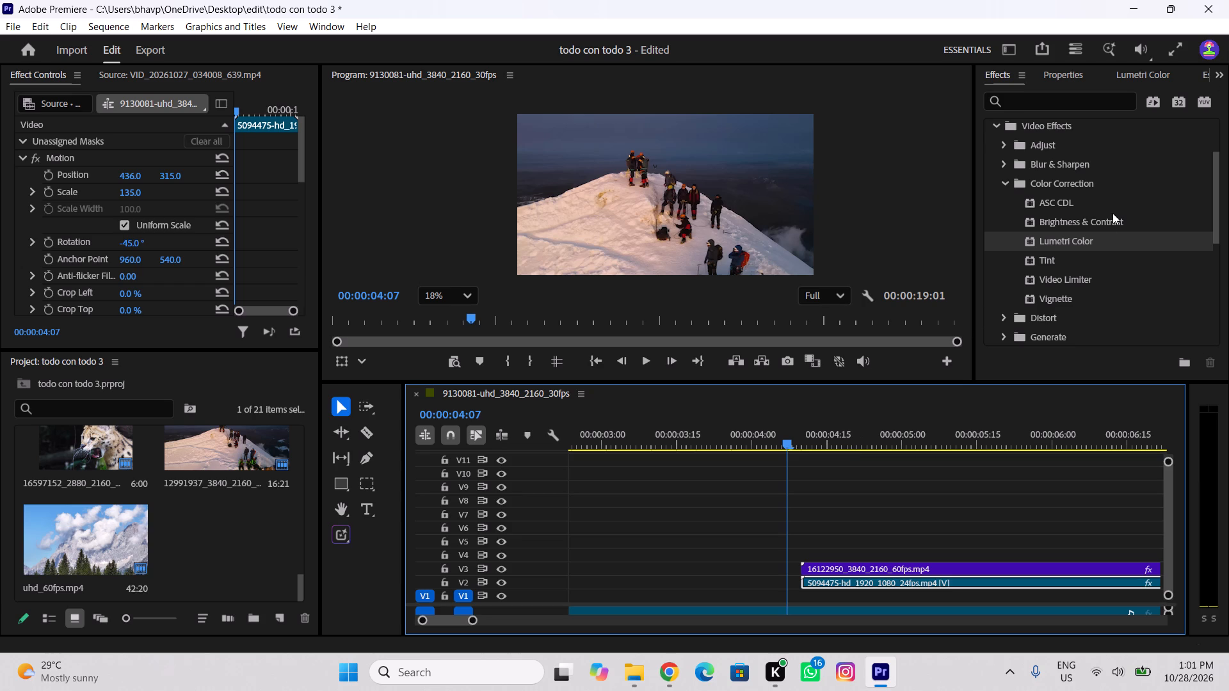
left_click_drag(828, 437, 807, 481)
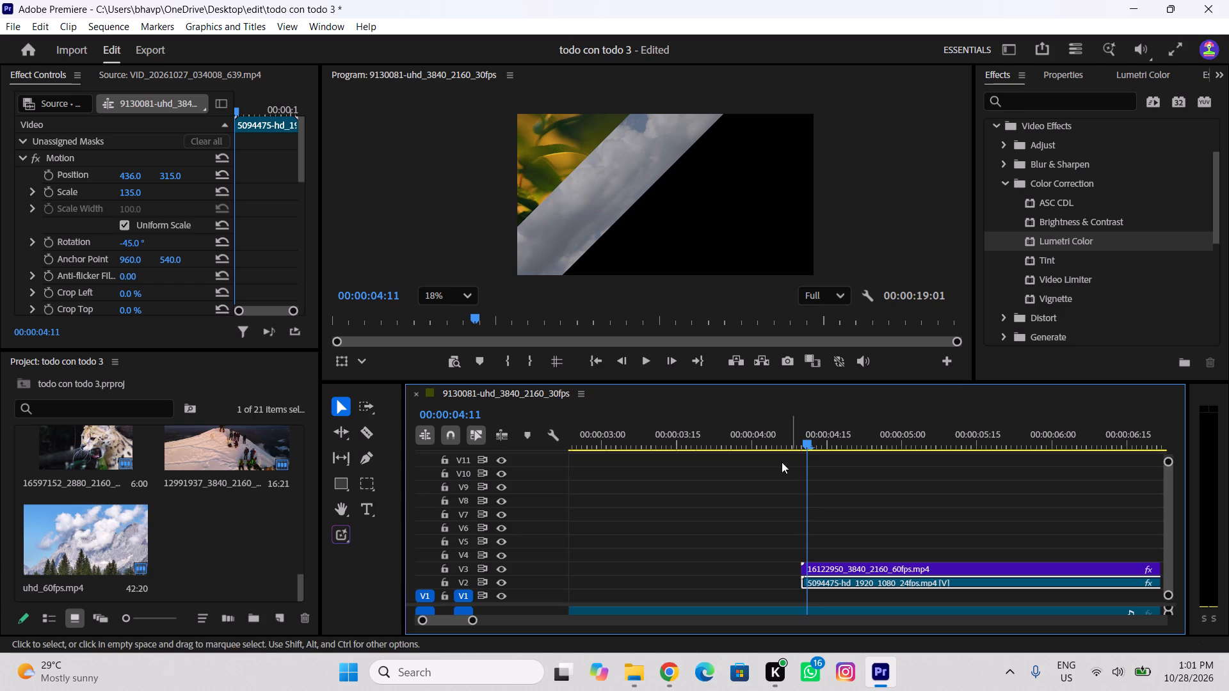
left_click_drag(801, 445, 839, 462)
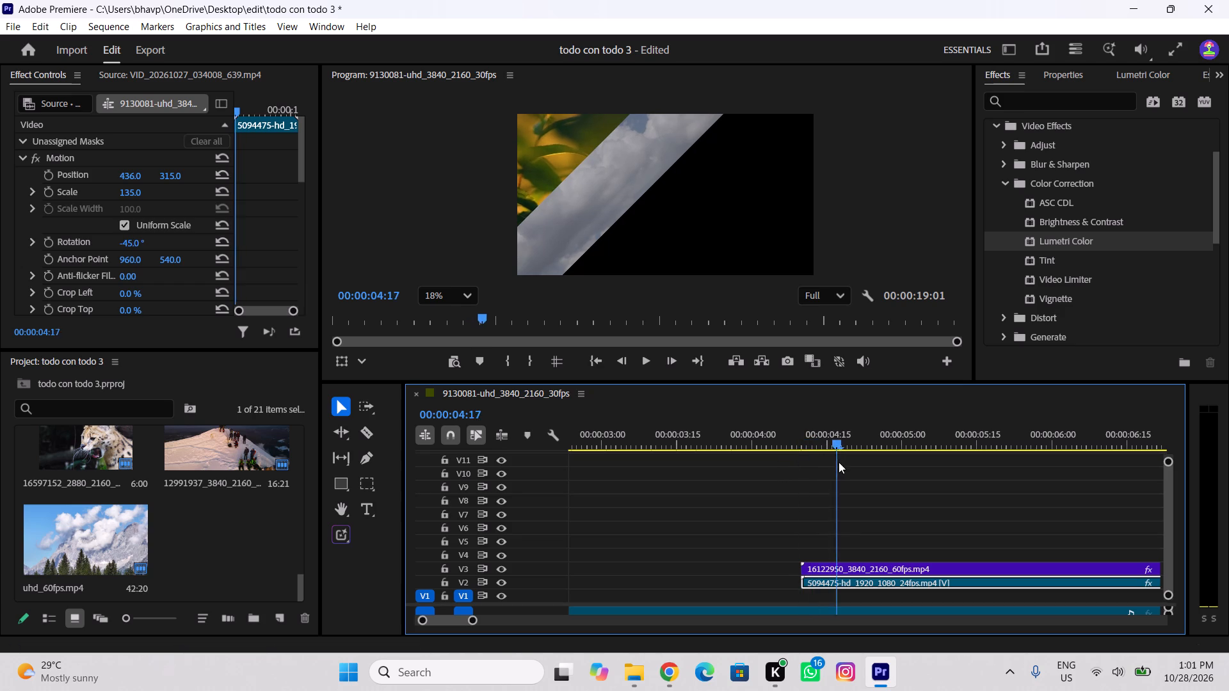
left_click_drag(839, 462, 814, 498)
left_click(874, 512)
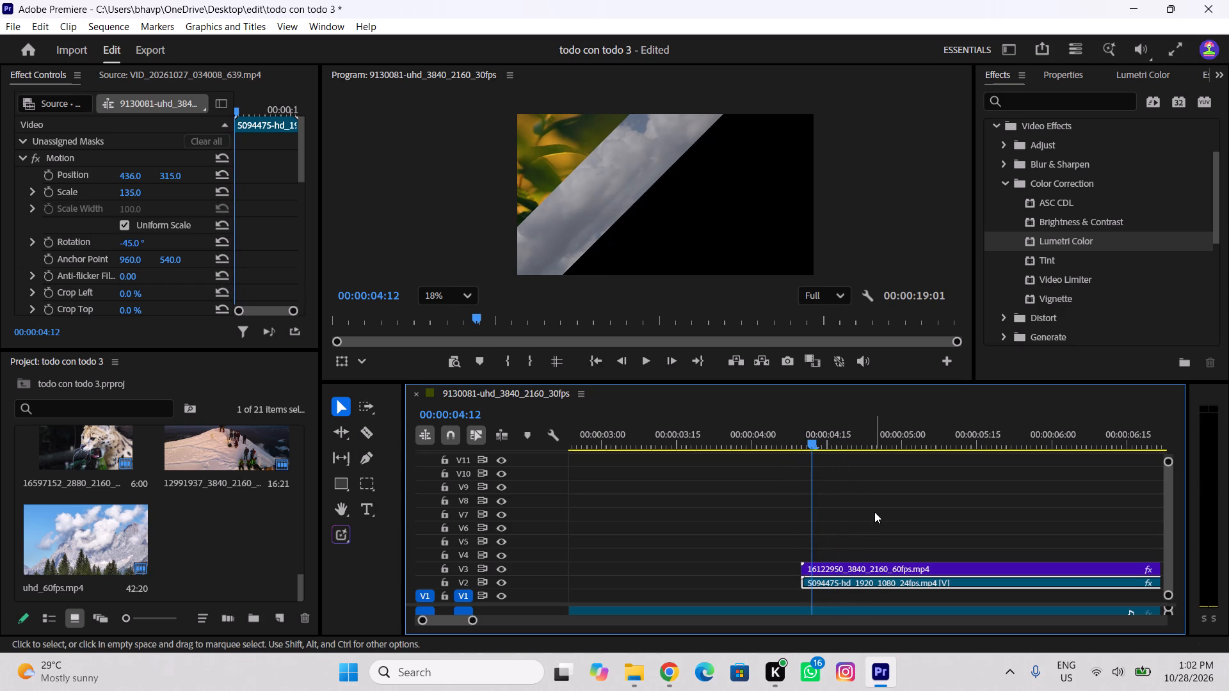
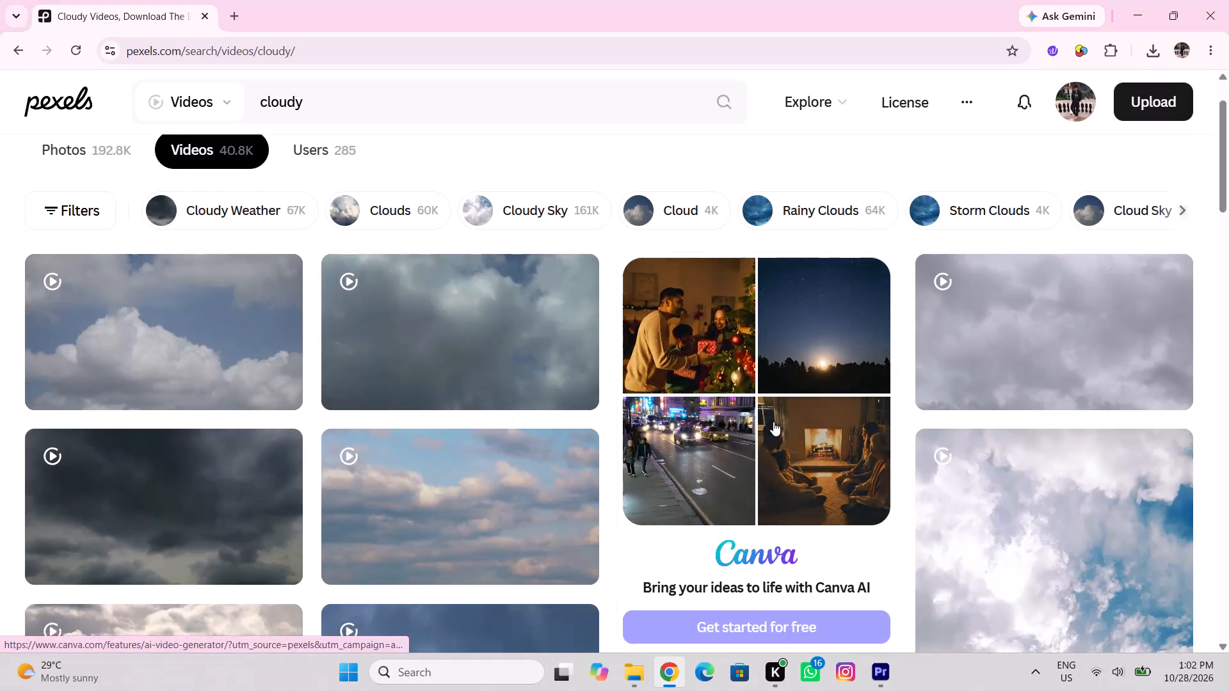
Search the Pexels video library for "sunny" instead of cloudy.
scroll(773, 422, "down", 2)
left_click_drag(430, 118, 431, 118)
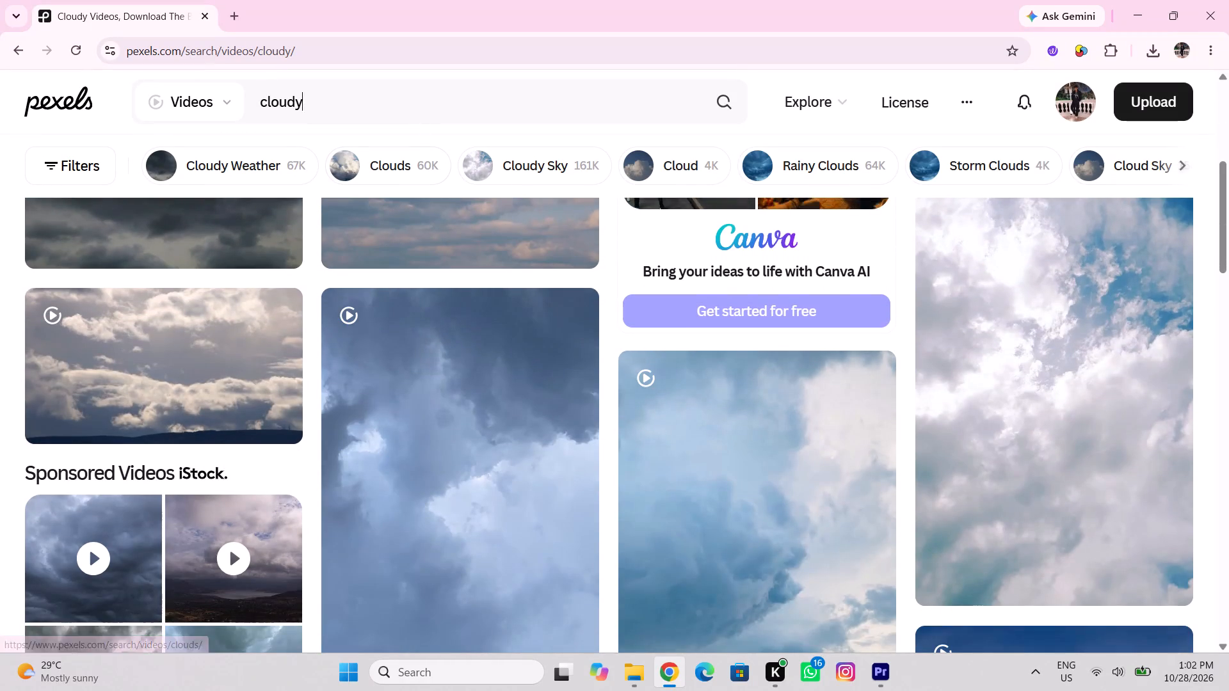
left_click_drag(431, 118, 239, 131)
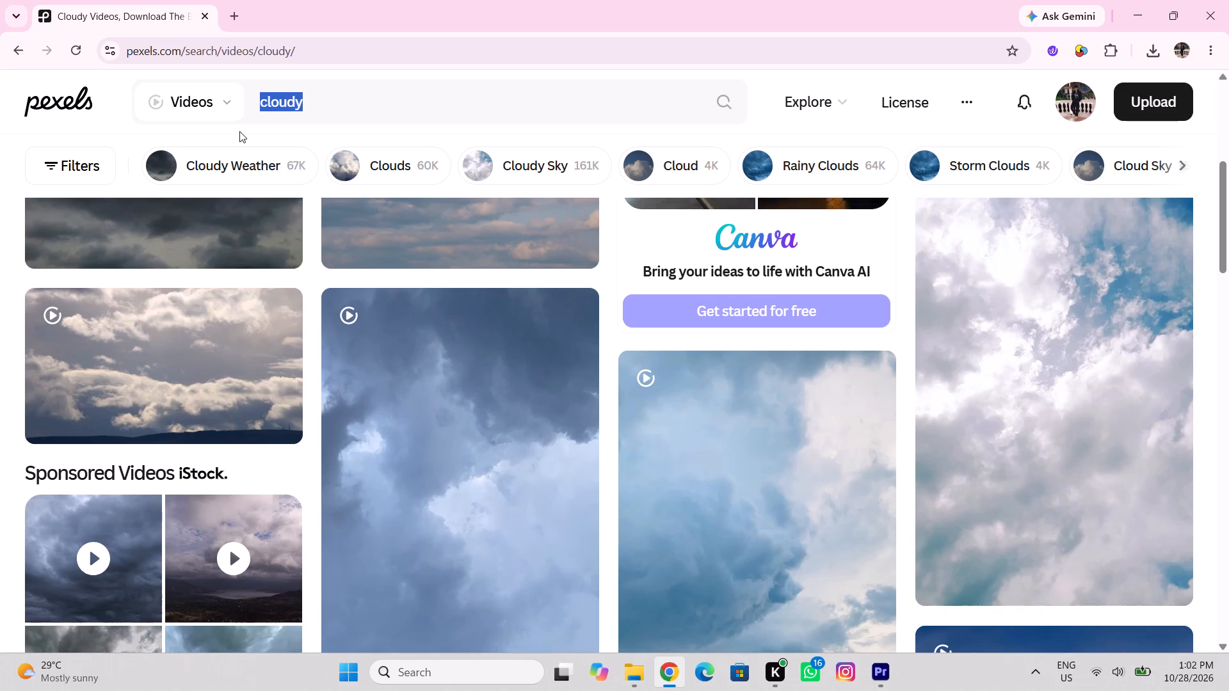
type("suu")
key("BackSpace")
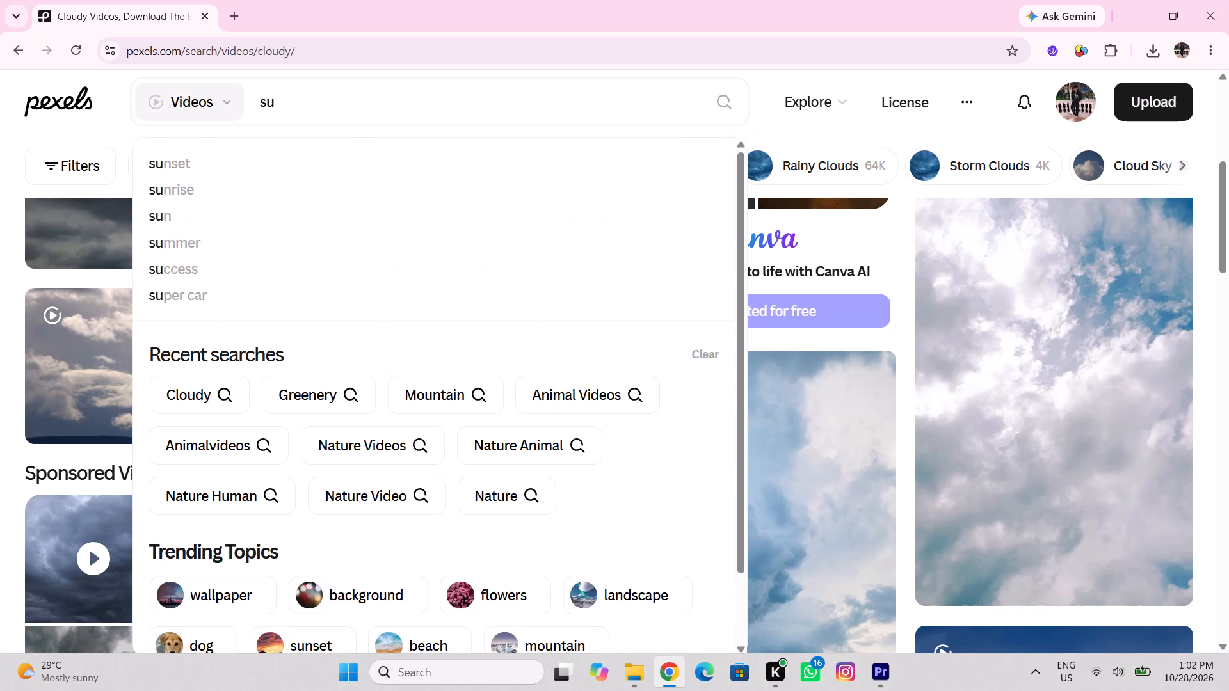
type("nny")
key("Return")
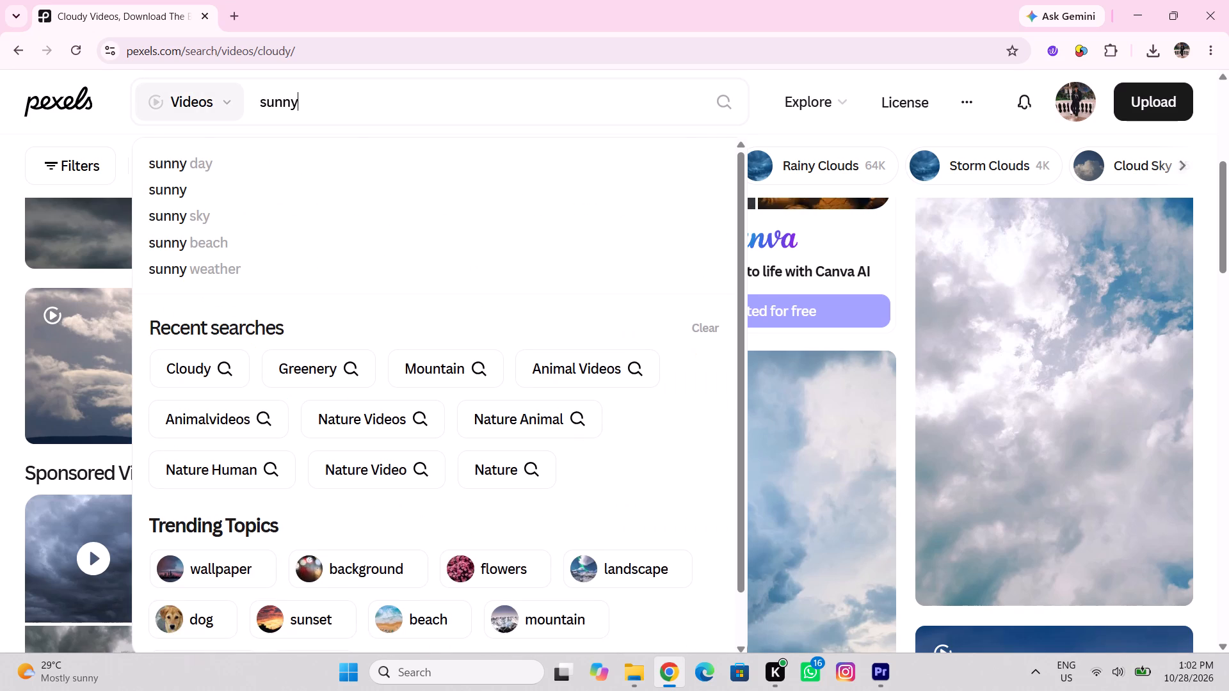
Look through the sunny video results for footage suitable for another diagonal band.
scroll(365, 426, "down", 1)
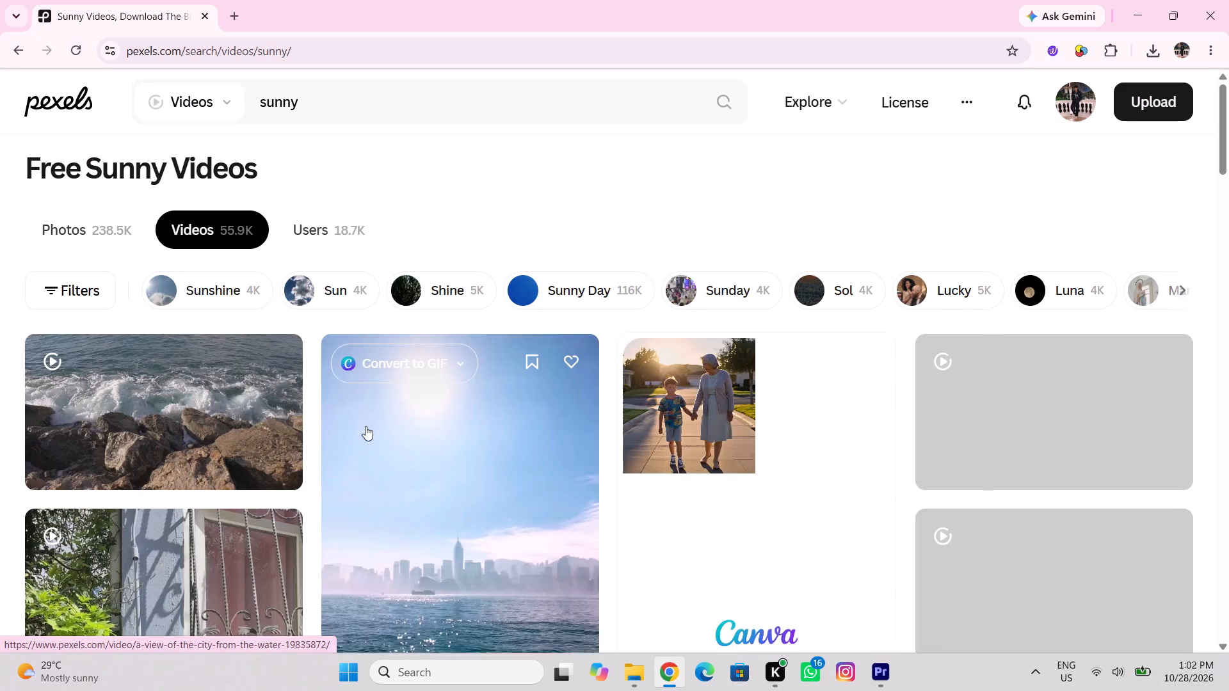
scroll(365, 426, "down", 1)
scroll(486, 392, "down", 3)
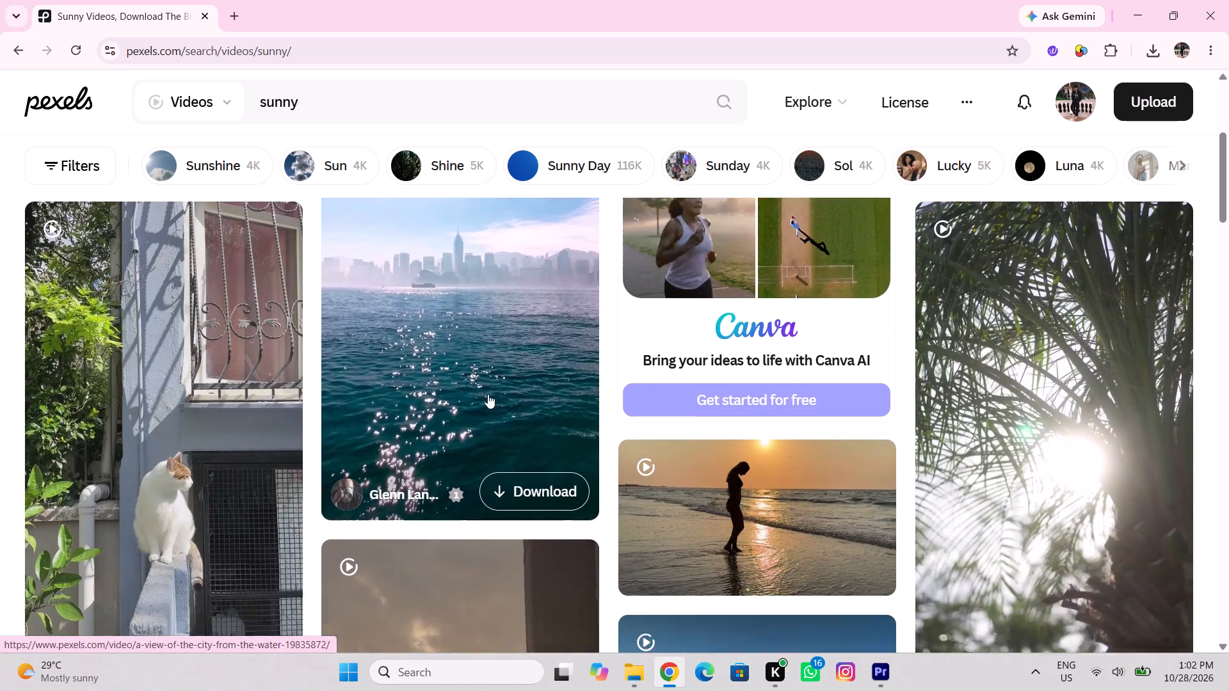
scroll(488, 395, "down", 2)
scroll(410, 506, "down", 2)
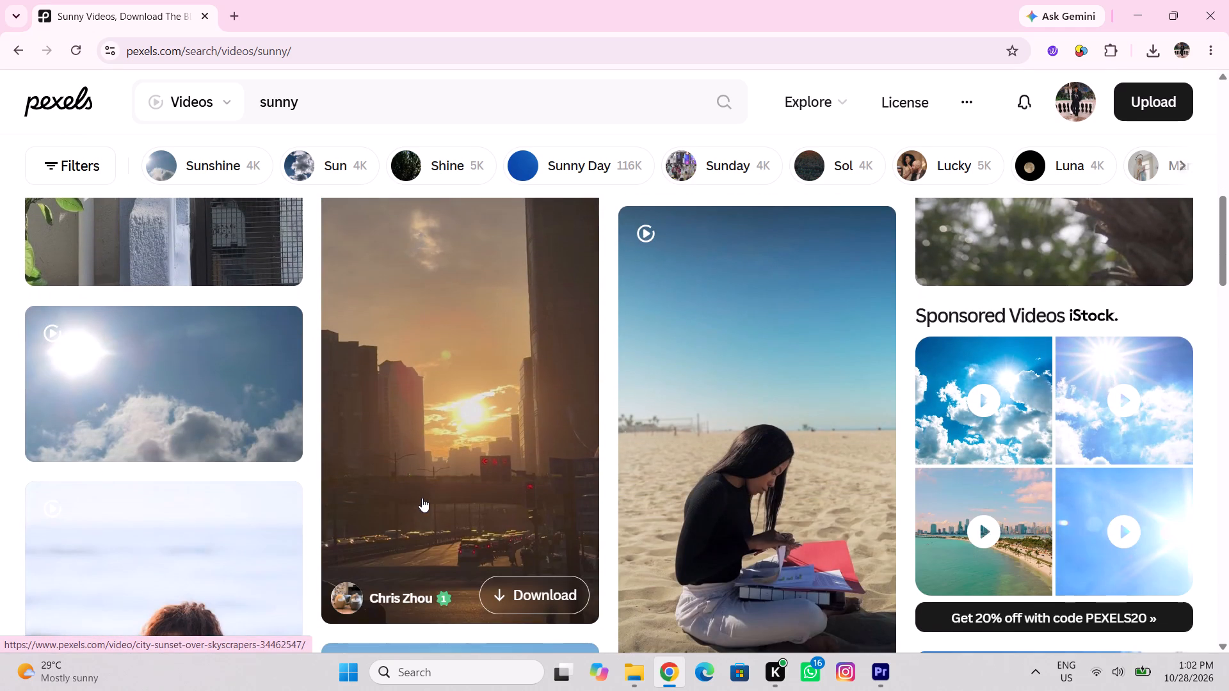
scroll(190, 408, "down", 5)
scroll(350, 415, "down", 7)
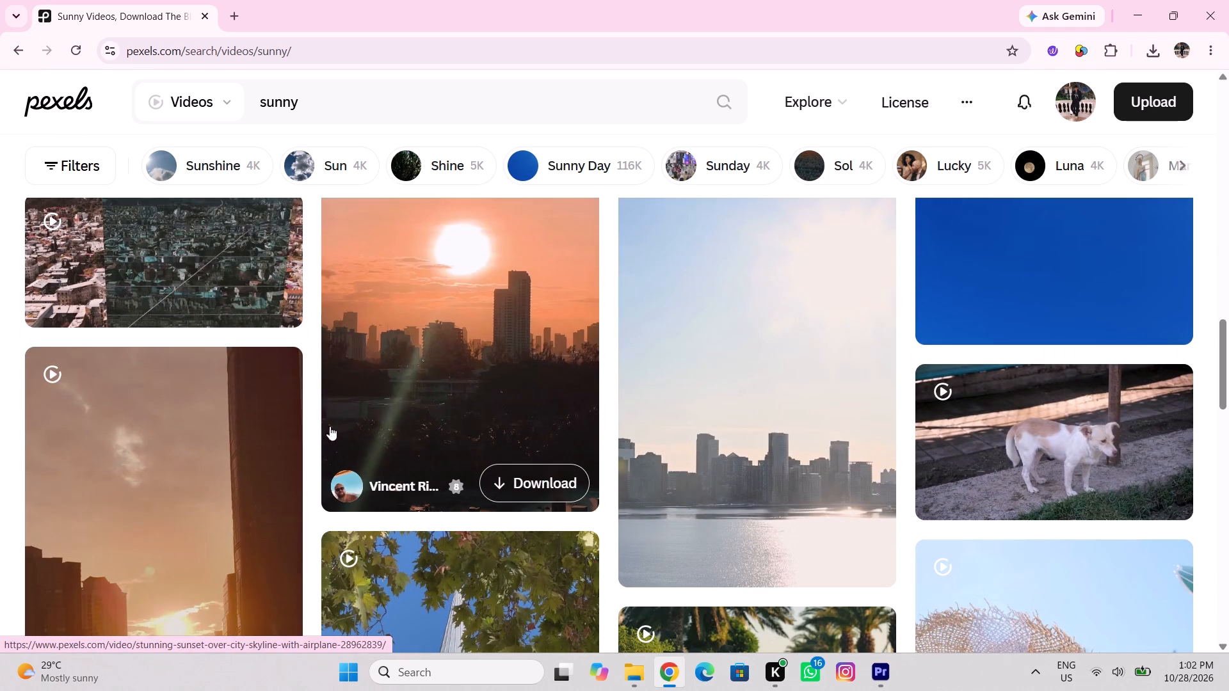
scroll(330, 426, "down", 1)
scroll(751, 437, "down", 5)
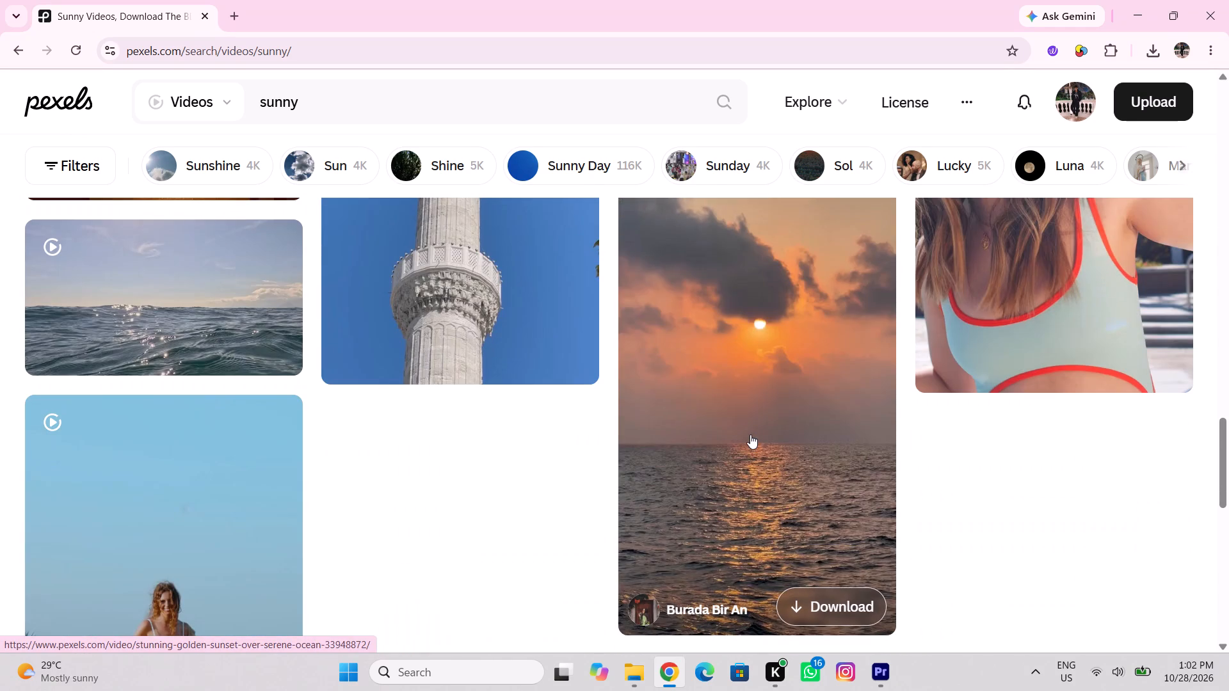
scroll(750, 430, "down", 2)
scroll(454, 429, "down", 2)
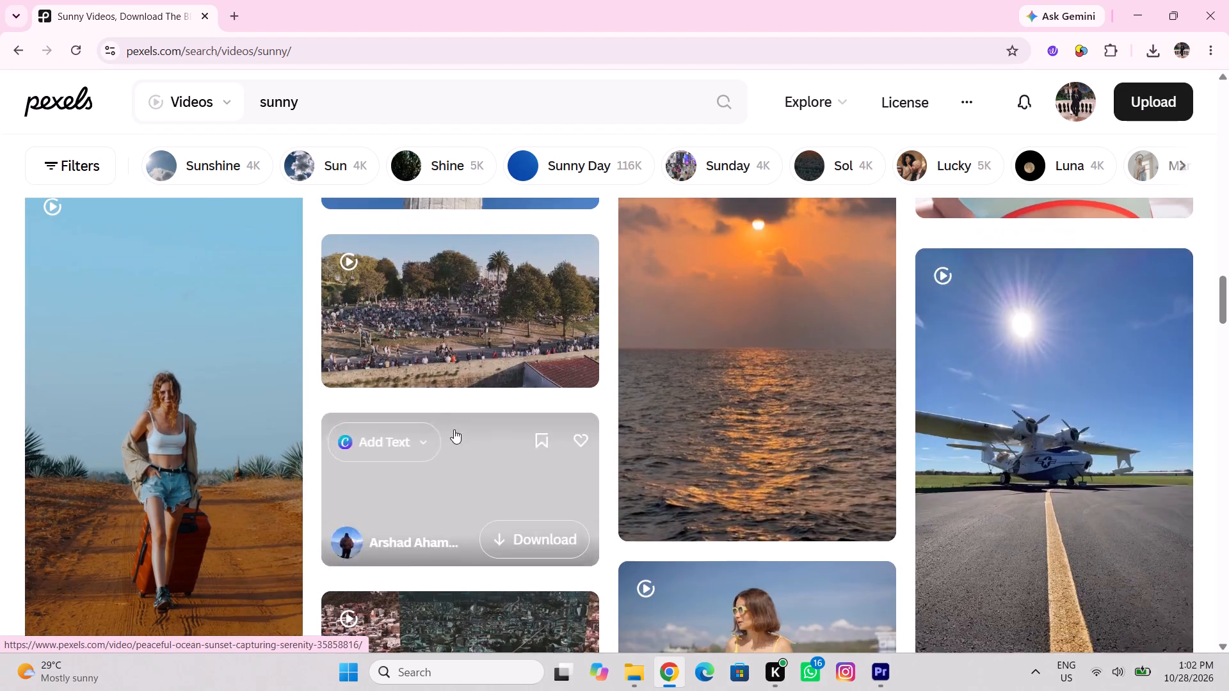
scroll(454, 429, "down", 12)
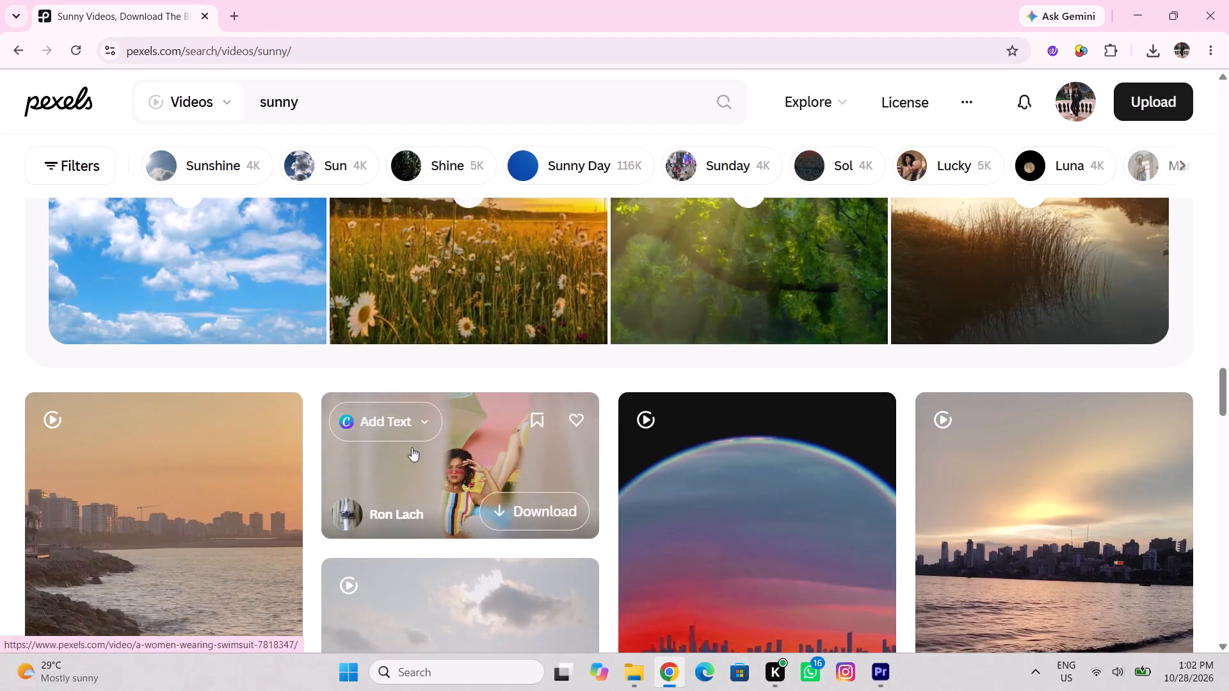
scroll(412, 447, "down", 9)
scroll(536, 447, "down", 5)
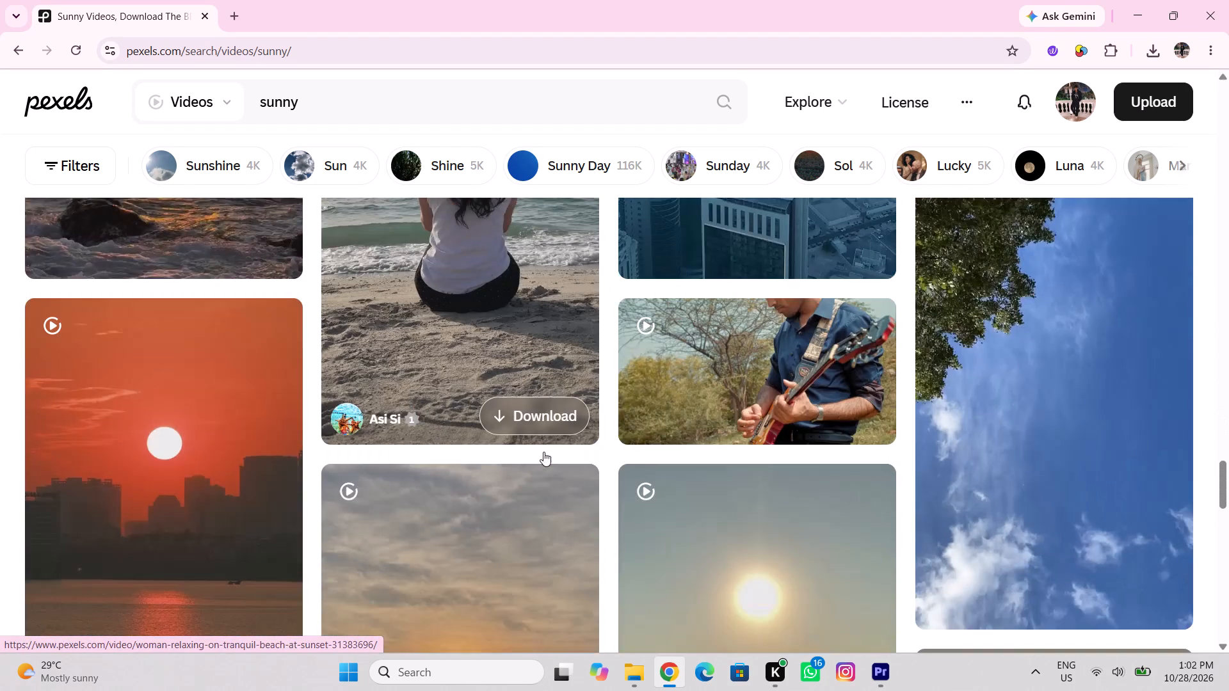
scroll(543, 452, "down", 16)
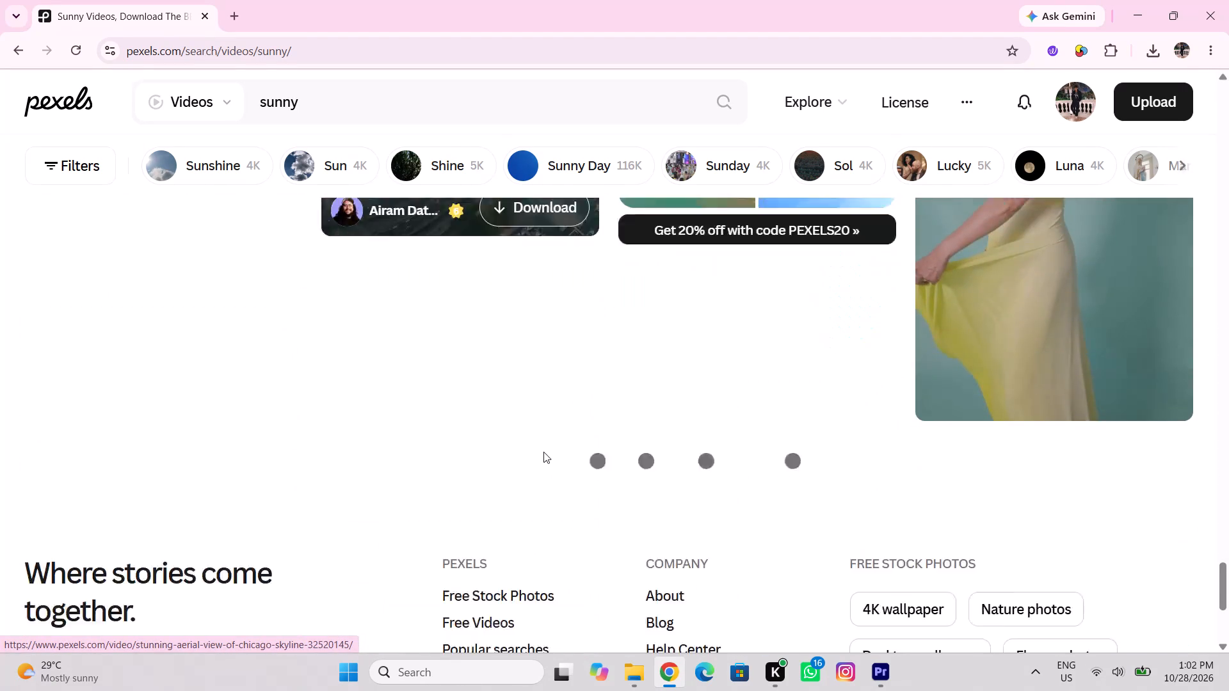
Switch to Premiere, park the playhead at 00:00:04:10, and move the leafy branches and clouds clips together up to V11 and V10.
left_click(894, 672)
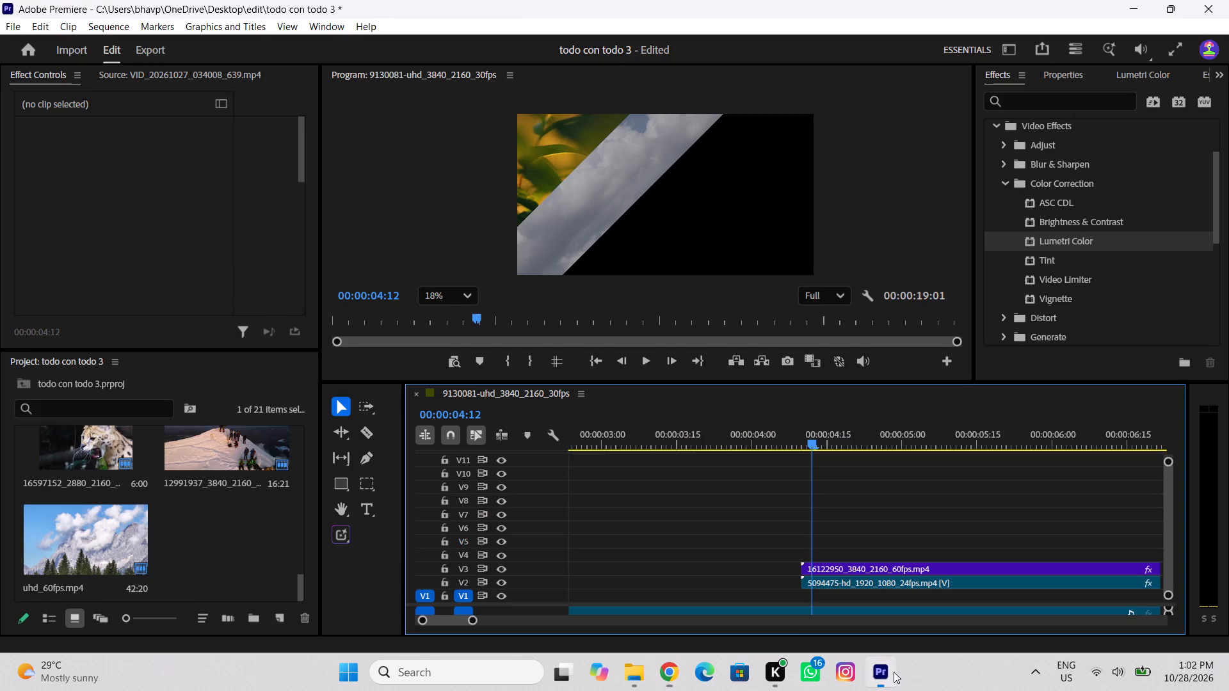
left_click_drag(756, 440, 784, 456)
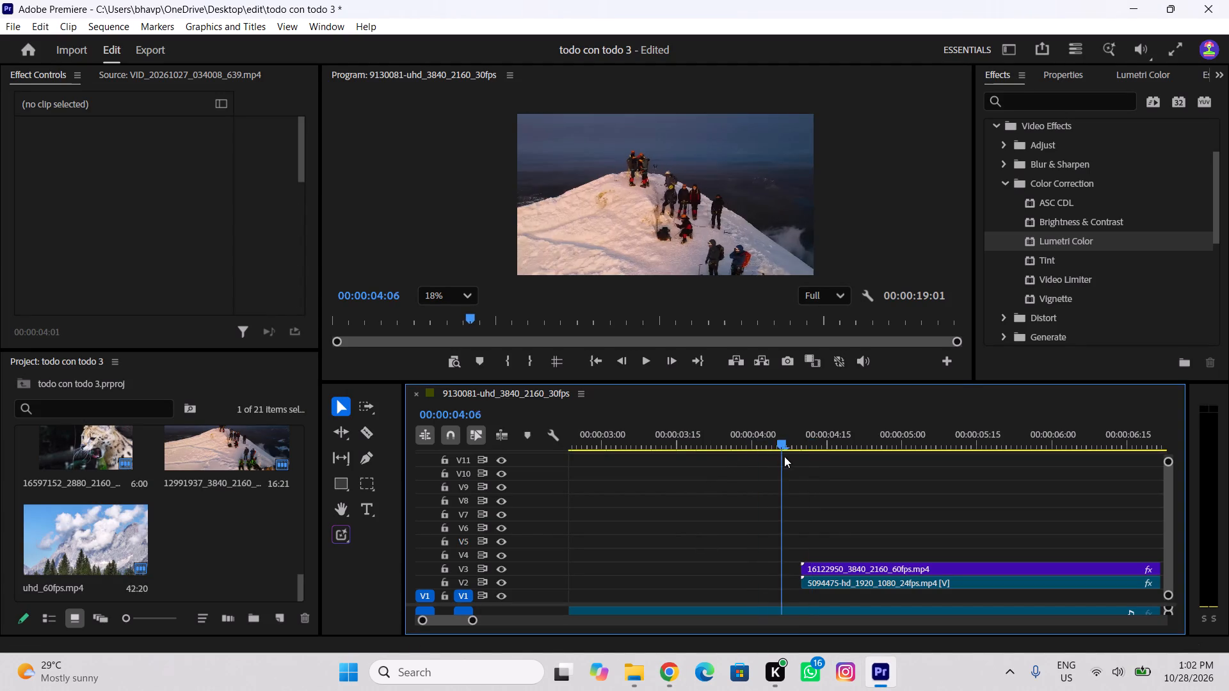
left_click_drag(784, 456, 800, 523)
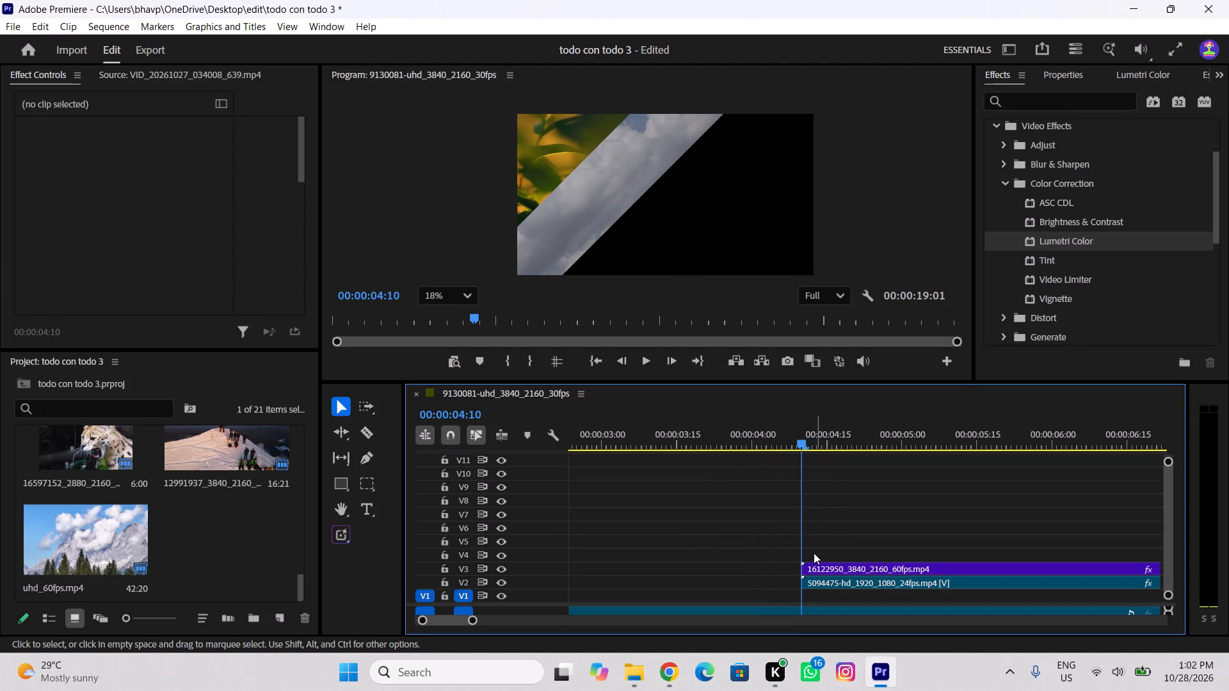
left_click_drag(814, 553, 836, 582)
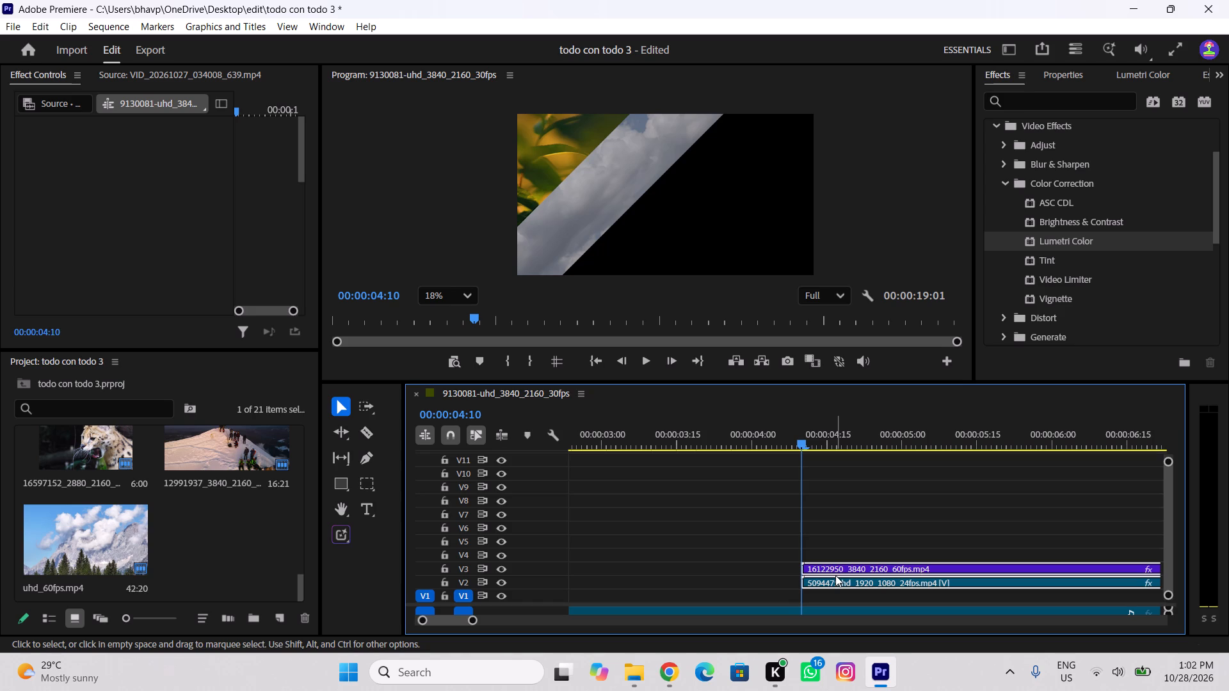
left_click_drag(835, 571, 837, 435)
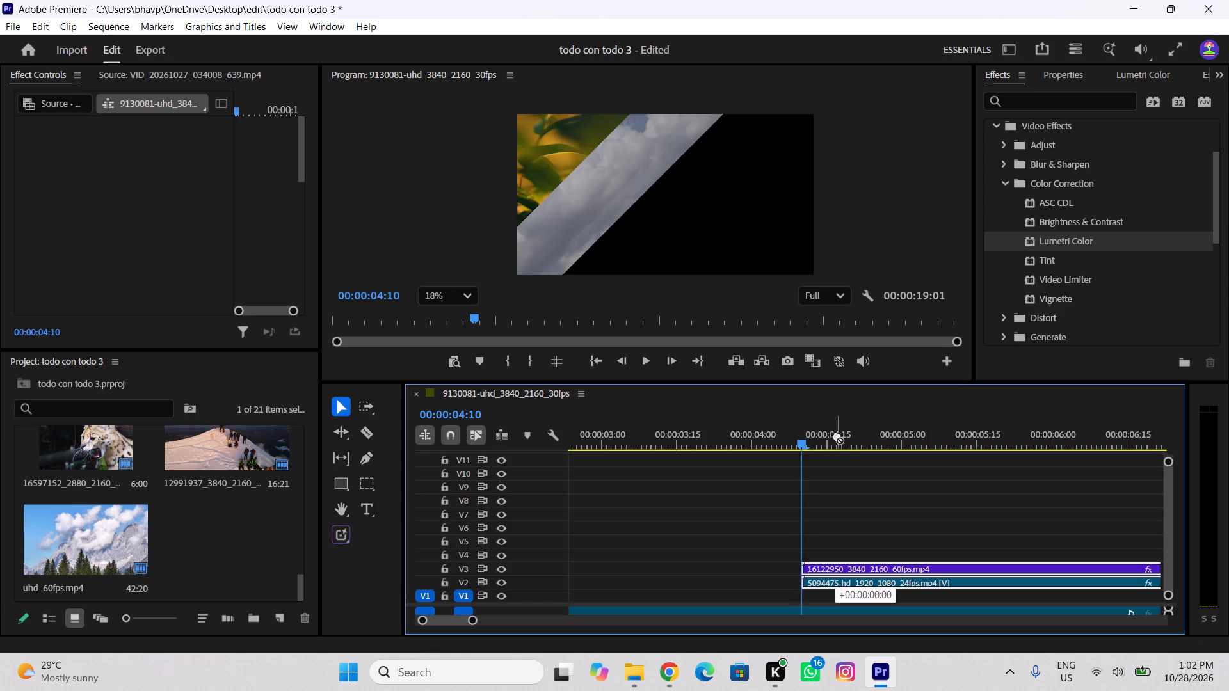
left_click_drag(837, 435, 842, 459)
Move the leafy branches and clouds clips further up the track stack to V25 and V24, keeping their start at 00:00:04:10.
scroll(839, 495, "up", 6, "ctrl")
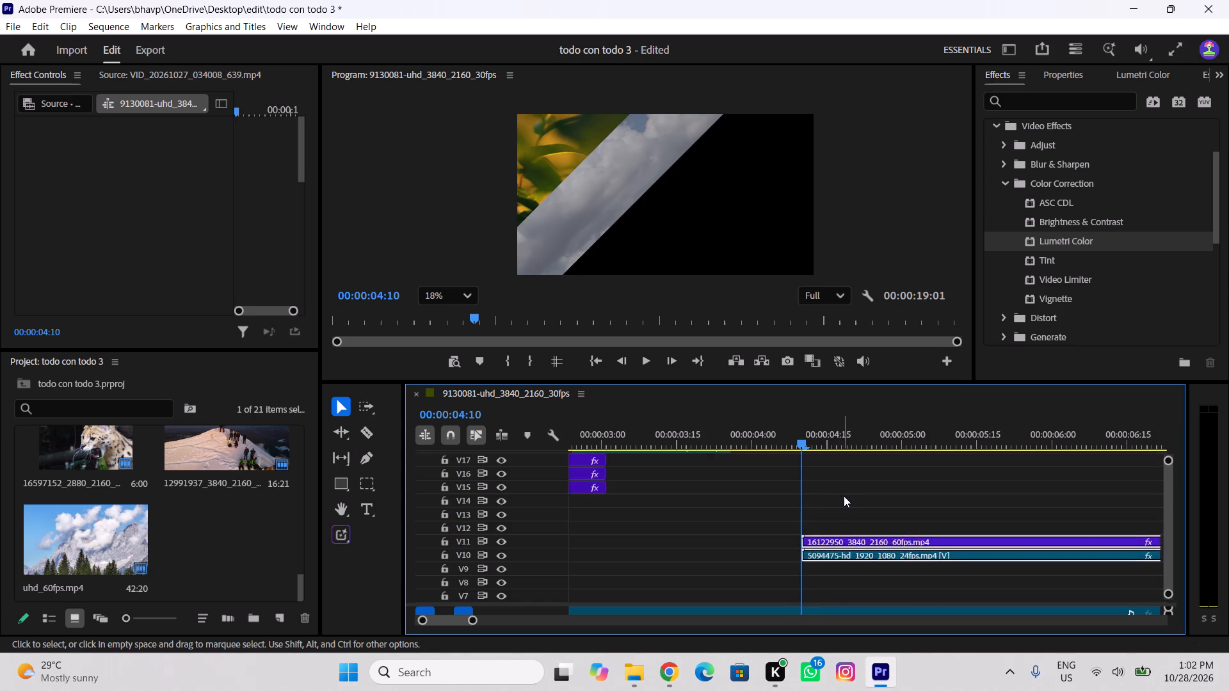
scroll(846, 496, "up", 7, "ctrl")
scroll(846, 504, "down", 4, "ctrl")
left_click_drag(843, 581, 848, 557)
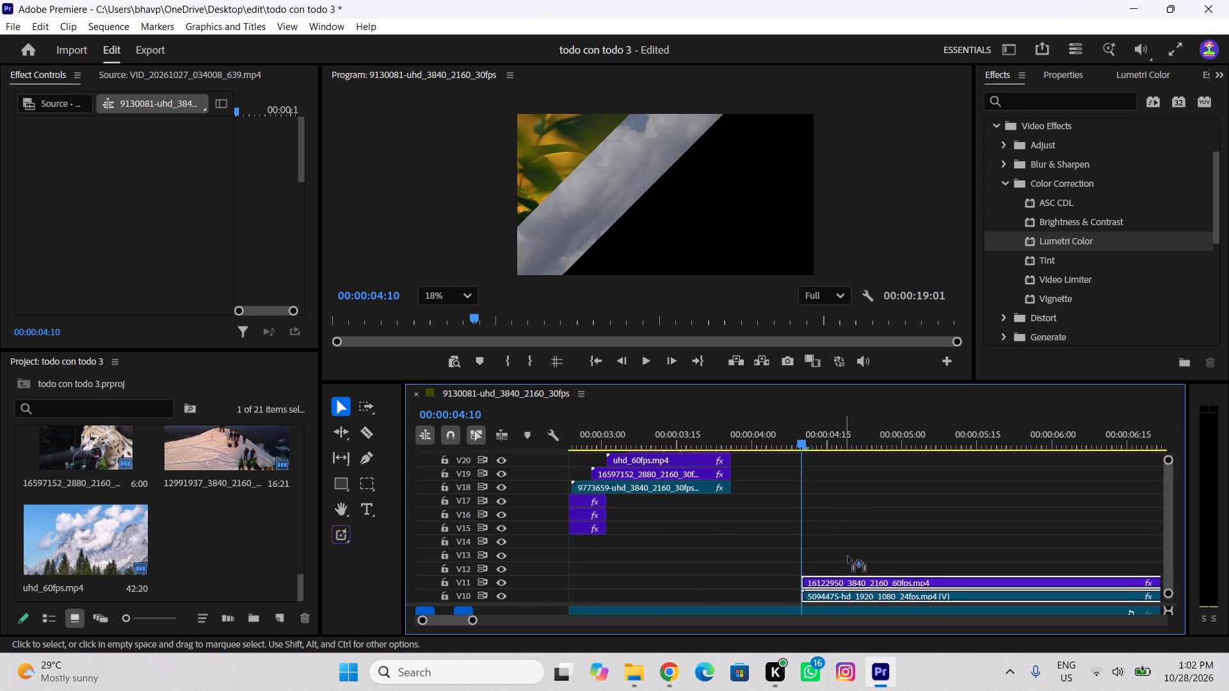
left_click_drag(848, 557, 850, 476)
scroll(849, 479, "up", 12, "ctrl")
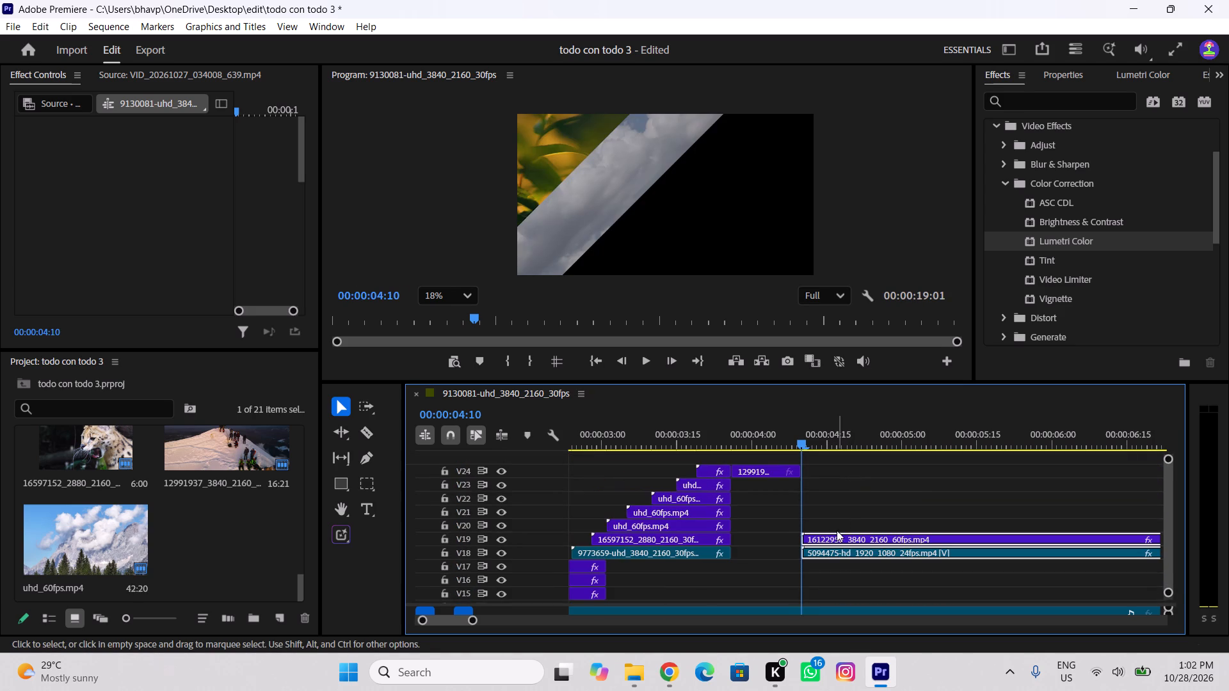
left_click_drag(837, 534, 839, 457)
Raise both clips one track to V26 and V25 and shift them earlier to about 00:00:04:02, overlapping the climbers clip's end.
scroll(839, 477, "up", 7)
scroll(839, 478, "down", 5)
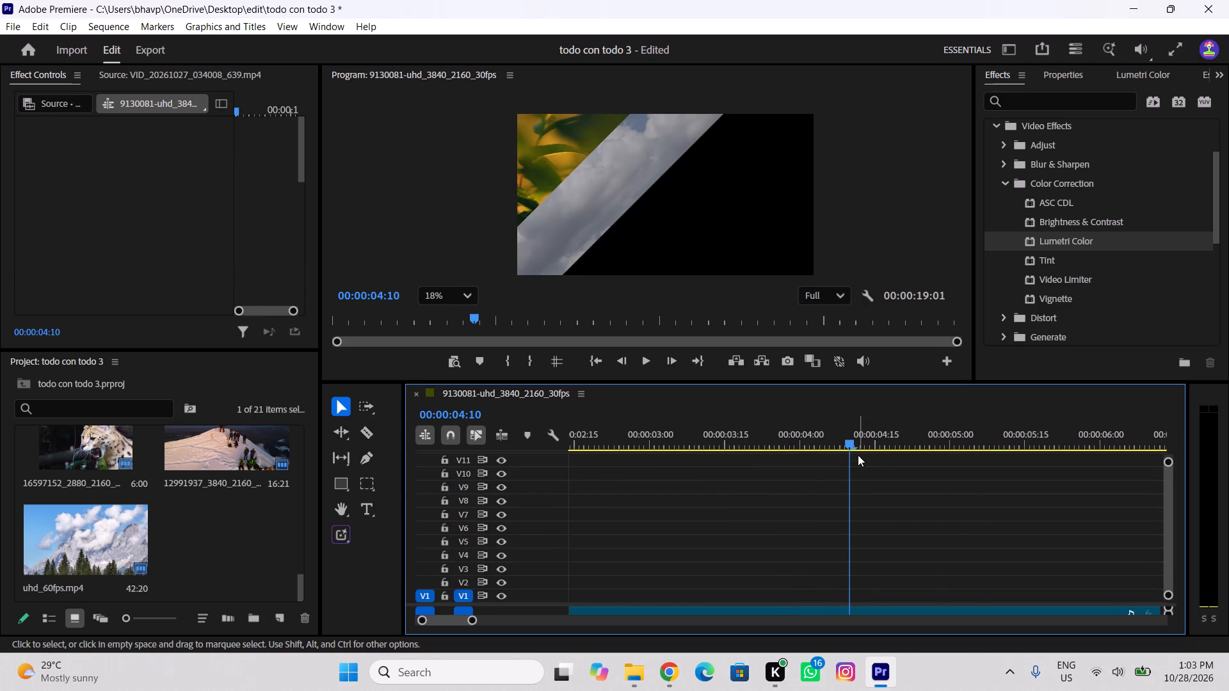
scroll(858, 481, "up", 20, "ctrl")
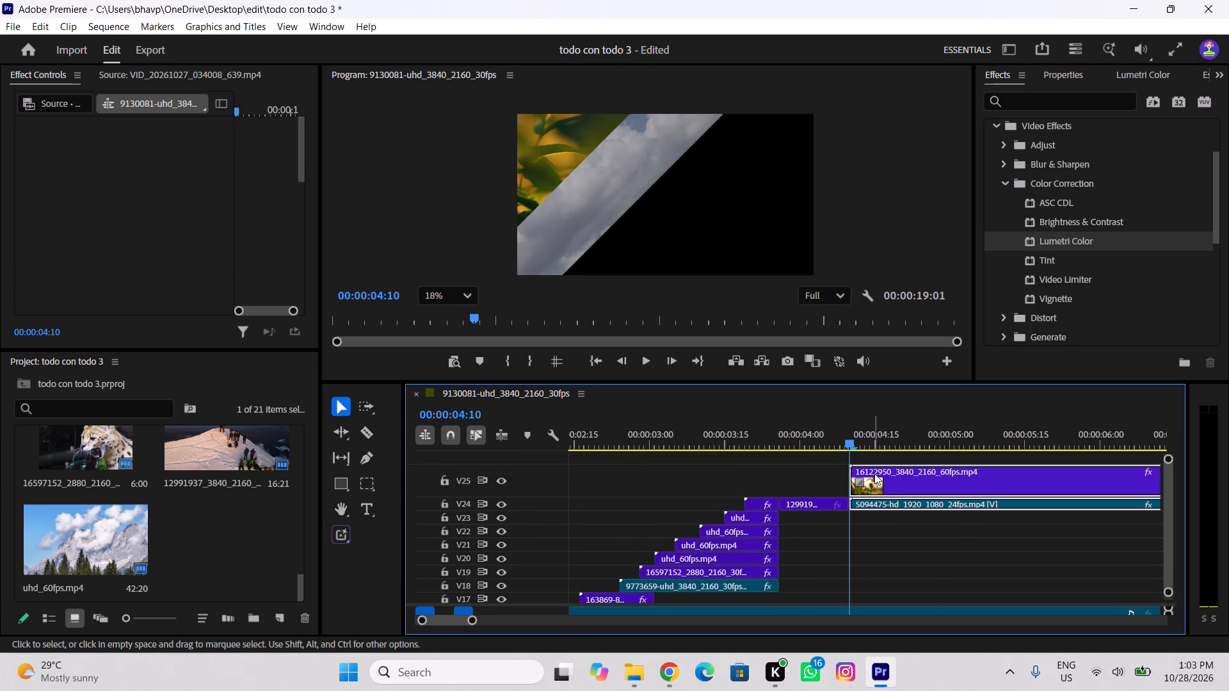
left_click_drag(1169, 460, 1169, 450)
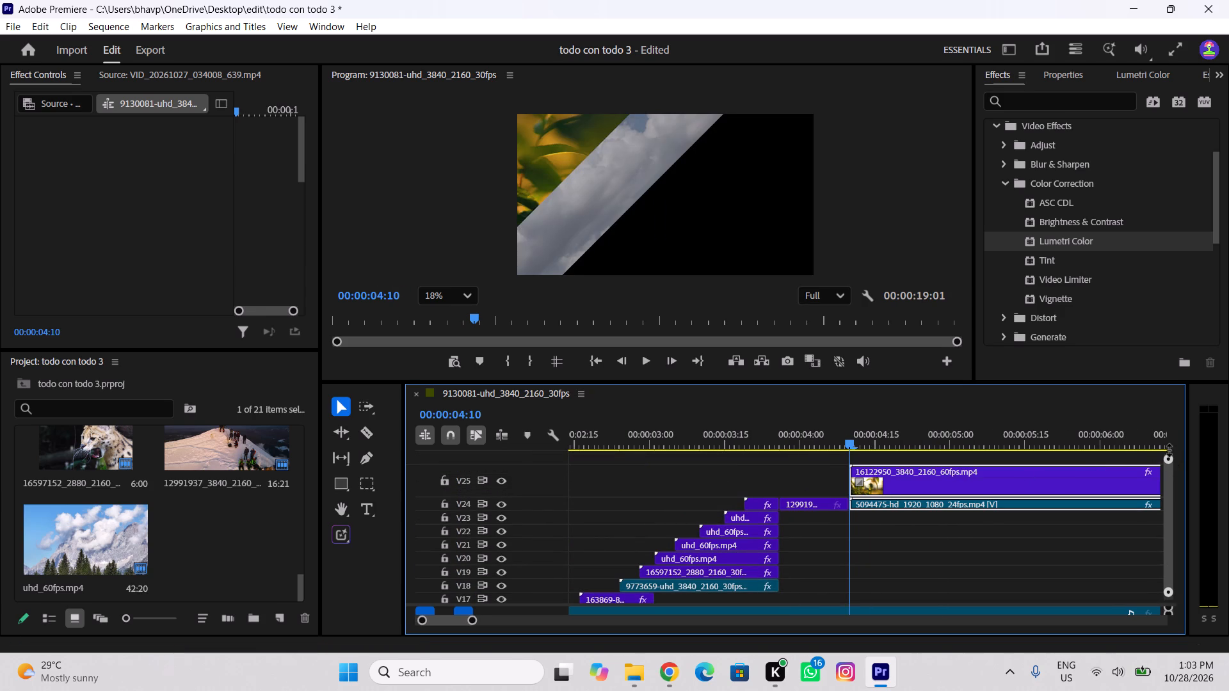
left_click_drag(1169, 450, 1168, 440)
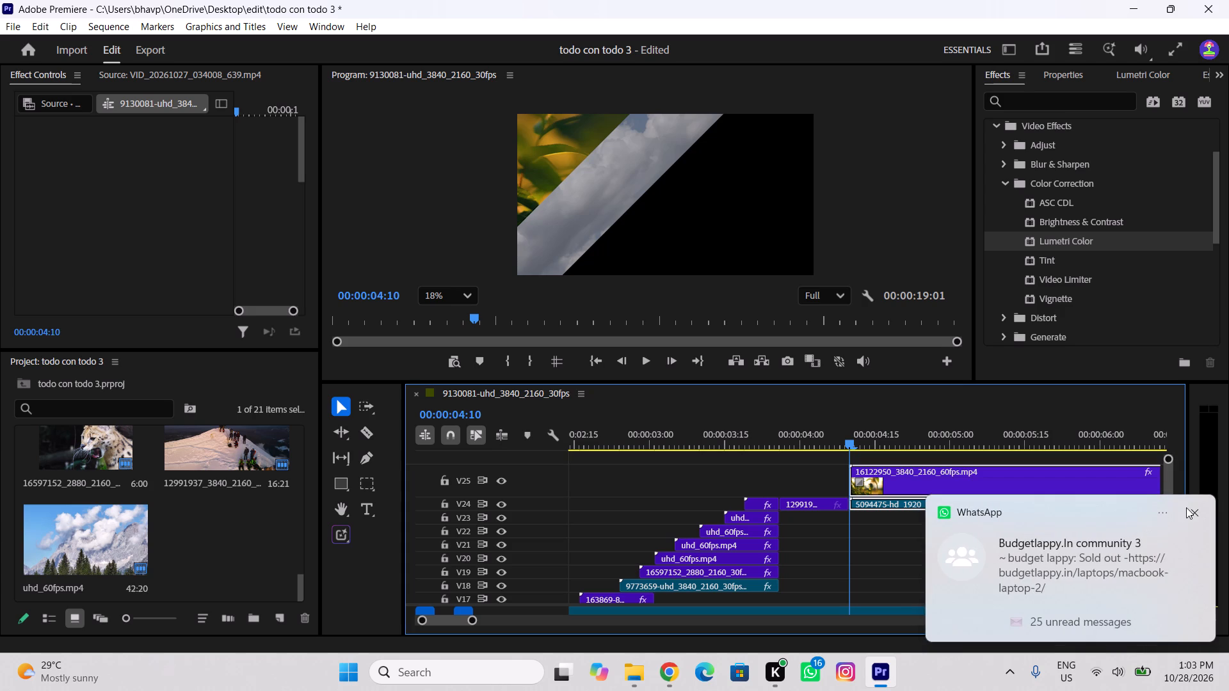
left_click(1193, 508)
left_click_drag(894, 472, 891, 453)
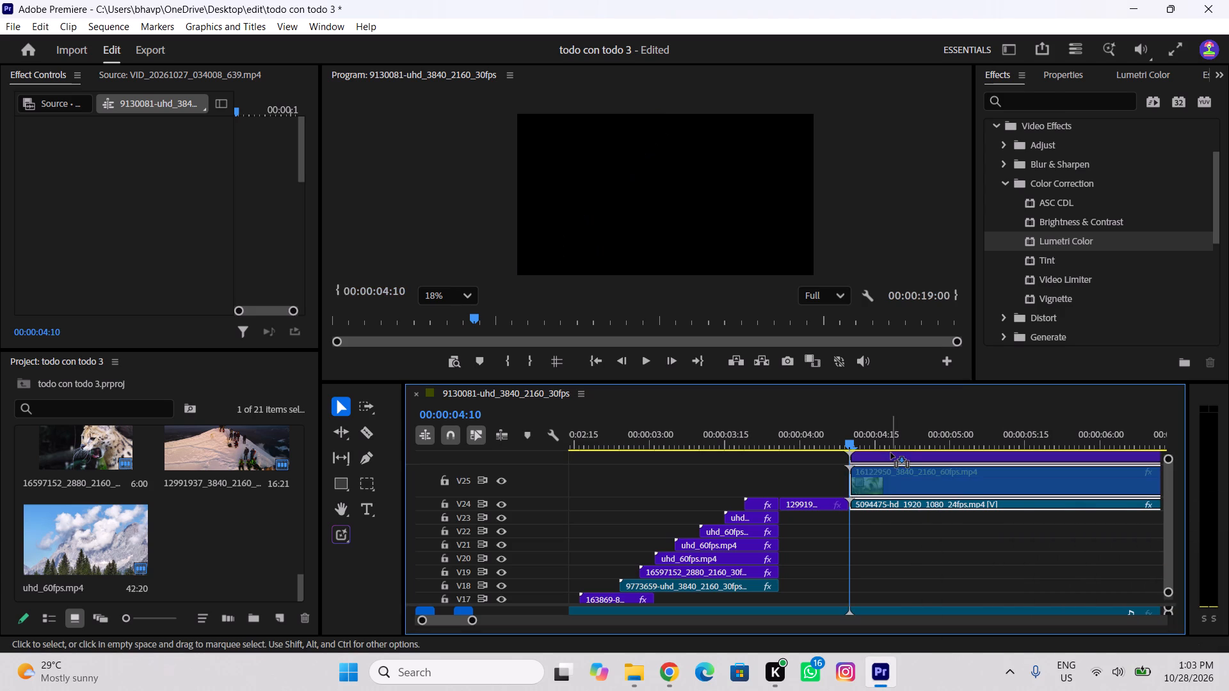
left_click_drag(891, 453, 855, 463)
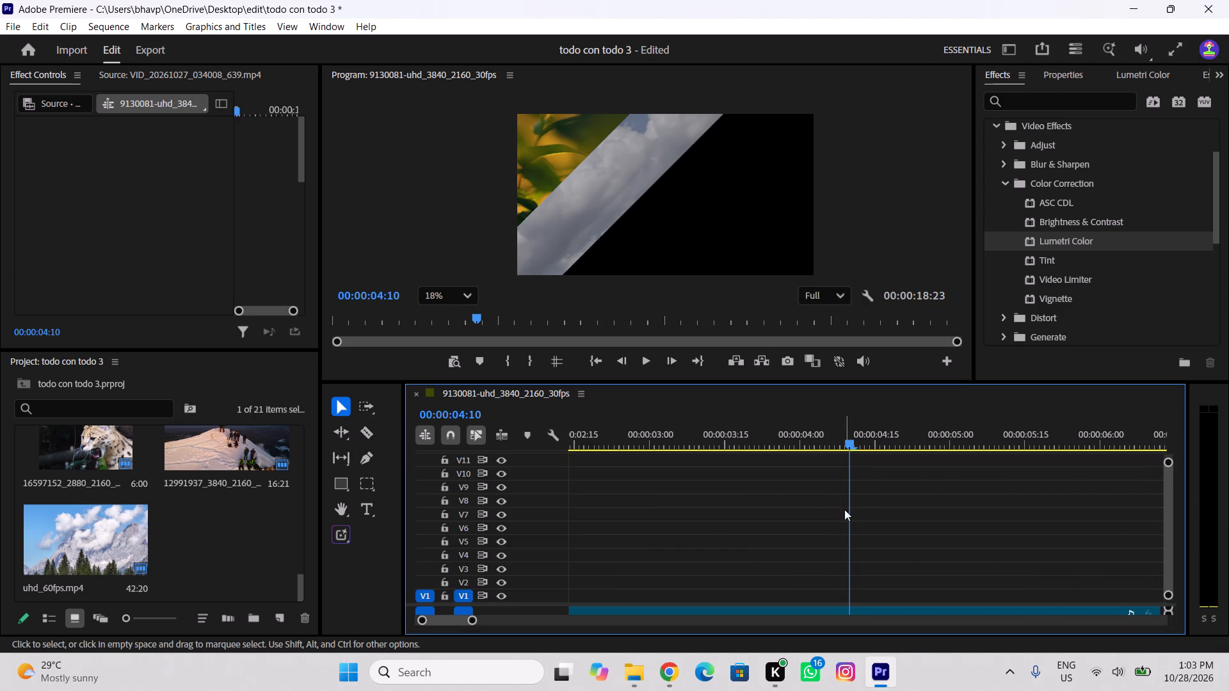
Place the playhead at 00:00:04:05 and shift the leafy branches and clouds clips together so both start there.
scroll(862, 506, "up", 20, "ctrl")
scroll(862, 506, "up", 2, "ctrl")
left_click(779, 492)
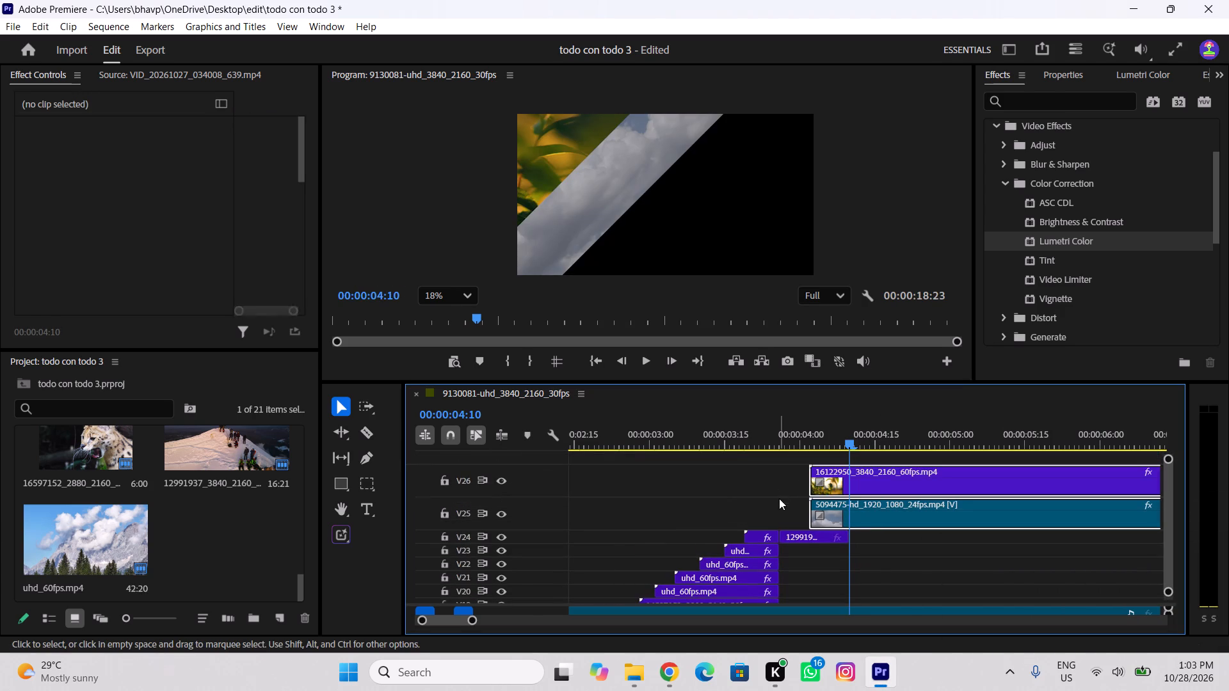
left_click(817, 457)
left_click_drag(811, 458, 832, 495)
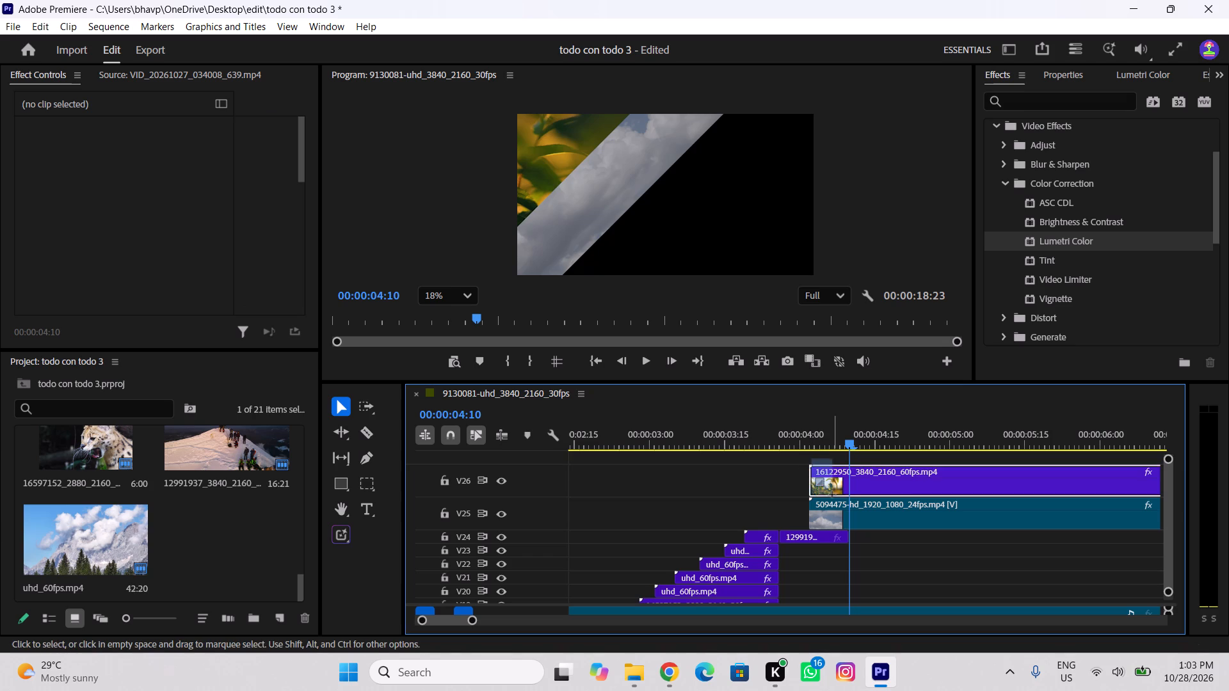
left_click_drag(832, 495, 837, 502)
left_click_drag(835, 444, 825, 449)
left_click_drag(839, 466, 847, 467)
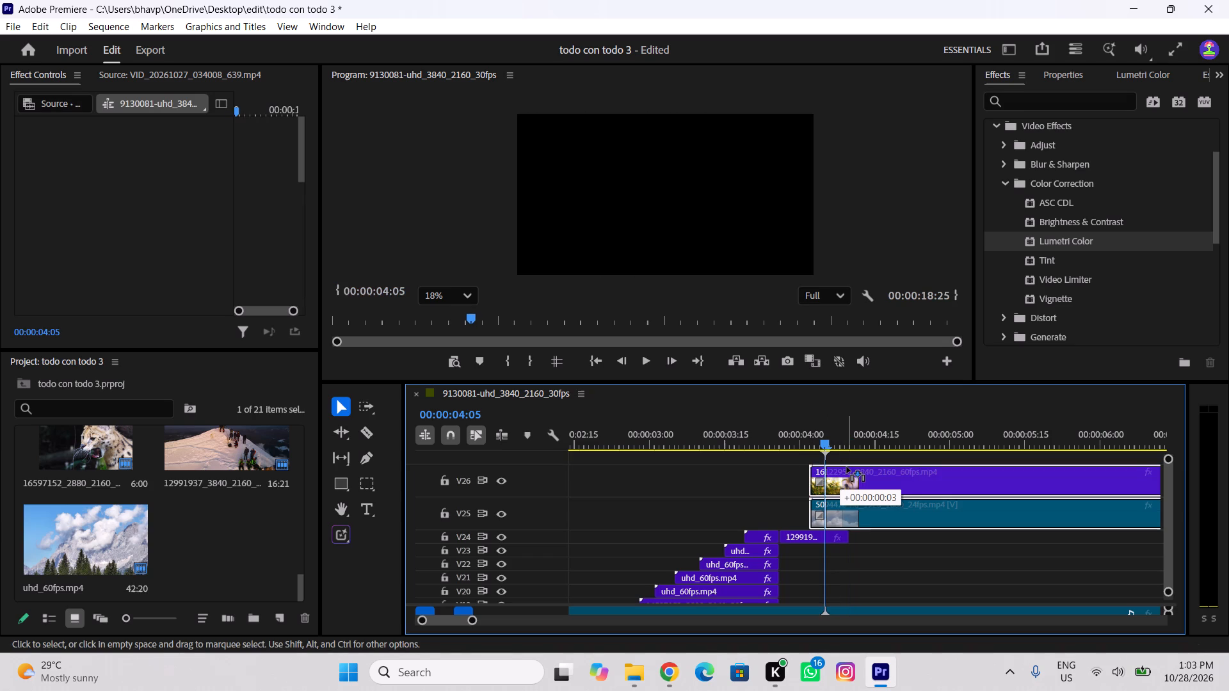
left_click_drag(847, 467, 847, 467)
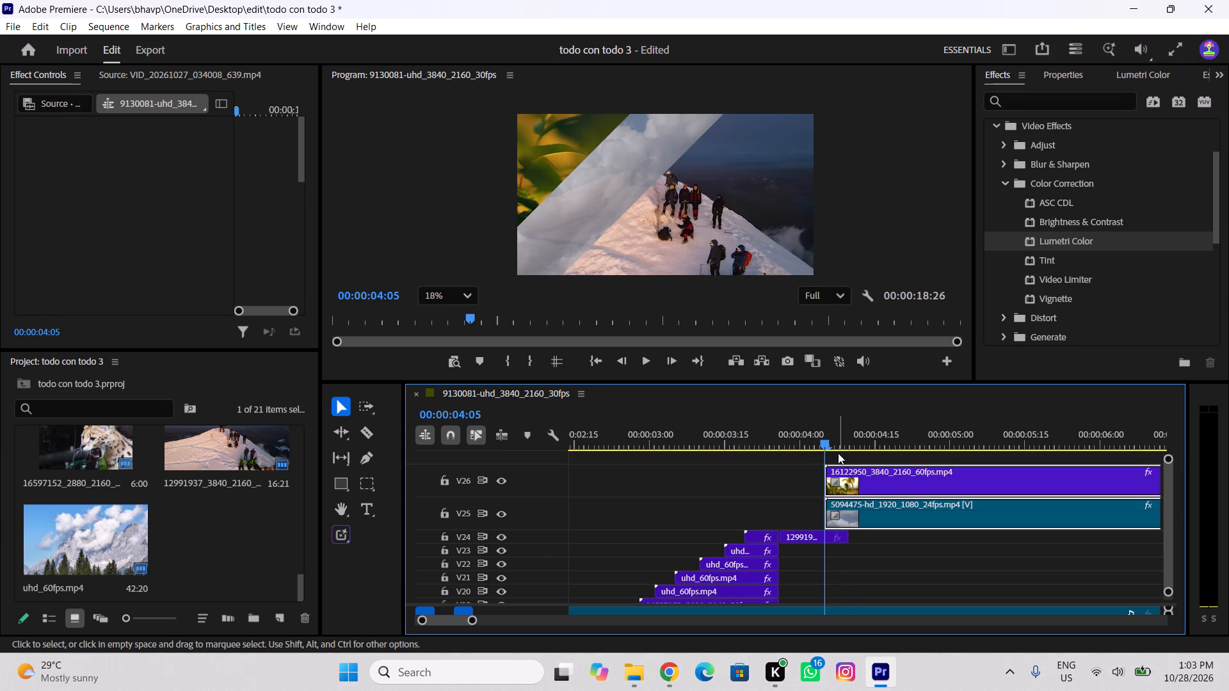
Play the sequence from about 00:00:03:03 through the climbers shot into the diagonal bands, stopping at 00:00:04:23.
left_click_drag(824, 445, 663, 491)
key("space")
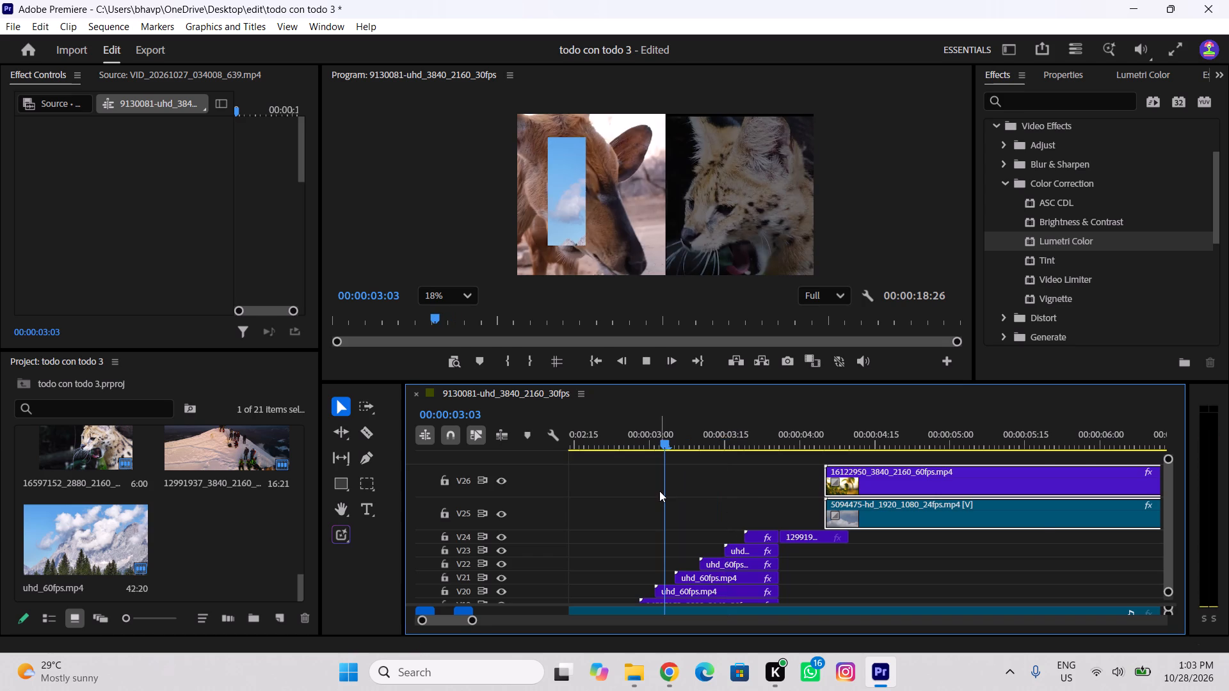
key("space")
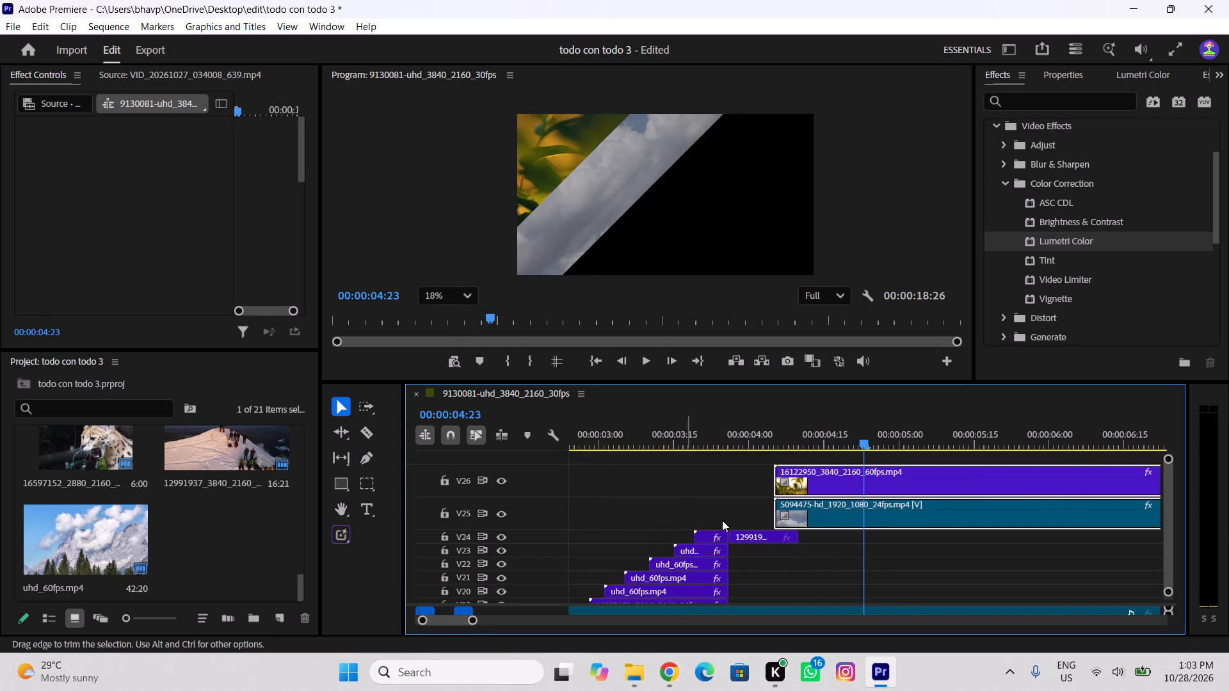
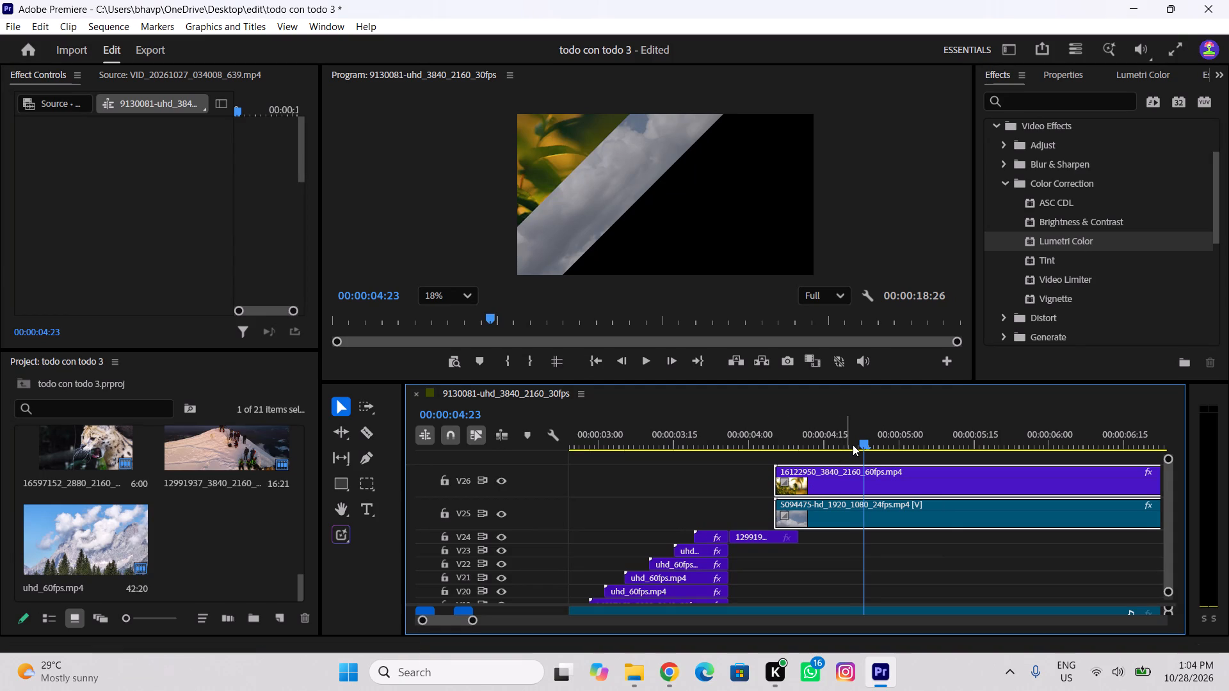
Play the sequence from about 00:00:03:14 into the diagonal bands, stopping at 00:00:04:18.
left_click_drag(853, 445, 671, 547)
key("space")
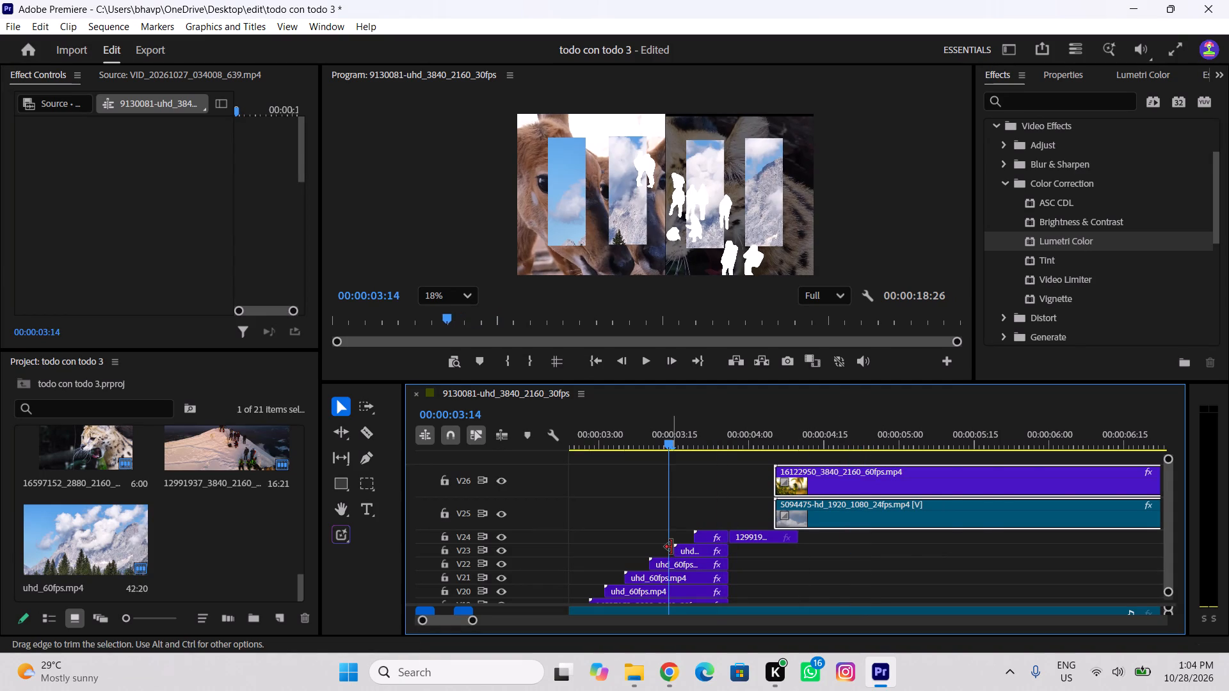
key("space")
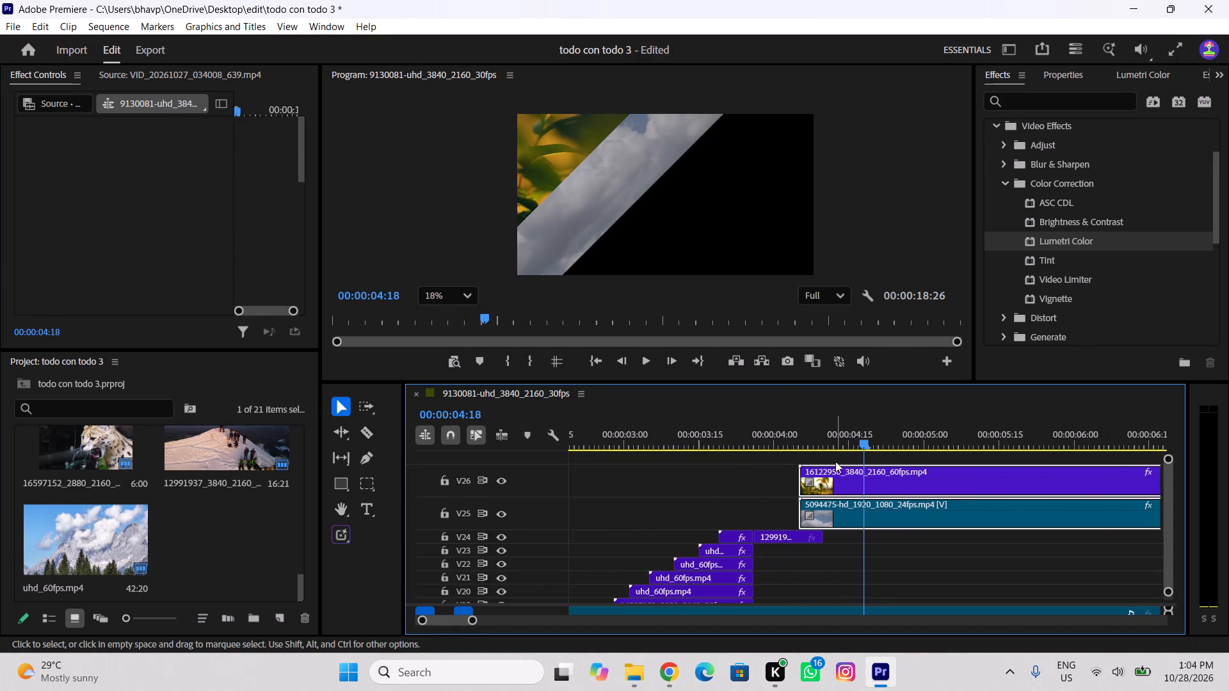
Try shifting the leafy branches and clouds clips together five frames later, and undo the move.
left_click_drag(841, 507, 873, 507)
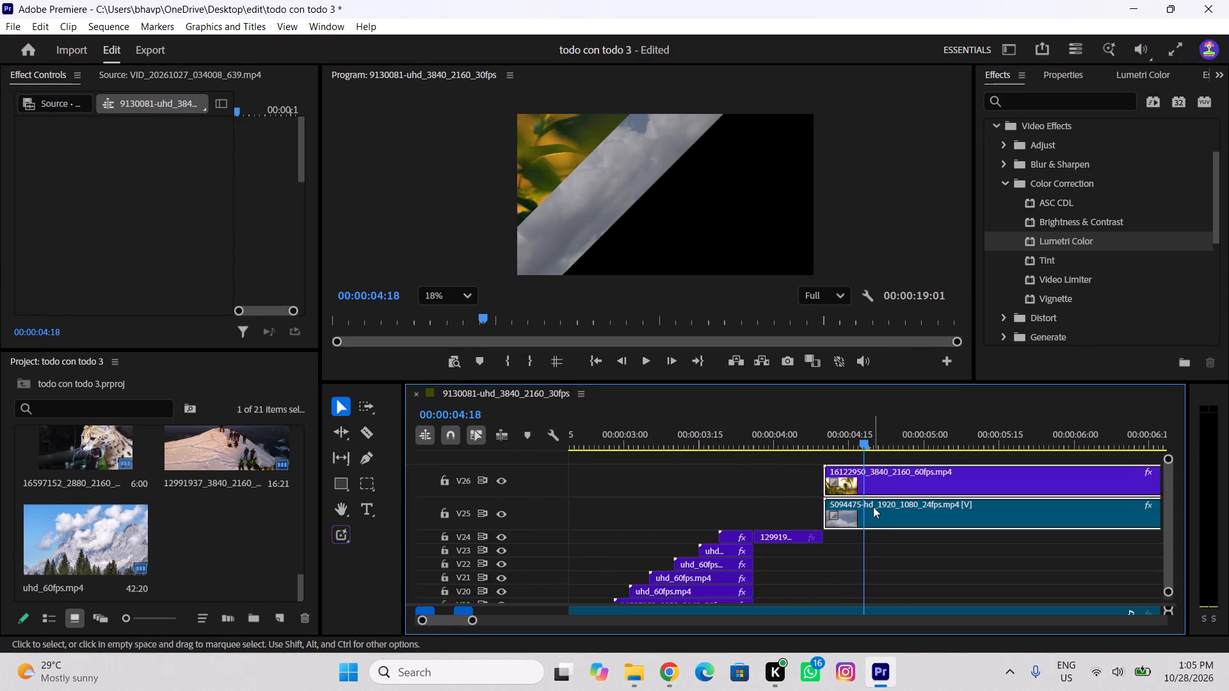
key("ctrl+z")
Shift only the clouds clip on V25 five frames later, so it starts at 00:00:04:10 after the leafy branches clip.
left_click(752, 485)
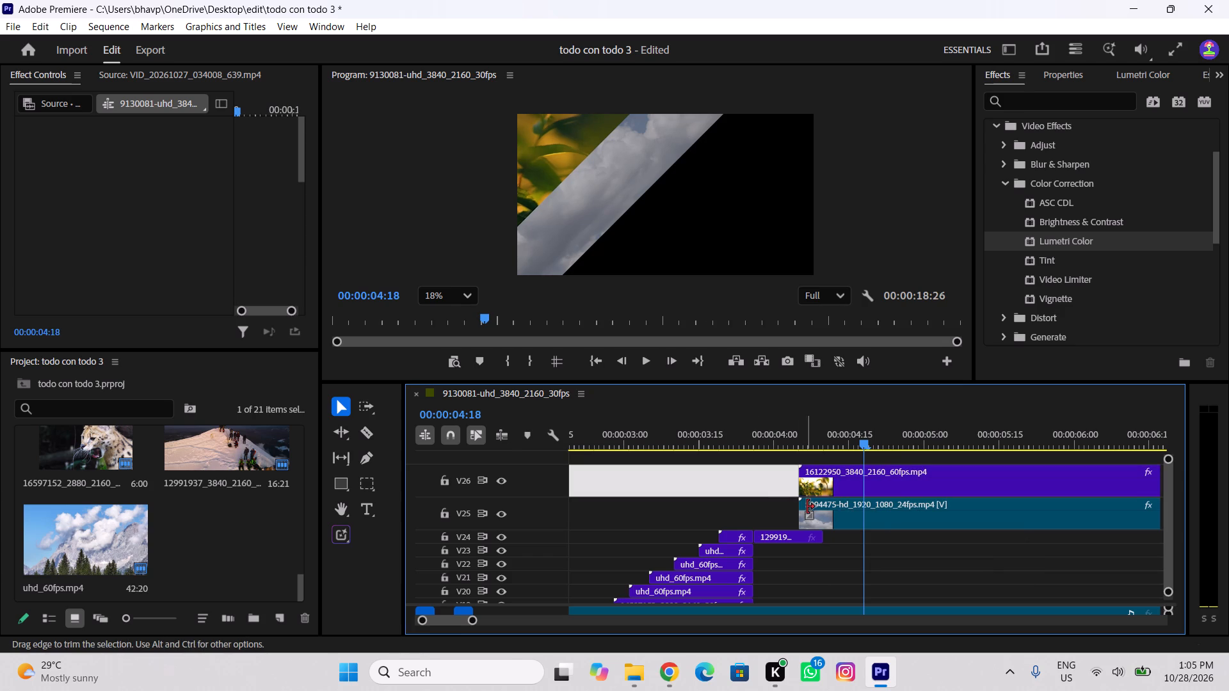
left_click(780, 508)
left_click(860, 506)
left_click_drag(860, 506, 887, 500)
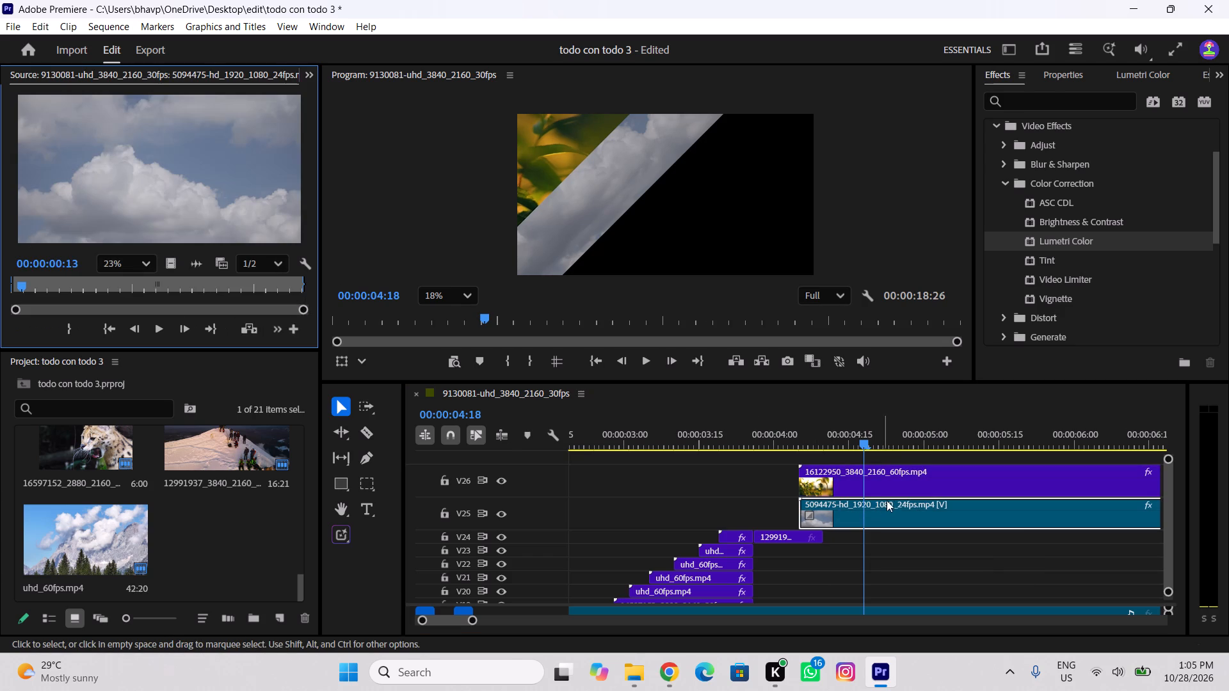
left_click_drag(887, 500, 897, 500)
left_click_drag(896, 500, 921, 501)
left_click_drag(865, 500, 881, 499)
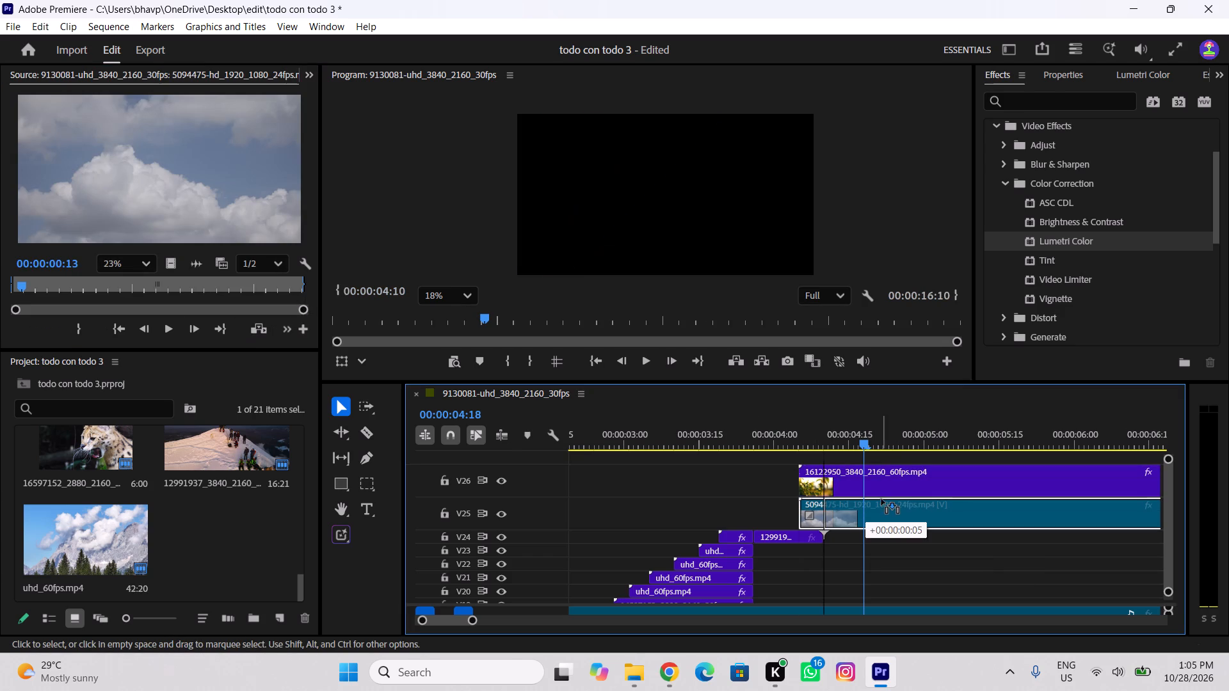
left_click_drag(881, 499, 898, 497)
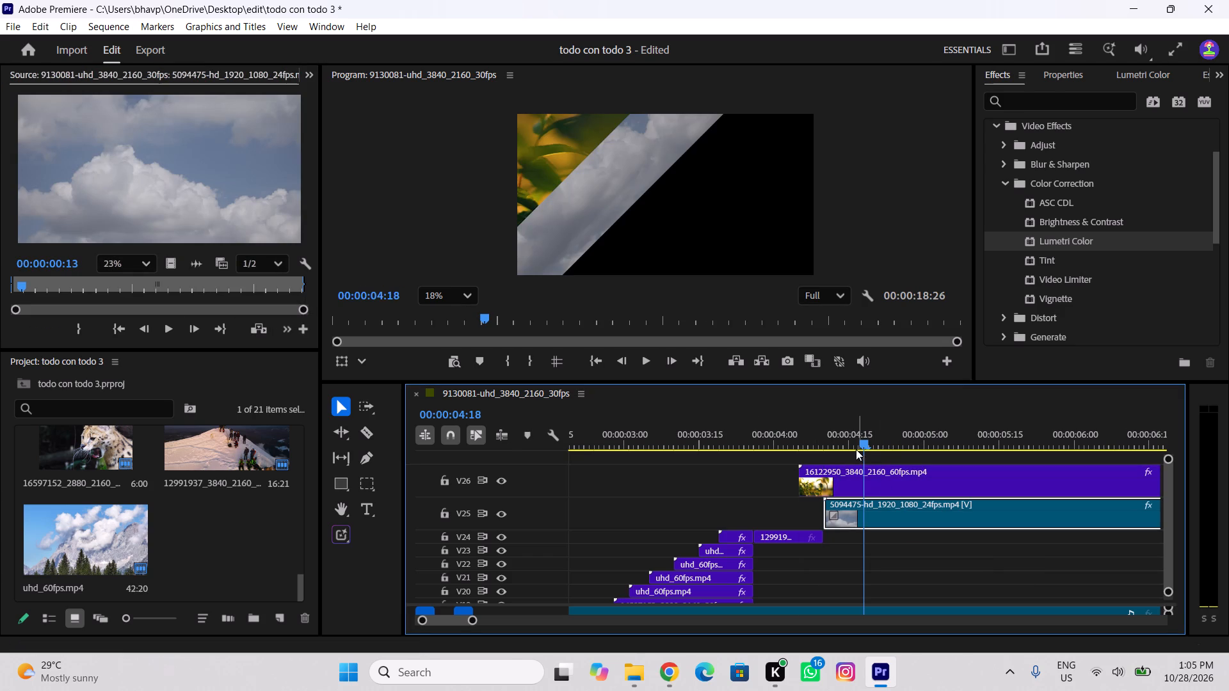
Play the sequence through the staggered start of the leafy branches and clouds bands, stopping at 00:00:04:24.
left_click_drag(855, 448, 758, 465)
key("space")
key("space")
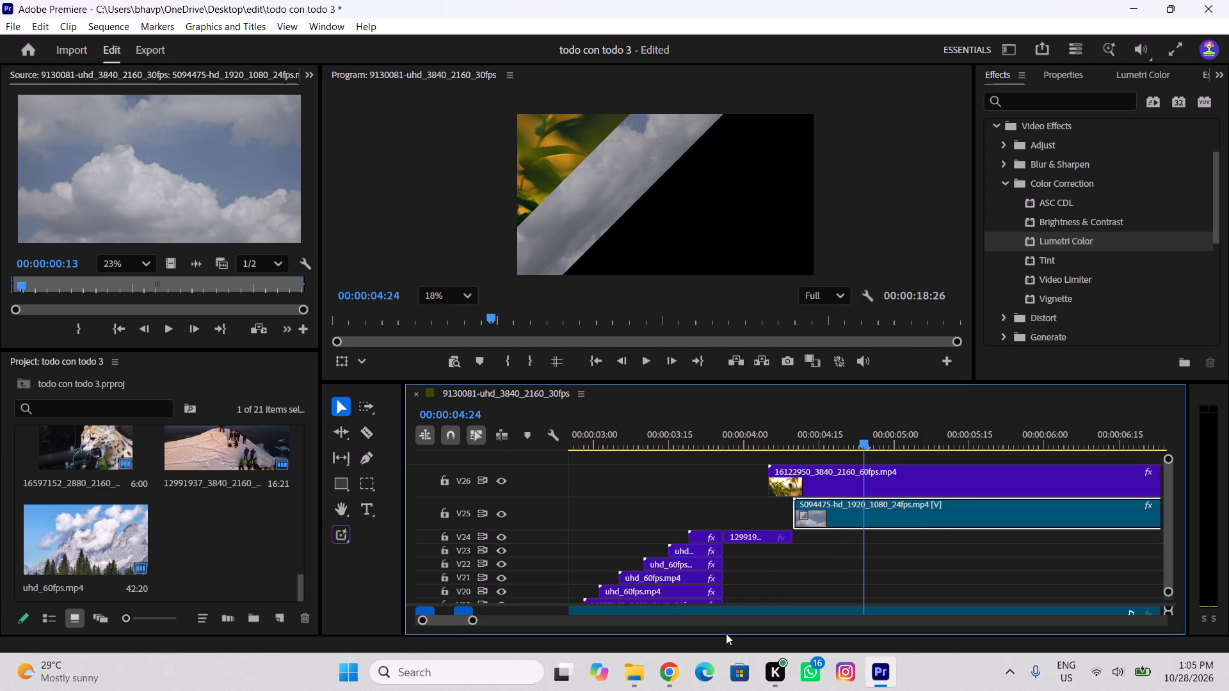
Switch to the browser and look through more sunny video results, comparing them with the two bands in Premiere.
left_click(679, 671)
scroll(583, 296, "down", 18)
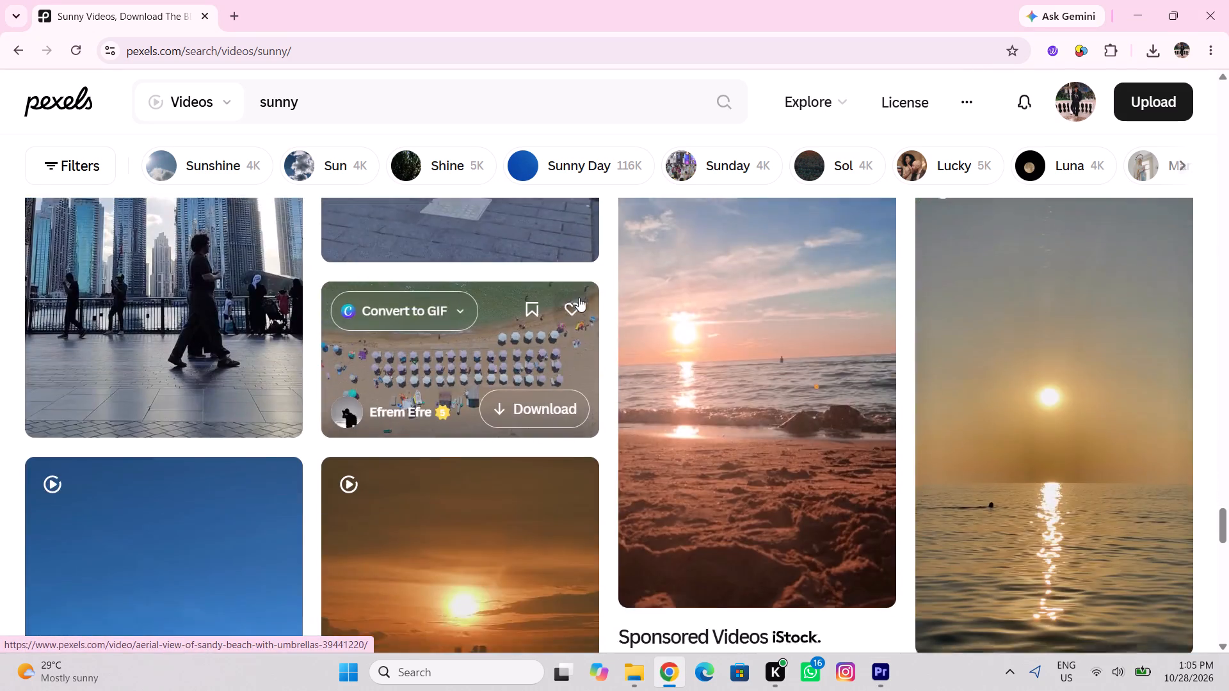
scroll(579, 298, "up", 7)
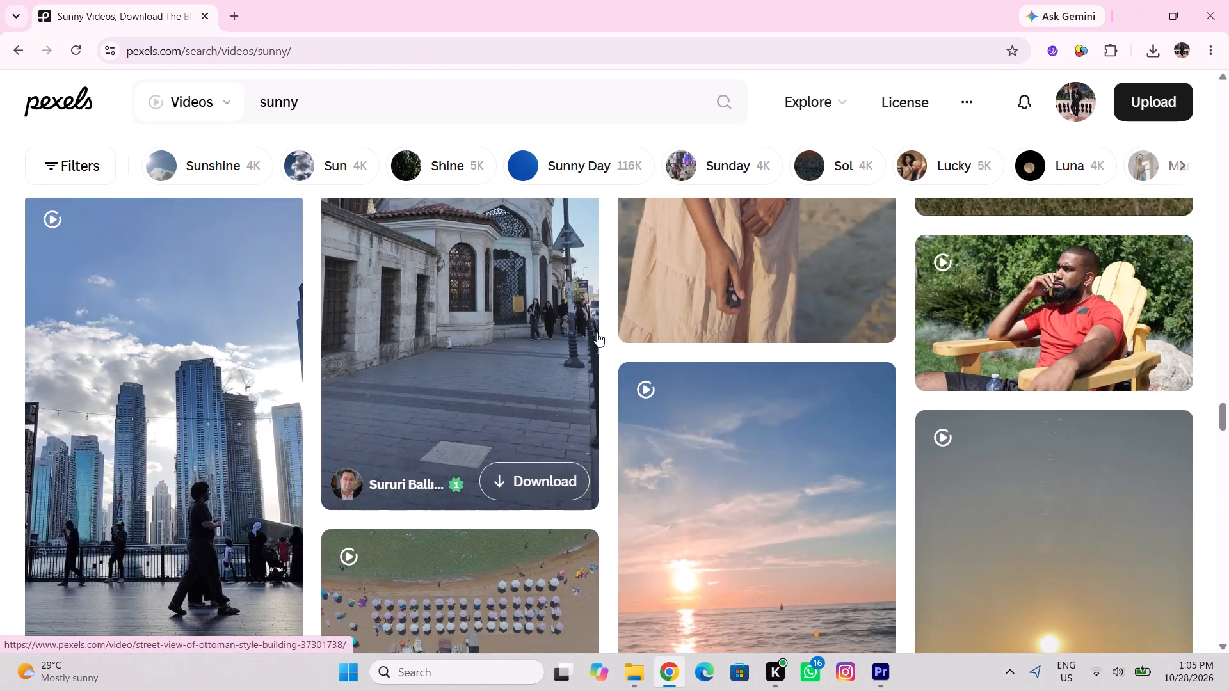
left_click(887, 672)
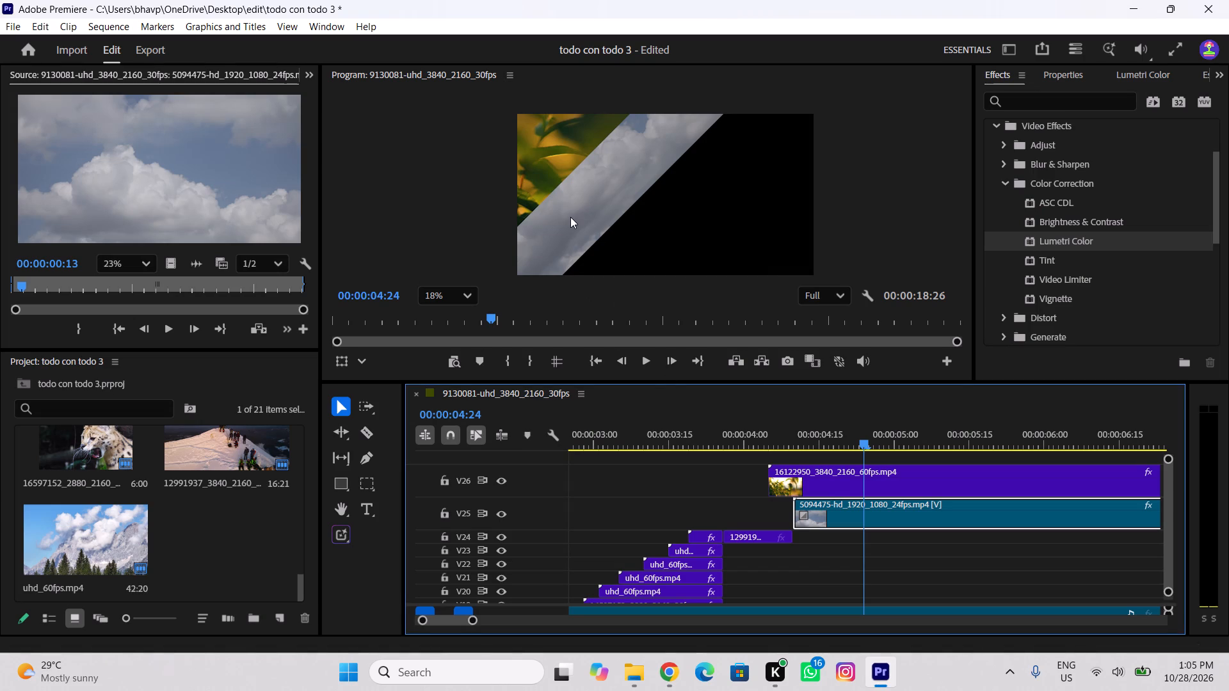
left_click(671, 673)
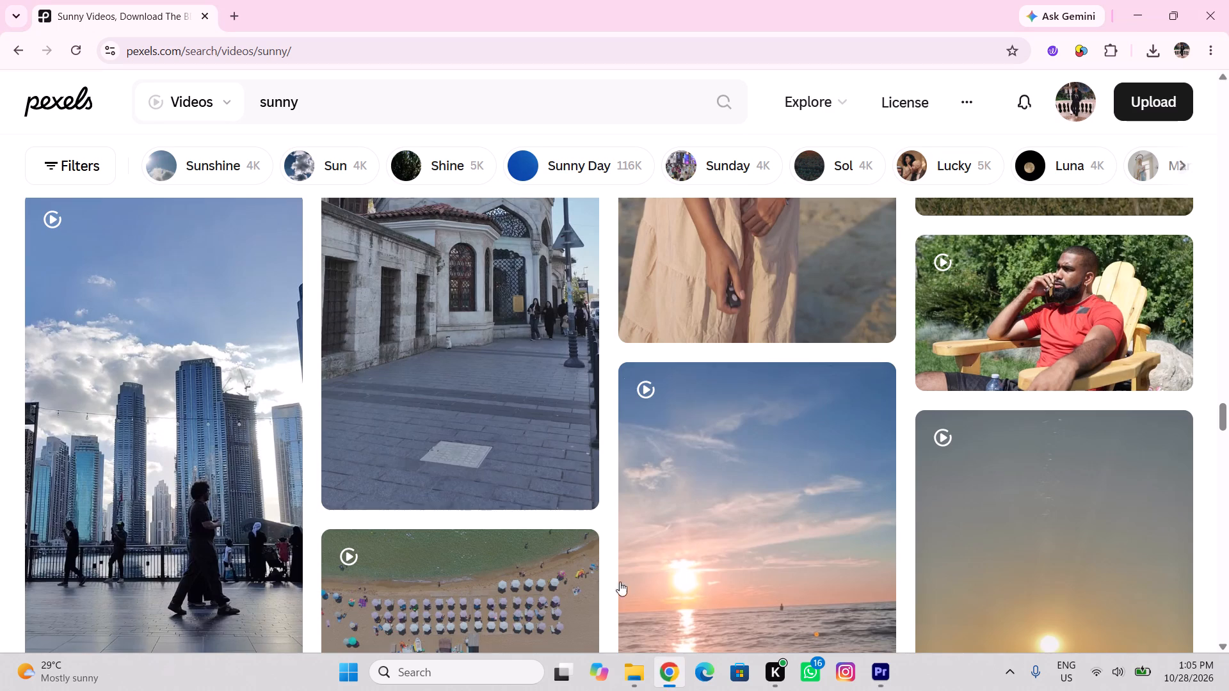
scroll(379, 368, "down", 5)
Search the Pexels video library for "animal" instead of sunny.
left_click_drag(303, 113, 200, 126)
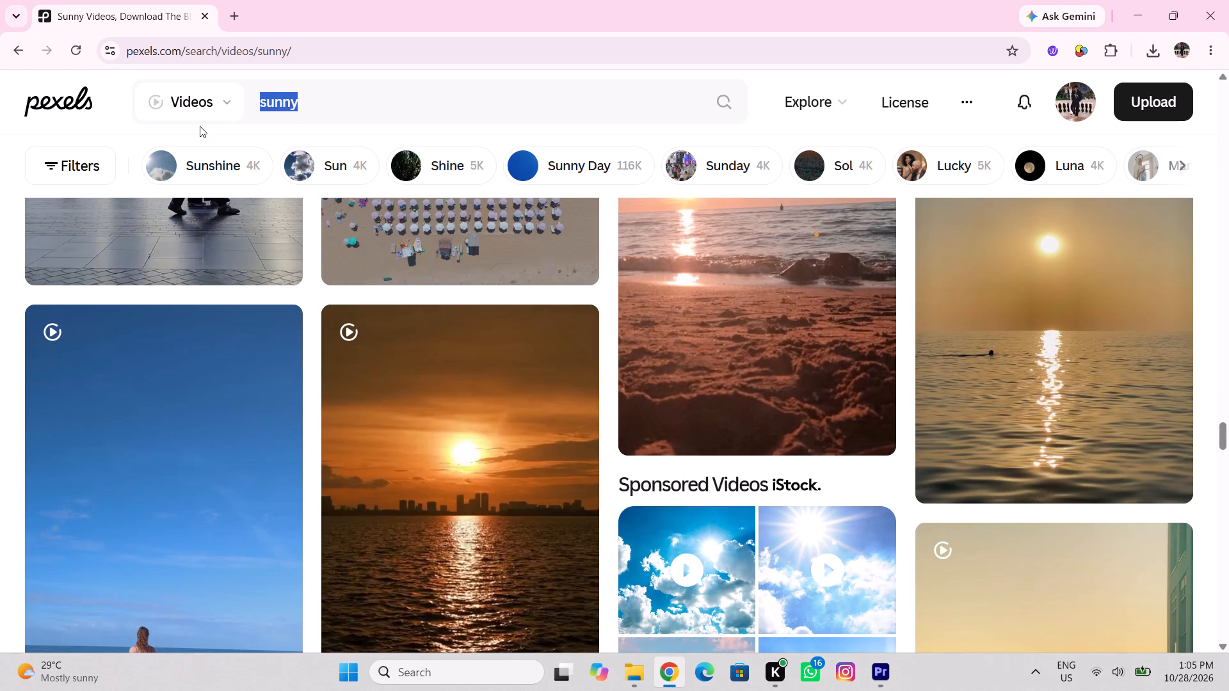
type("animal")
key("Return")
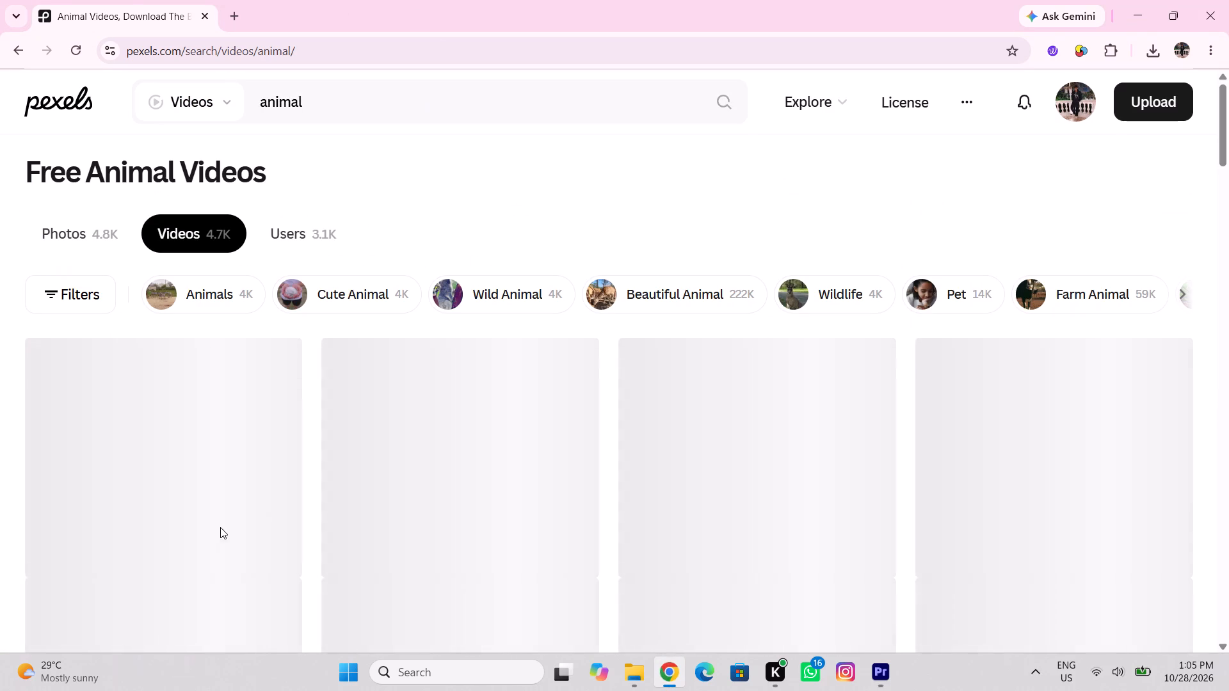
Look through the animal video results for landscape footage suitable for the third diagonal band.
scroll(483, 410, "down", 3)
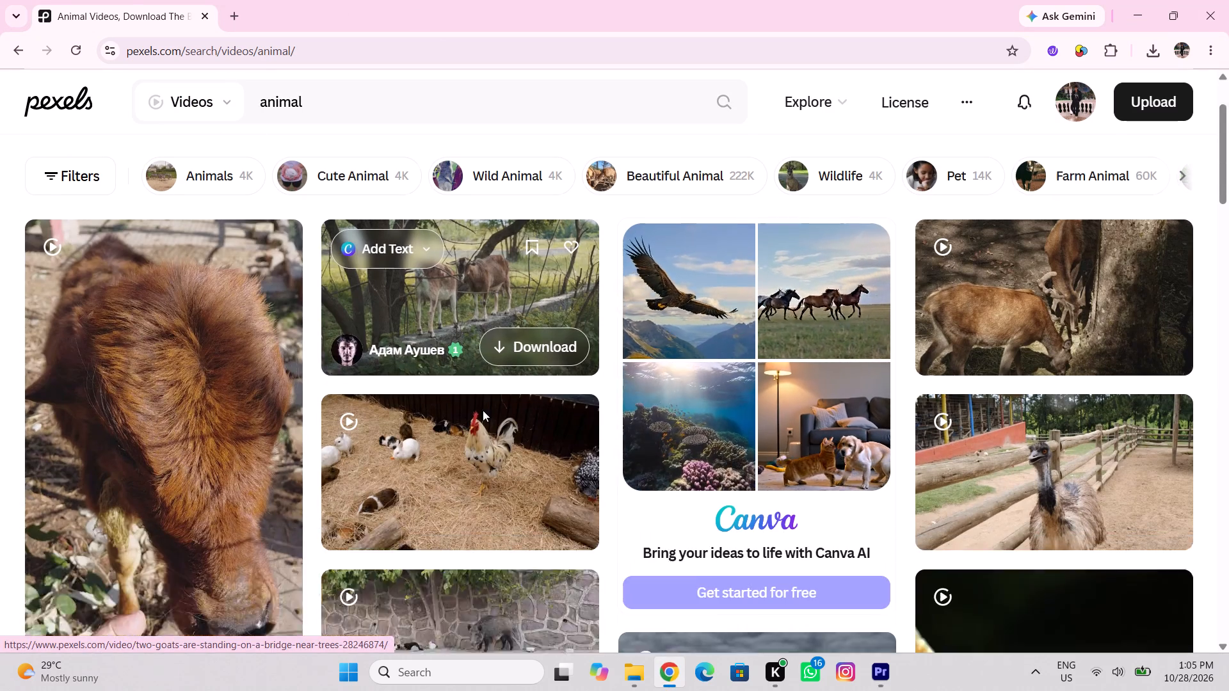
scroll(506, 438, "down", 3)
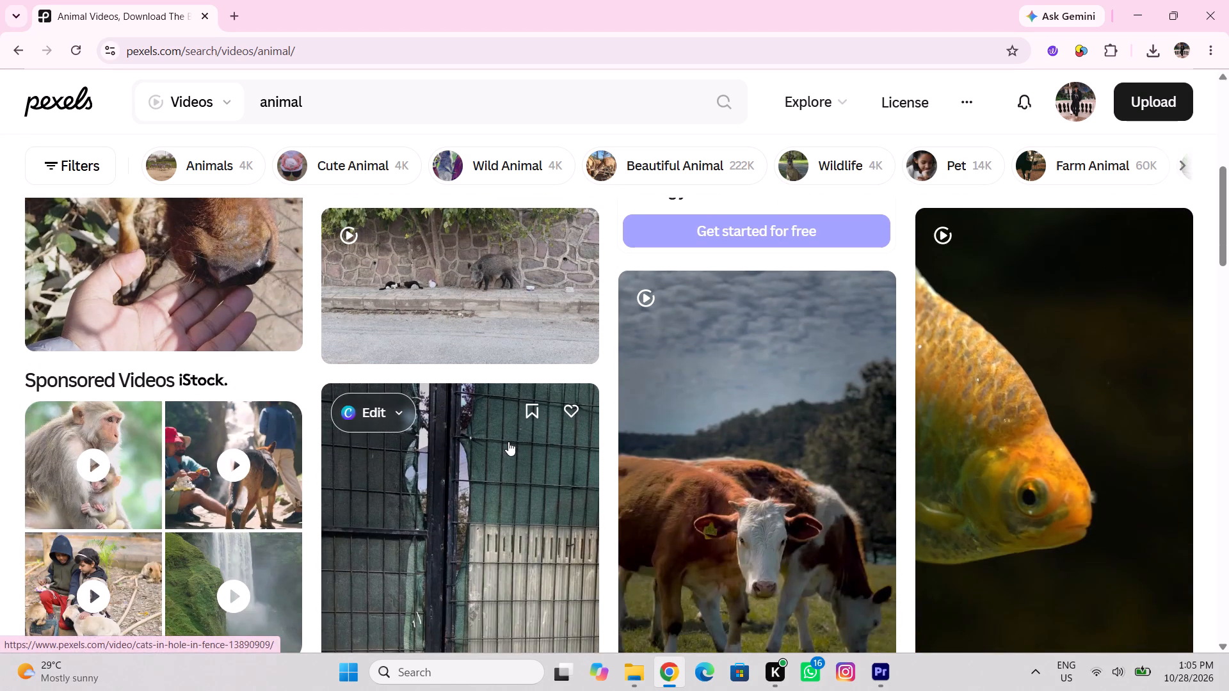
scroll(508, 441, "down", 9)
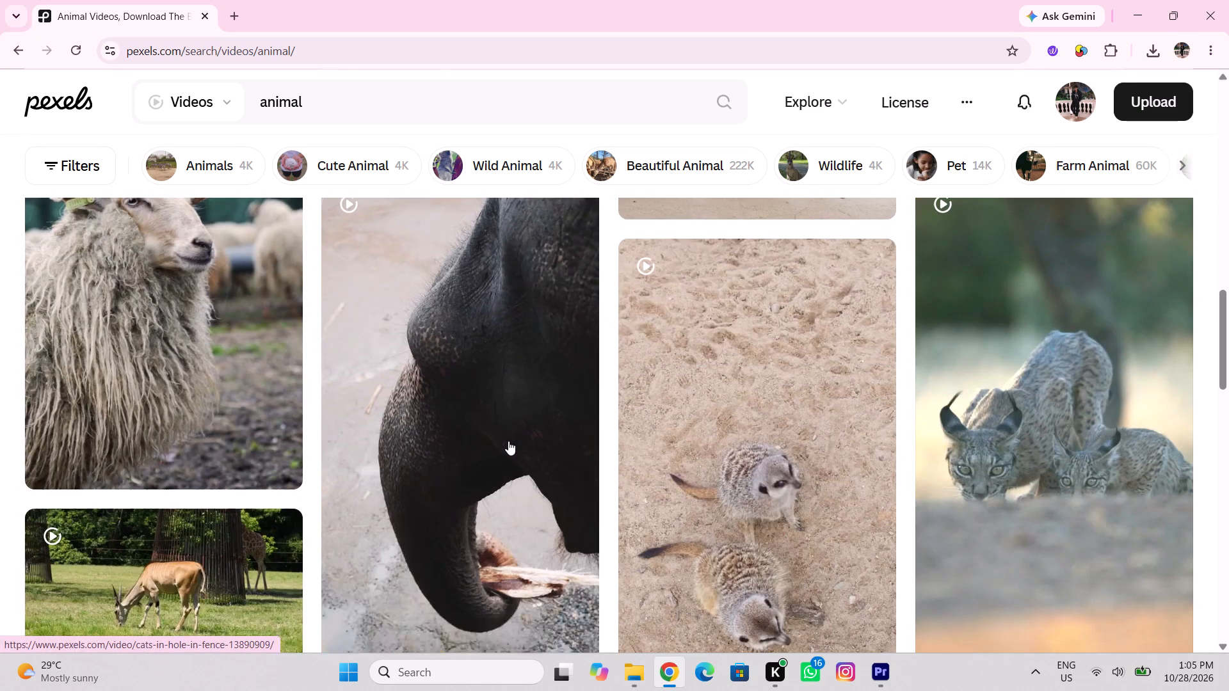
scroll(508, 441, "down", 7)
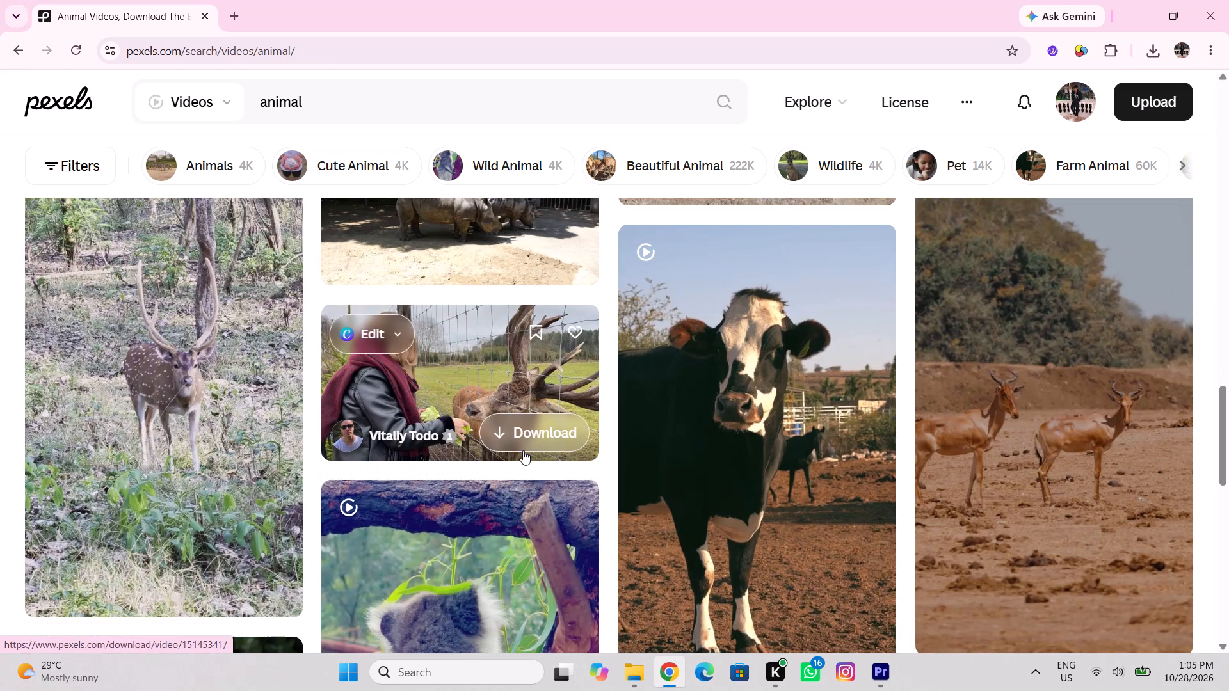
scroll(527, 453, "down", 16)
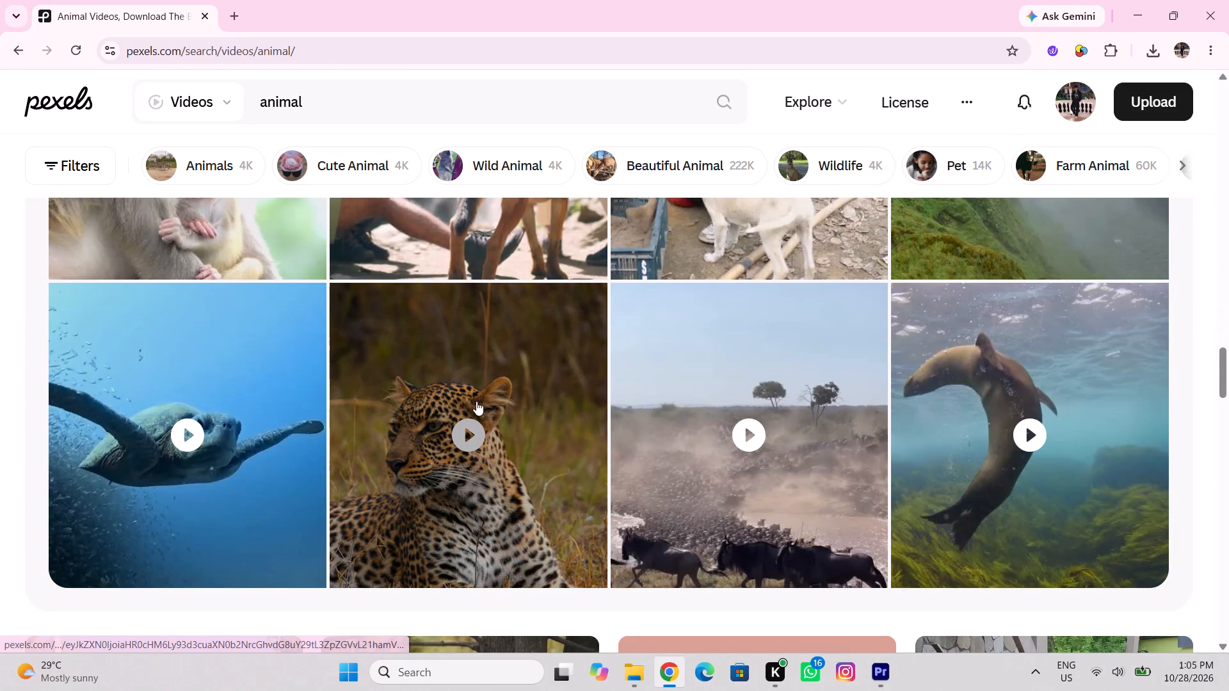
scroll(479, 403, "down", 7)
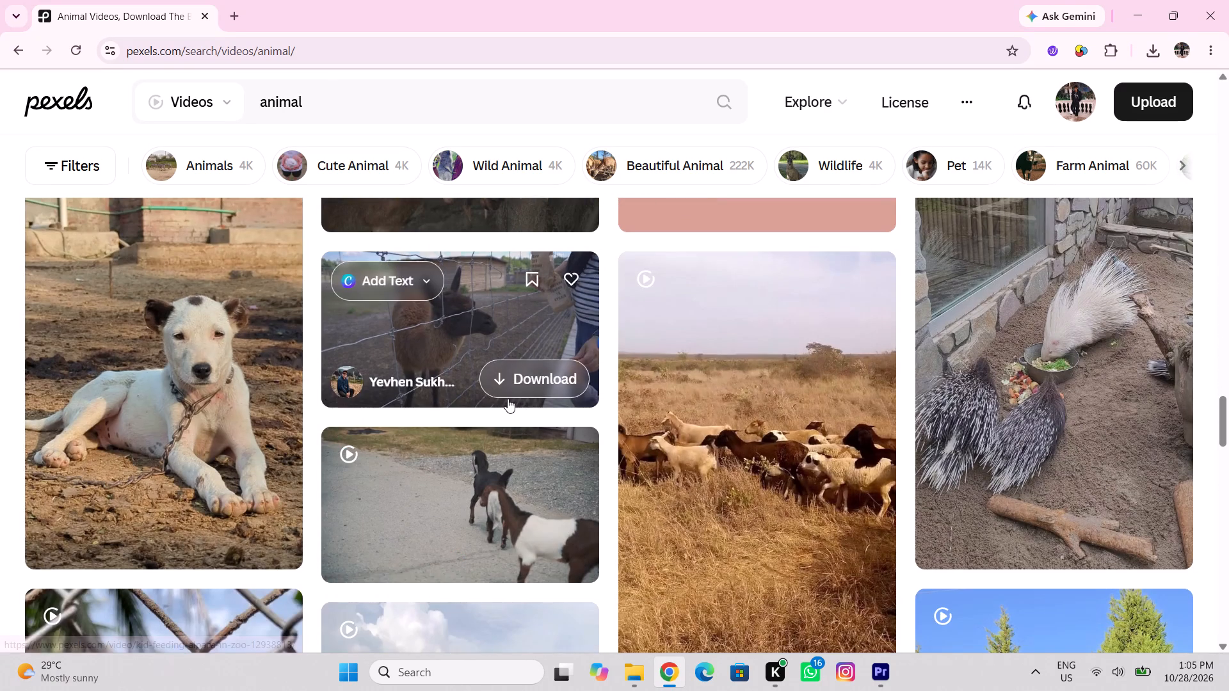
scroll(508, 398, "down", 10)
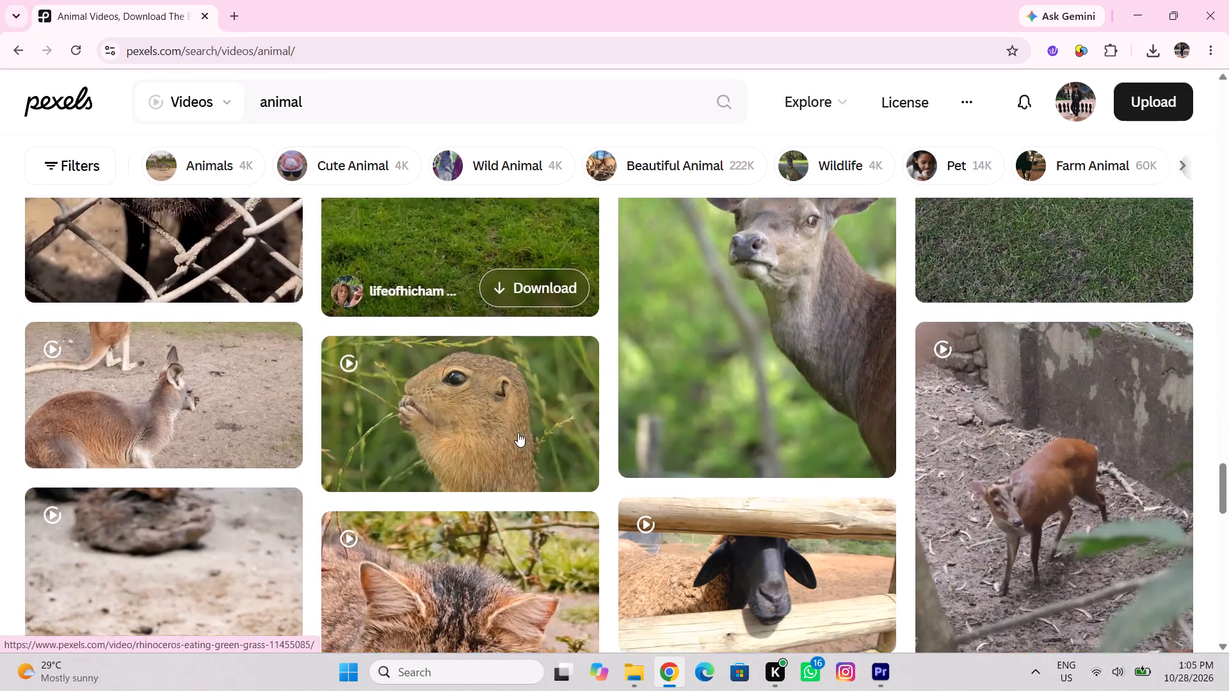
scroll(531, 504, "down", 3)
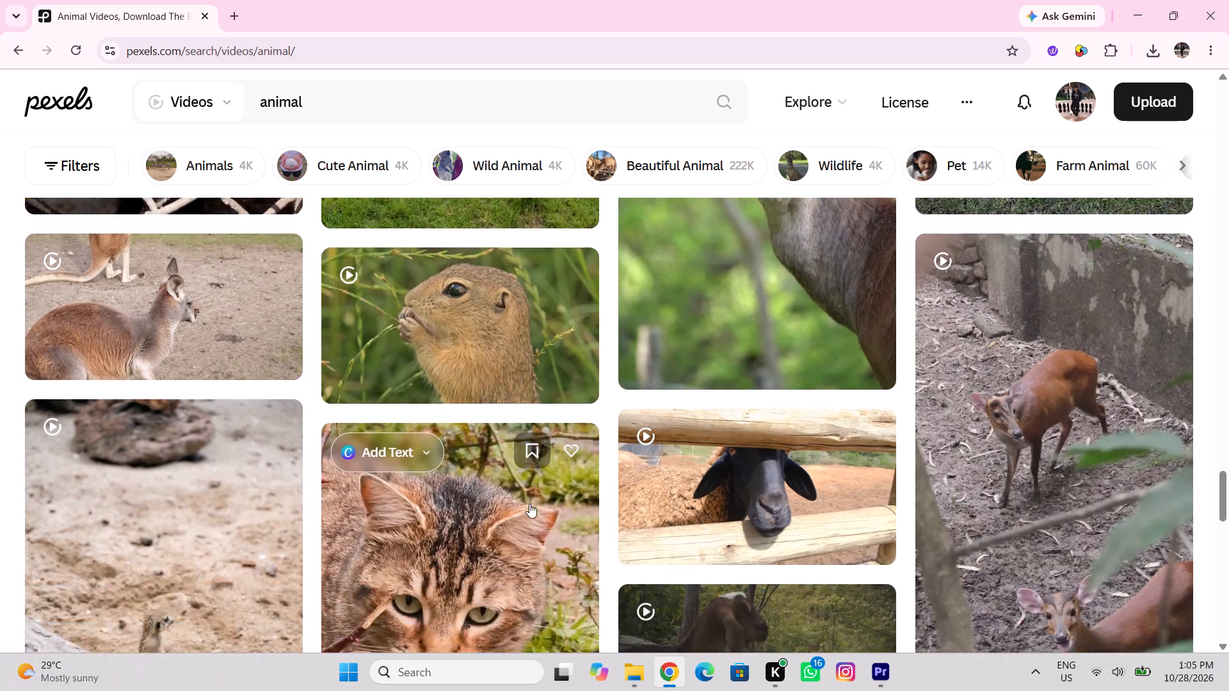
scroll(526, 507, "down", 3)
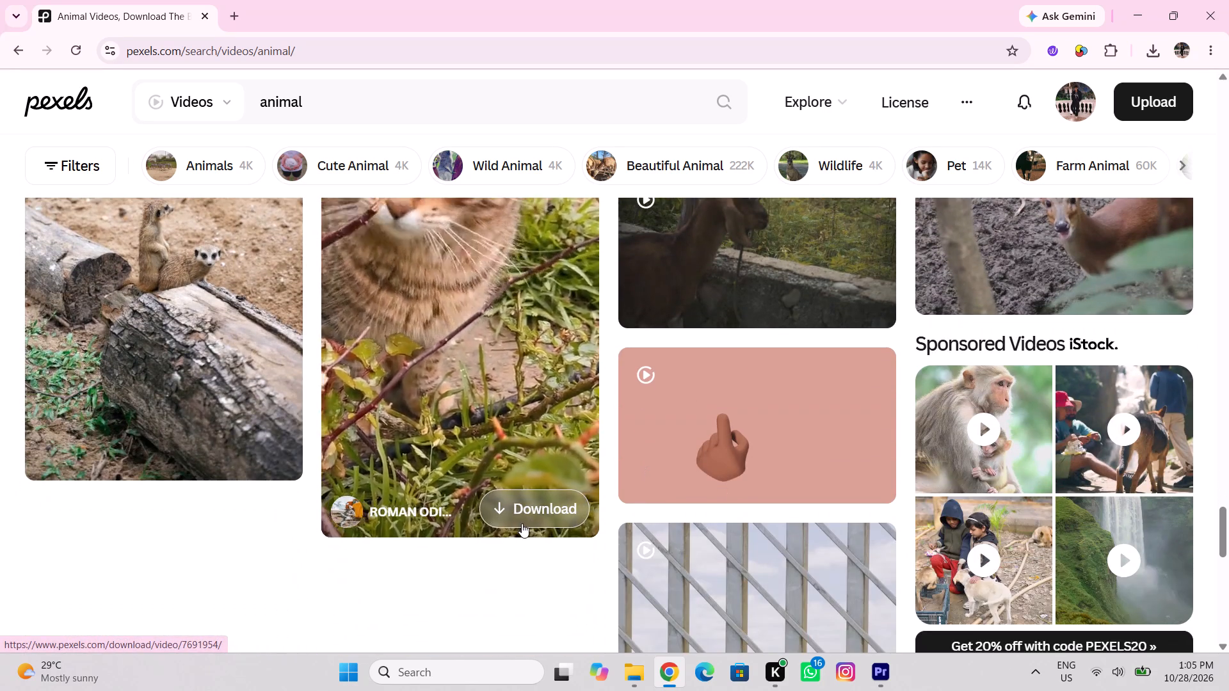
scroll(522, 523, "down", 8)
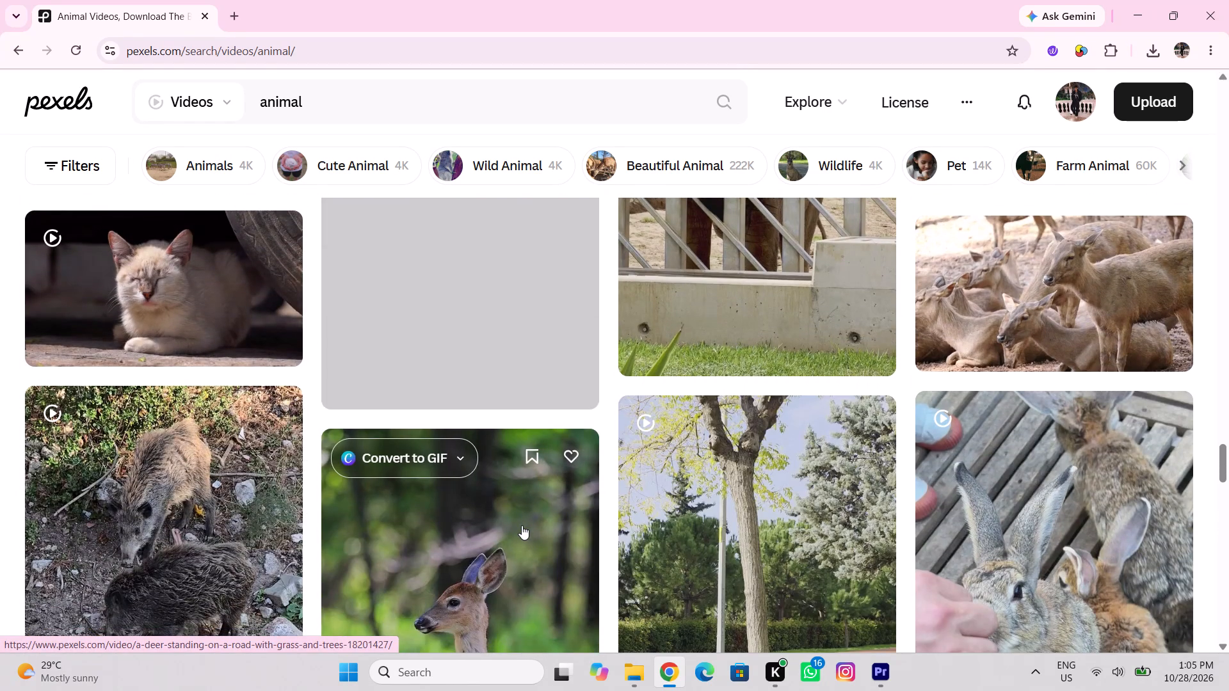
scroll(520, 520, "down", 7)
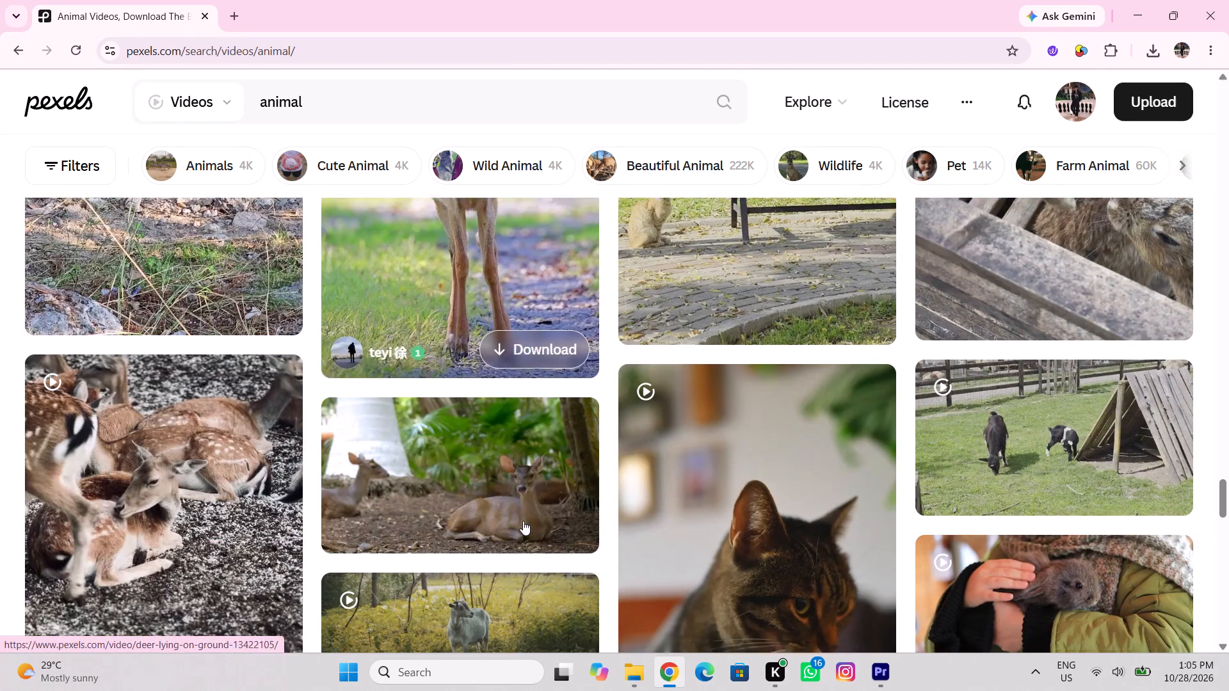
scroll(523, 521, "down", 3)
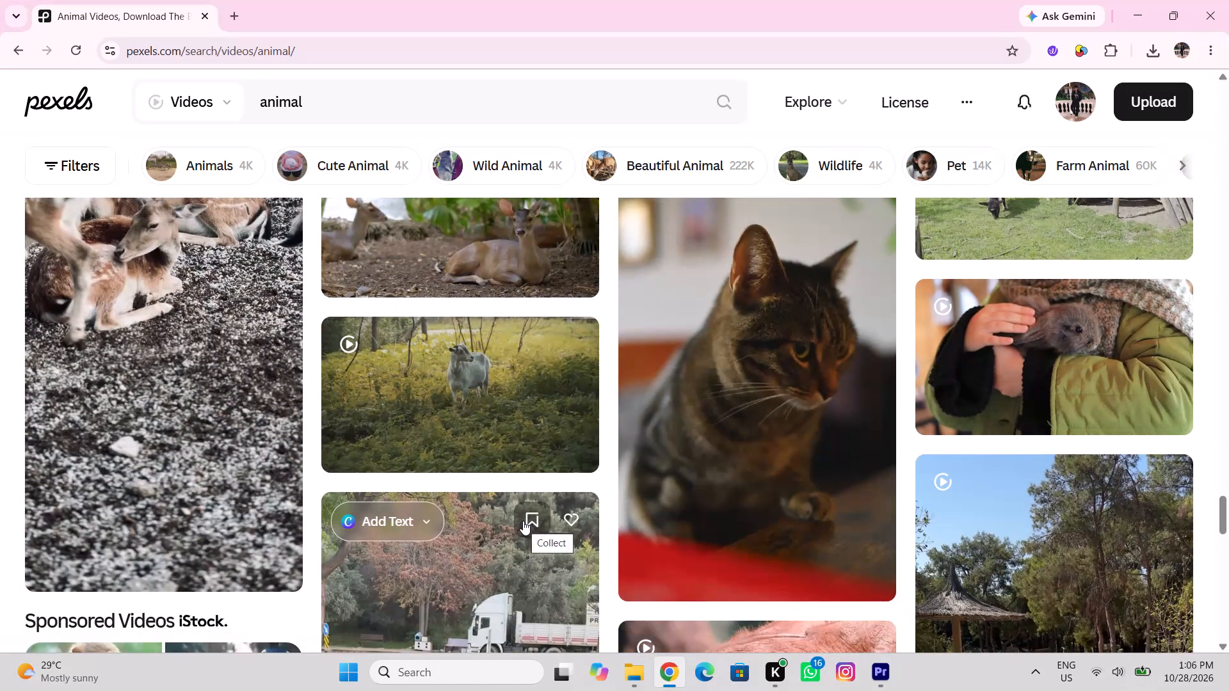
scroll(523, 521, "down", 2)
scroll(414, 424, "up", 3)
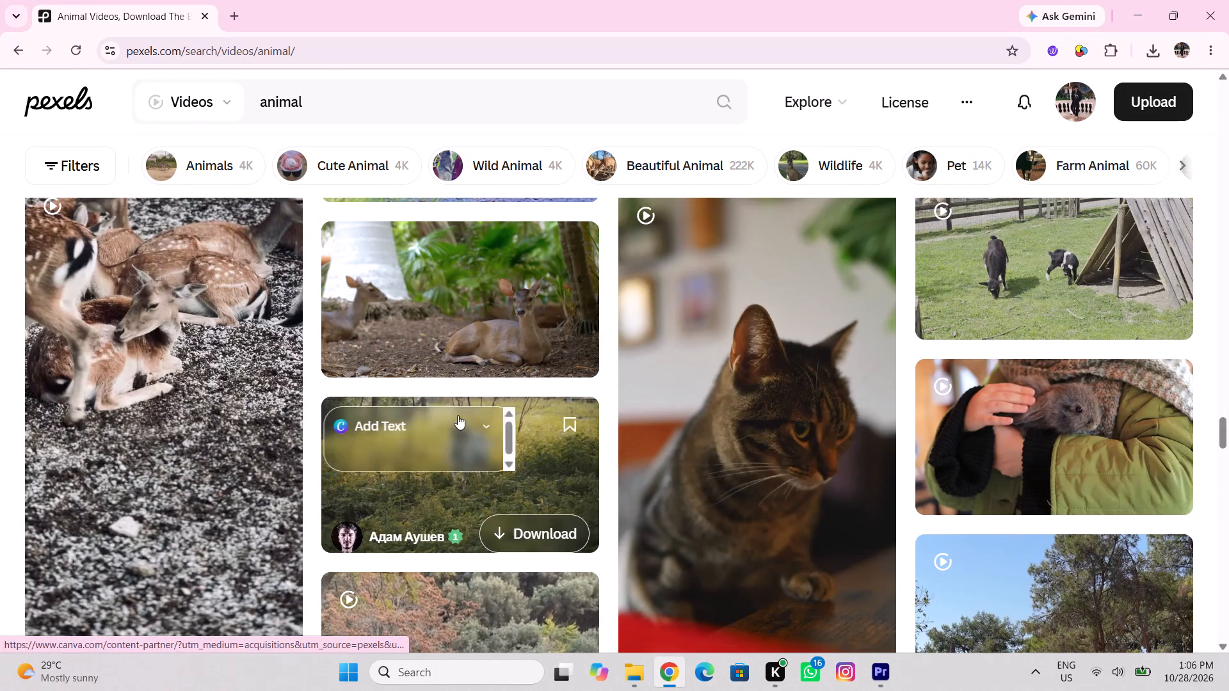
Download the video of the white goat standing in a yellow-green meadow.
left_click(559, 530)
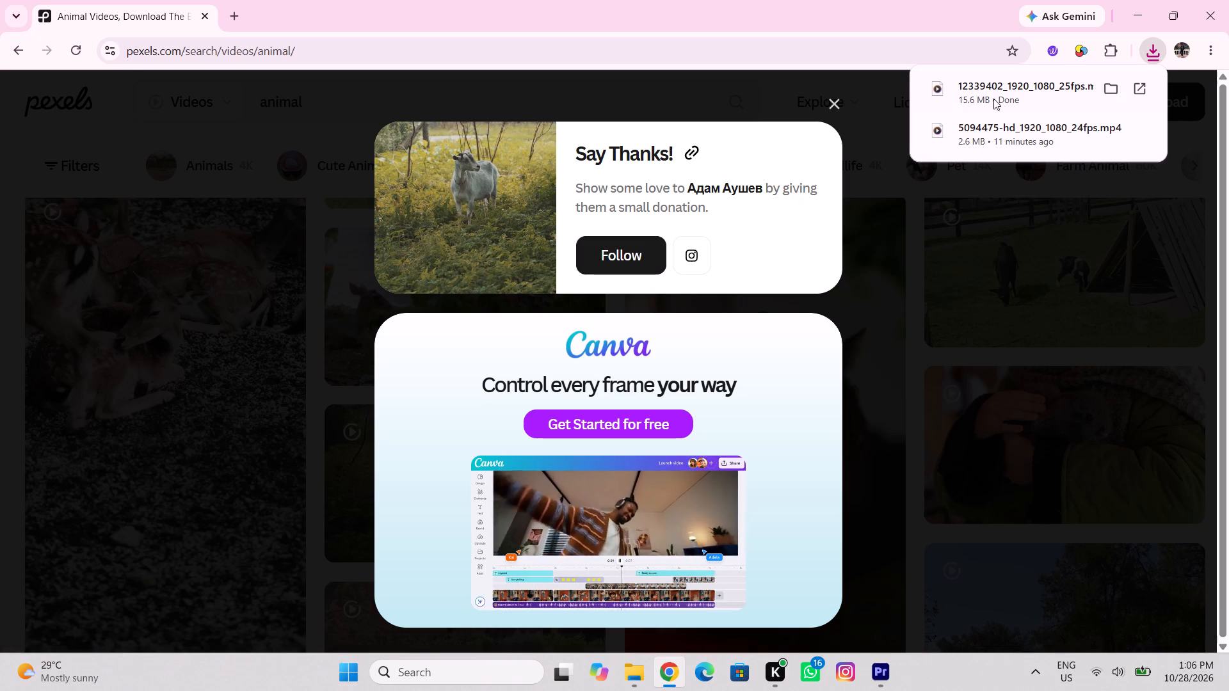
Import the downloaded goat video 12339402_1920_1080_25fps.mp4 into the Premiere project.
left_click_drag(981, 105, 869, 678)
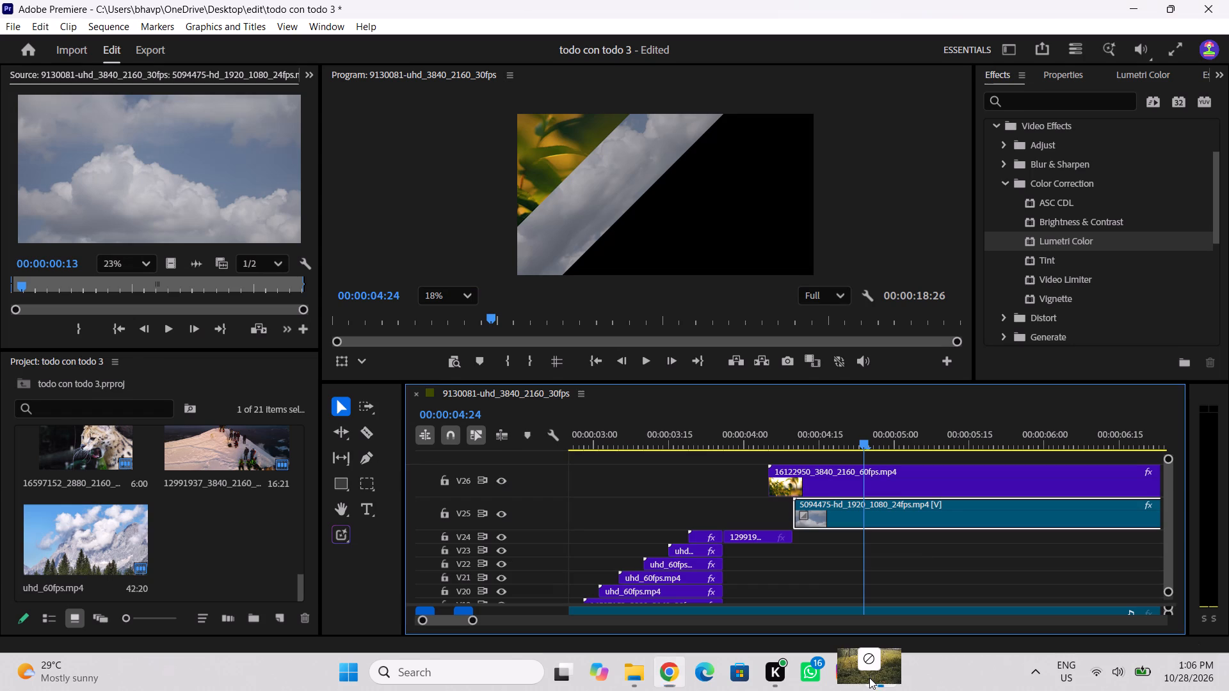
left_click_drag(869, 678, 268, 530)
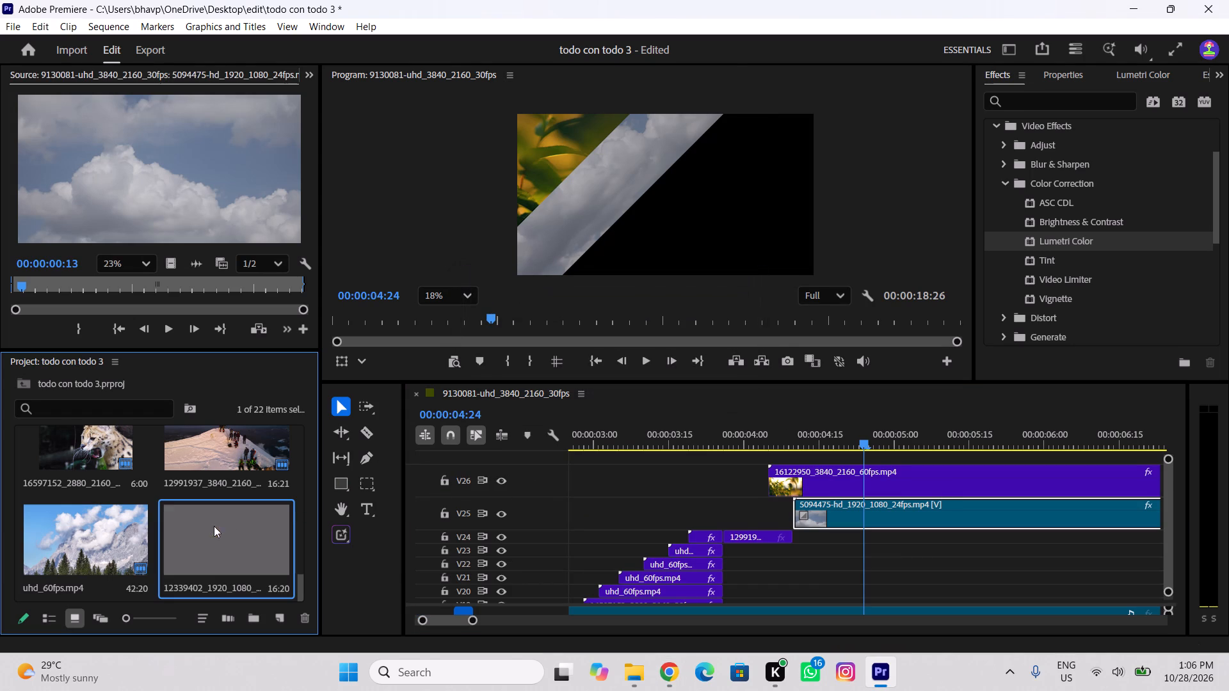
Place the goat clip on a new track V27 above the leafy branches clip, starting at about 00:00:04:16.
left_click_drag(217, 525, 819, 456)
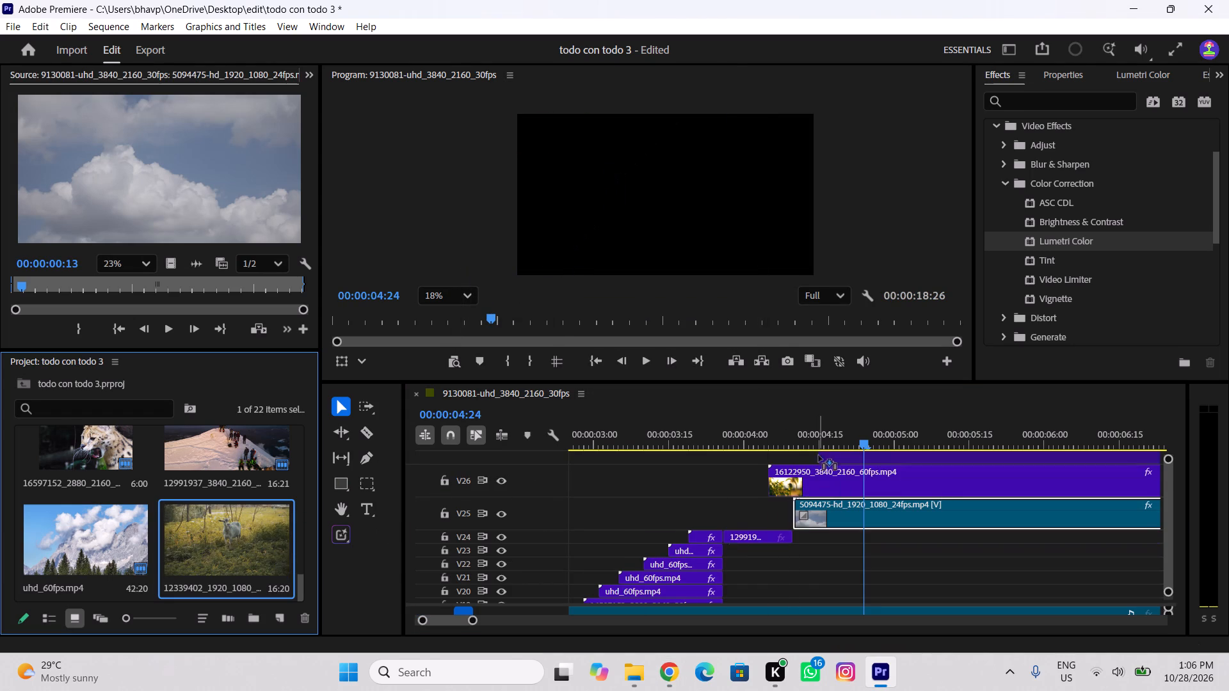
left_click_drag(819, 456, 823, 462)
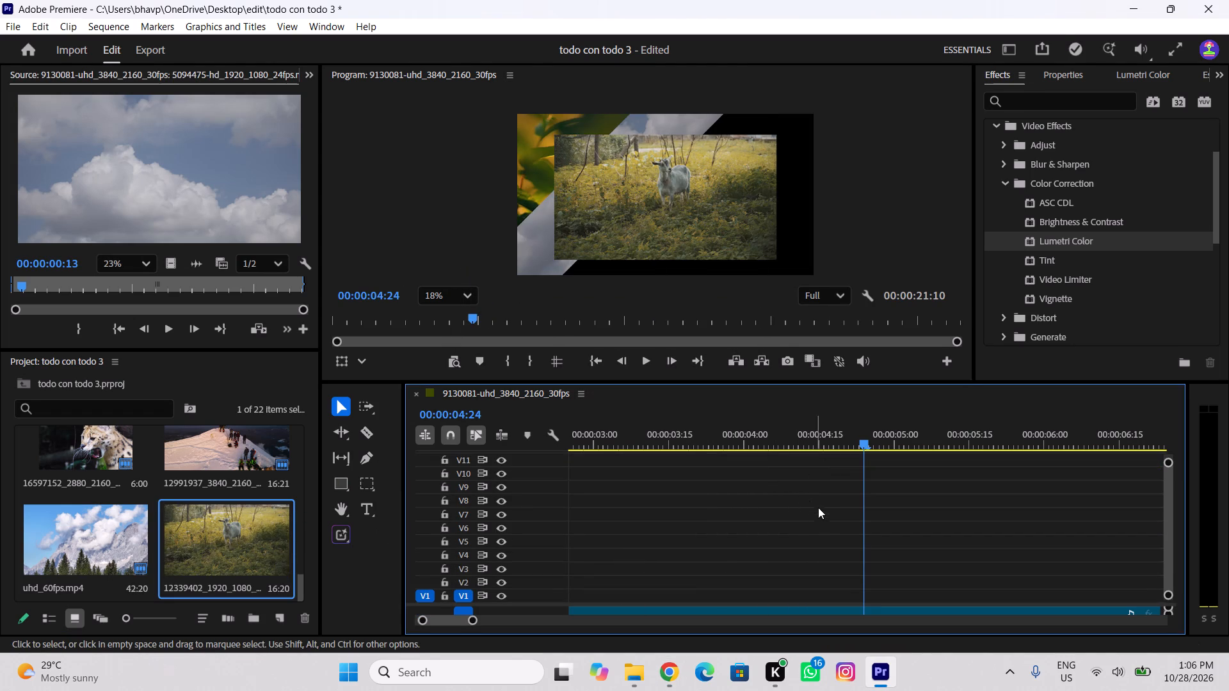
scroll(842, 517, "up", 20, "ctrl")
scroll(842, 517, "up", 4, "ctrl")
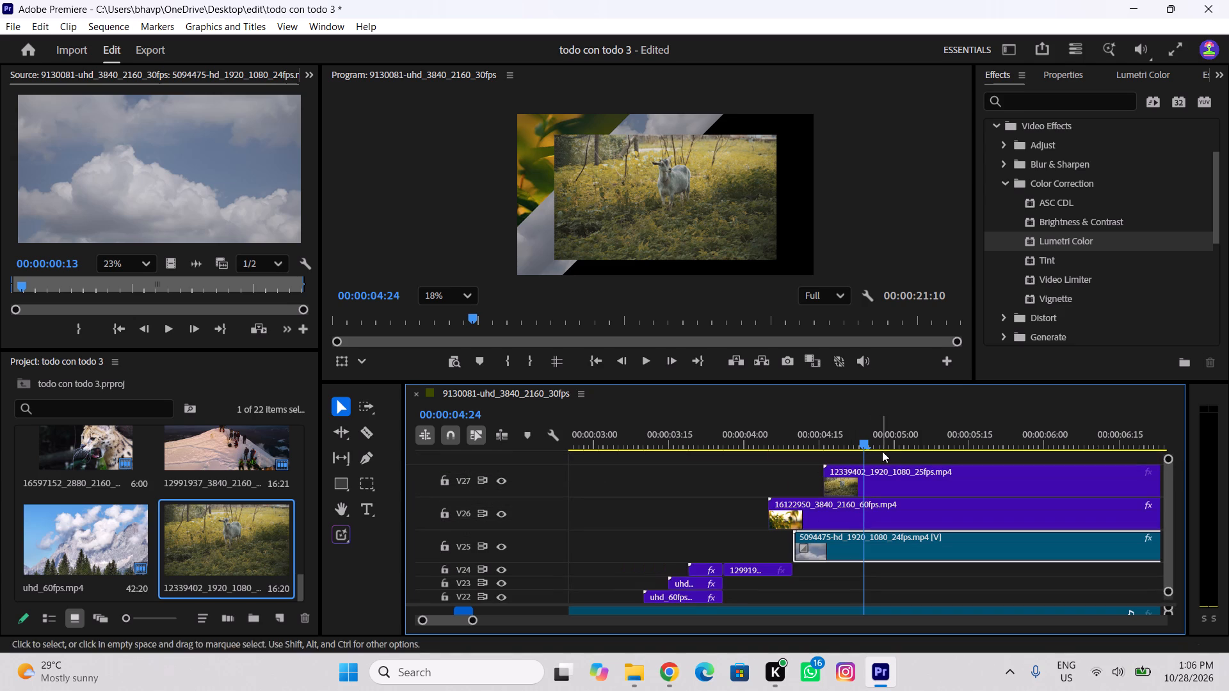
Scale the goat clip on V27 up to 147 so it fills the frame.
left_click_drag(878, 443, 867, 466)
left_click(889, 497)
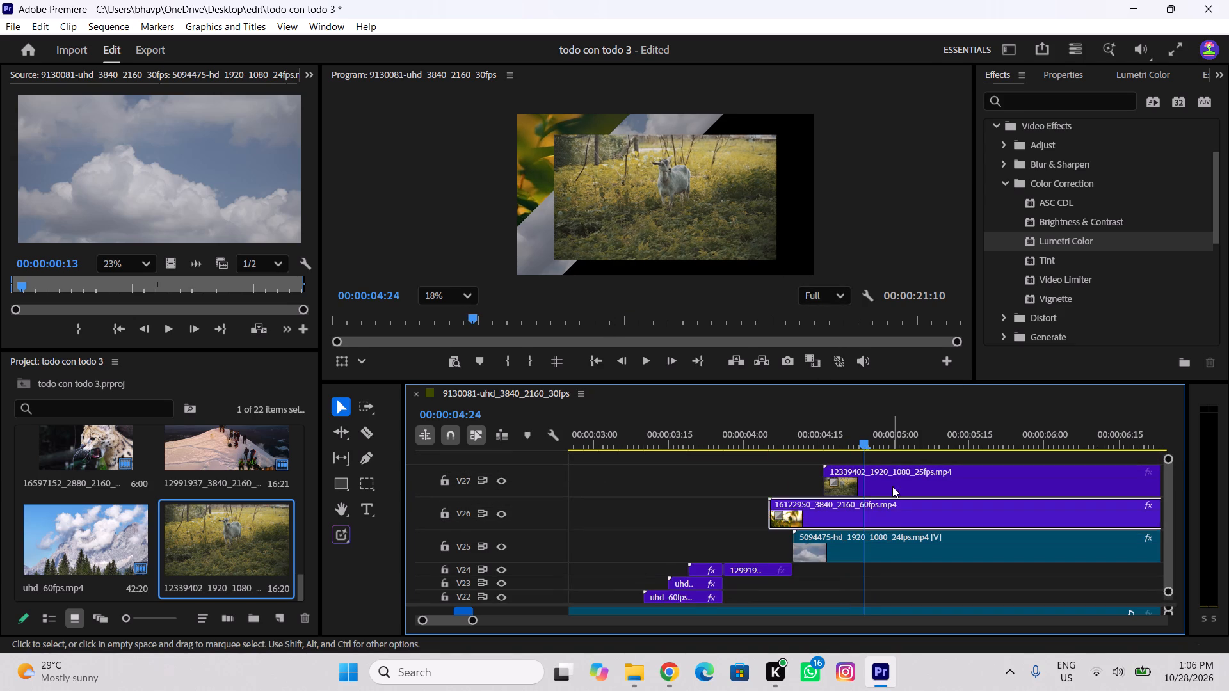
left_click(892, 486)
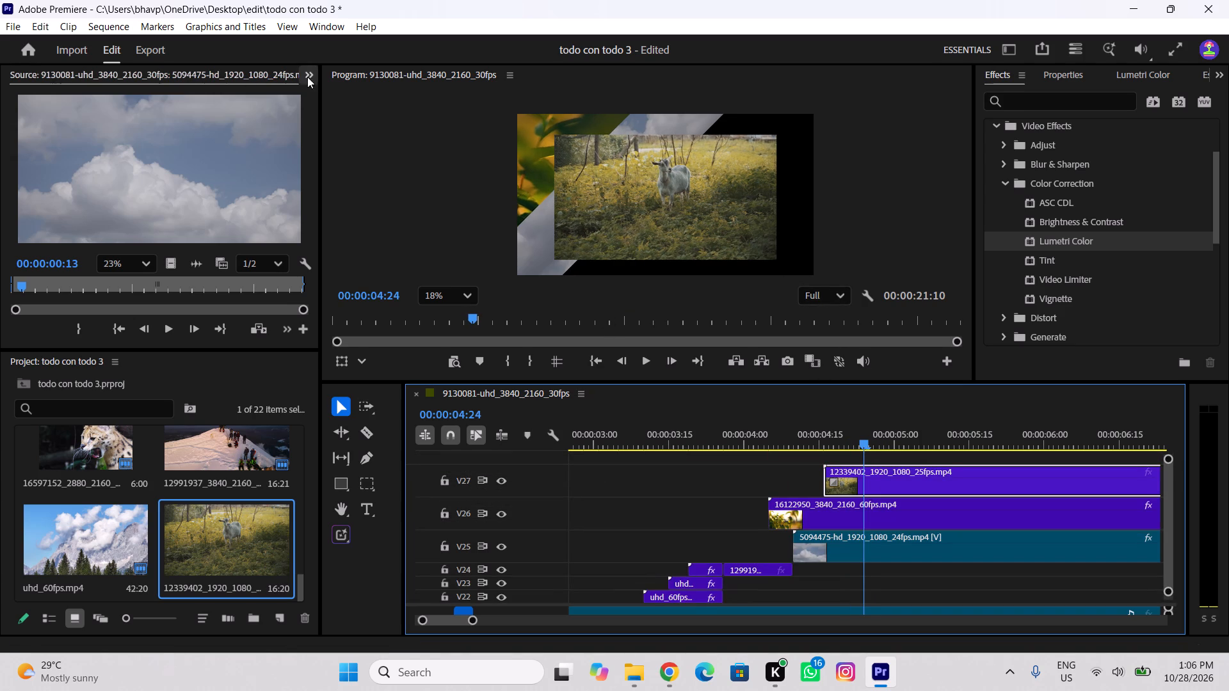
left_click(314, 78)
left_click(322, 95)
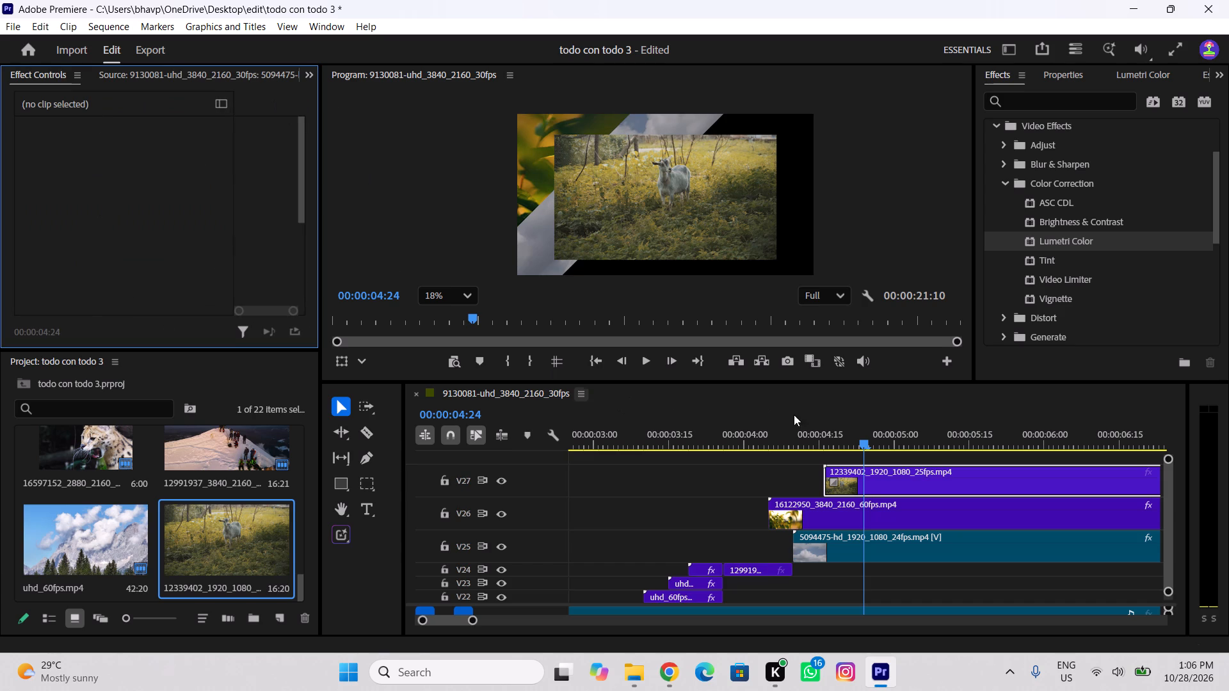
left_click(875, 475)
left_click_drag(129, 190, 166, 194)
Lower the goat clip's opacity to 59% so the branches and clouds bands show through.
scroll(111, 248, "down", 10)
left_click_drag(131, 219, 106, 228)
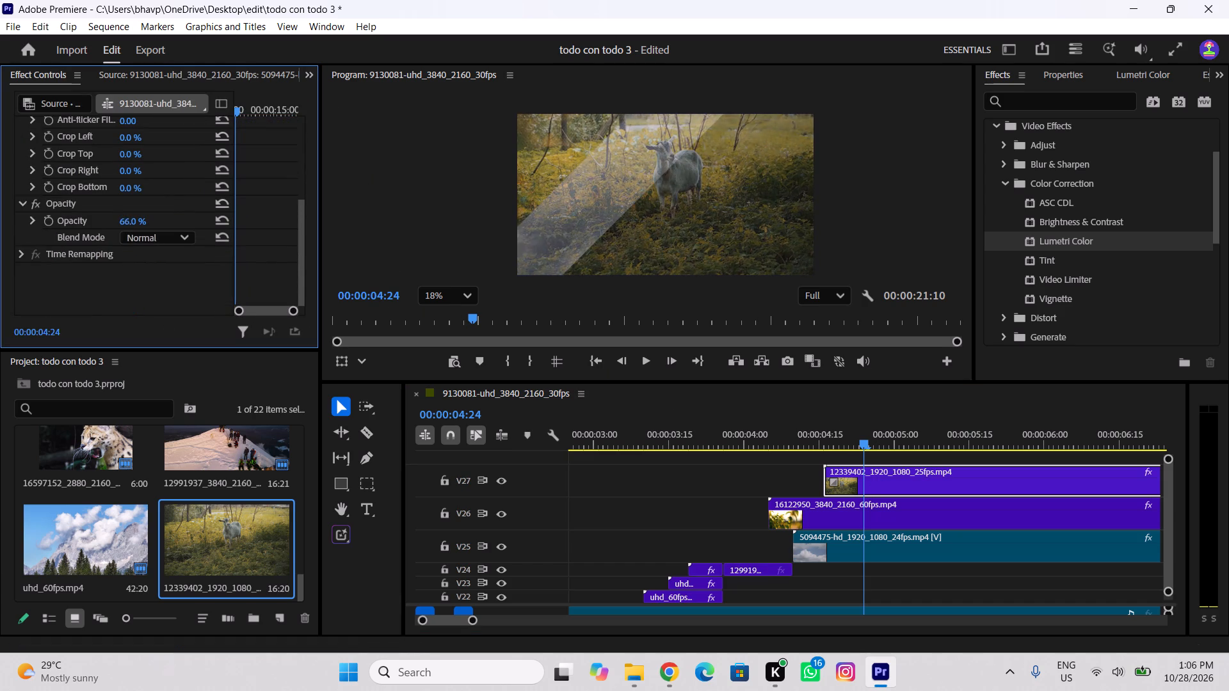
left_click_drag(106, 228, 100, 230)
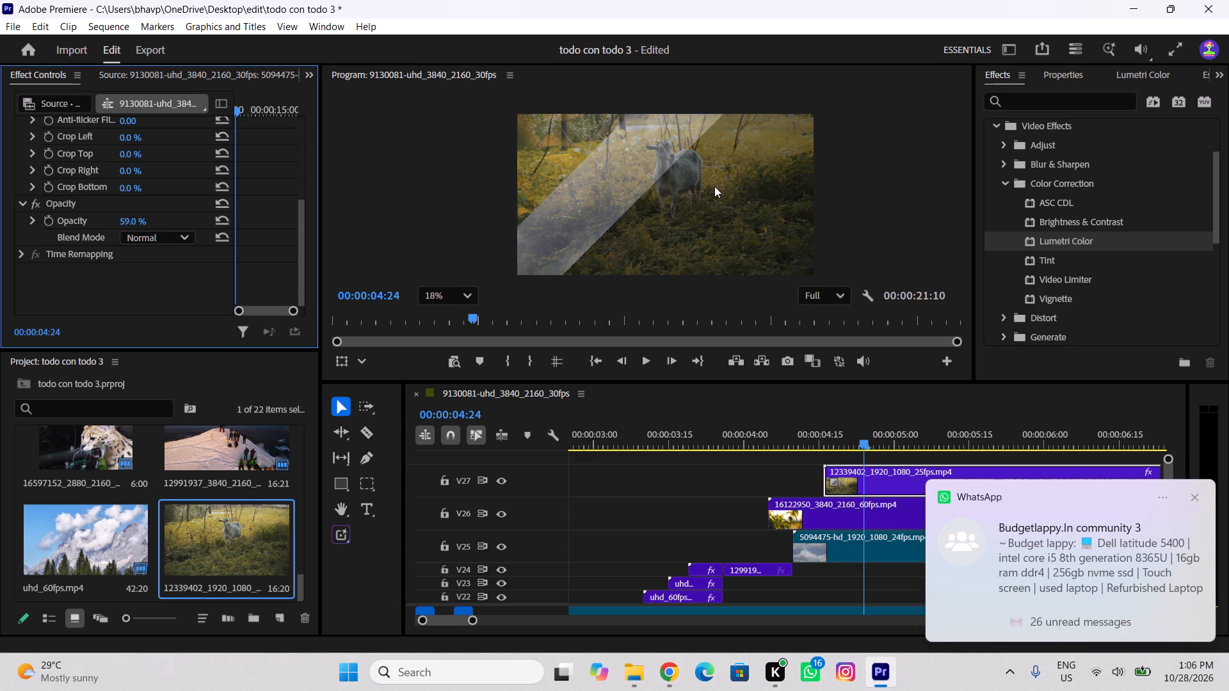
Enlarge the goat clip to scale 204 and reposition it to about 1548, 1094, placing the goat beside the diagonal clouds band.
scroll(150, 182, "up", 14)
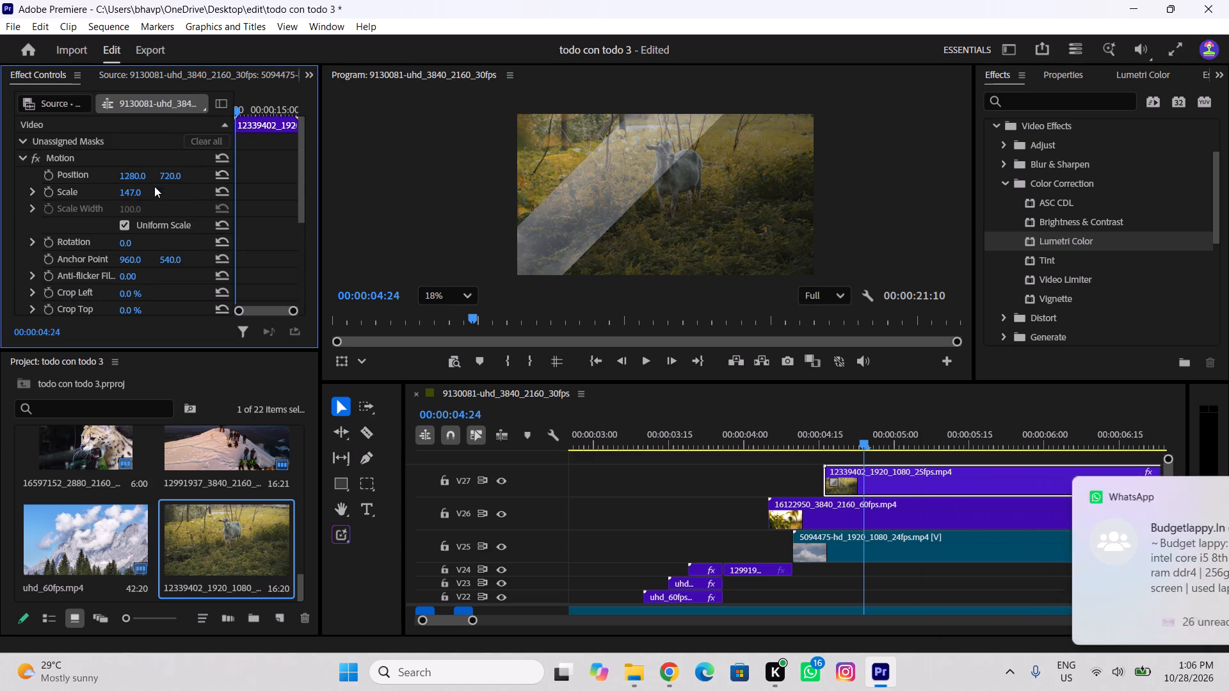
left_click_drag(130, 177, 217, 200)
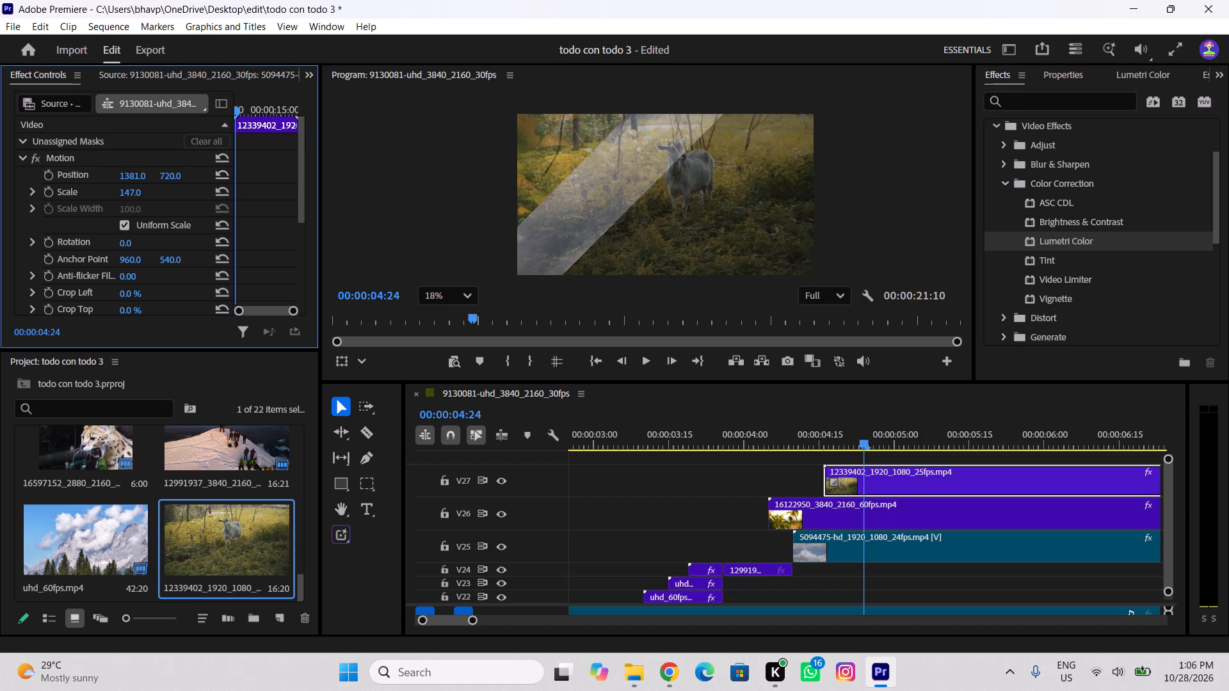
left_click_drag(217, 200, 227, 203)
left_click_drag(167, 179, 207, 191)
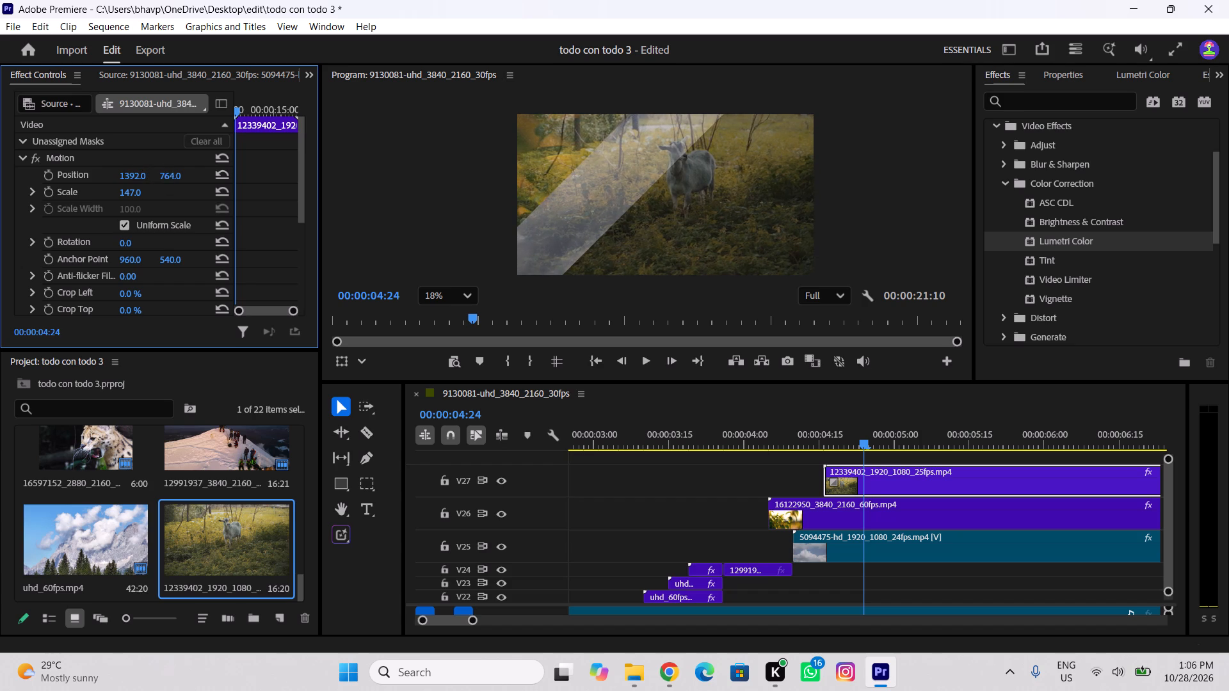
left_click_drag(207, 191, 328, 223)
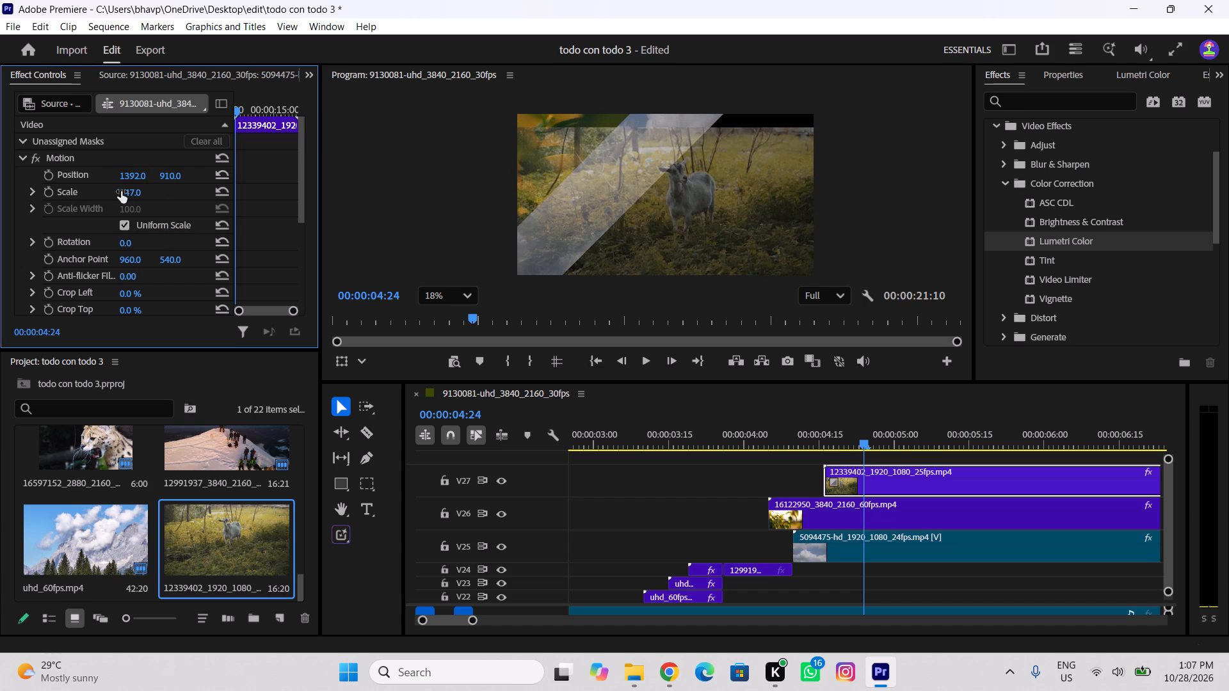
left_click_drag(125, 191, 159, 203)
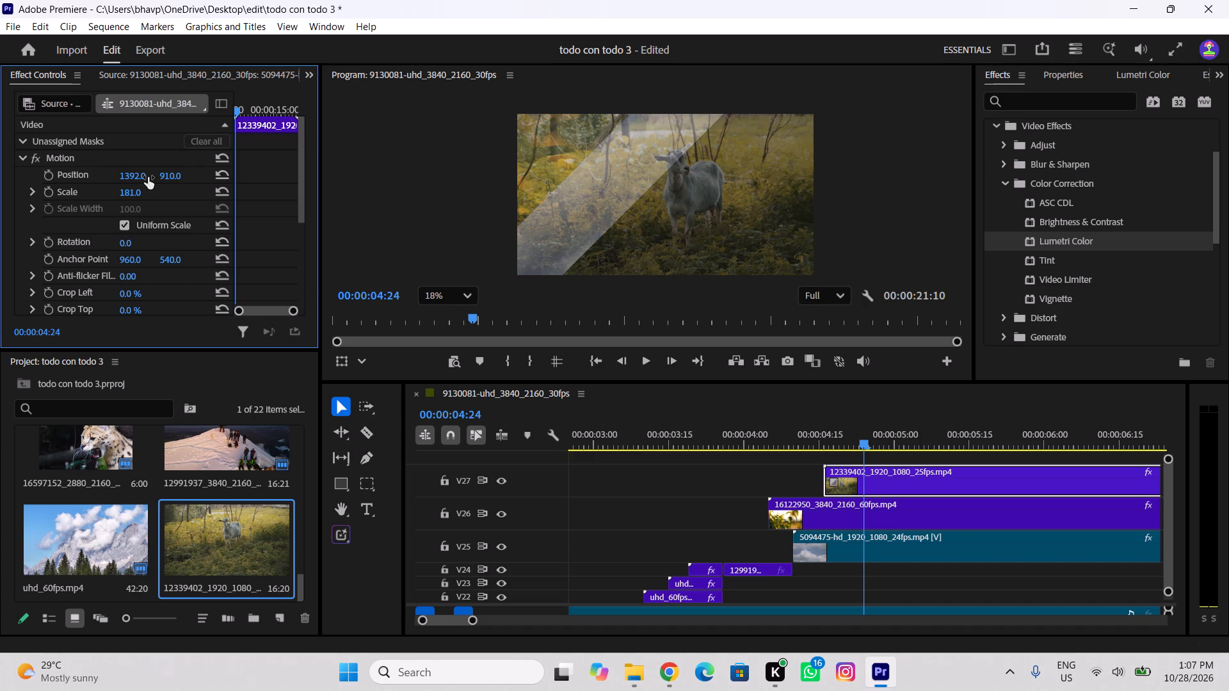
left_click_drag(141, 177, 255, 203)
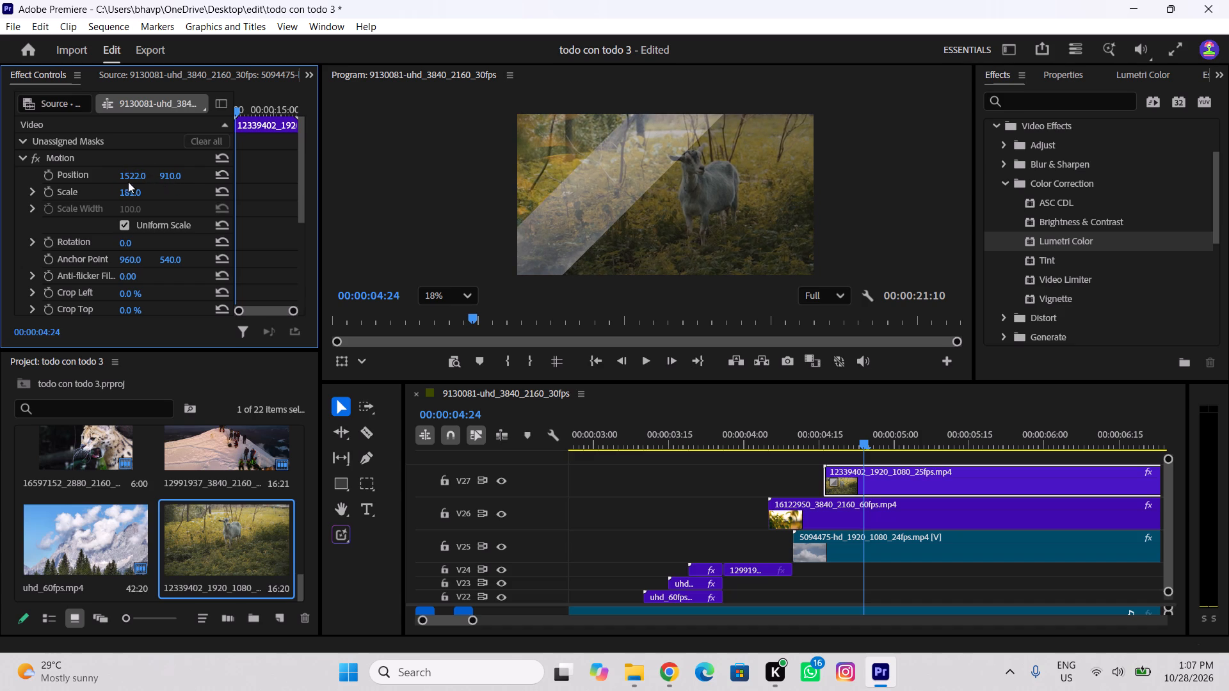
left_click_drag(122, 191, 145, 201)
left_click_drag(133, 176, 165, 184)
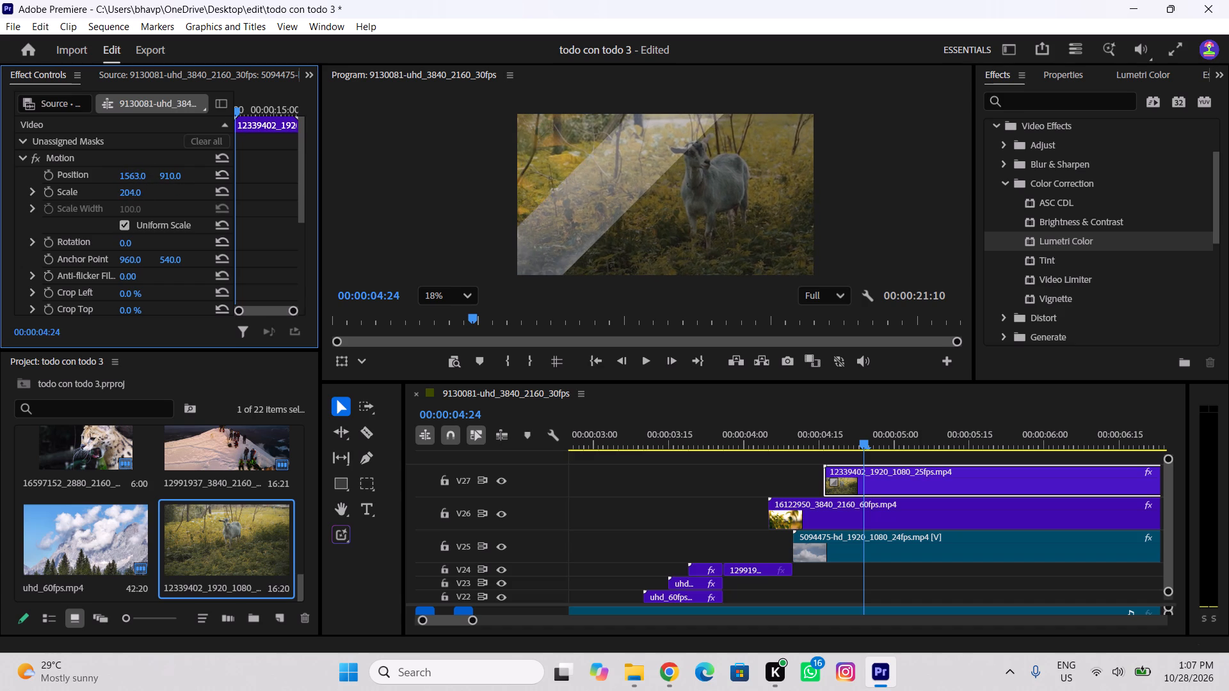
left_click_drag(165, 184, 177, 188)
left_click_drag(182, 180, 146, 182)
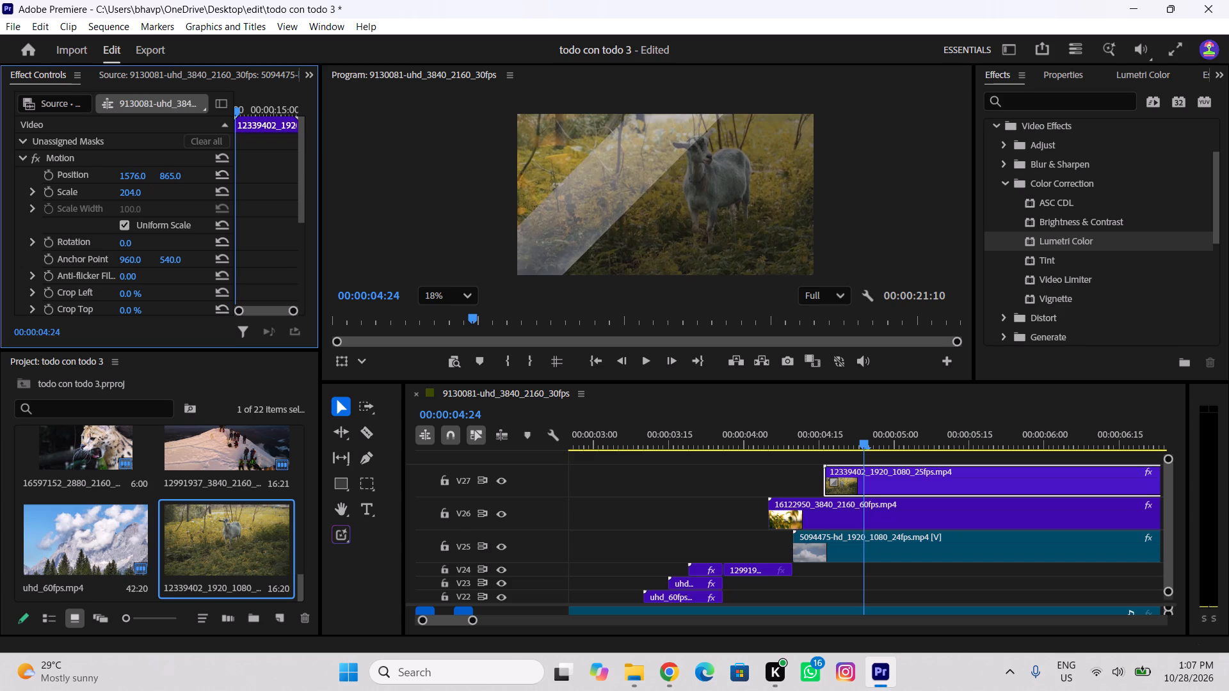
left_click_drag(146, 182, 332, 244)
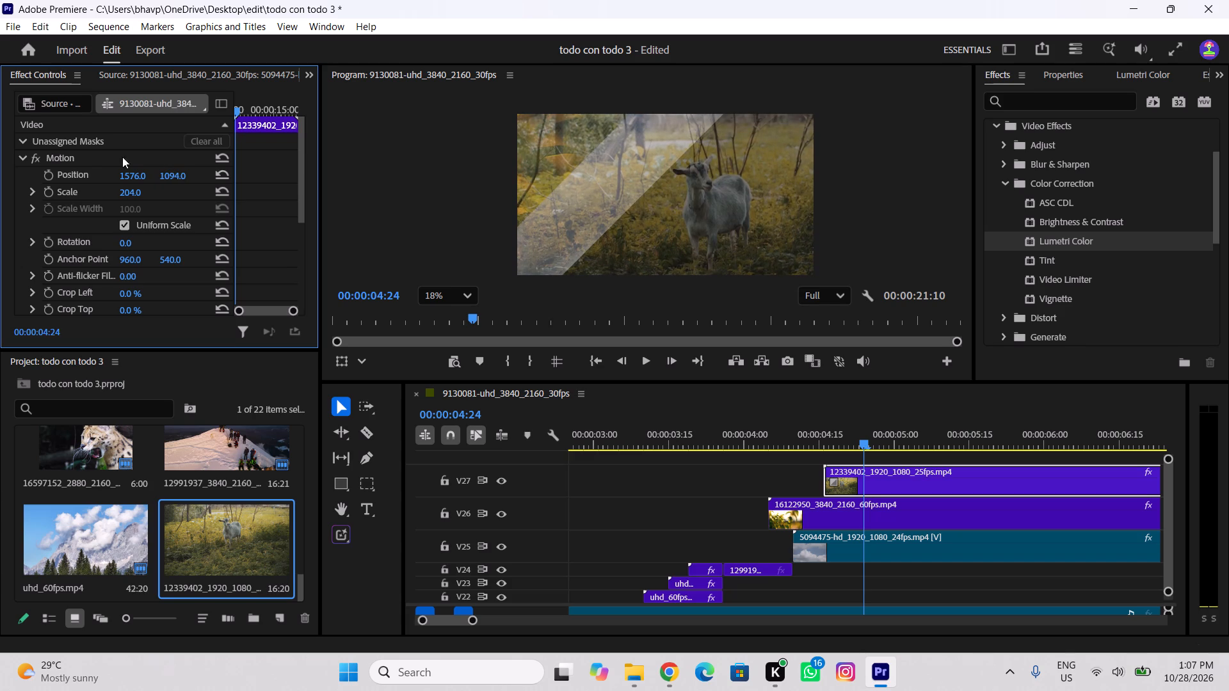
left_click_drag(133, 173, 111, 178)
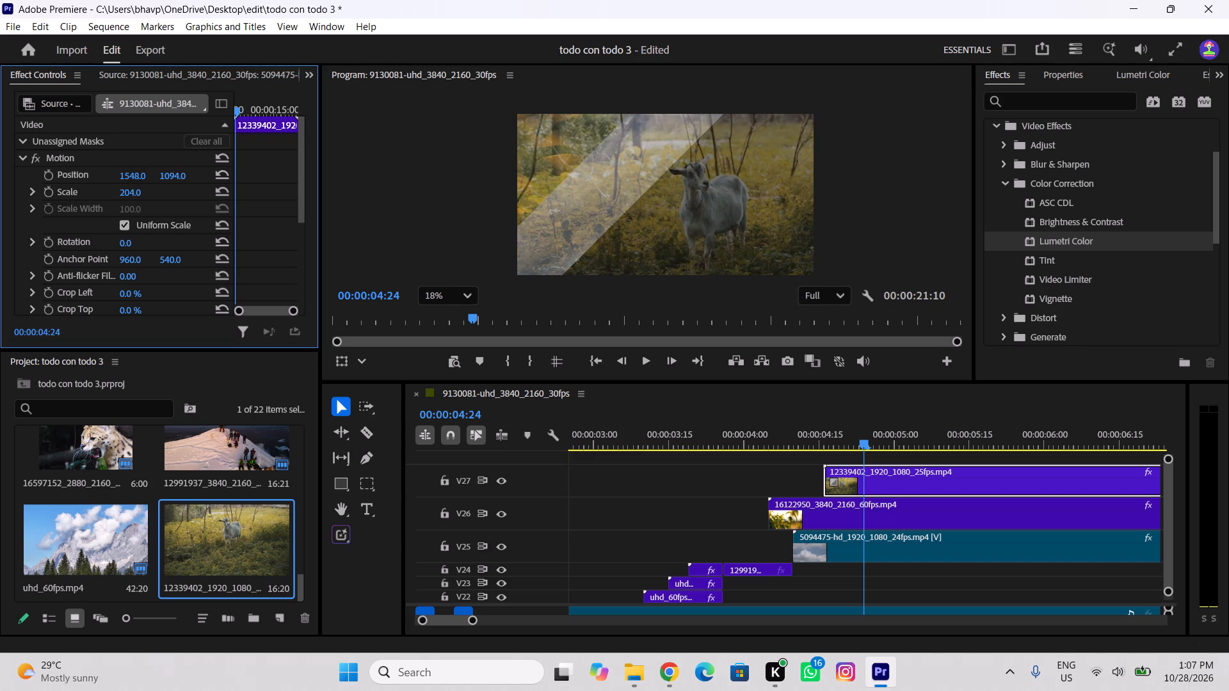
left_click_drag(111, 178, 109, 179)
Draw a rectangle mask over the goat and shift its upper corners sideways to form a diagonal band beside the cloud band.
scroll(134, 277, "down", 10)
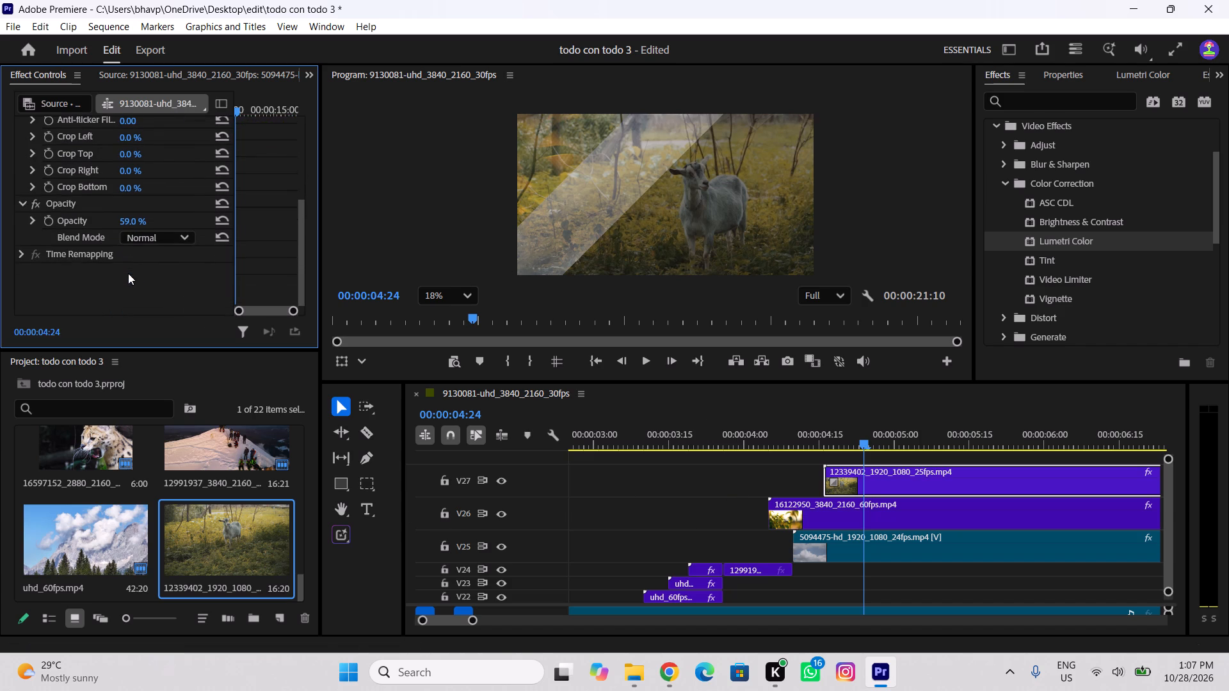
left_click(375, 483)
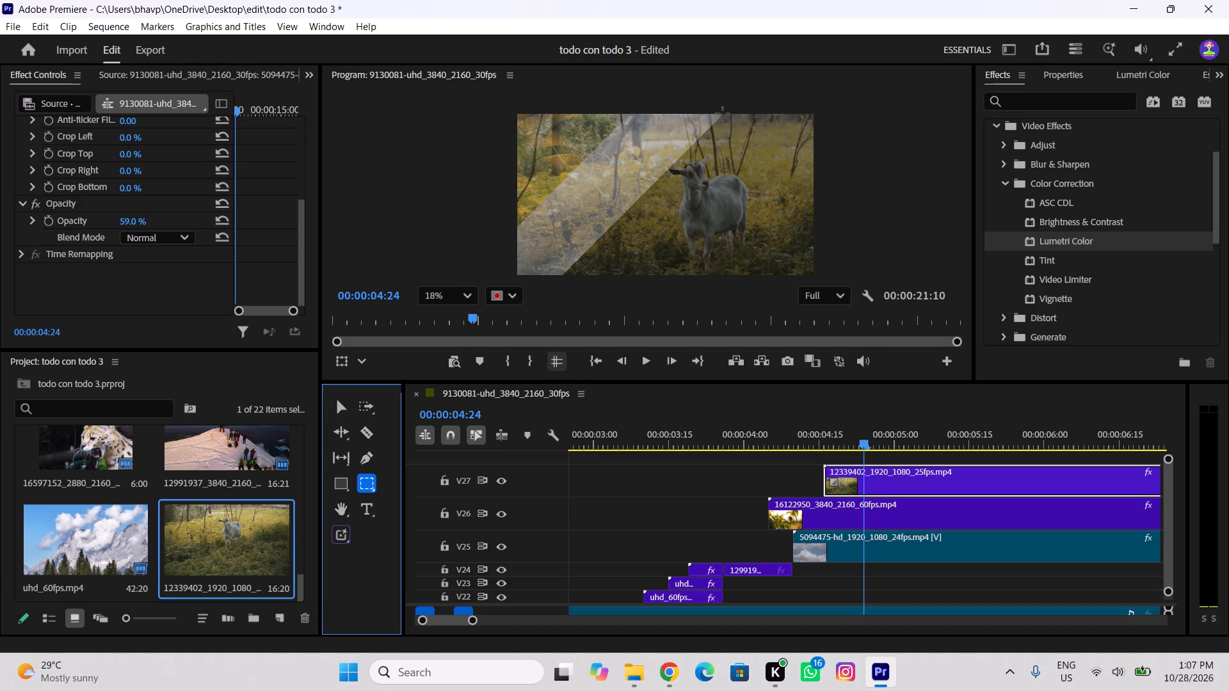
left_click_drag(723, 114, 788, 270)
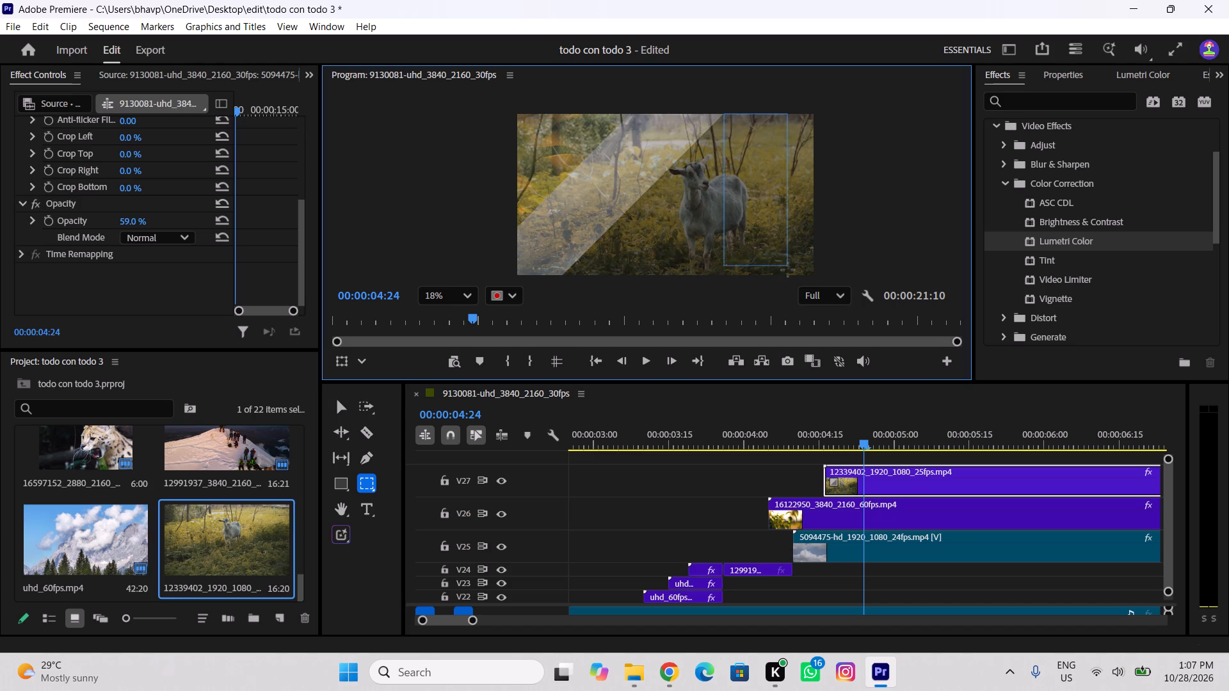
left_click_drag(788, 270, 791, 278)
left_click_drag(773, 212, 678, 209)
left_click_drag(697, 113, 812, 113)
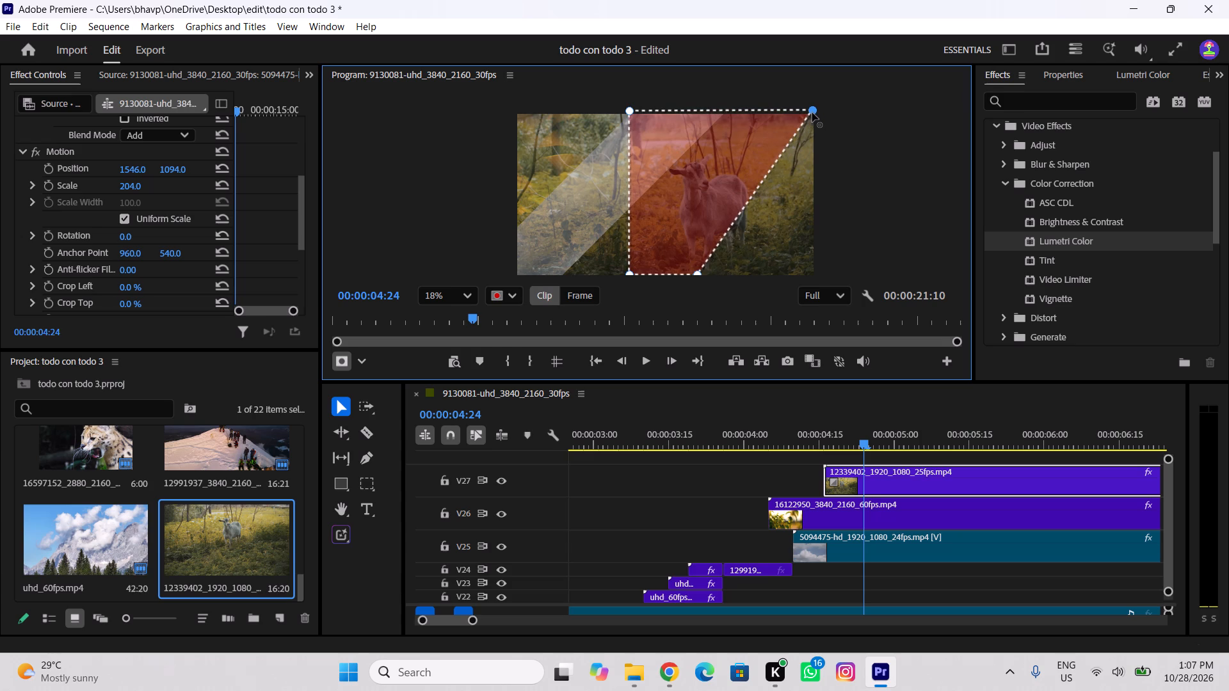
left_click_drag(812, 113, 814, 114)
left_click_drag(627, 107, 628, 109)
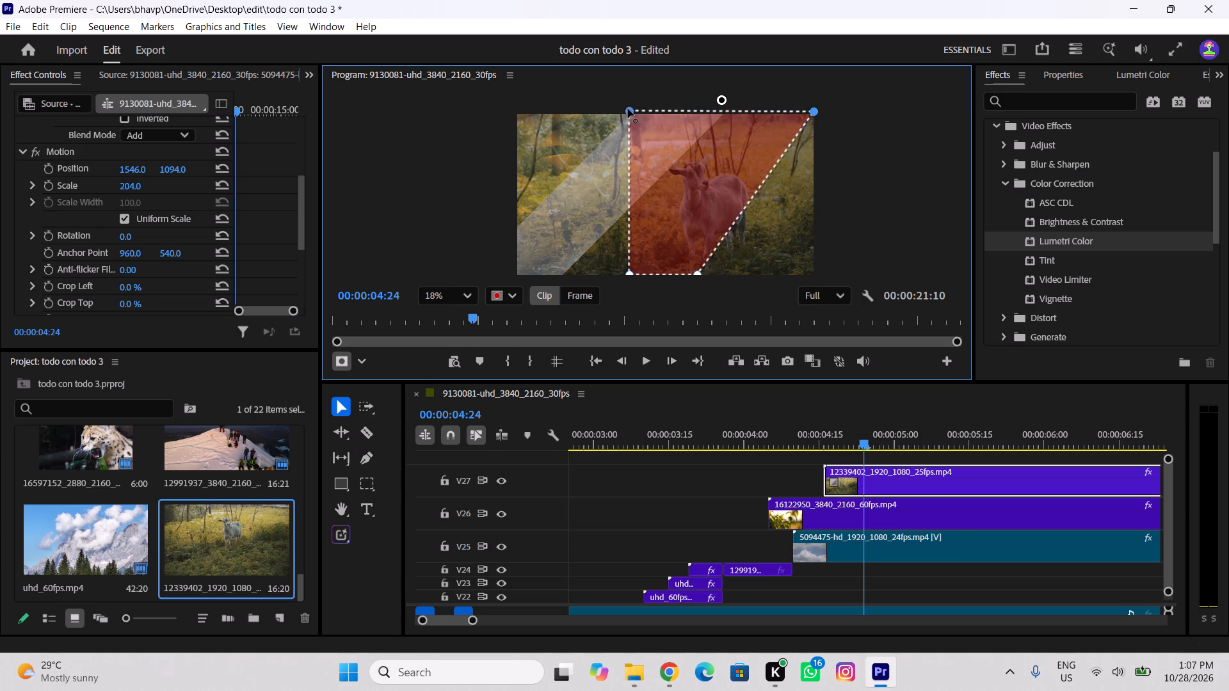
left_click_drag(628, 109, 721, 111)
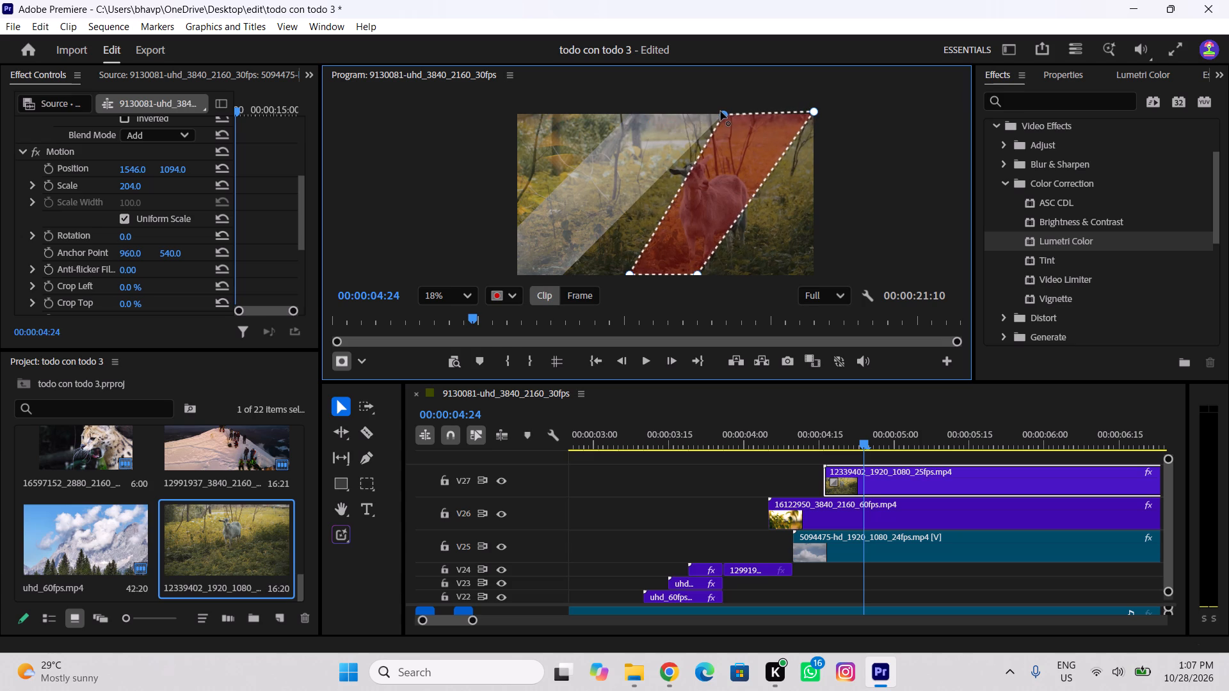
left_click_drag(721, 111, 721, 106)
left_click_drag(722, 106, 730, 107)
Pull the mask's two lower corners below the frame, lining its edge up with the slanted edge of the cloud band.
scroll(720, 156, "down", 11)
scroll(708, 251, "up", 6)
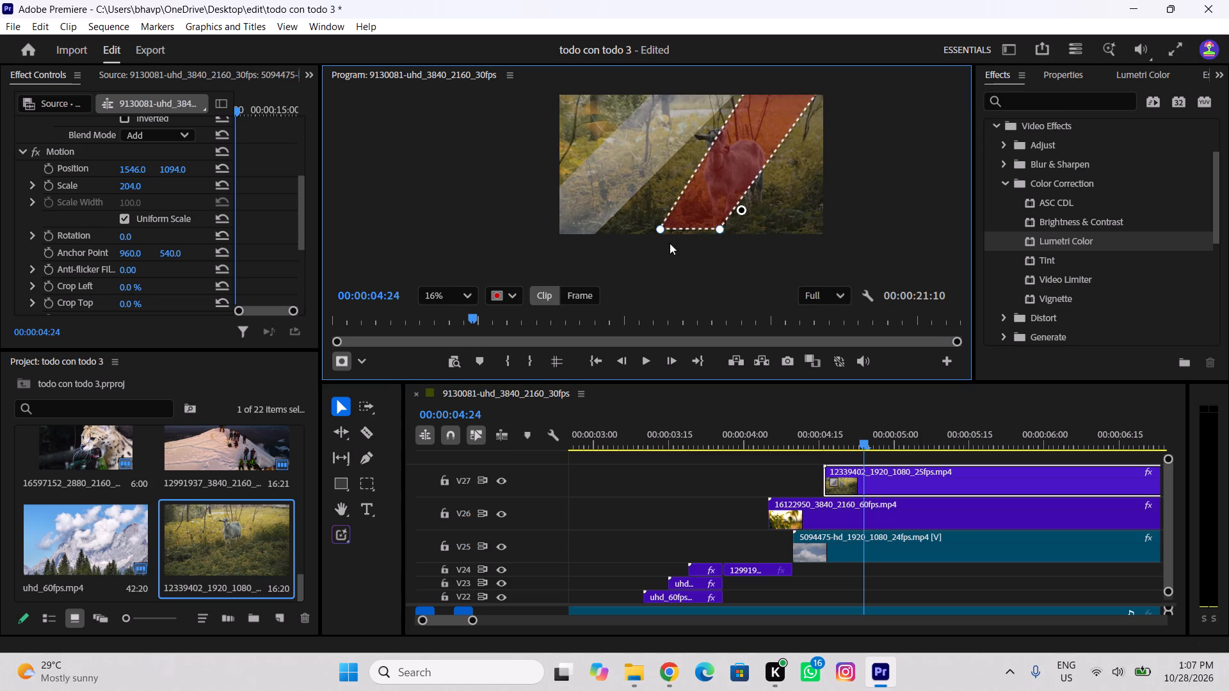
scroll(655, 269, "up", 5)
left_click_drag(620, 228, 525, 242)
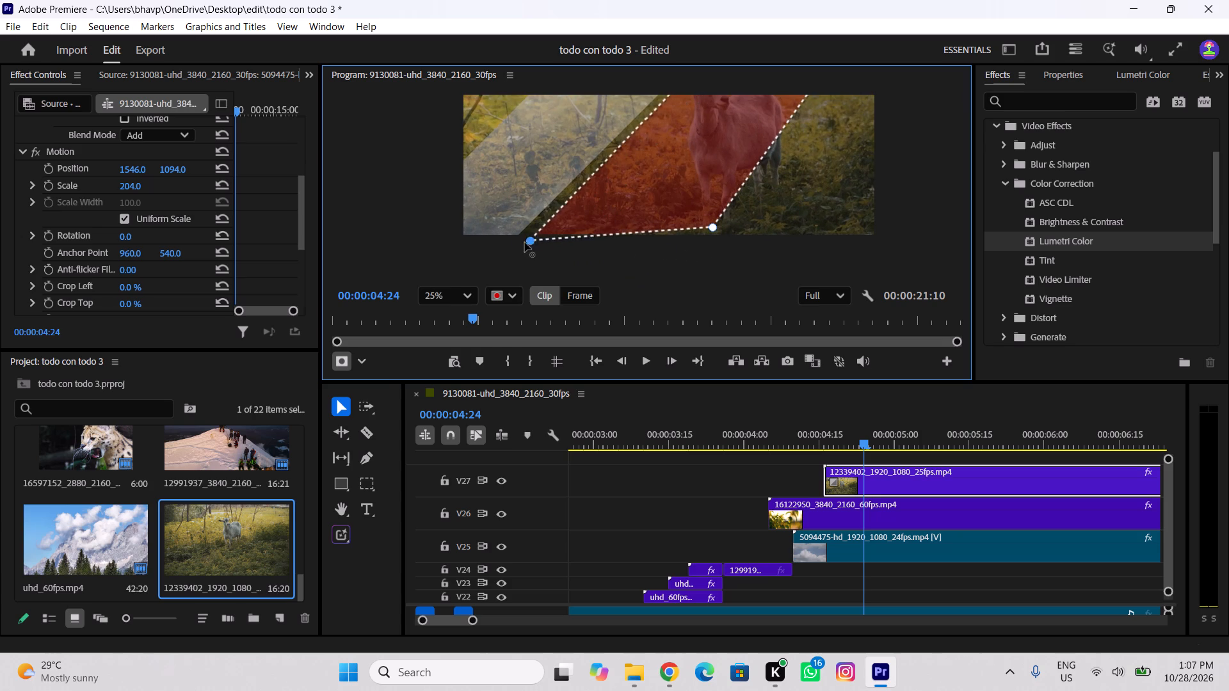
left_click_drag(525, 242, 508, 249)
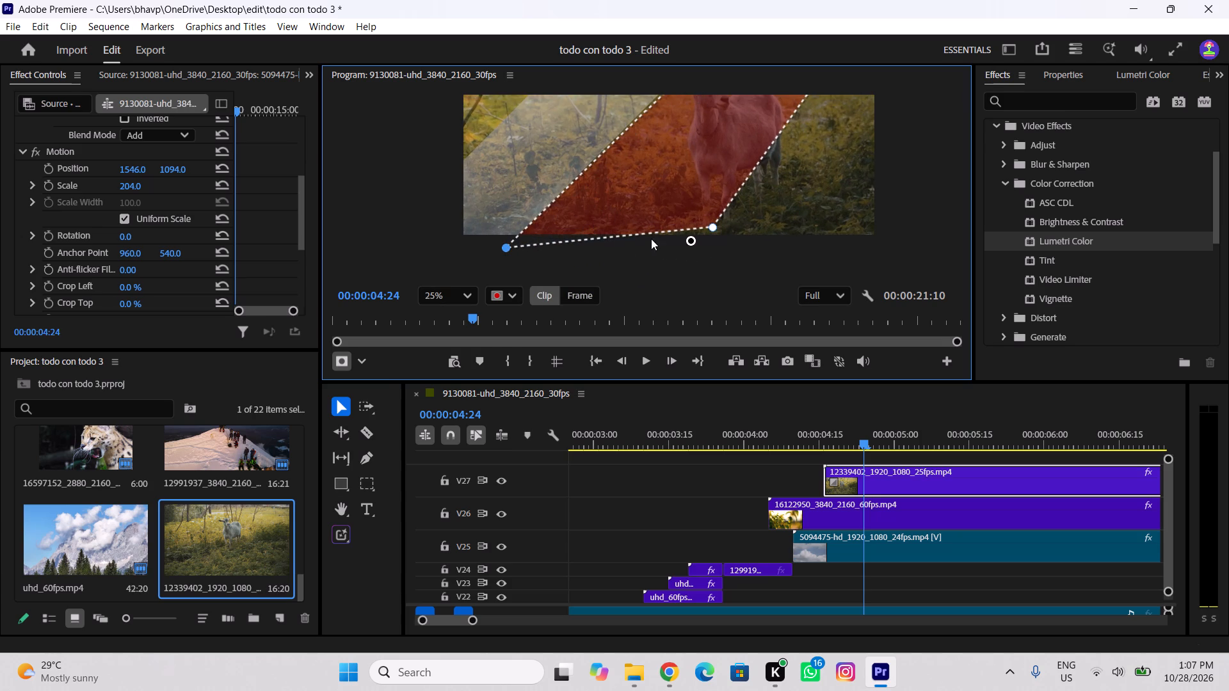
left_click_drag(708, 227, 698, 255)
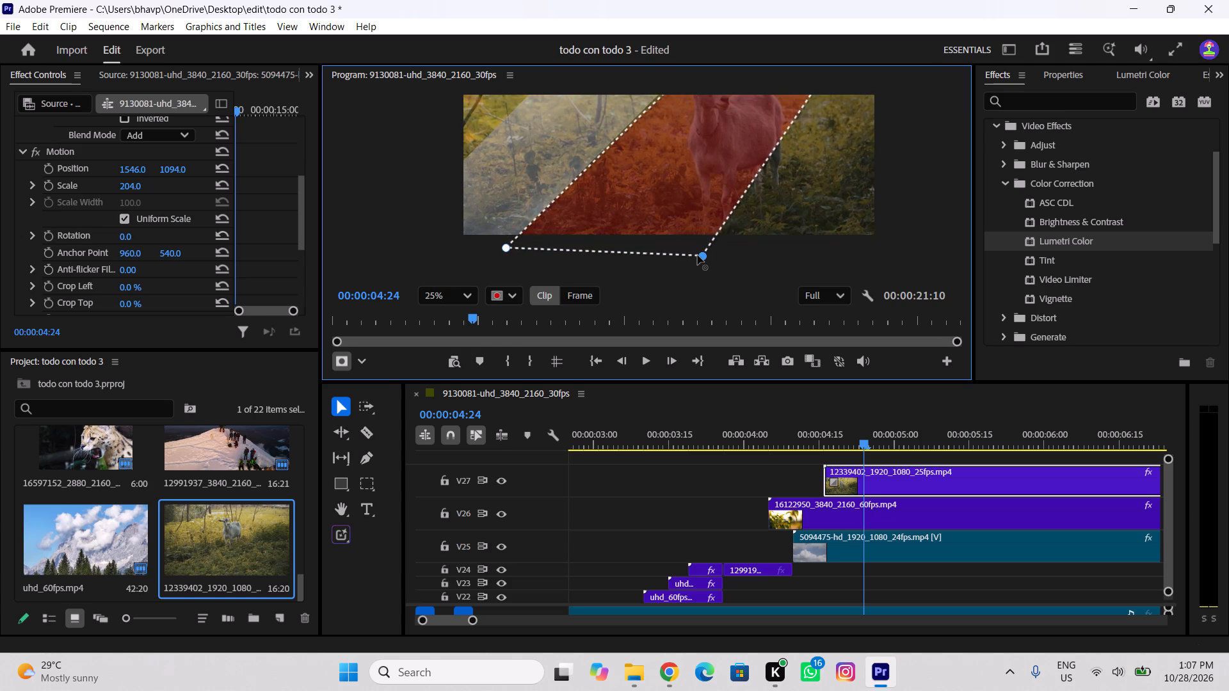
left_click_drag(698, 255, 680, 260)
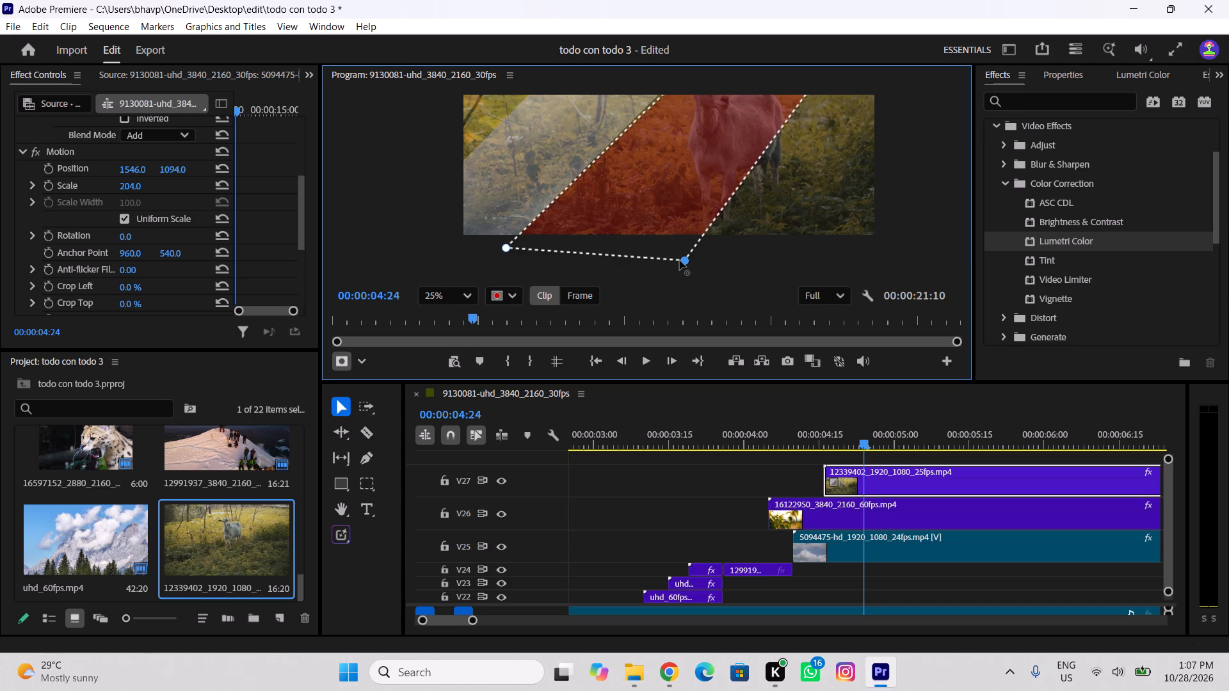
left_click_drag(680, 260, 679, 260)
Extend the mask's upper corners beyond the frame and fine-tune its corners into an even diagonal band.
scroll(679, 260, "down", 11)
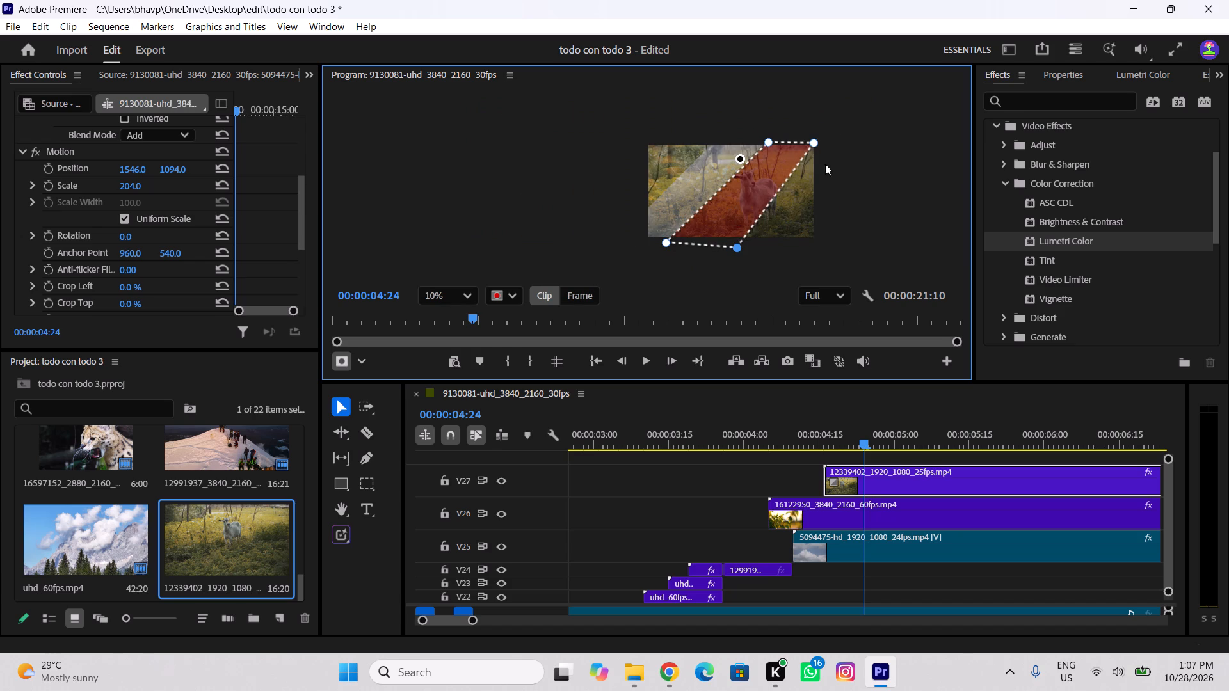
left_click_drag(813, 144, 821, 145)
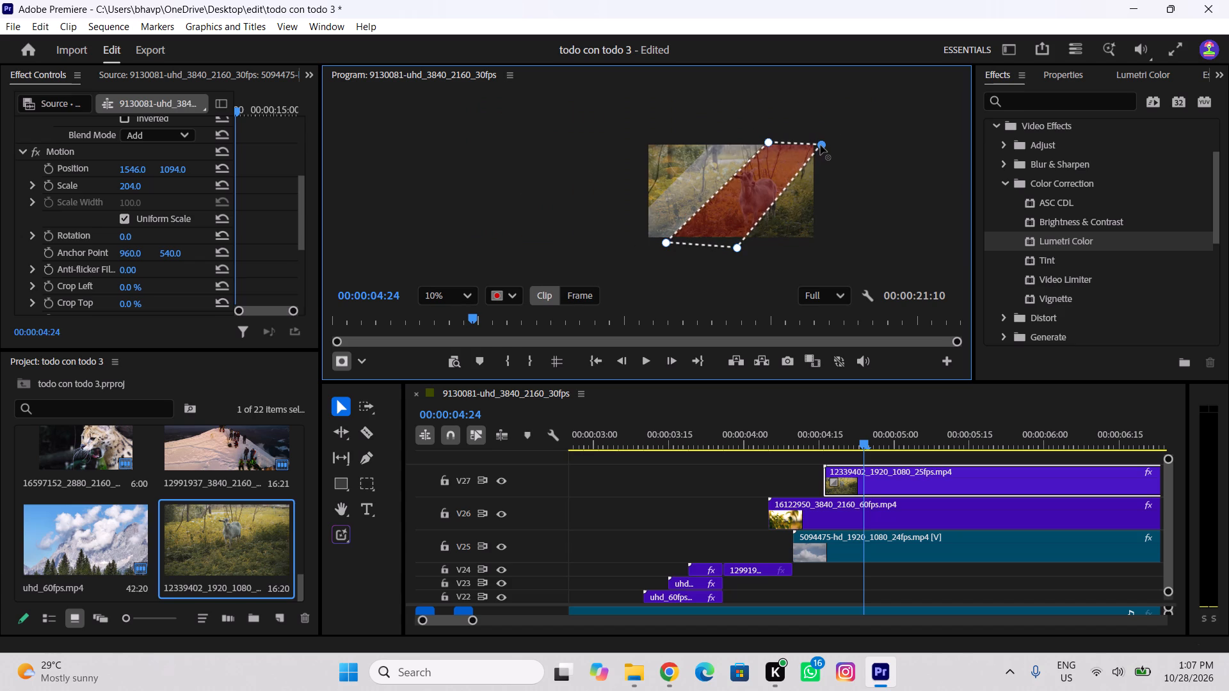
left_click_drag(821, 145, 836, 139)
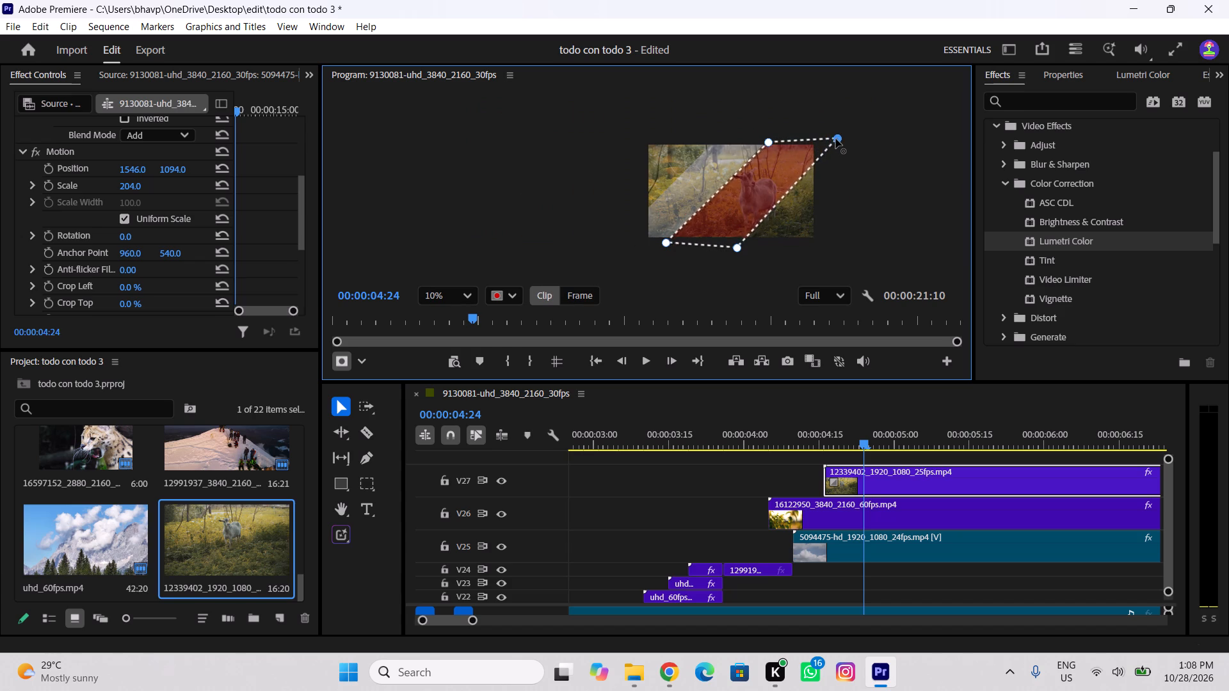
left_click_drag(836, 139, 842, 141)
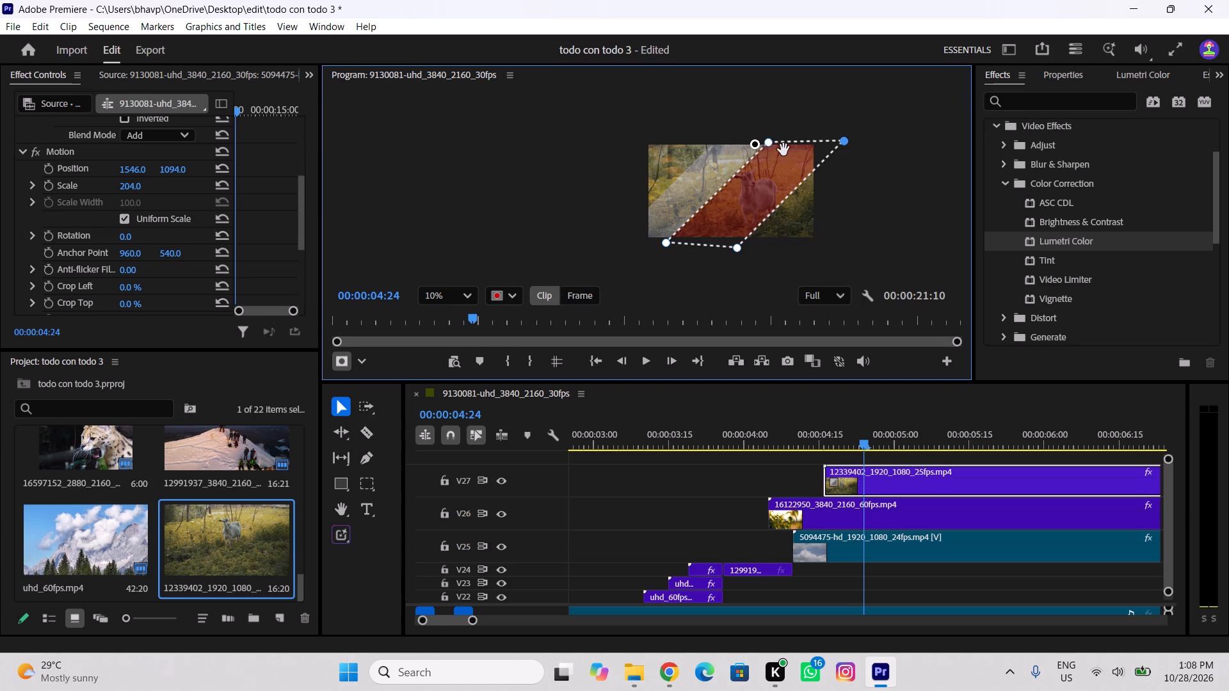
left_click(771, 147)
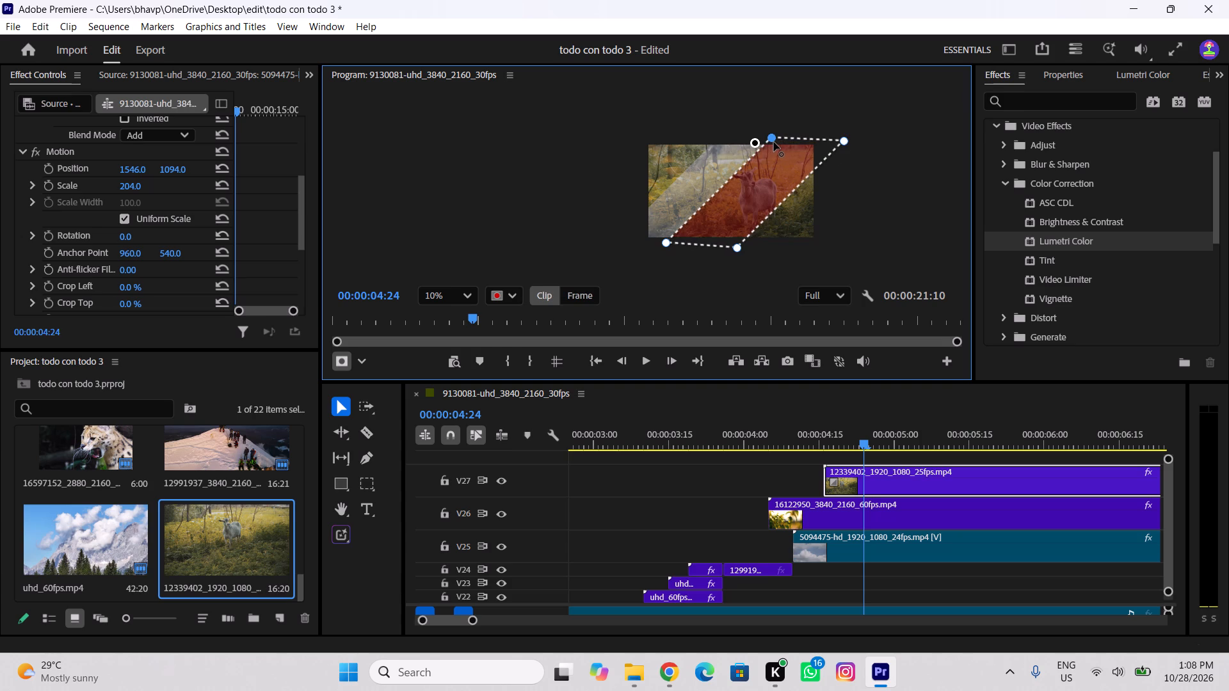
left_click(843, 141)
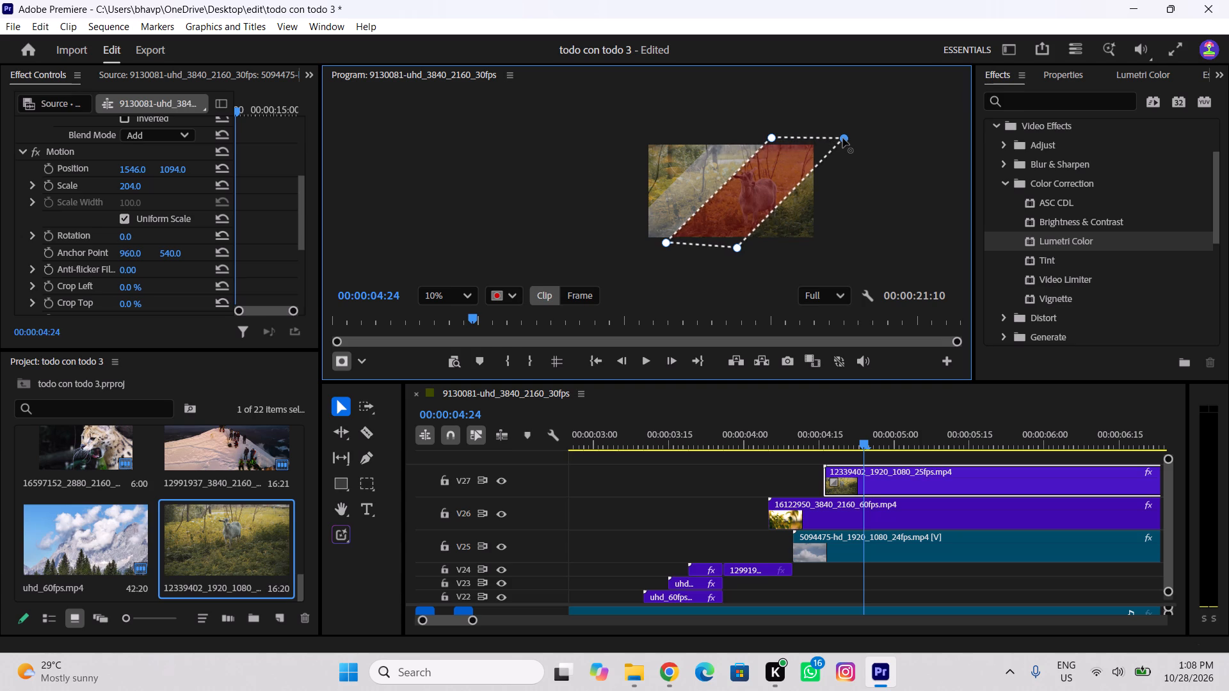
left_click(736, 245)
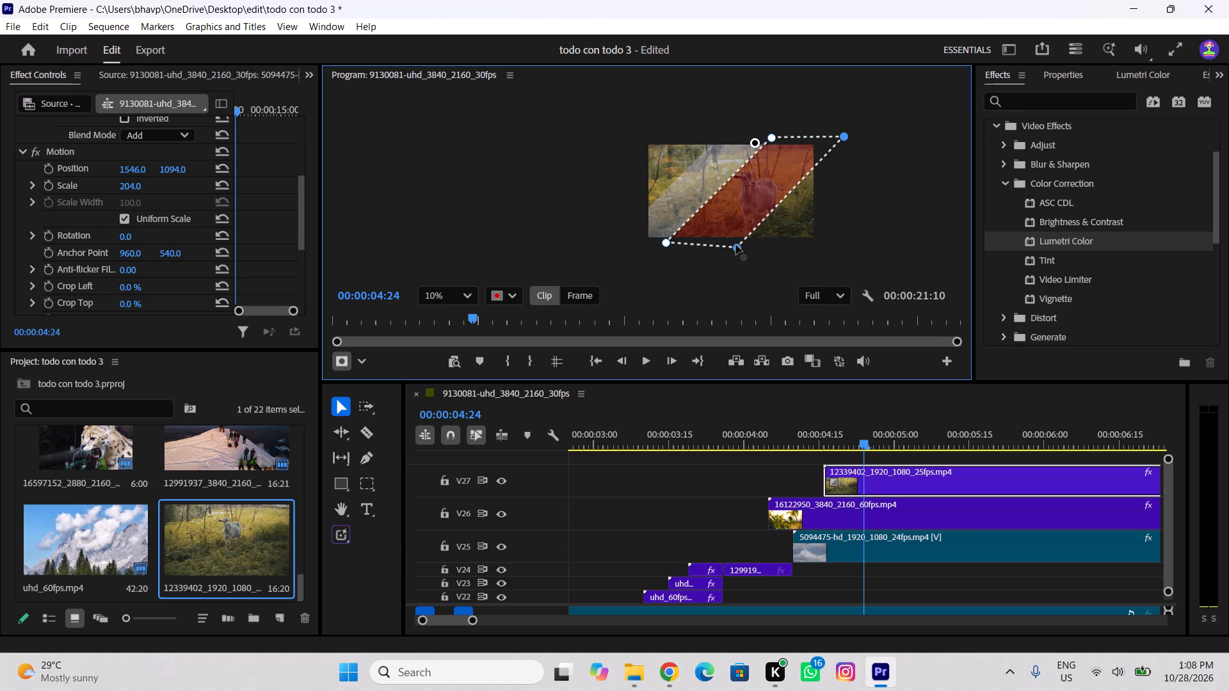
left_click(666, 242)
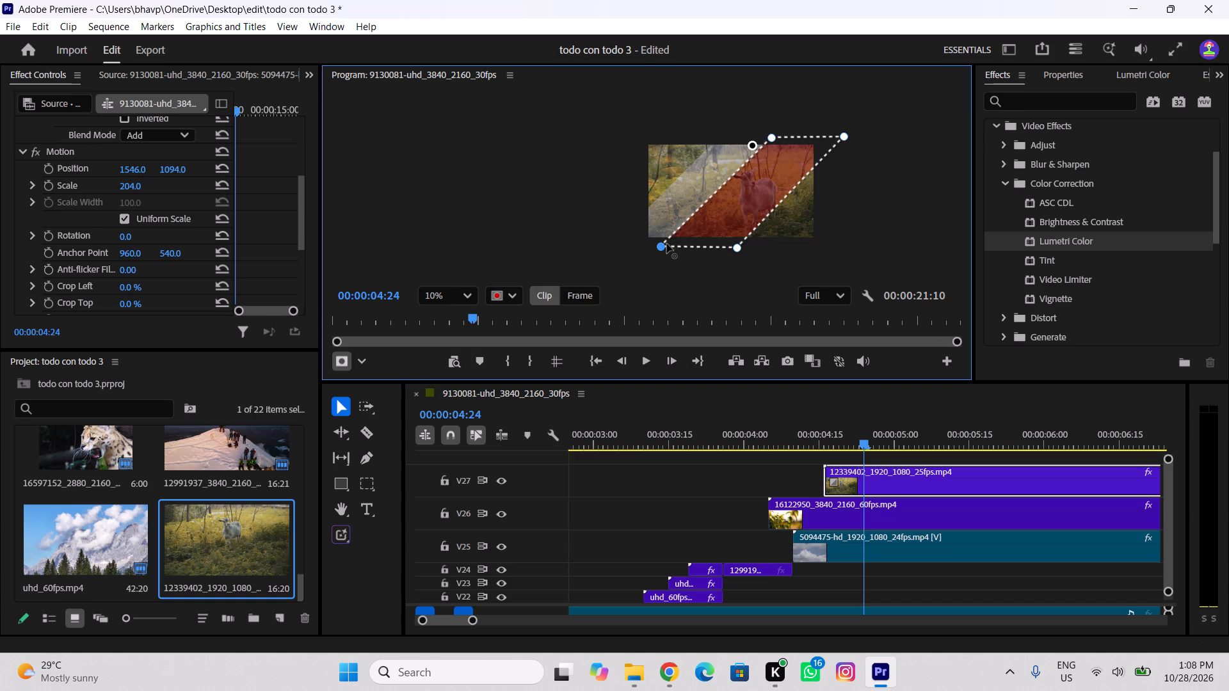
Convert the goat clip's unassigned diagonal mask to an opacity mask and select the clip's Motion effect.
scroll(157, 167, "up", 15)
right_click(156, 158)
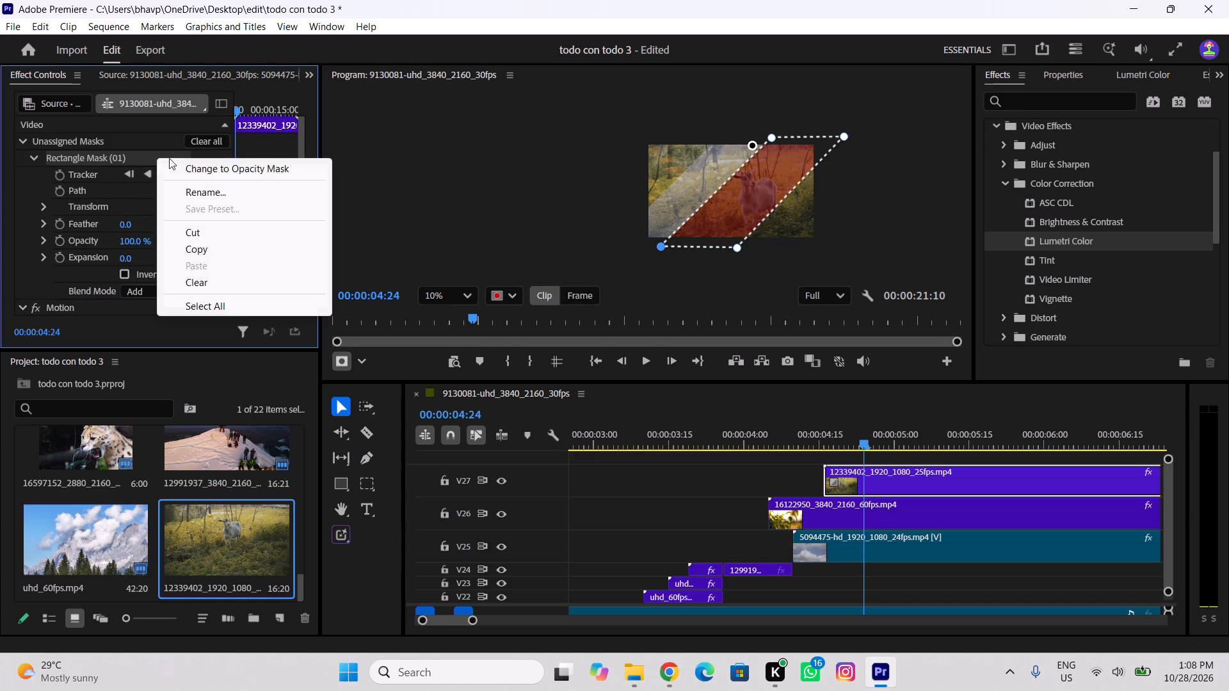
left_click(182, 169)
left_click(766, 102)
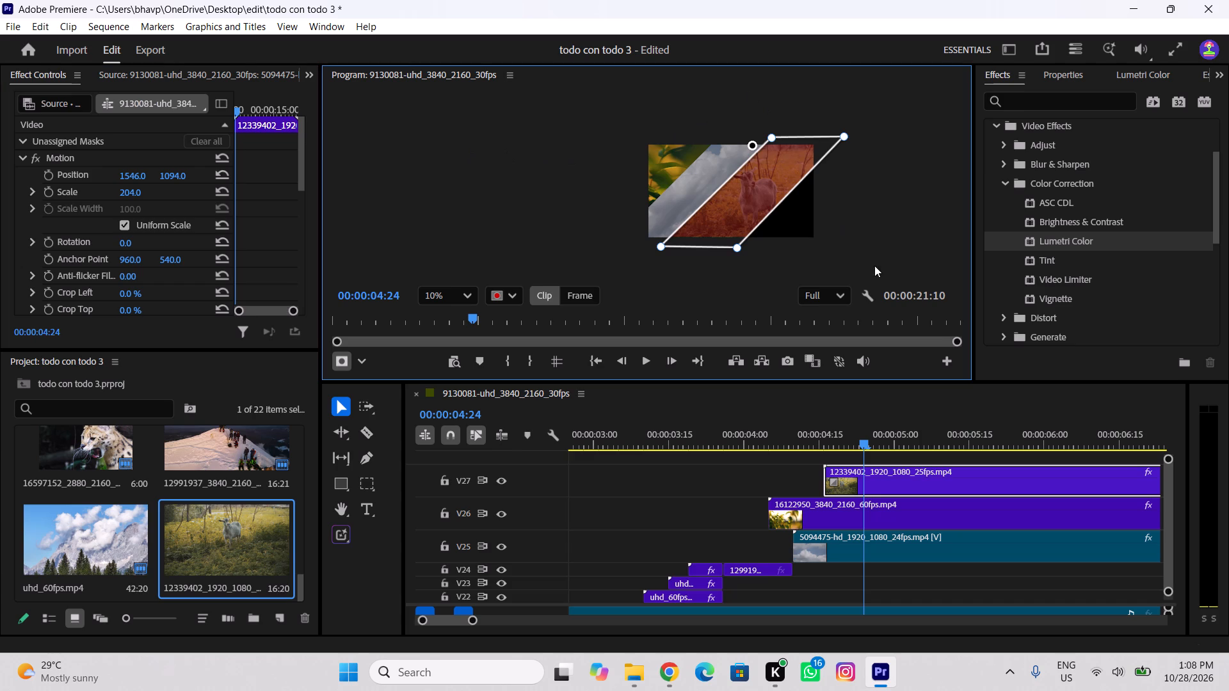
left_click(168, 164)
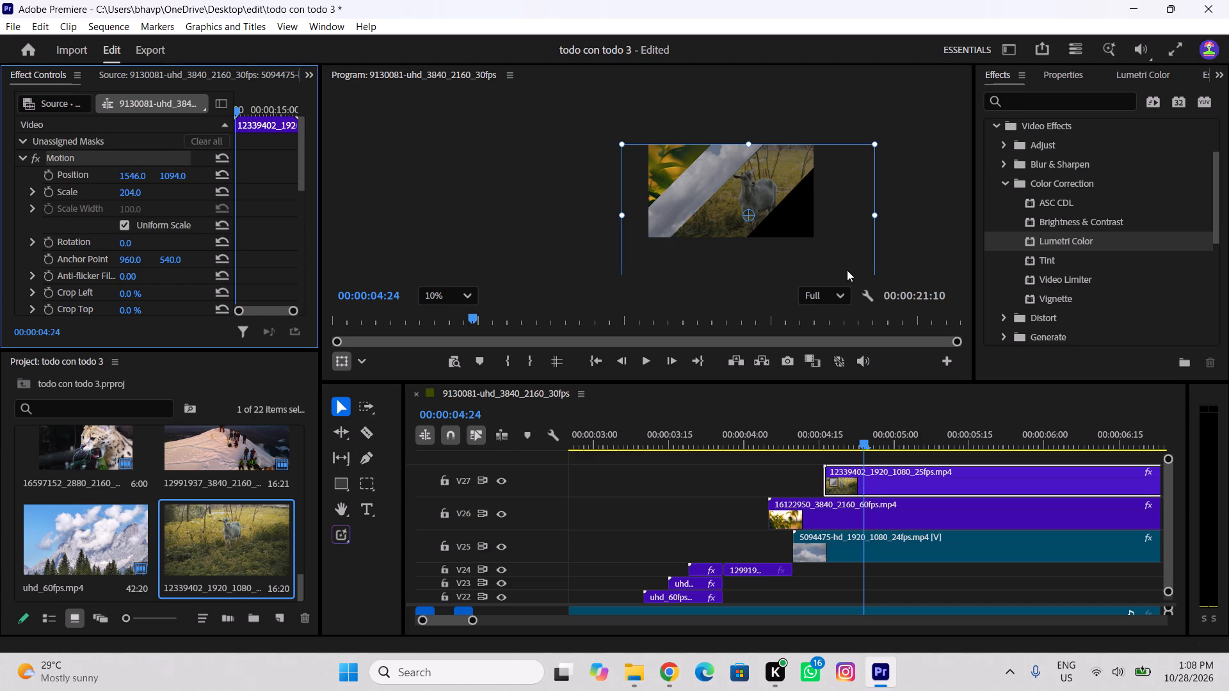
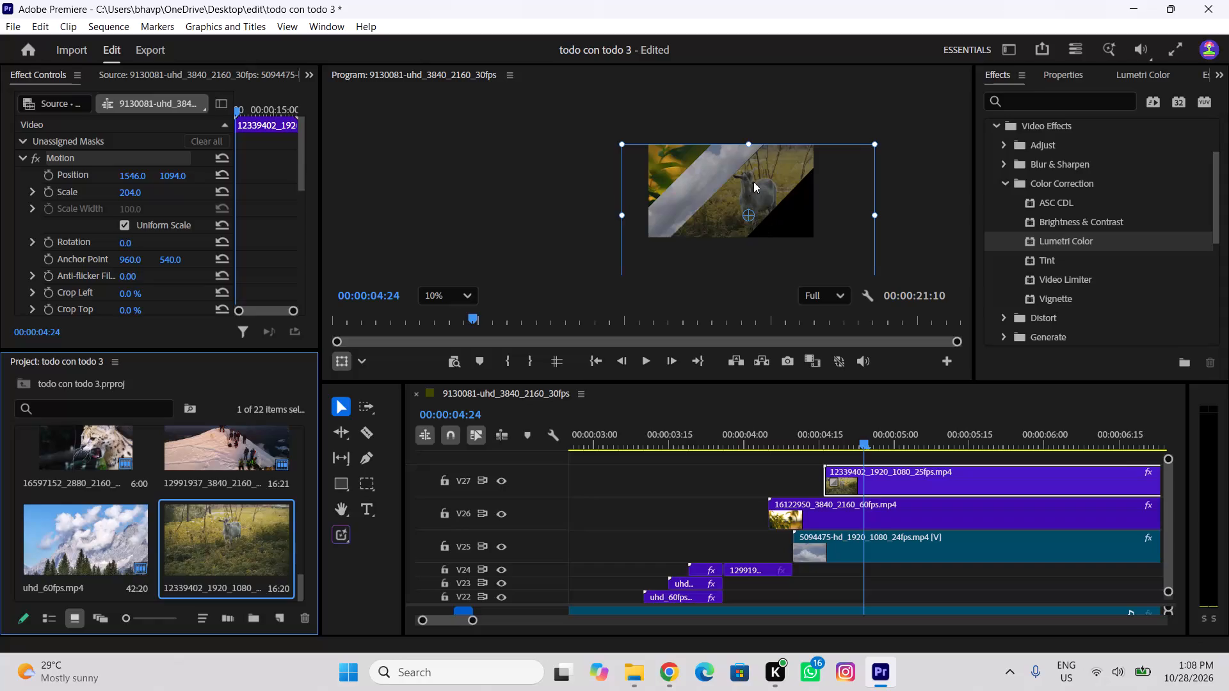
Shift the goat clip sideways to position about 1757, 1131, opening a gap beside the cloud band.
left_click(771, 184)
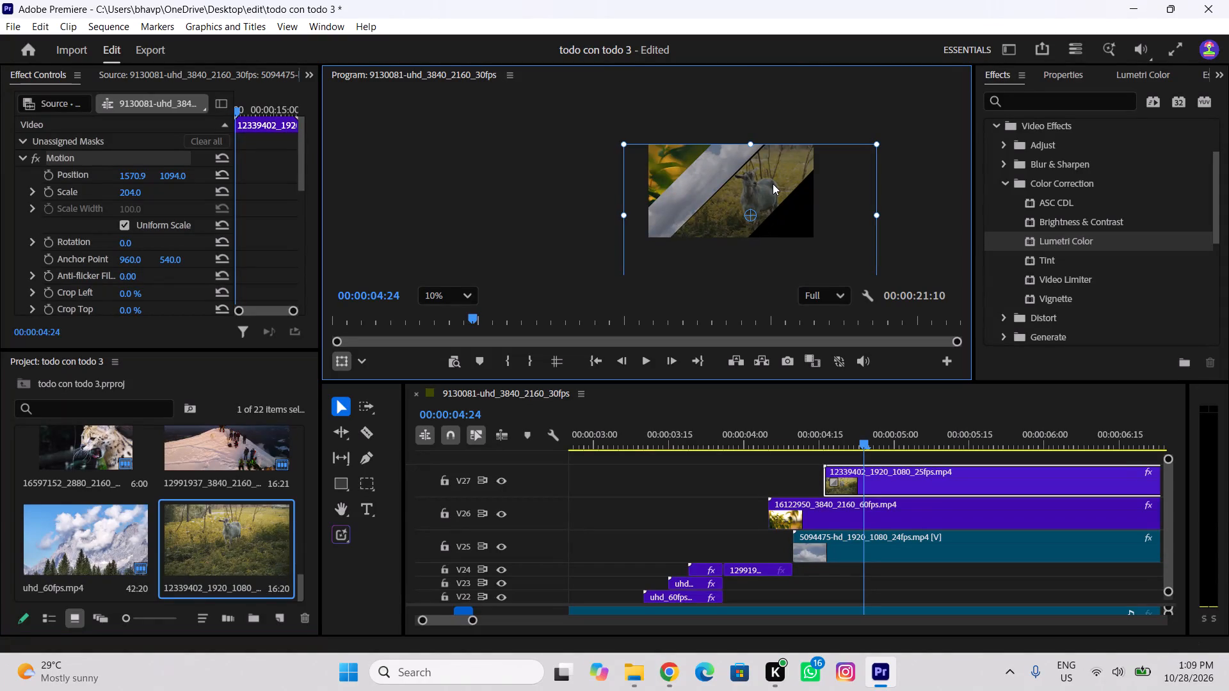
left_click_drag(773, 184, 784, 186)
left_click(719, 173)
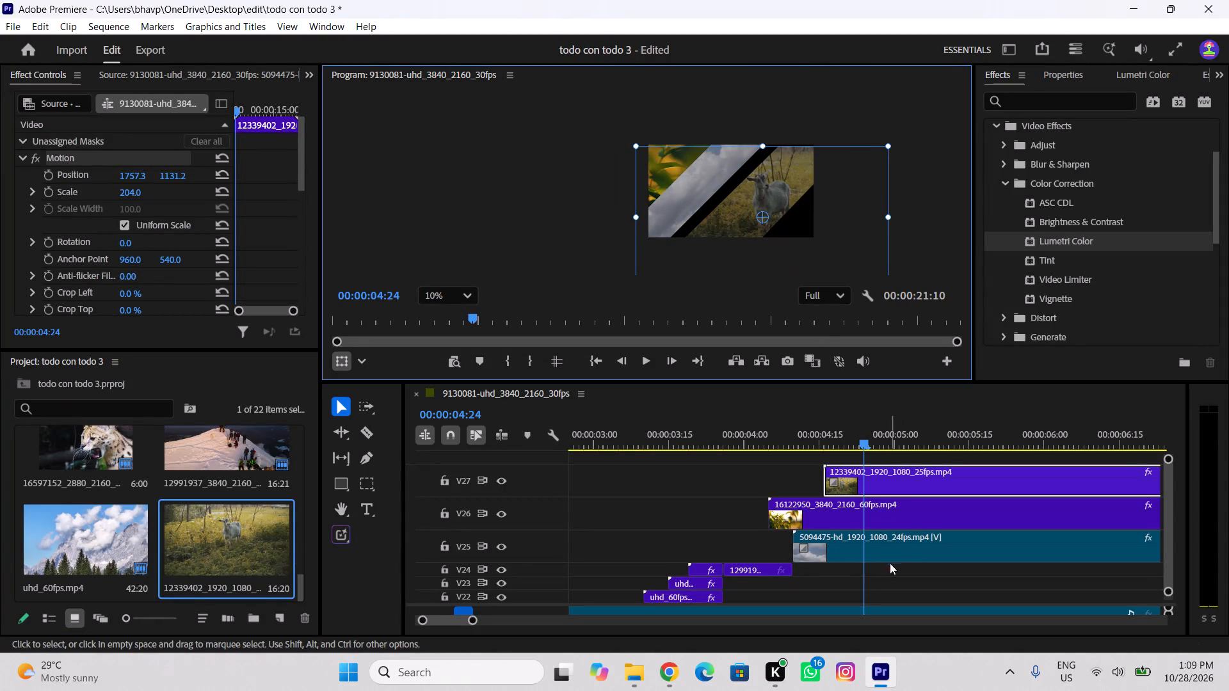
Move the cloud clip to position about 697, 290 so its slanted edge meets the goat band.
left_click(878, 550)
left_click_drag(699, 164, 702, 166)
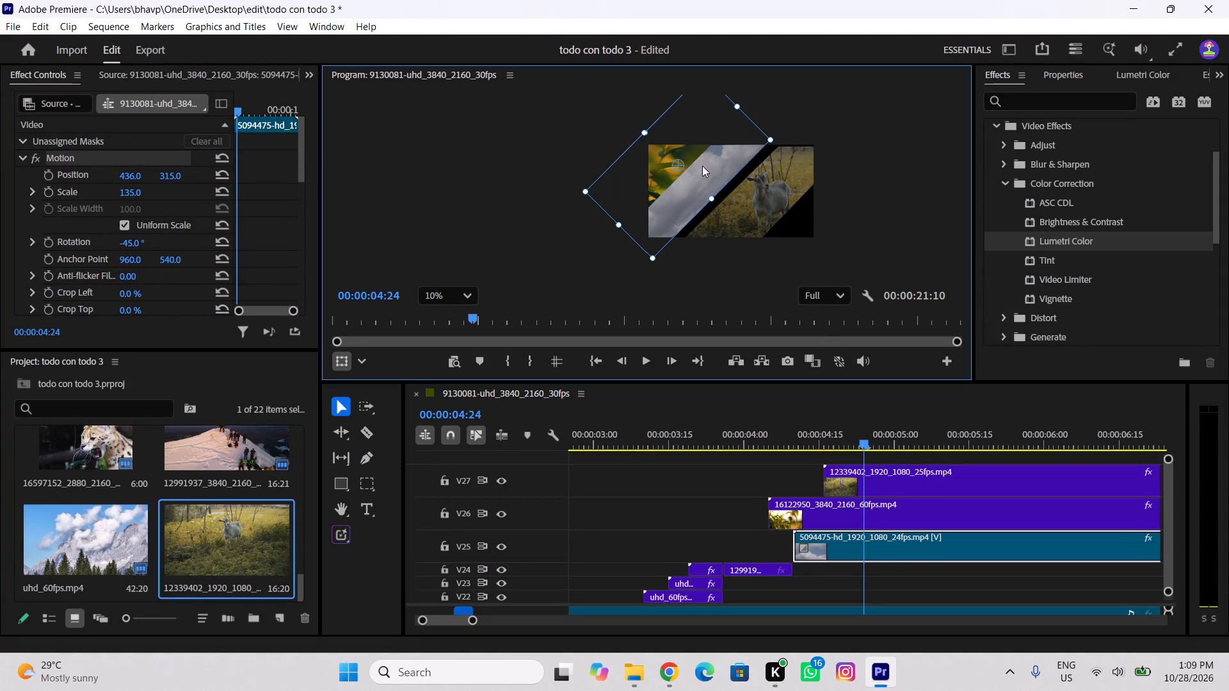
left_click_drag(702, 166, 716, 168)
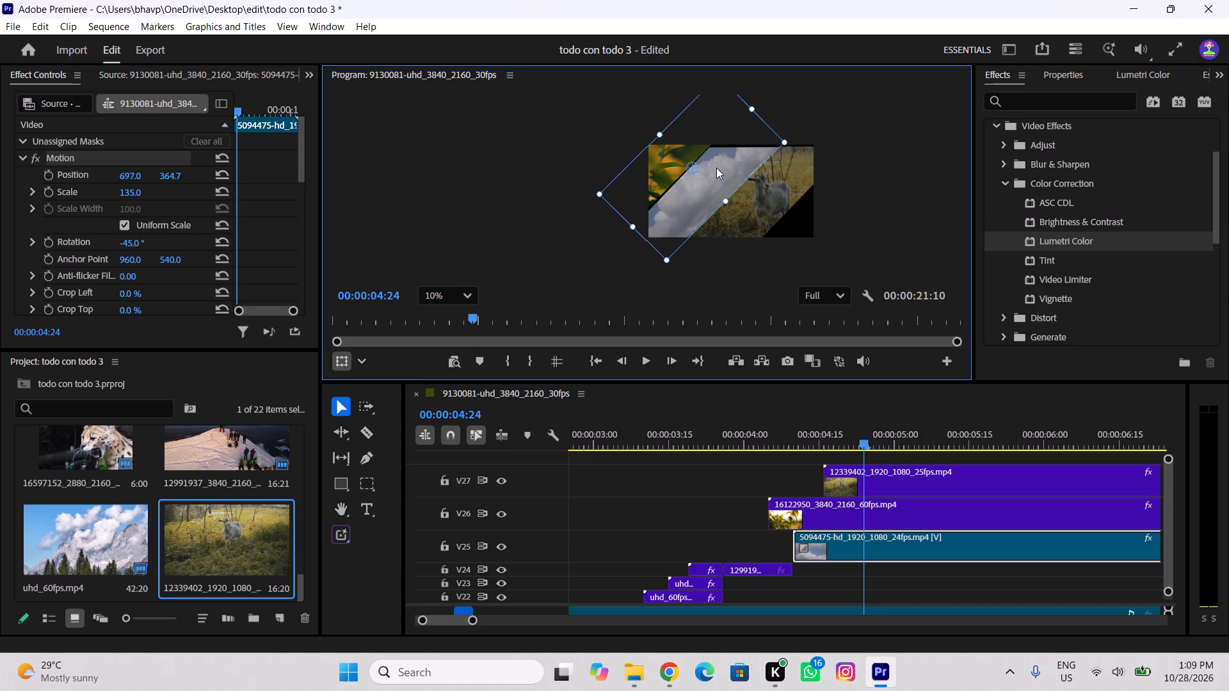
left_click_drag(716, 168, 716, 163)
left_click(839, 131)
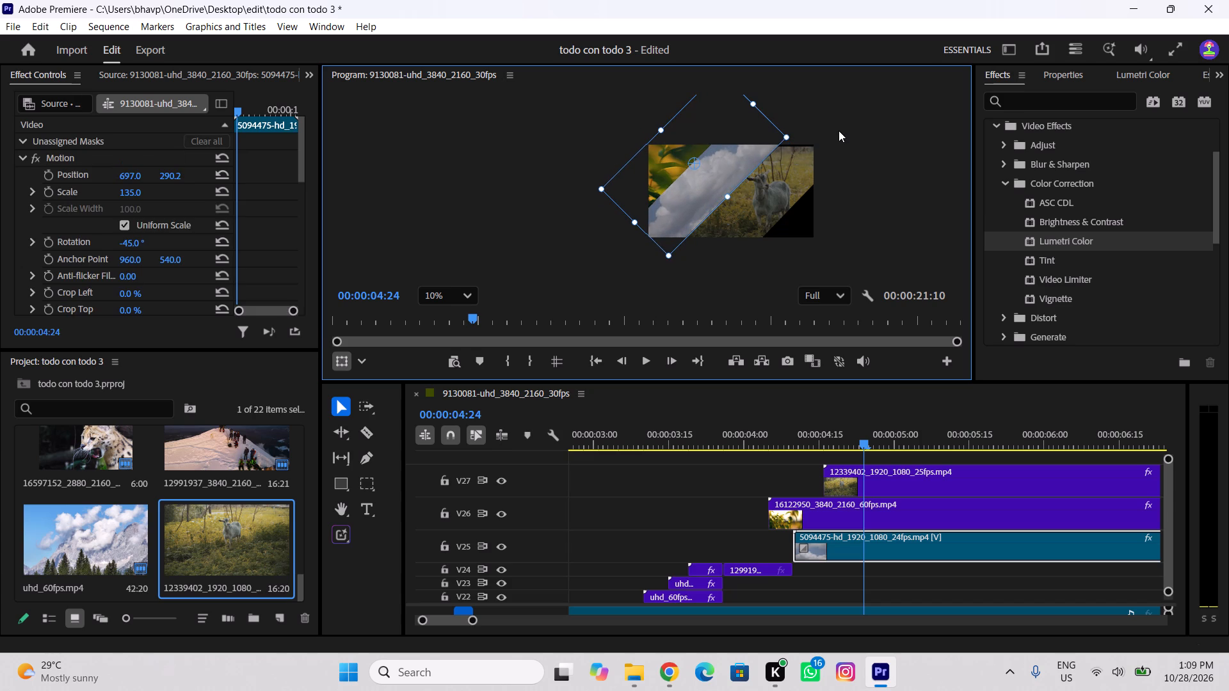
left_click(775, 168)
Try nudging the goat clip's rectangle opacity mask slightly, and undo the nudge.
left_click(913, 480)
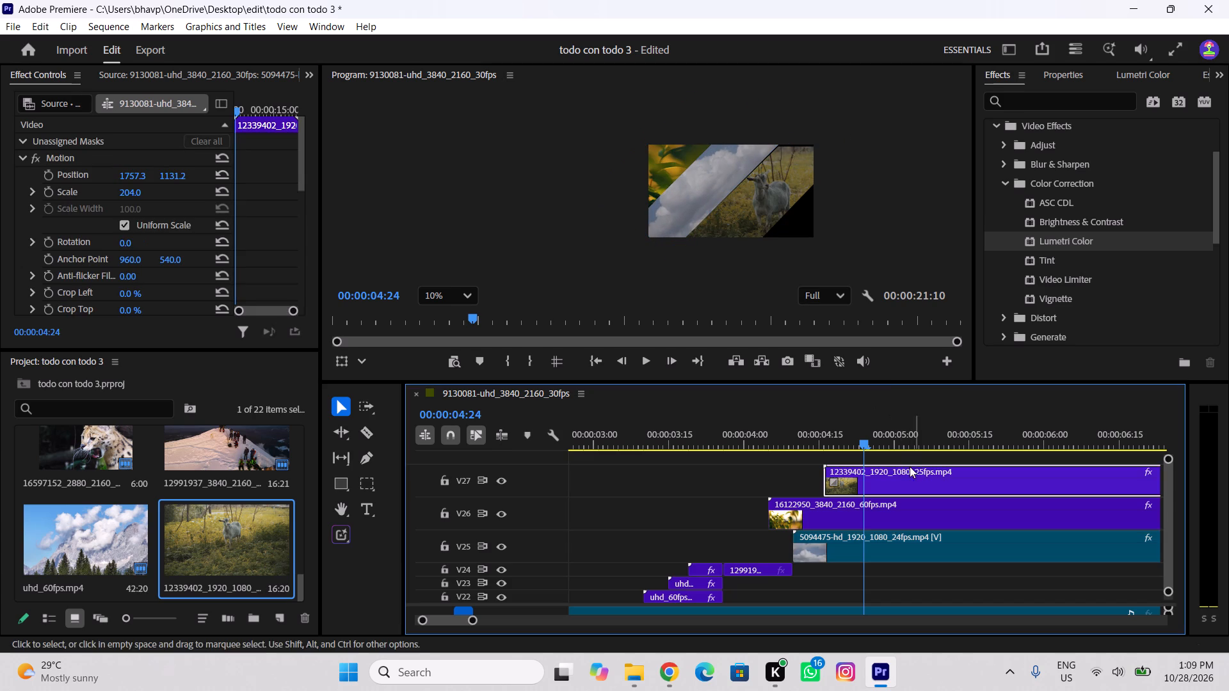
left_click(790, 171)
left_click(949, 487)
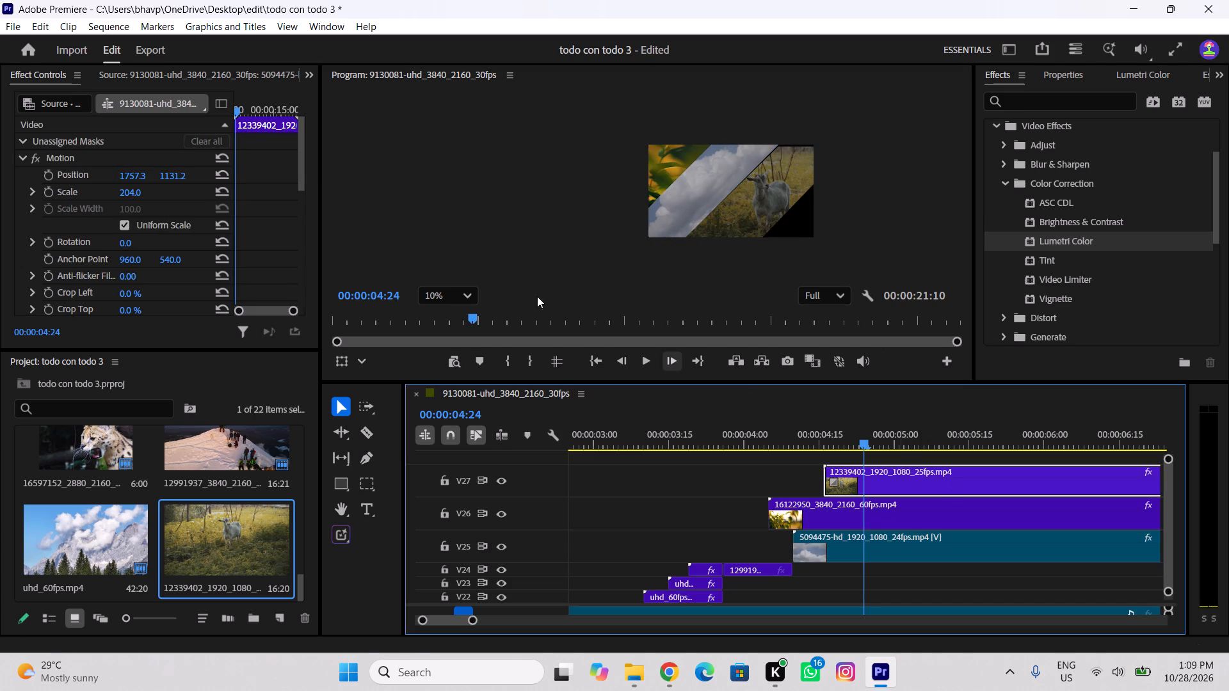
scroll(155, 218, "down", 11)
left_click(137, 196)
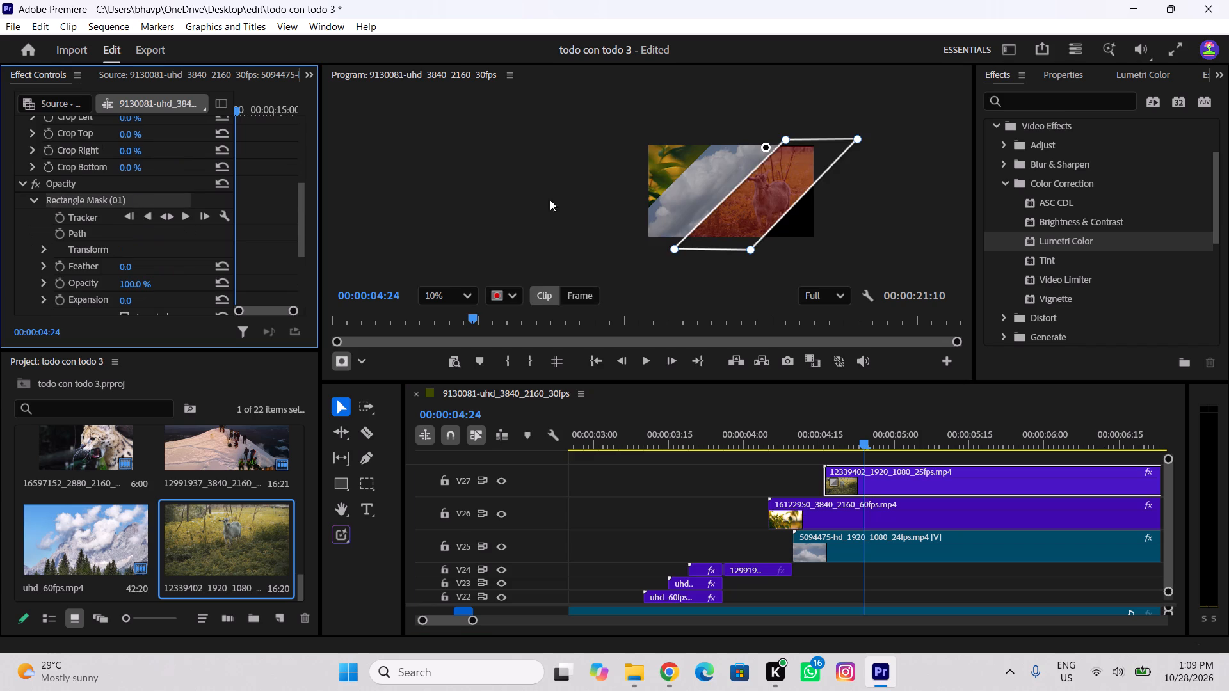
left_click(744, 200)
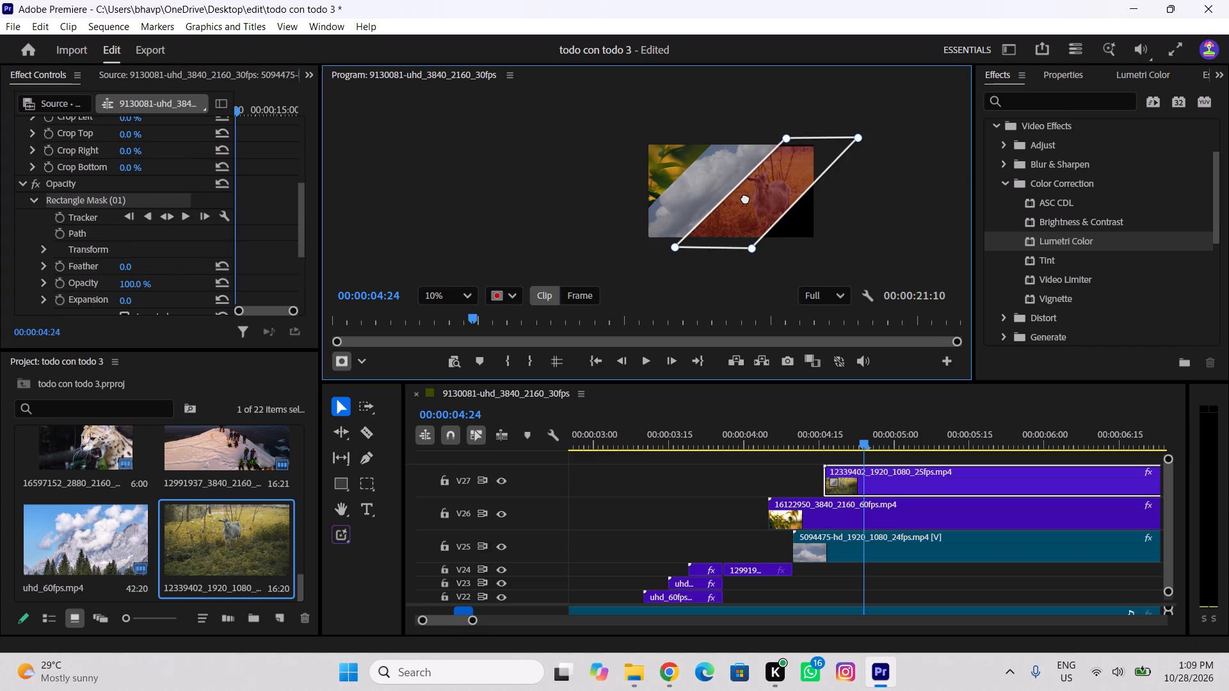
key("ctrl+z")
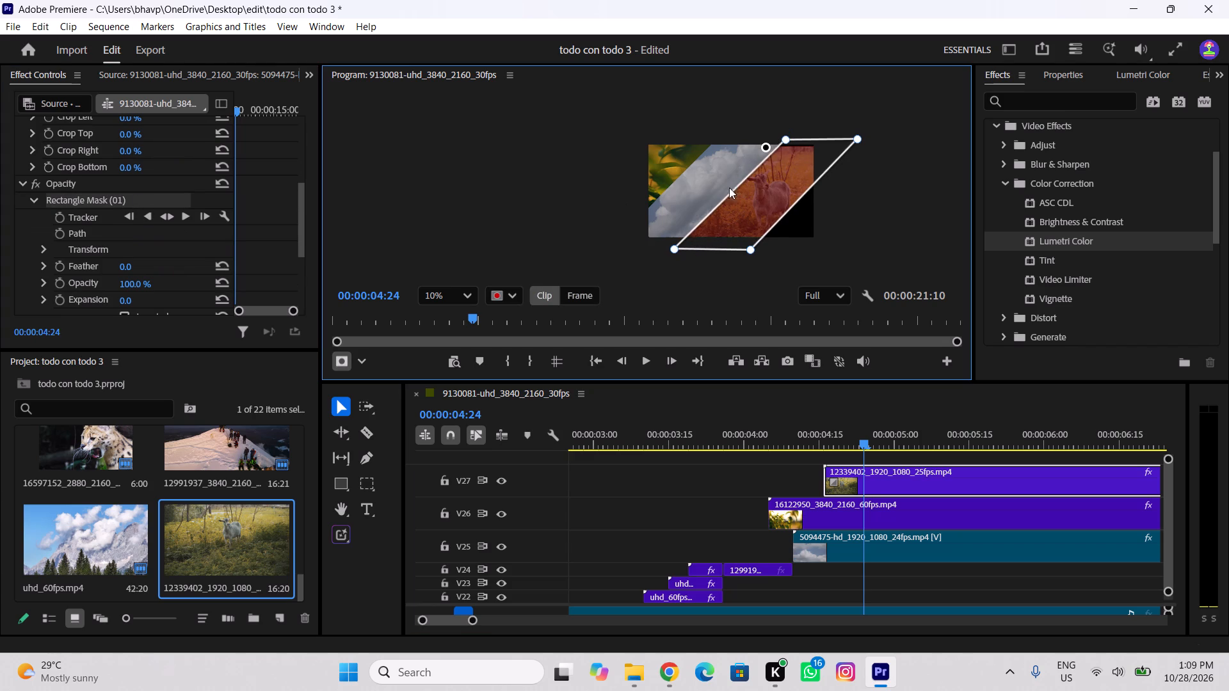
Move the whole goat clip up slightly to position about 1757, 1094 using its Motion effect.
scroll(134, 257, "up", 11)
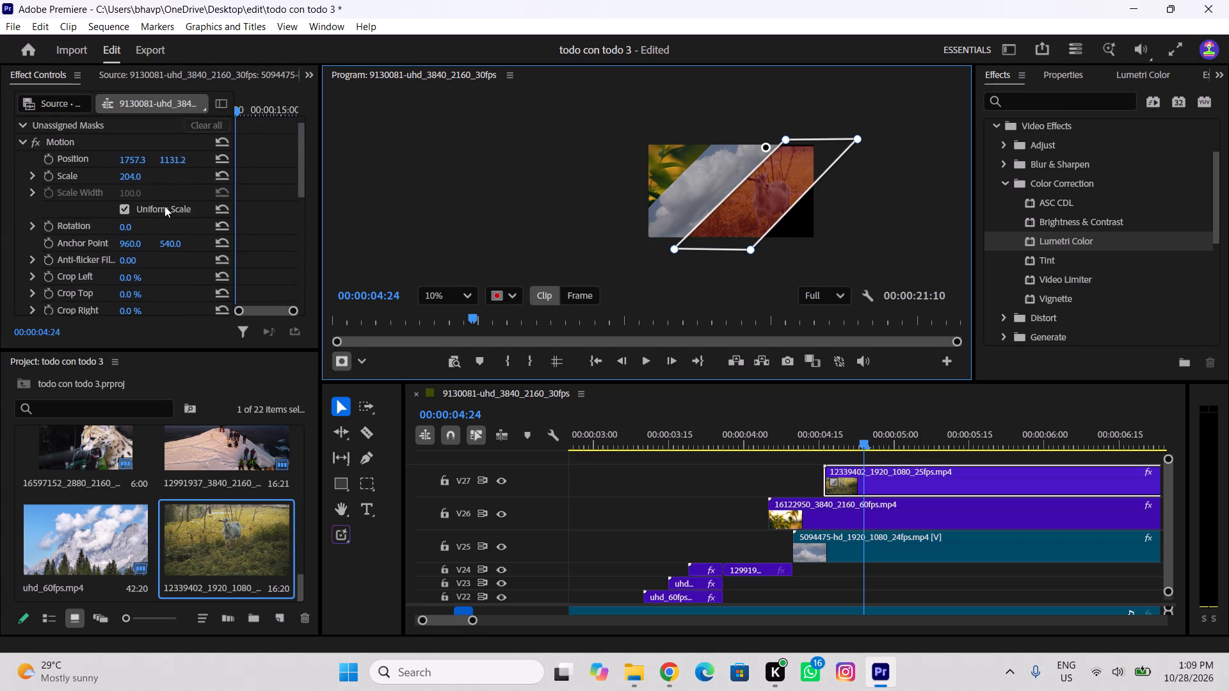
left_click(741, 107)
left_click(124, 150)
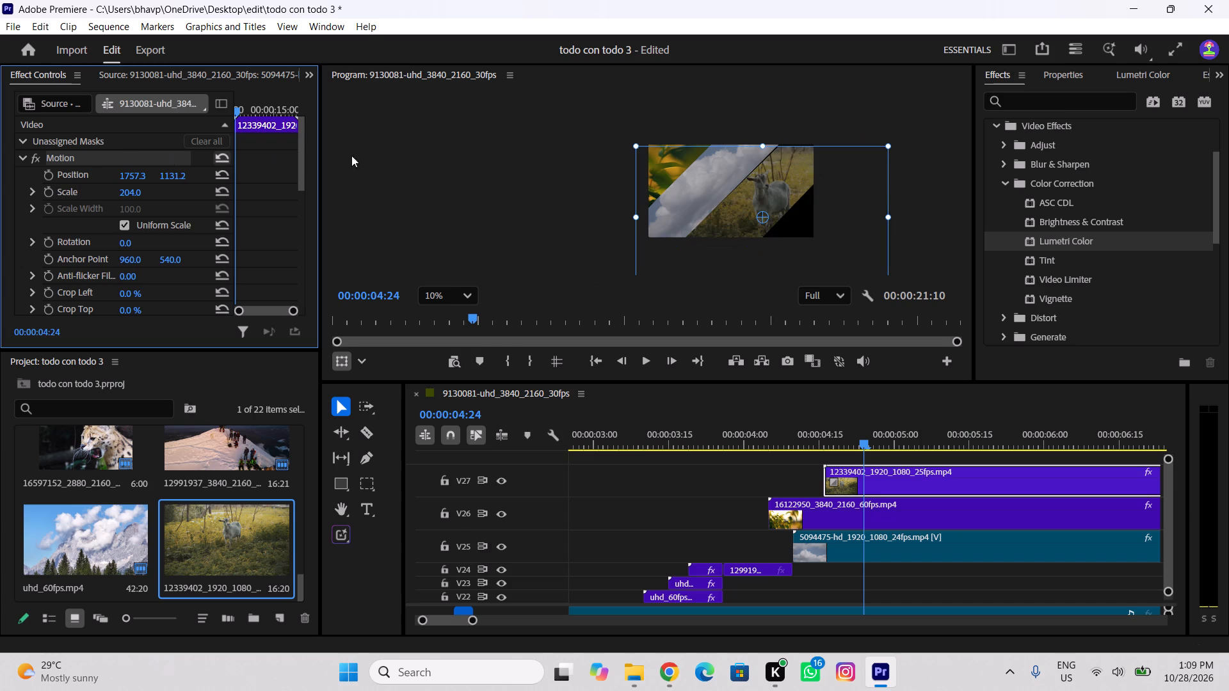
left_click(766, 191)
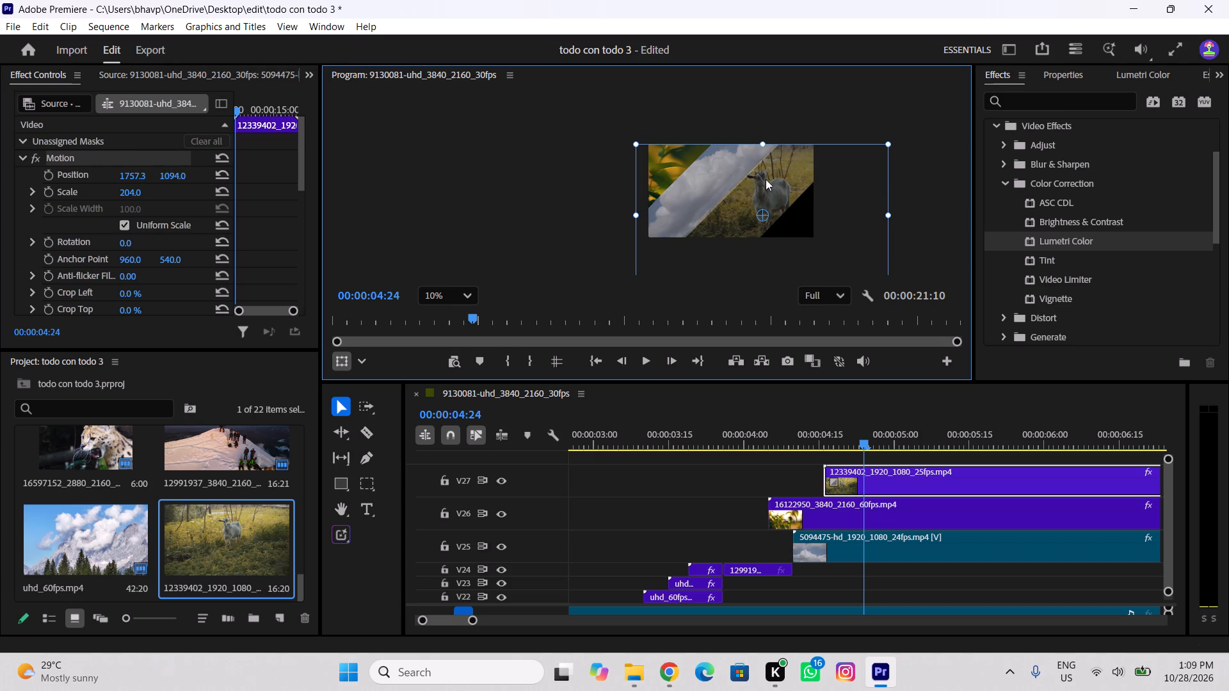
left_click(787, 110)
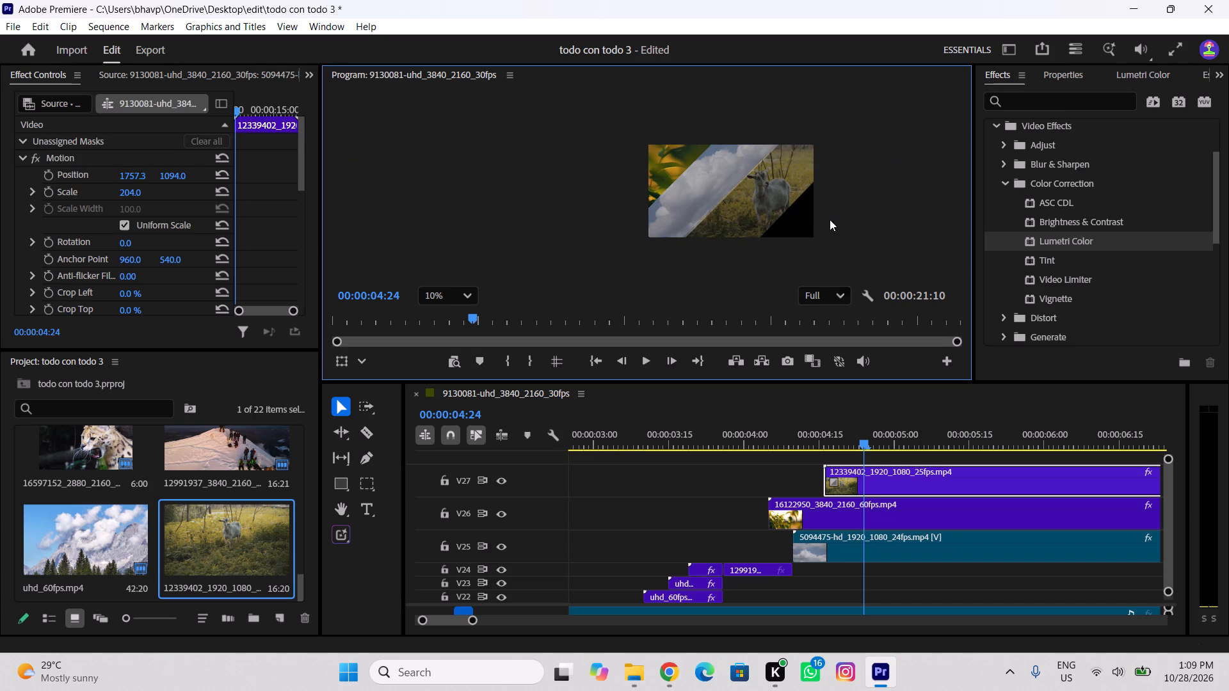
Set the goat clip's overall opacity to 99%.
scroll(186, 257, "down", 6)
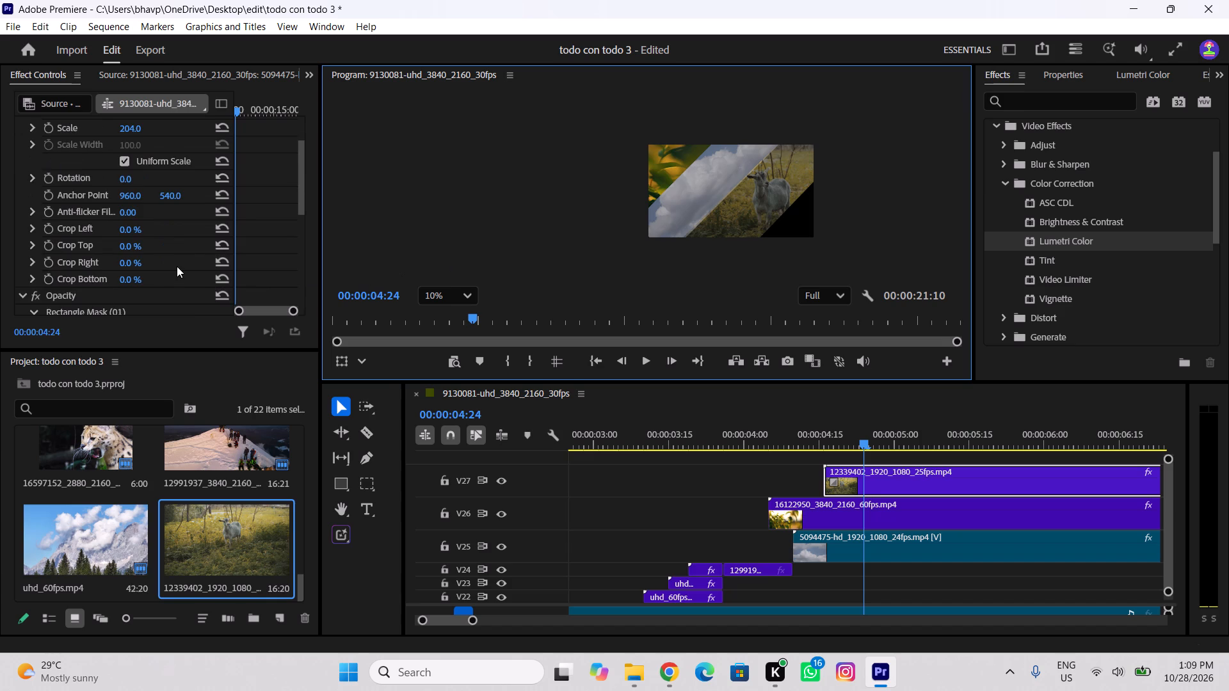
scroll(177, 266, "down", 12)
left_click_drag(129, 235, 311, 241)
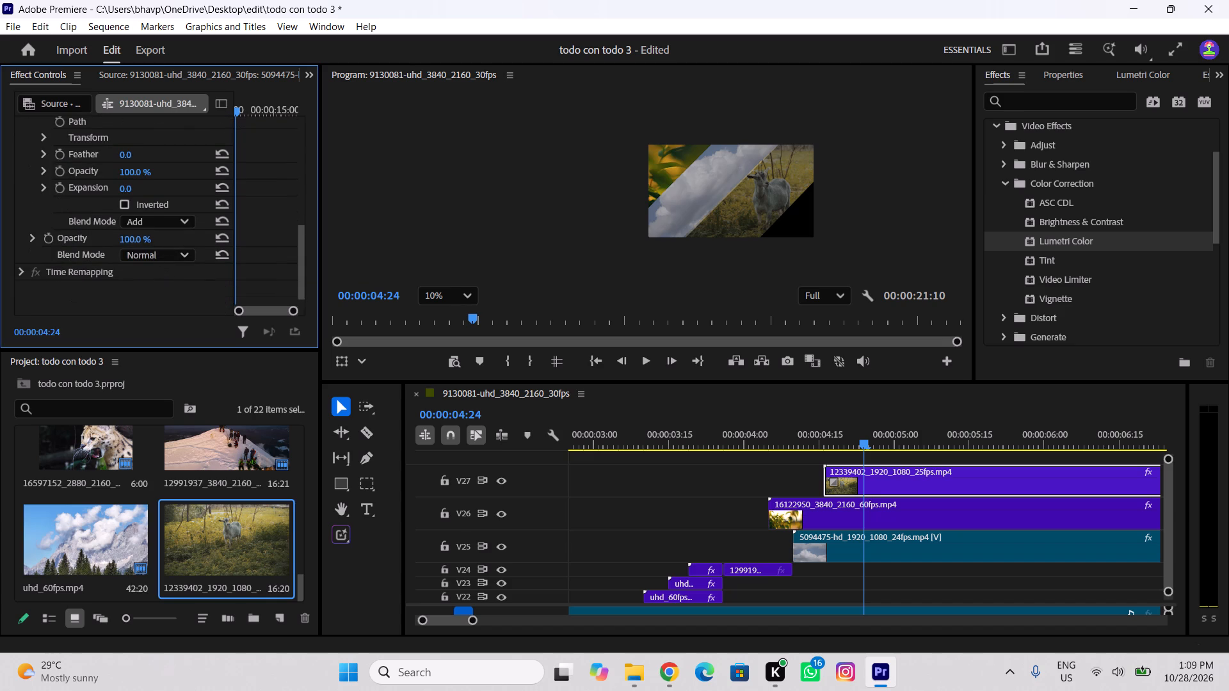
left_click_drag(311, 241, 341, 249)
Play the sequence full screen from about 00:00:03:23 and inspect the diagonal bands.
left_click_drag(855, 428, 711, 465)
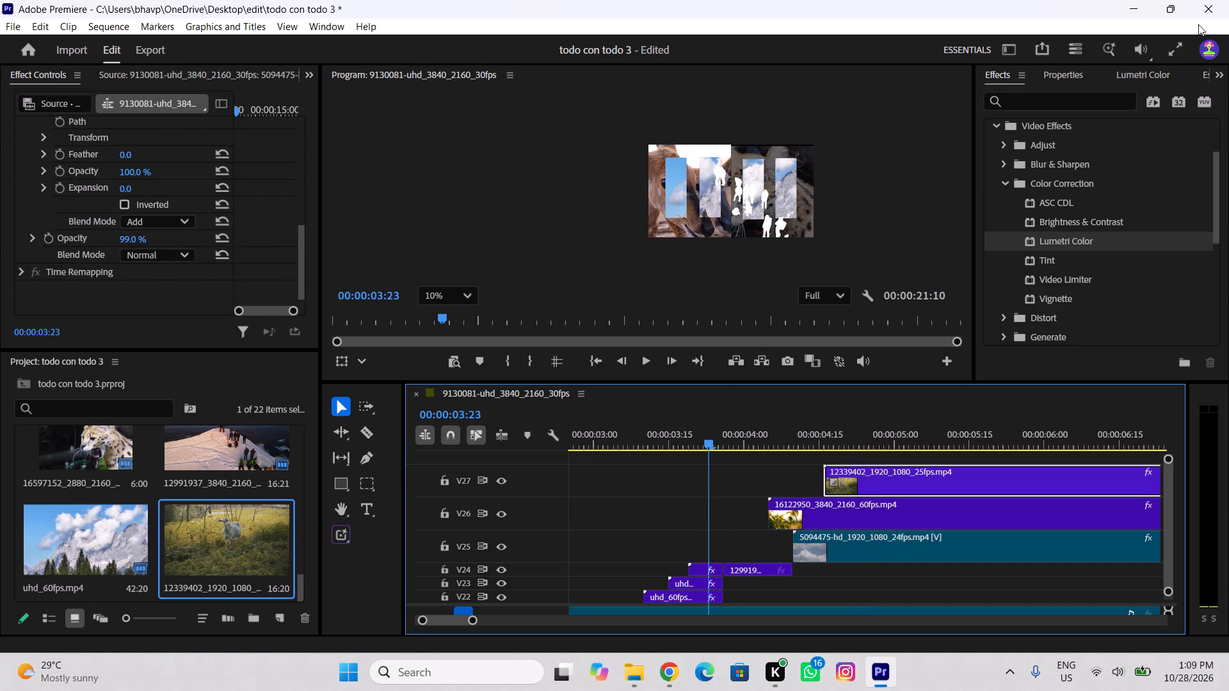
left_click(1180, 47)
key("space")
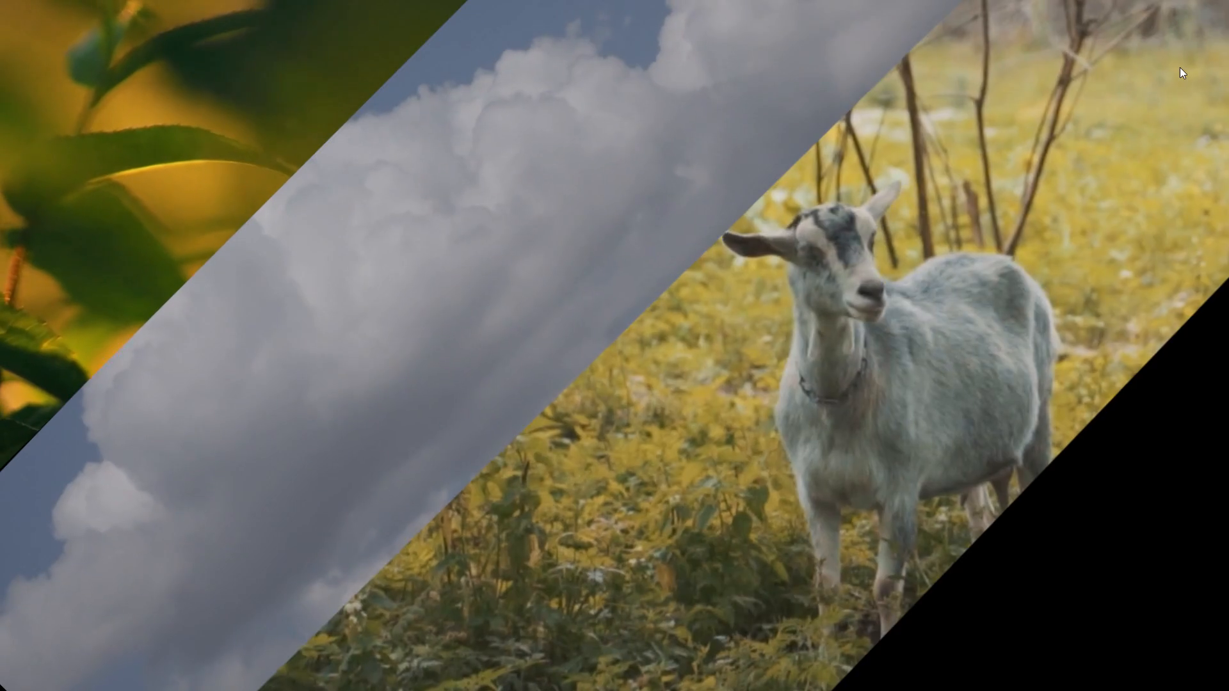
key("space")
key("Escape")
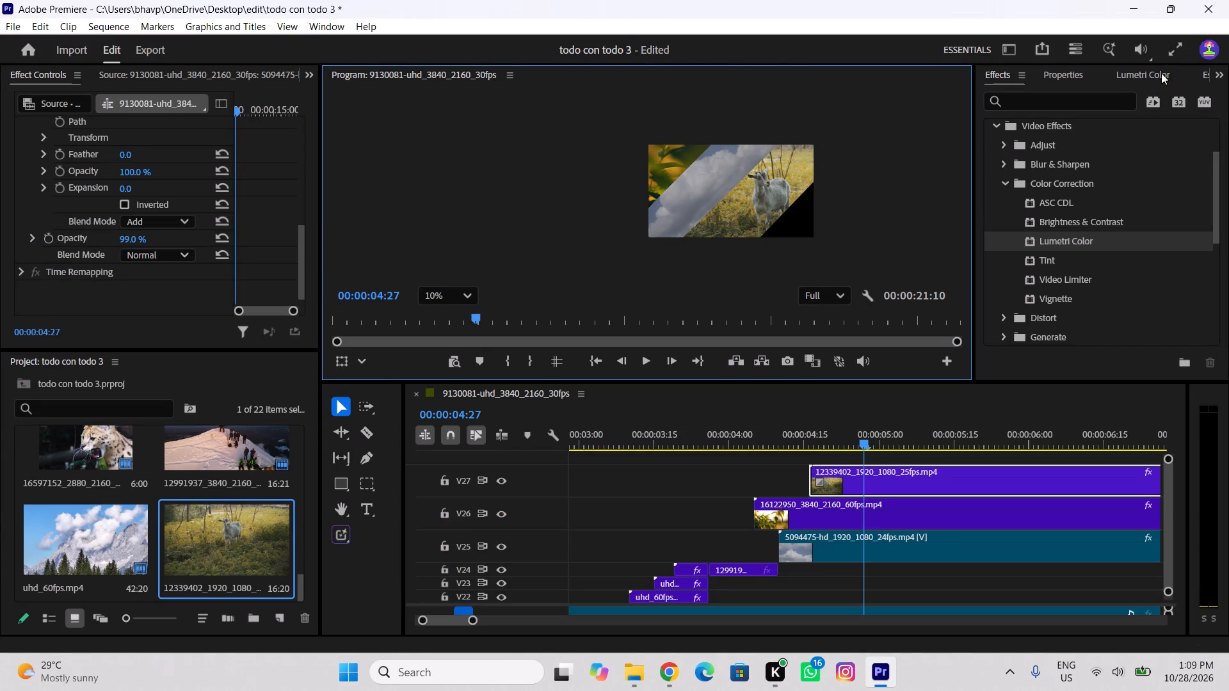
left_click(1181, 50)
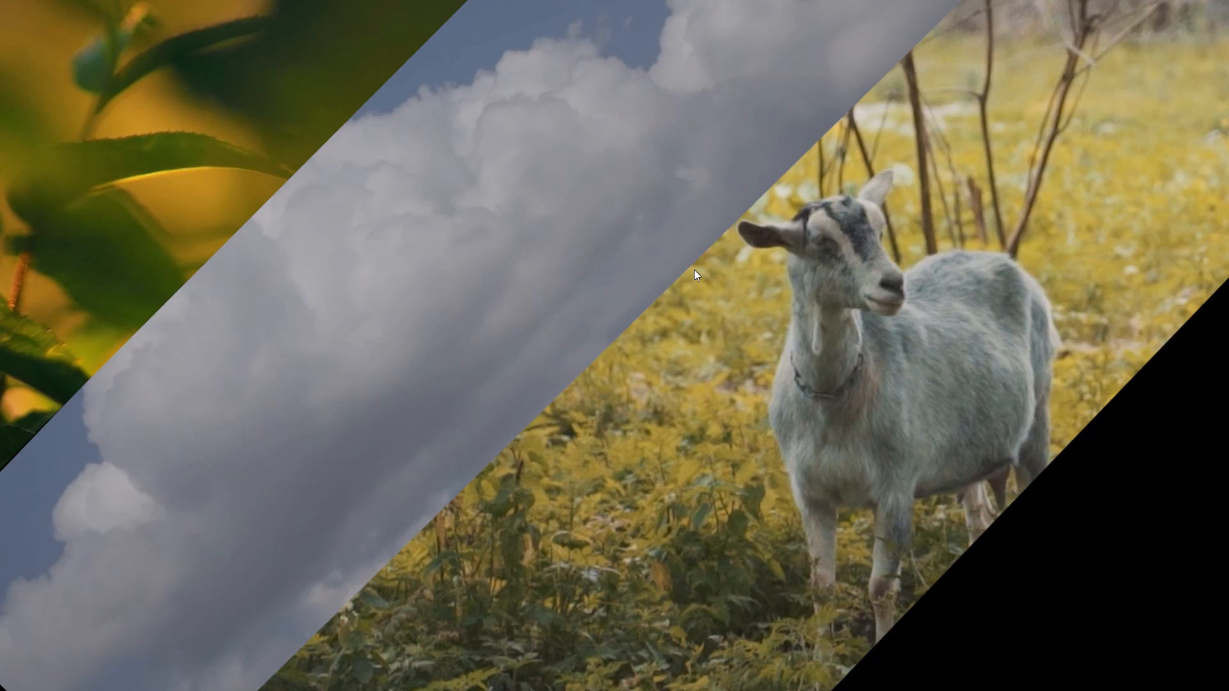
key("Escape")
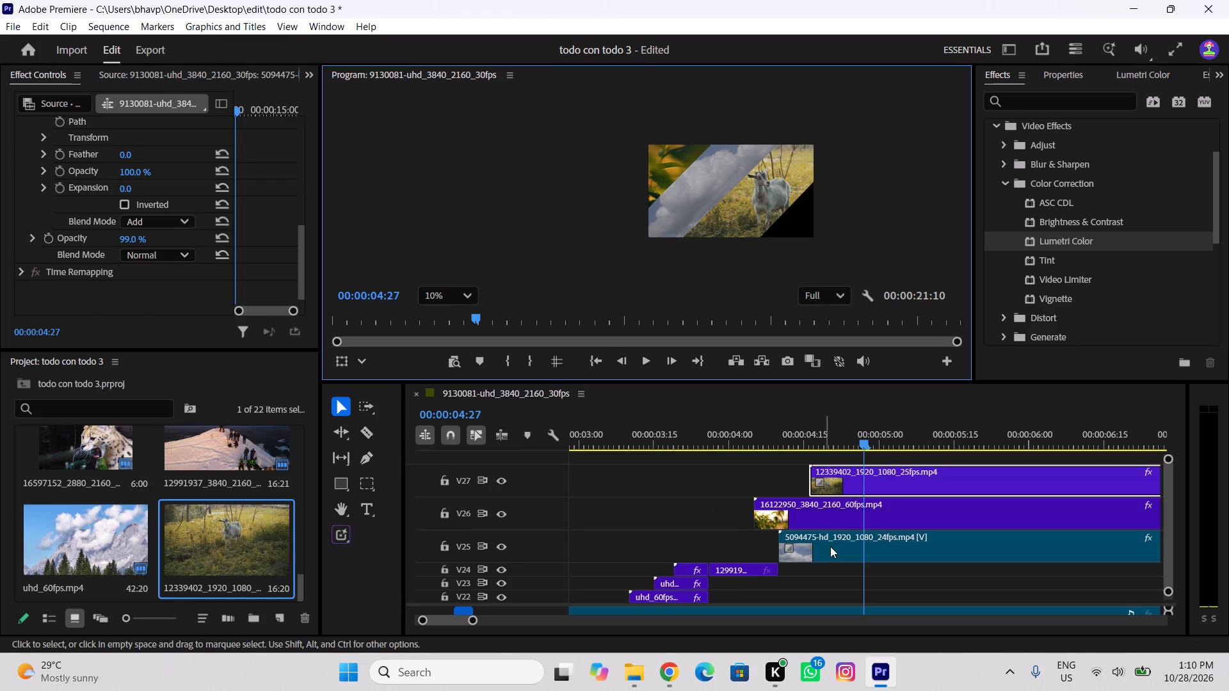
Move the cloud clip from V25 up to a new track V28 above the goat clip.
left_click(830, 546)
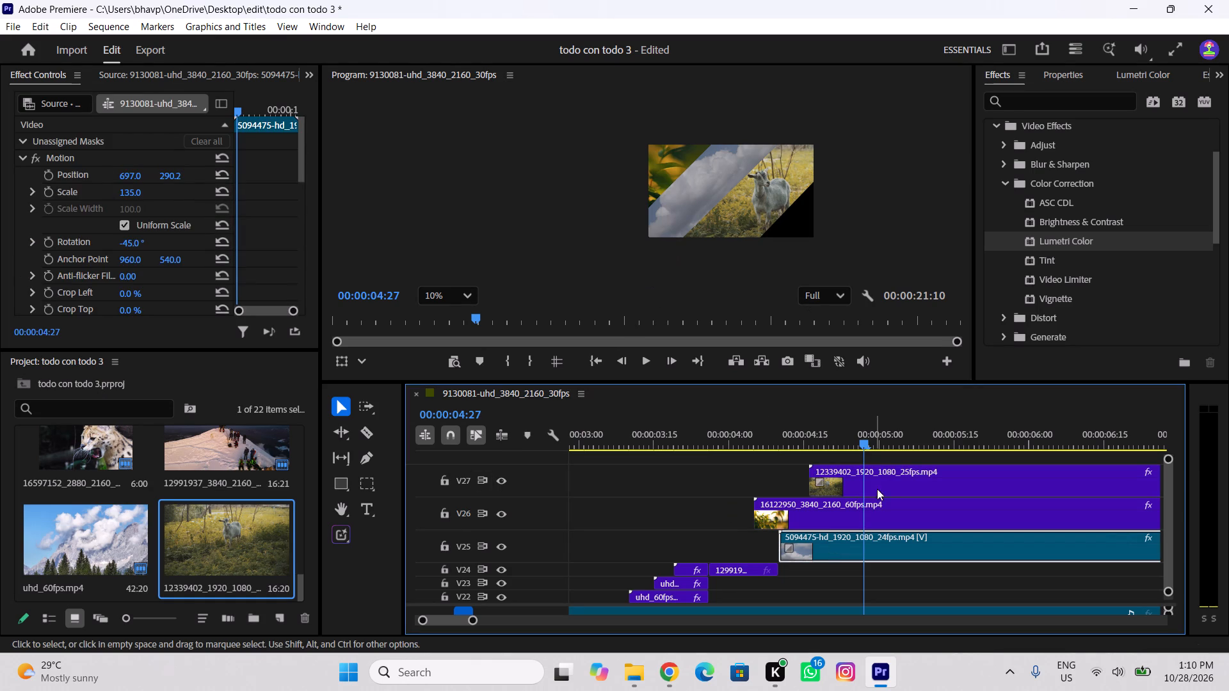
left_click(879, 474)
left_click_drag(883, 549, 905, 479)
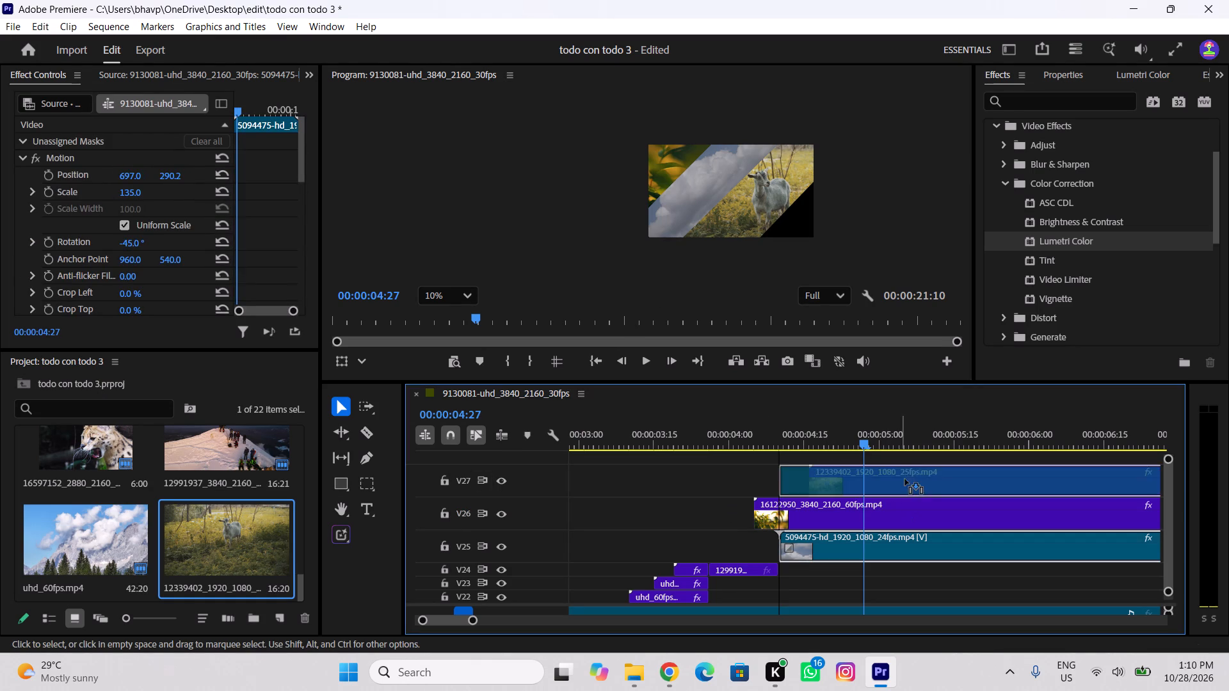
left_click_drag(905, 479, 908, 459)
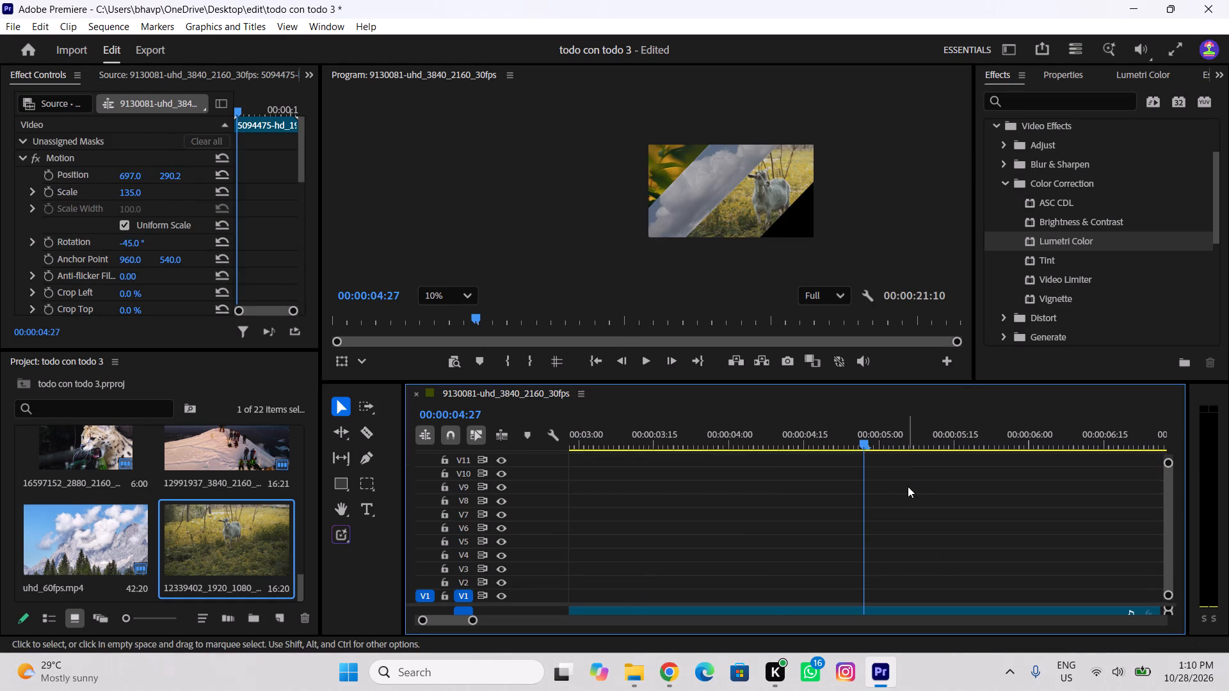
scroll(908, 486, "up", 20, "ctrl")
scroll(908, 486, "up", 4, "ctrl")
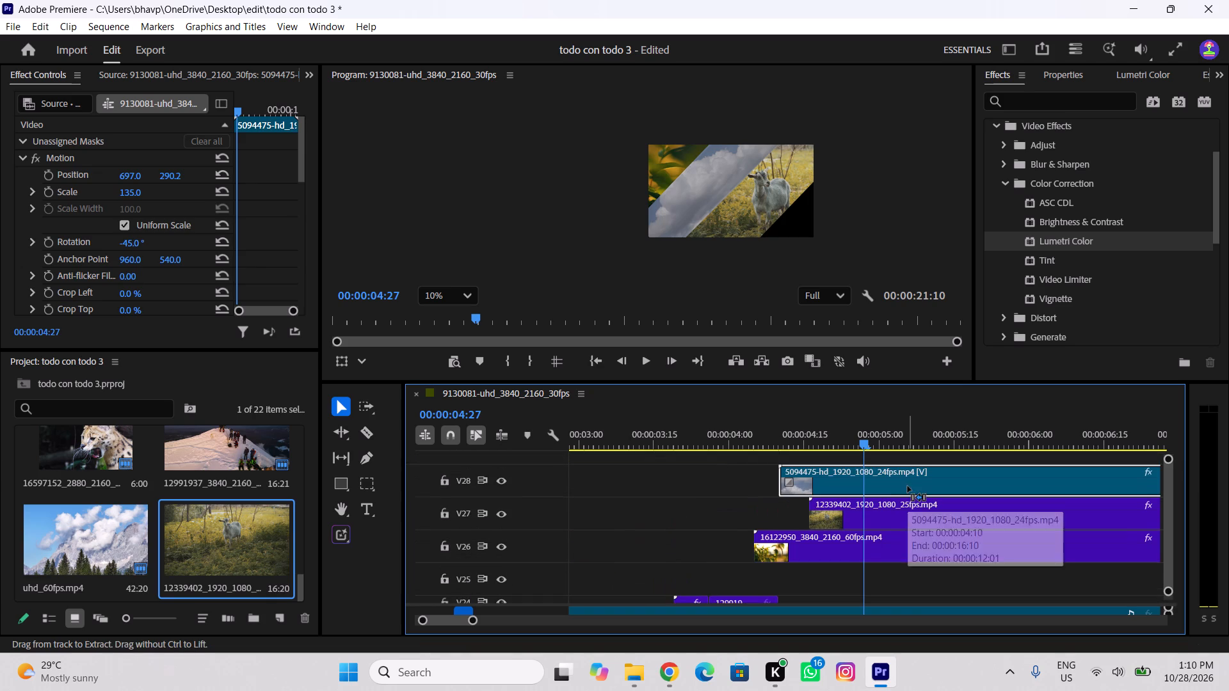
Move the goat clip down to track V25, beneath the leaves clip, keeping its start time.
left_click(892, 505)
left_click_drag(892, 505, 891, 563)
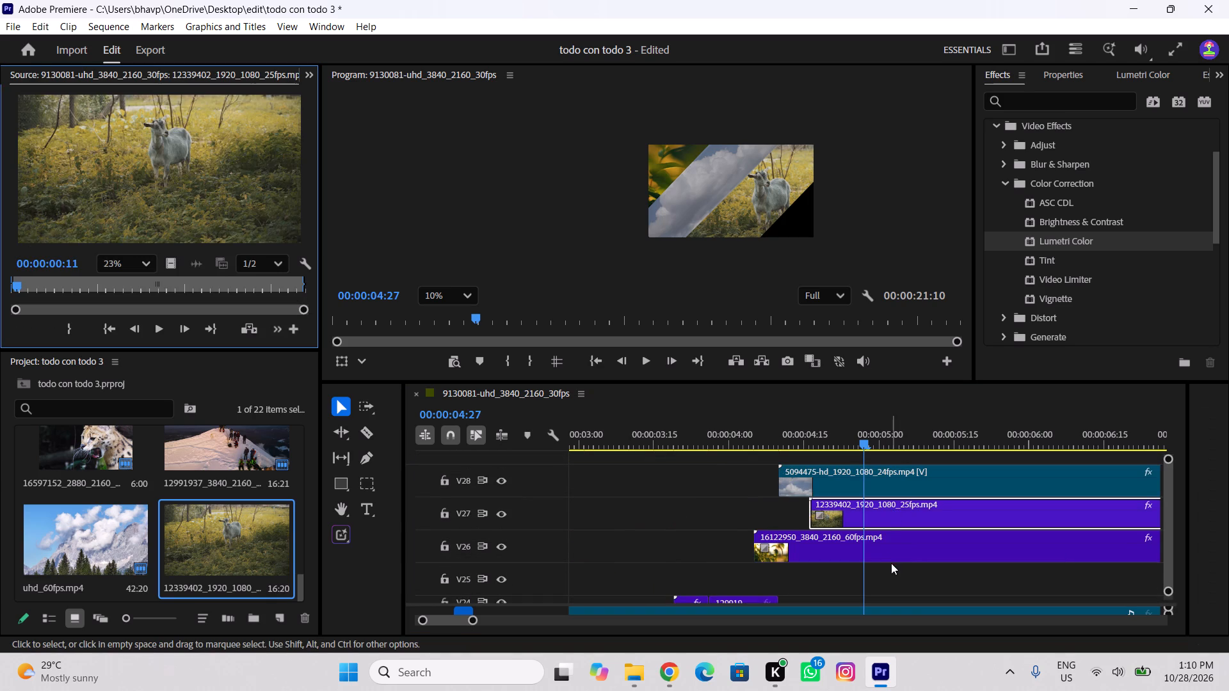
left_click_drag(891, 563, 891, 575)
left_click_drag(889, 504, 890, 605)
left_click_drag(862, 503, 871, 589)
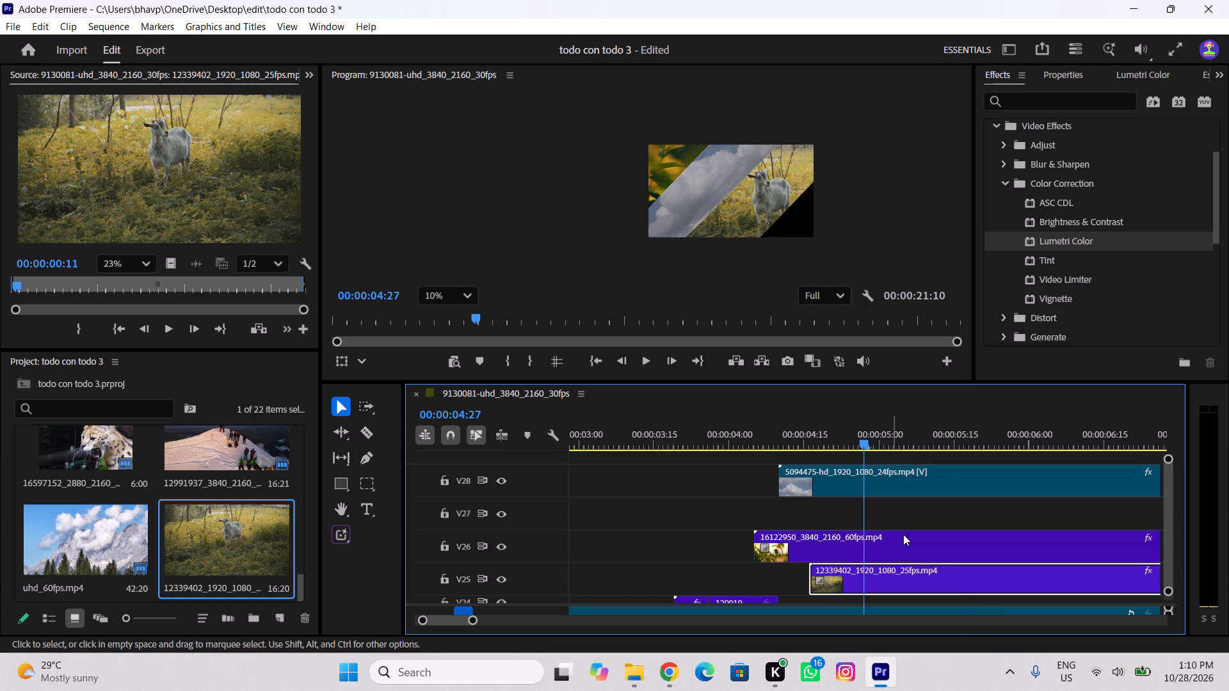
Move the cloud clip down to the empty track V27, directly above the leaves clip.
left_click(860, 472)
left_click_drag(860, 472, 860, 505)
left_click_drag(842, 468, 840, 514)
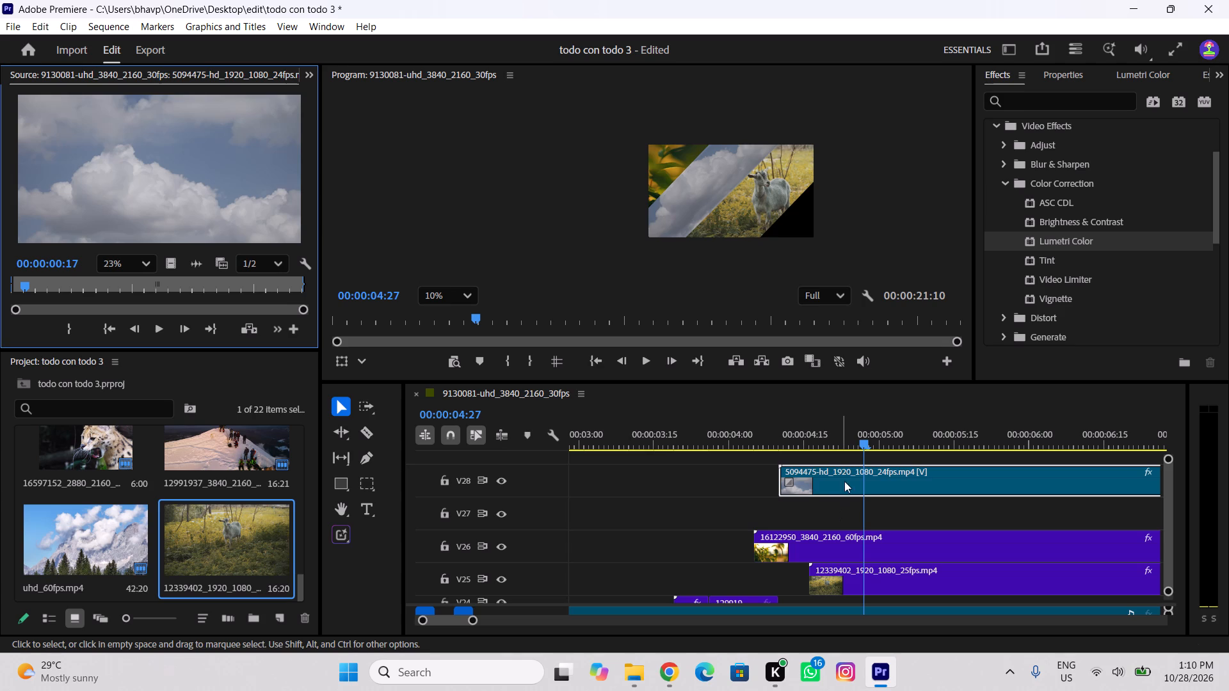
left_click_drag(844, 471, 843, 518)
At 00:00:04:16, nudge the cloud clip to position about 722, 278 using its Motion effect.
left_click_drag(847, 446, 846, 446)
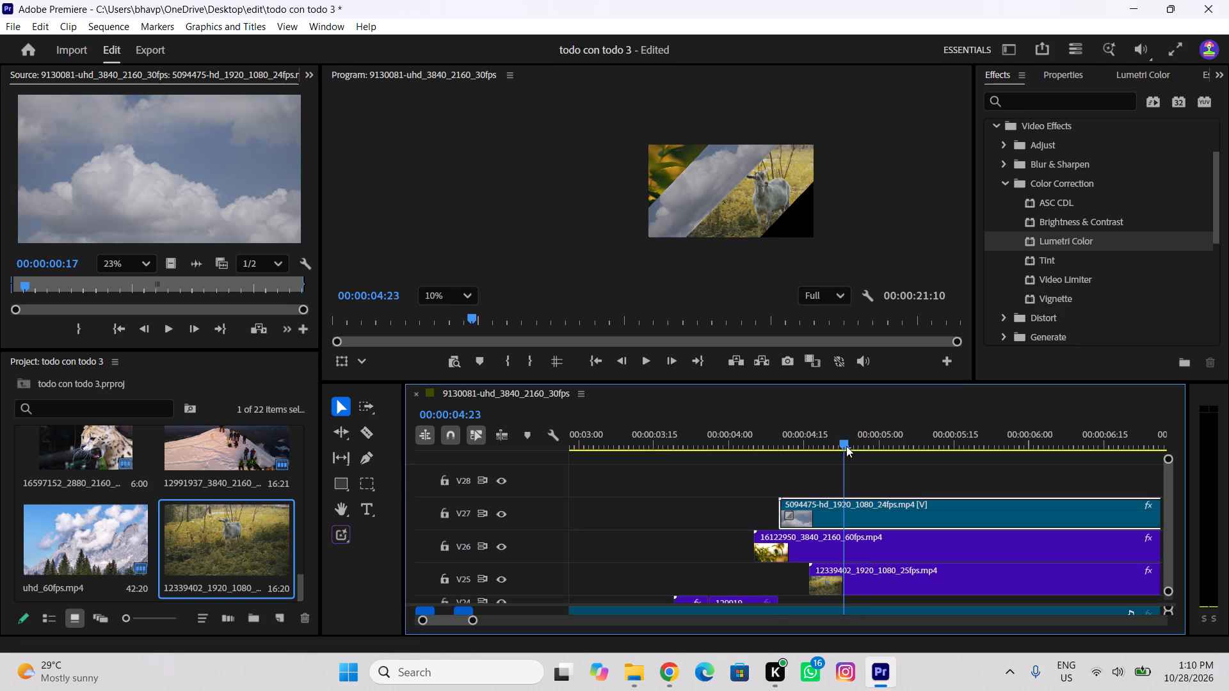
left_click_drag(846, 446, 811, 493)
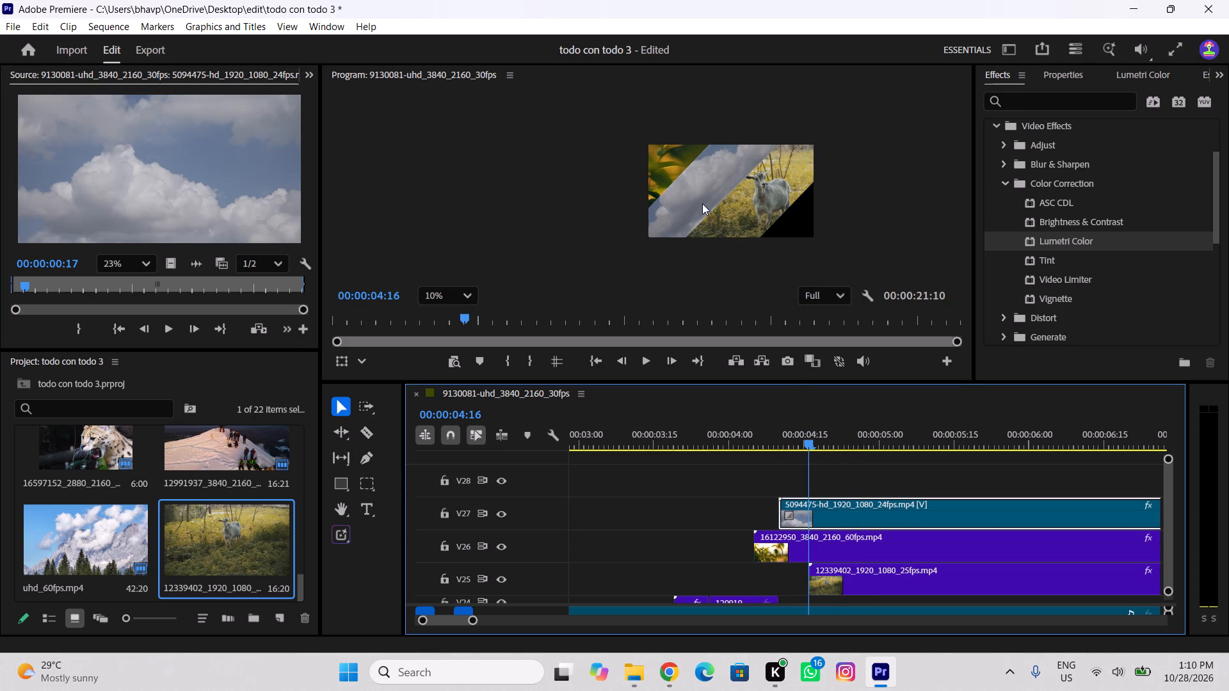
left_click(702, 203)
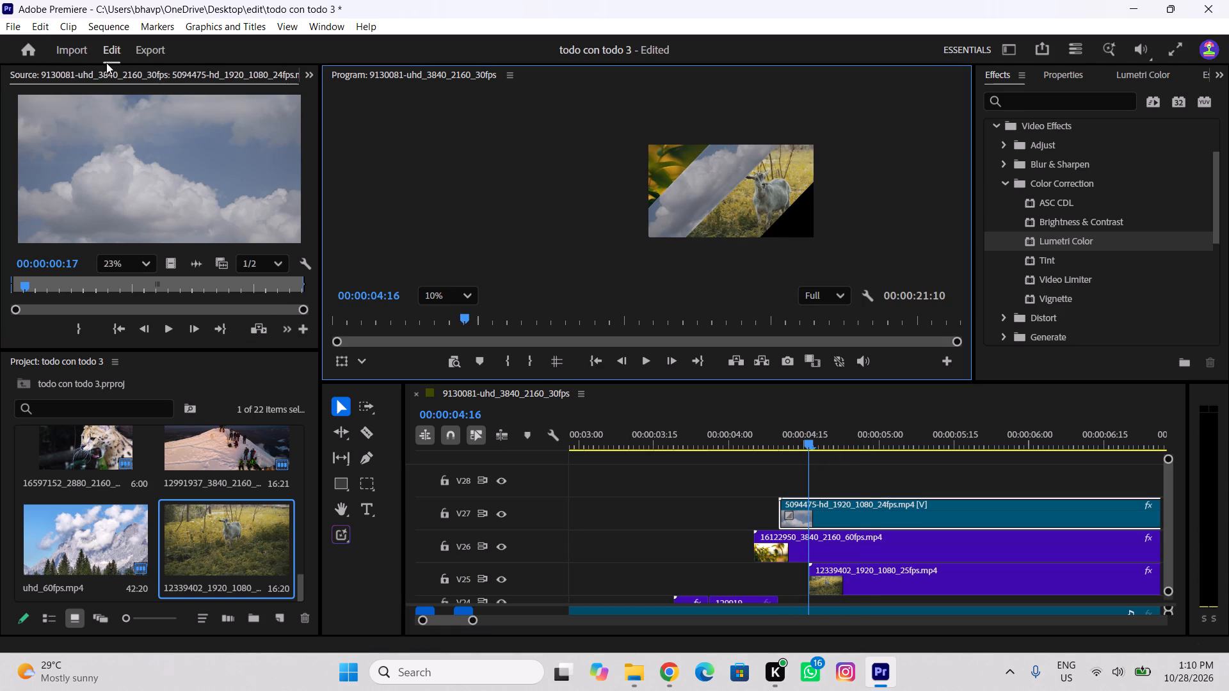
left_click(316, 79)
left_click(330, 95)
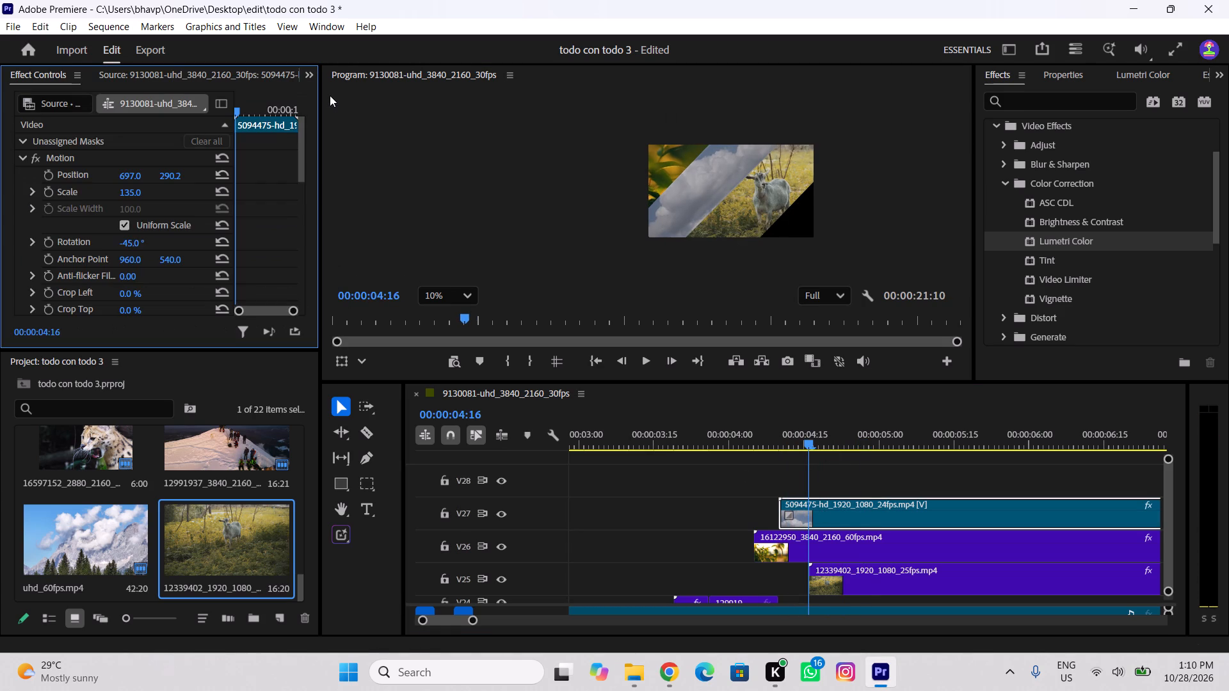
left_click(78, 155)
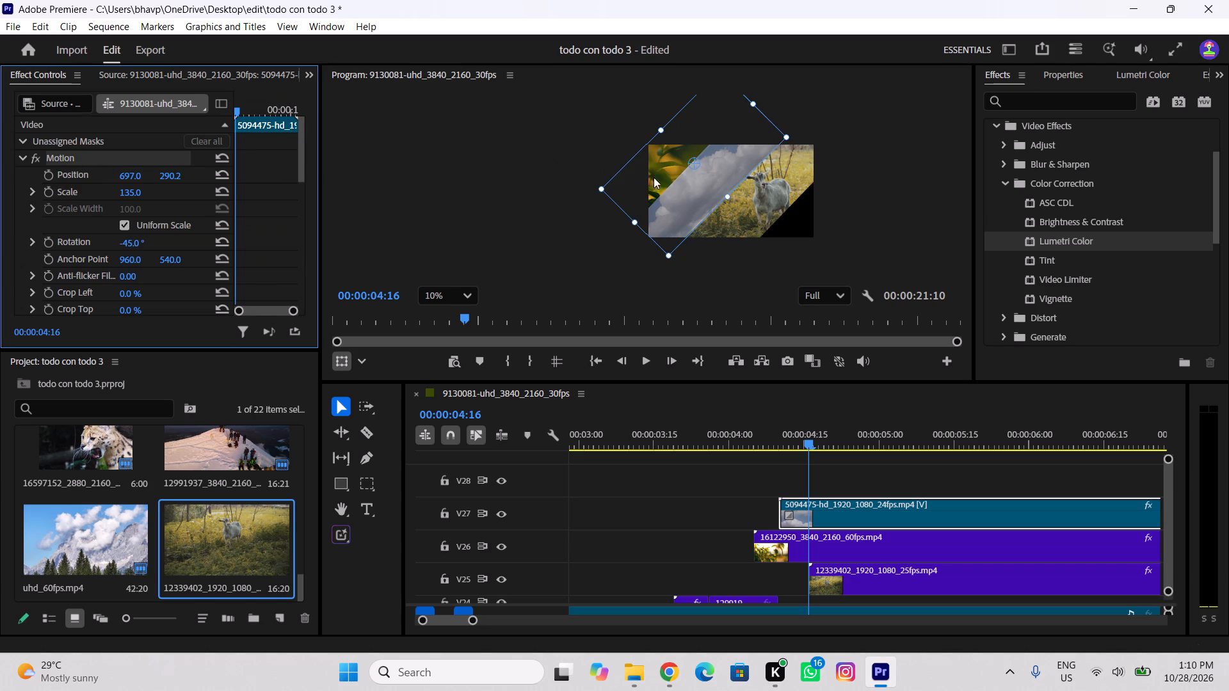
left_click(682, 186)
left_click(690, 184)
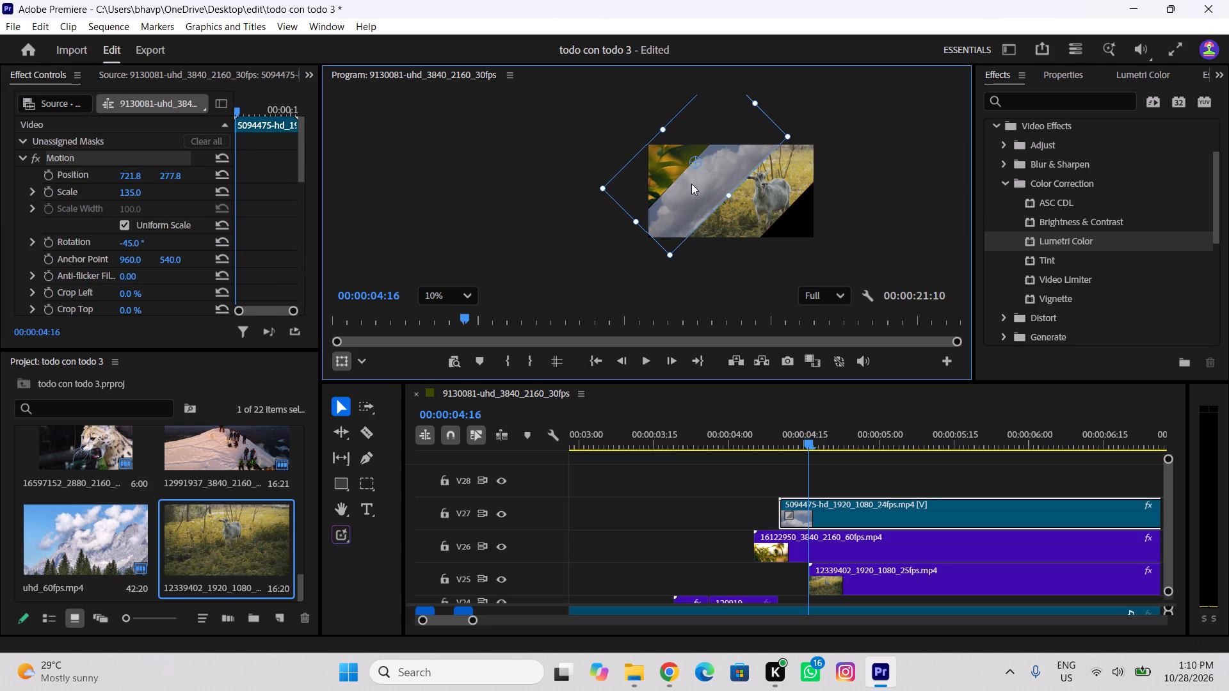
Undo the last position nudge of the cloud clip.
key("ctrl+z")
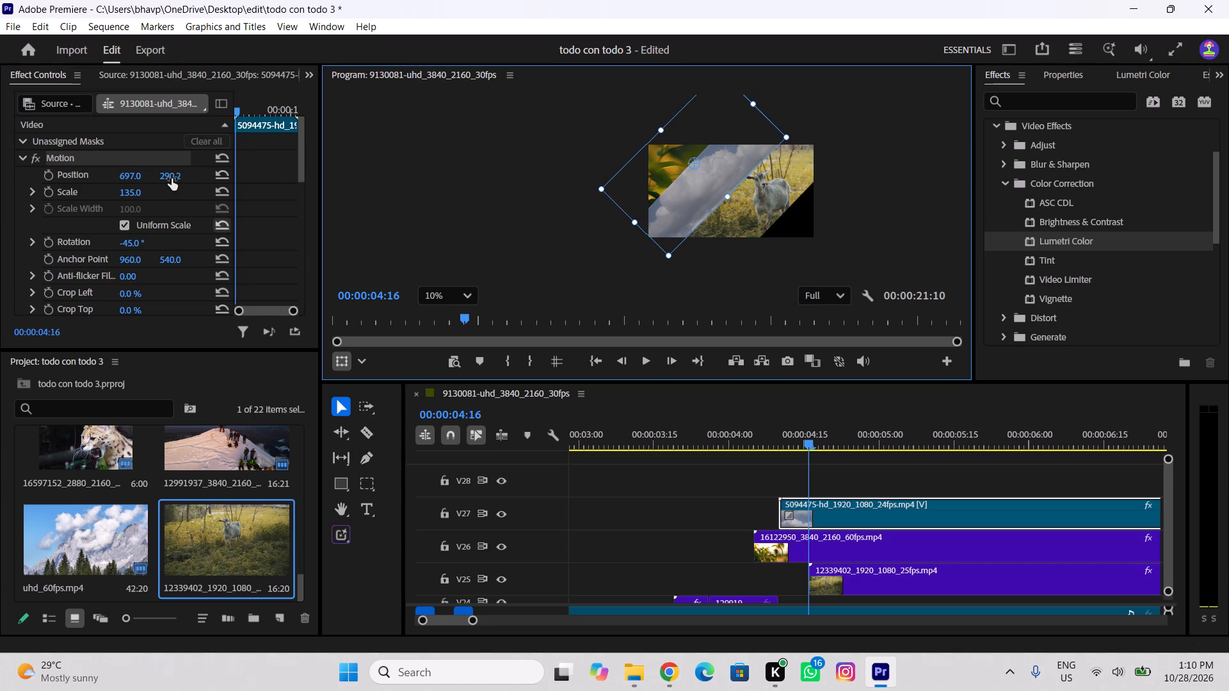
Scale the cloud clip to 144 in its Motion effect and check the frame full screen.
left_click(134, 187)
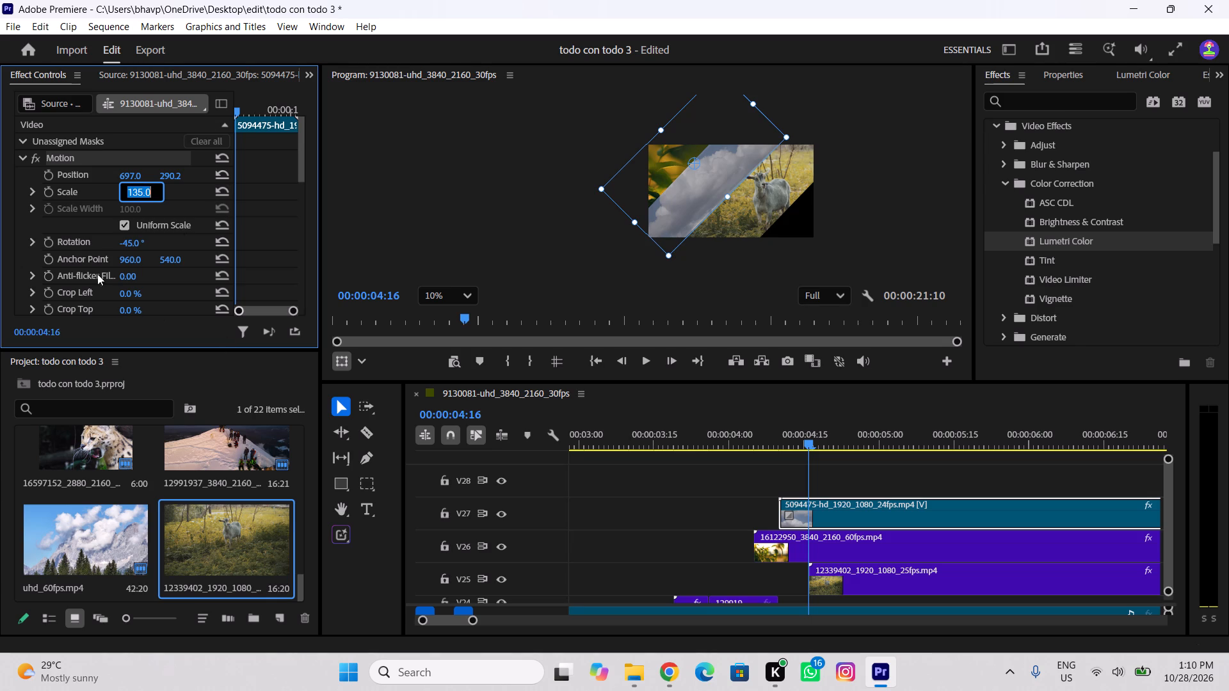
left_click(165, 201)
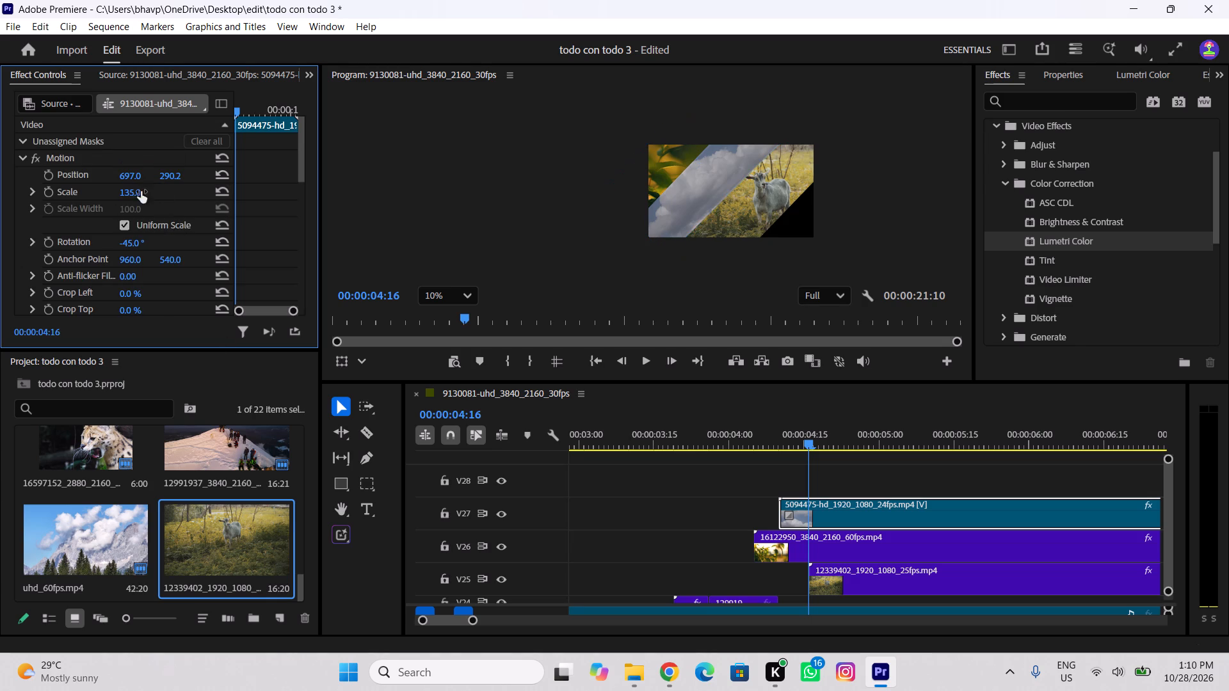
left_click_drag(124, 194, 146, 197)
scroll(204, 222, "down", 4)
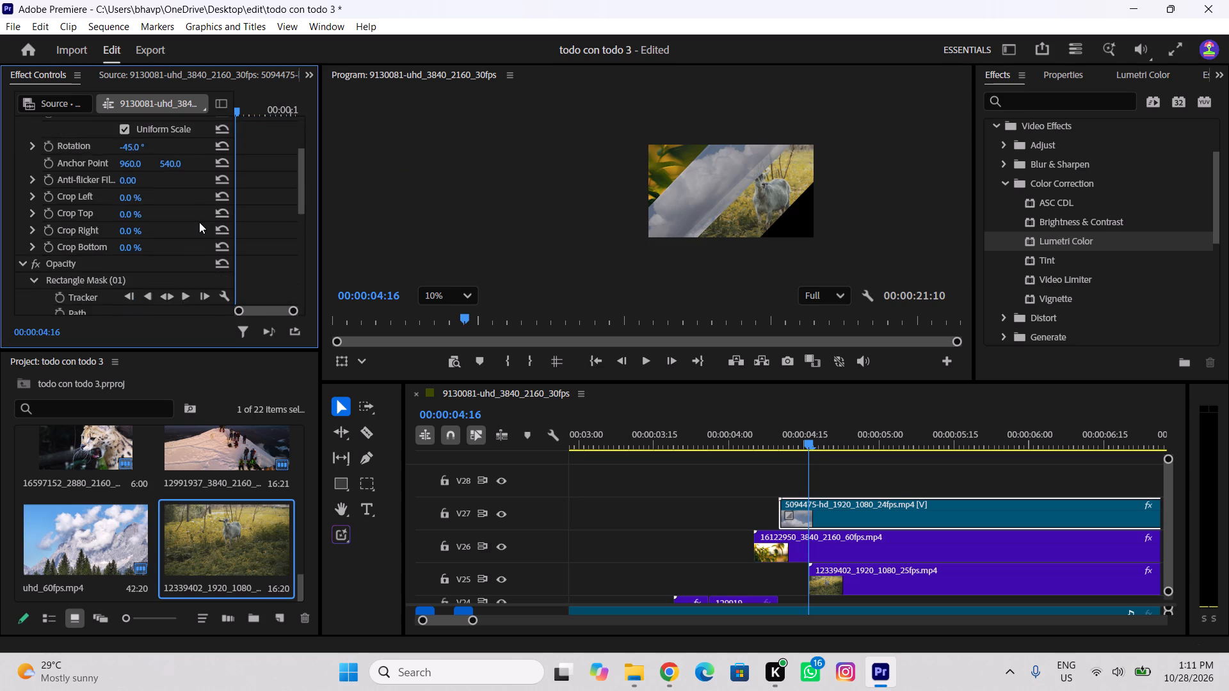
scroll(199, 222, "down", 8)
scroll(157, 282, "down", 6)
left_click_drag(131, 235, 219, 242)
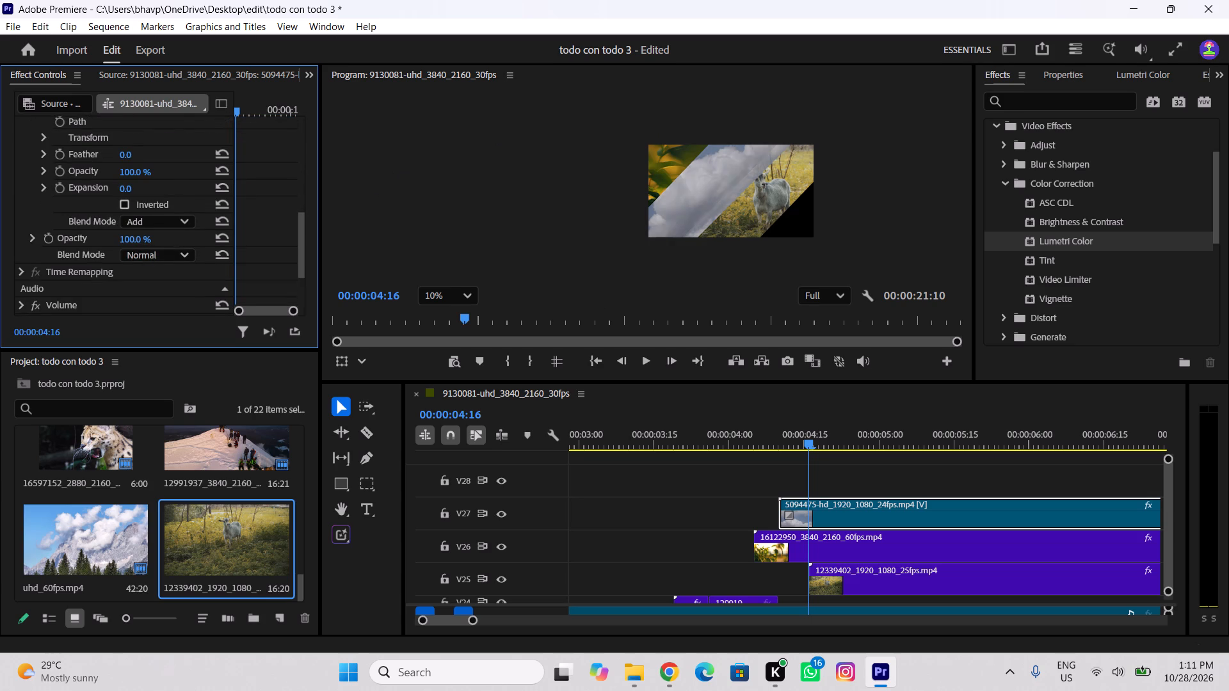
left_click_drag(219, 242, 317, 241)
scroll(181, 193, "up", 2)
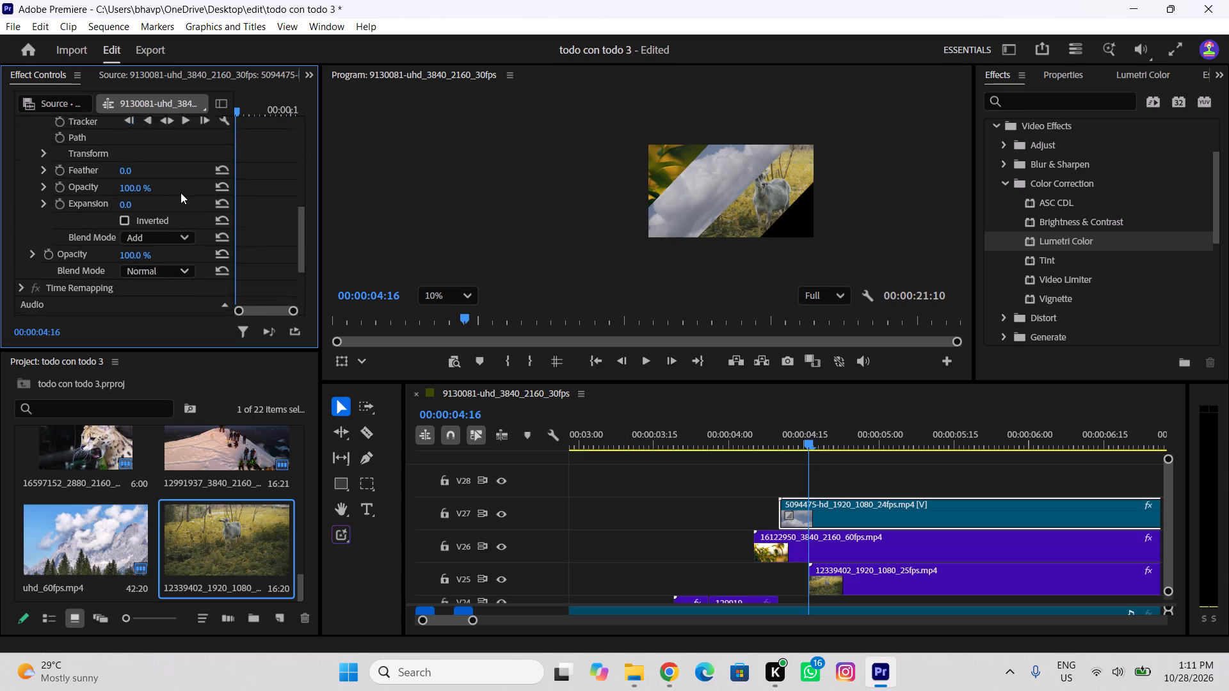
scroll(181, 193, "up", 6)
scroll(133, 150, "up", 4)
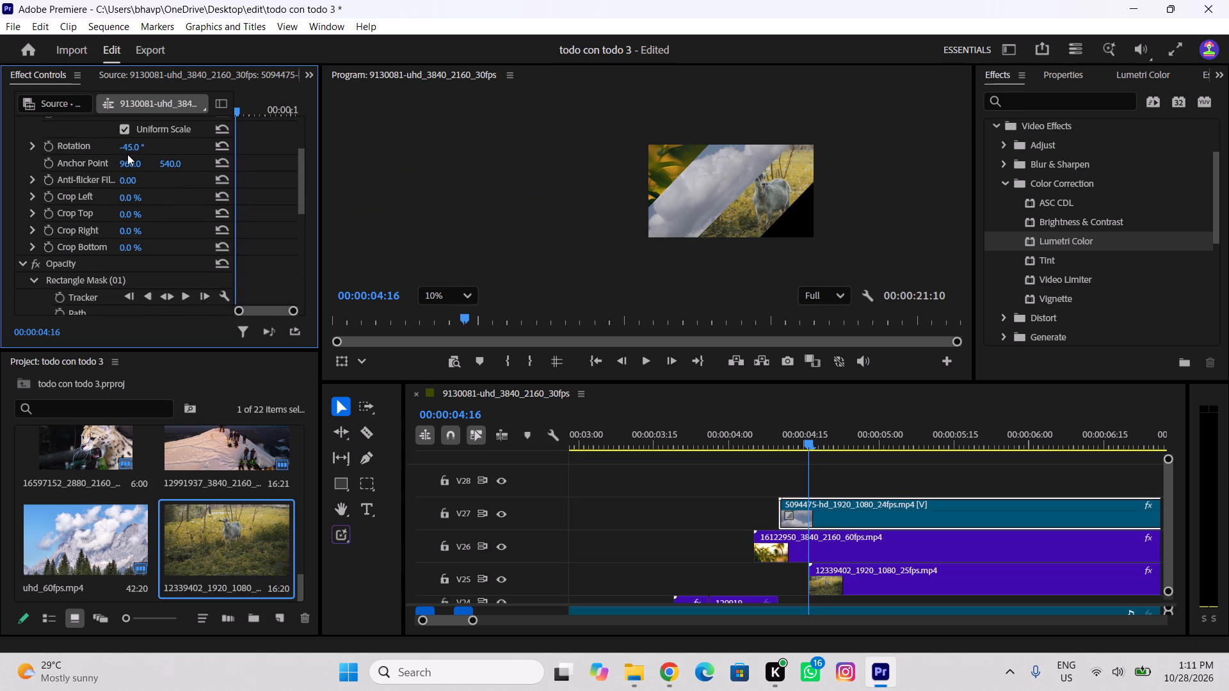
scroll(127, 154, "up", 5)
left_click_drag(129, 174, 121, 180)
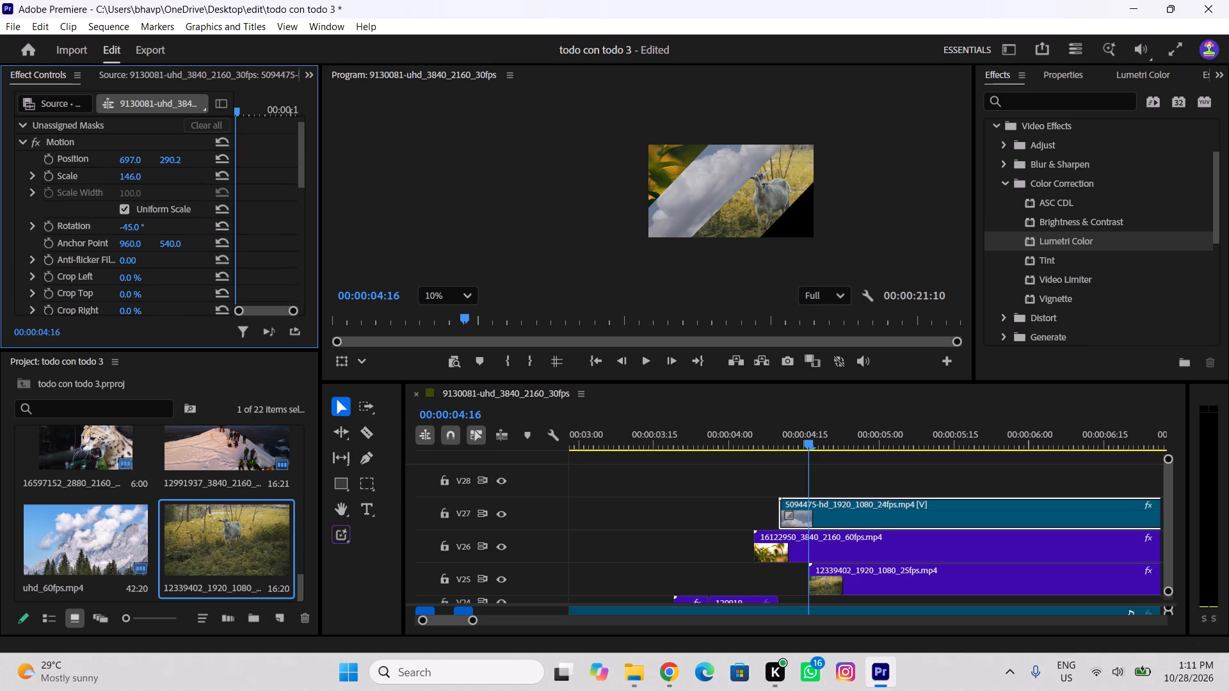
left_click_drag(121, 180, 120, 180)
left_click(1166, 45)
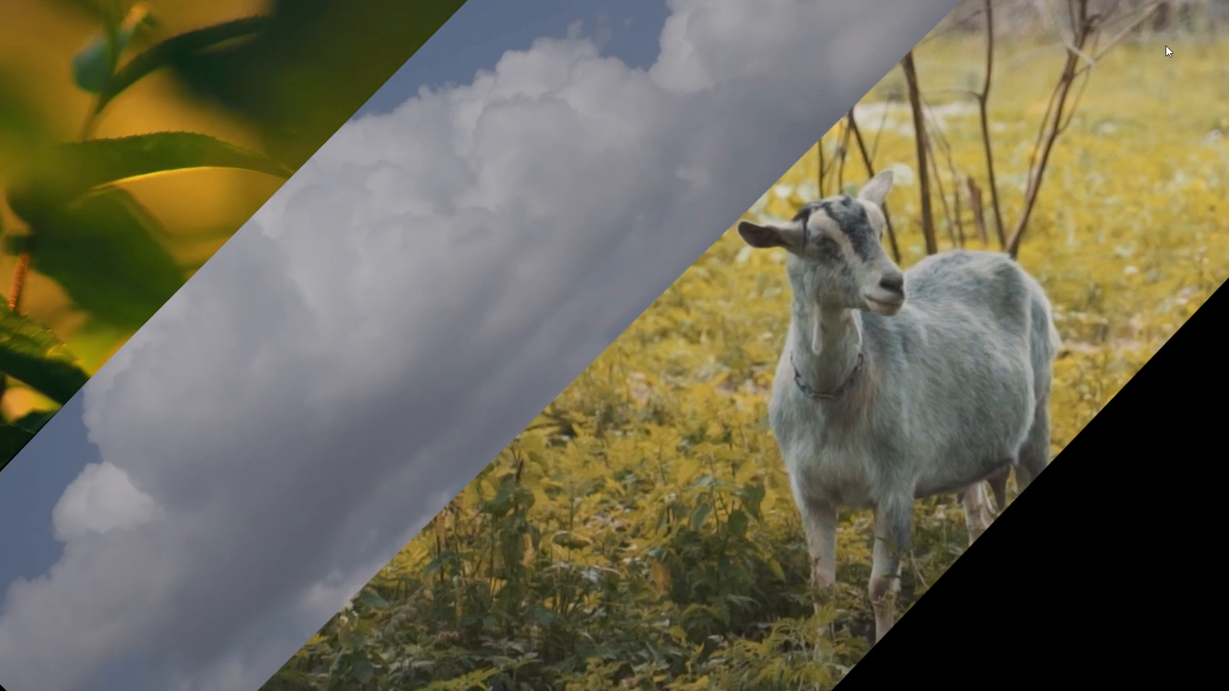
key("Escape")
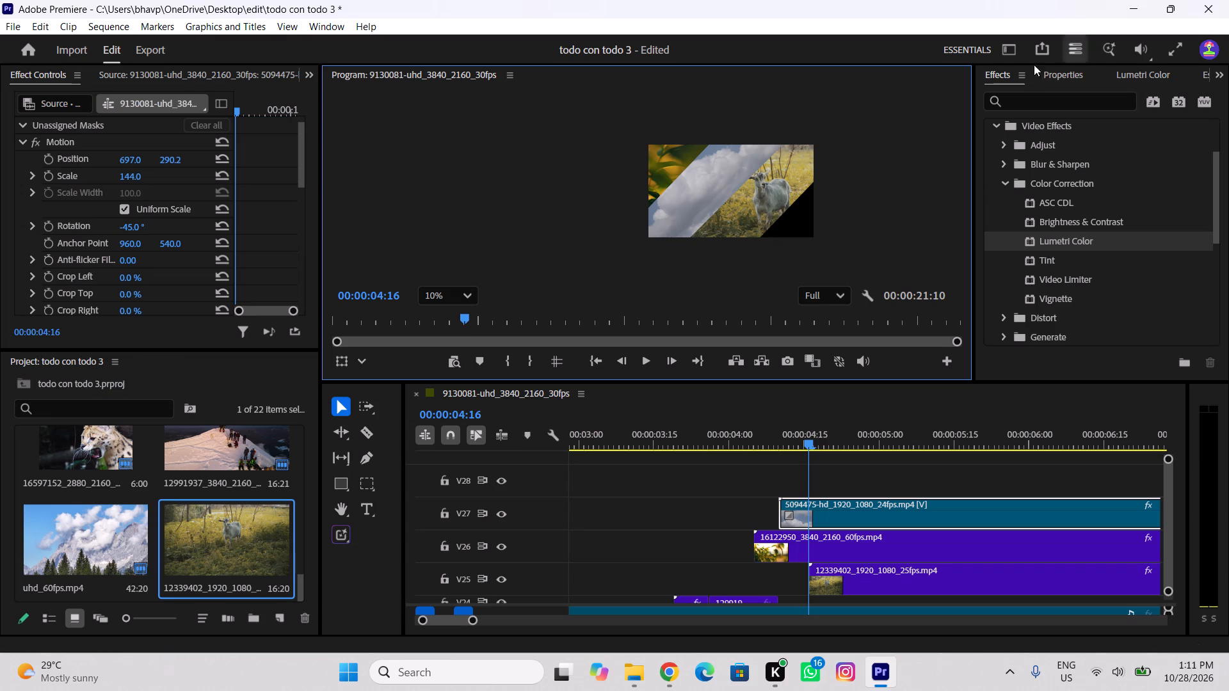
Select the cloud clip's rectangle opacity mask, shift its upper-right corner slightly, and check the band edge full screen.
scroll(5, 267, "down", 10)
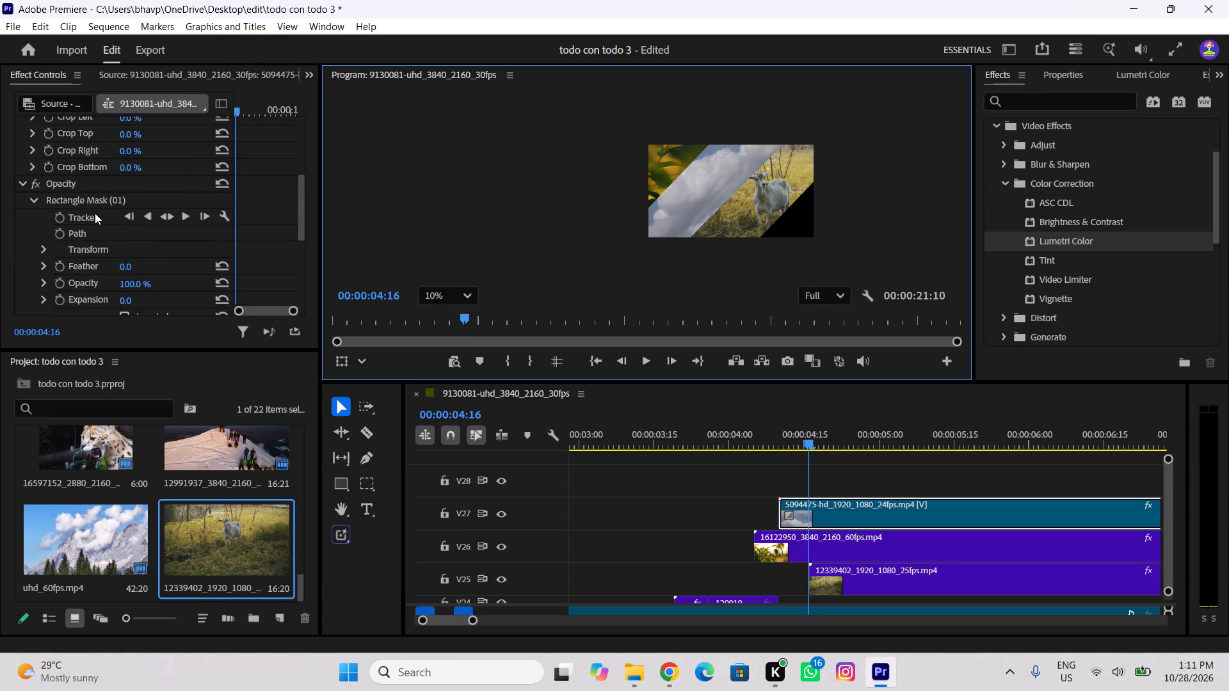
left_click(98, 207)
left_click(108, 205)
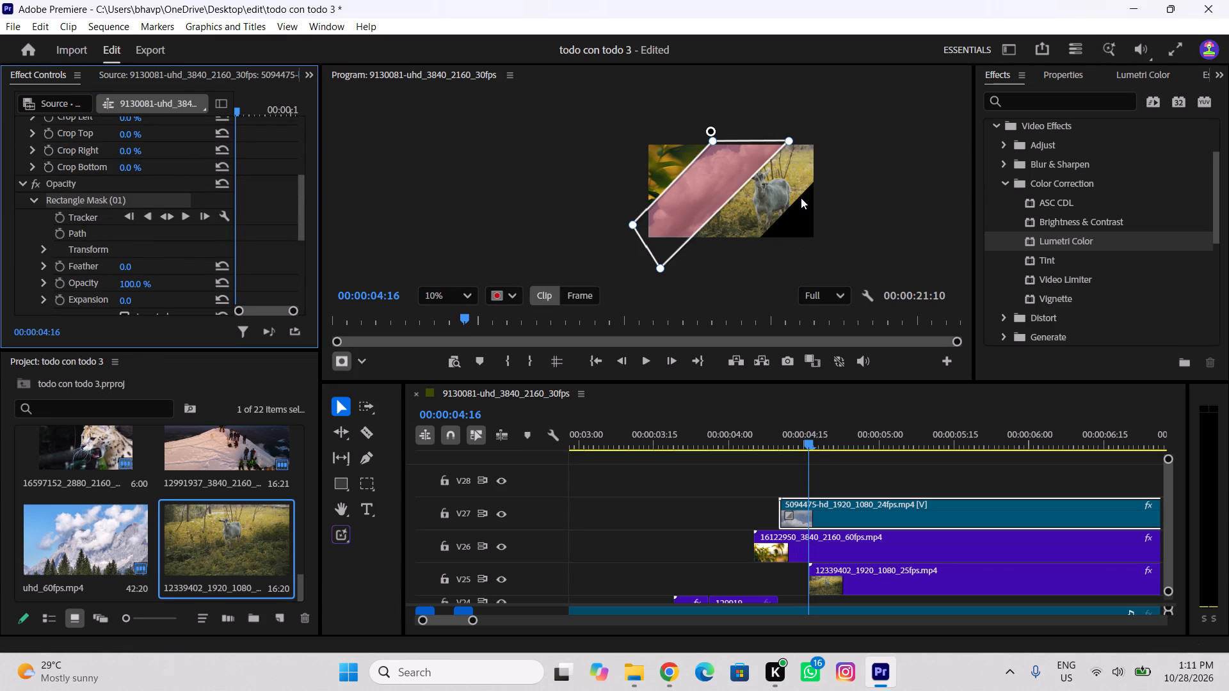
left_click(789, 138)
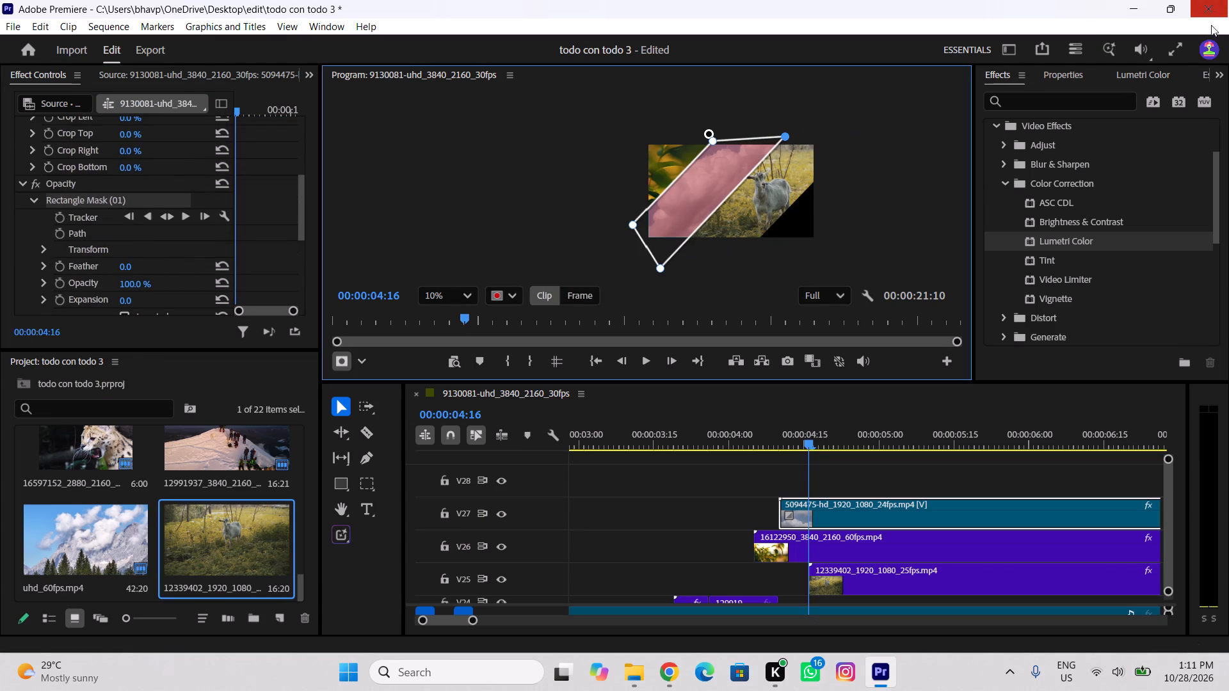
left_click(1168, 44)
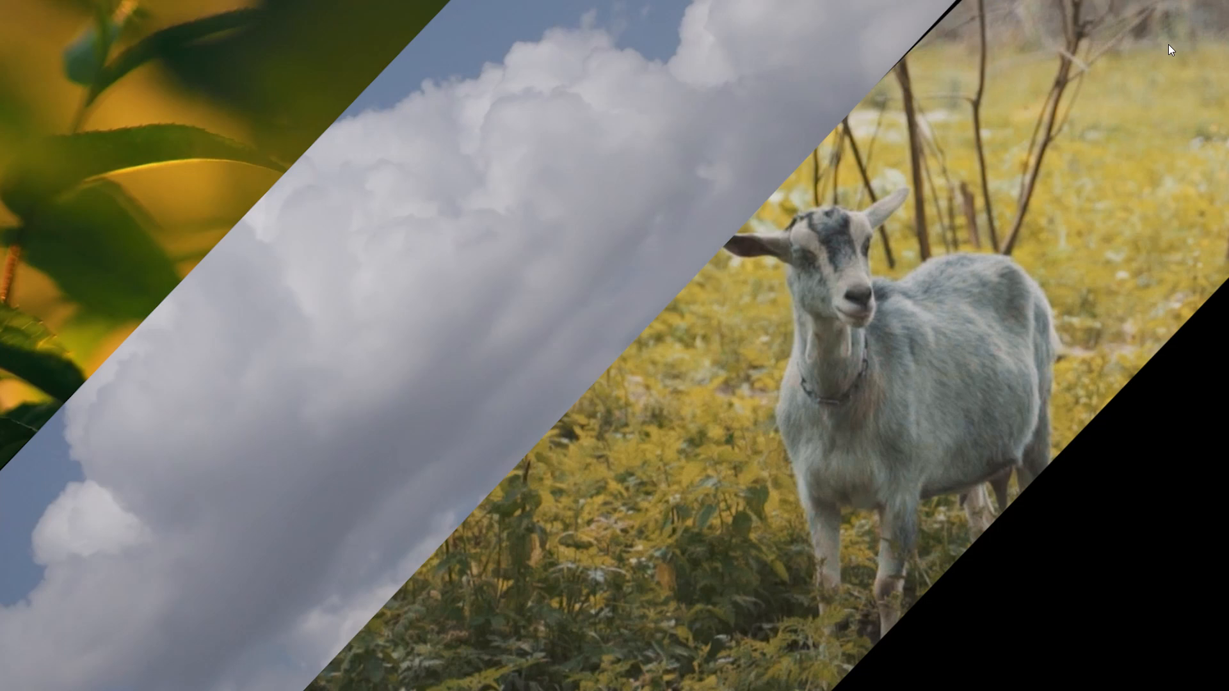
key("Escape")
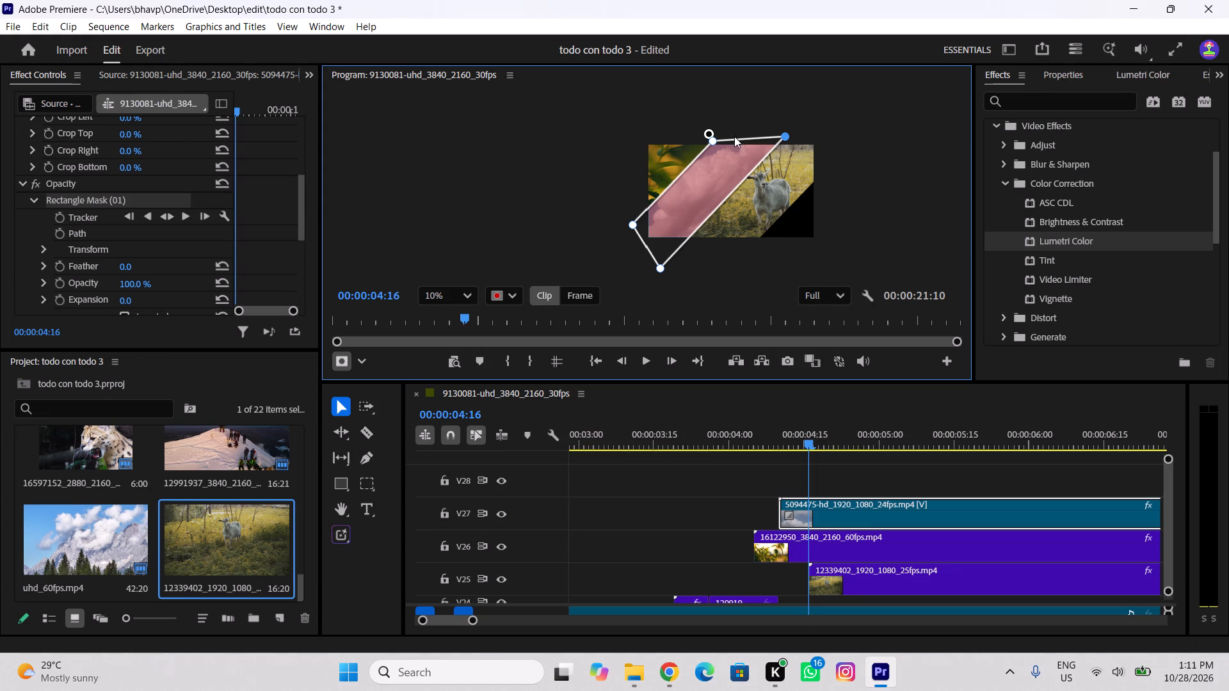
Pull the cloud mask's four corners outward beyond the frame to widen the diagonal band, and check it full screen.
left_click_drag(713, 139, 711, 125)
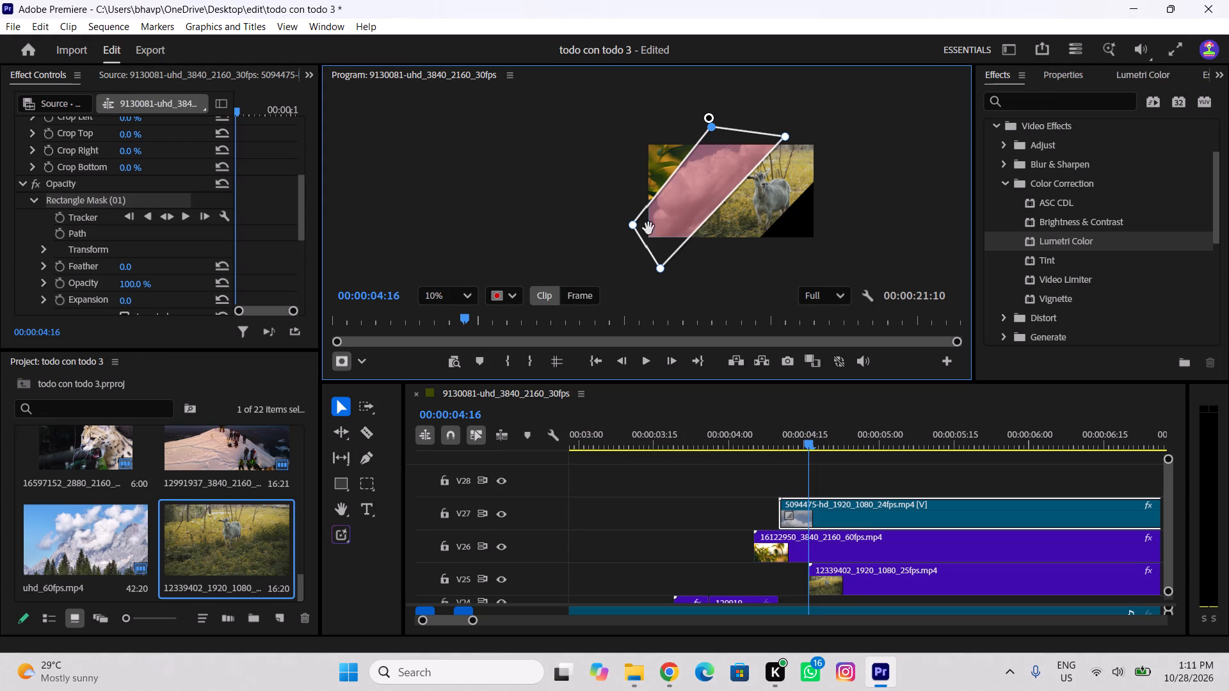
left_click(631, 223)
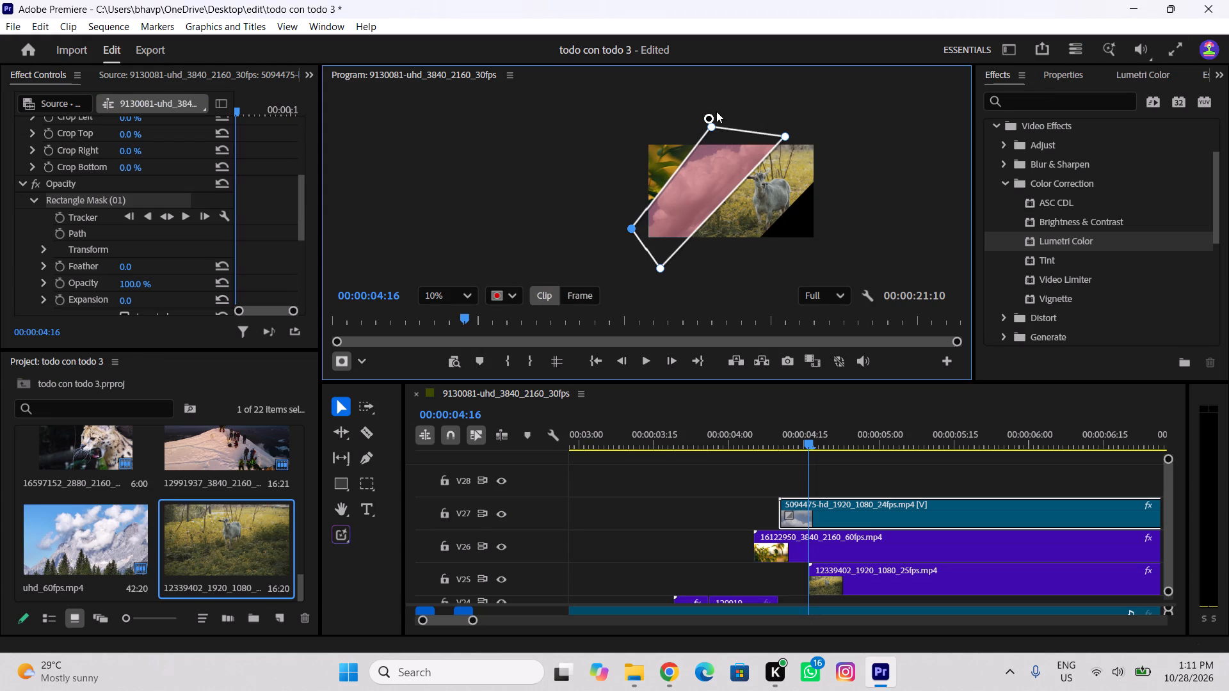
left_click(710, 129)
left_click(785, 133)
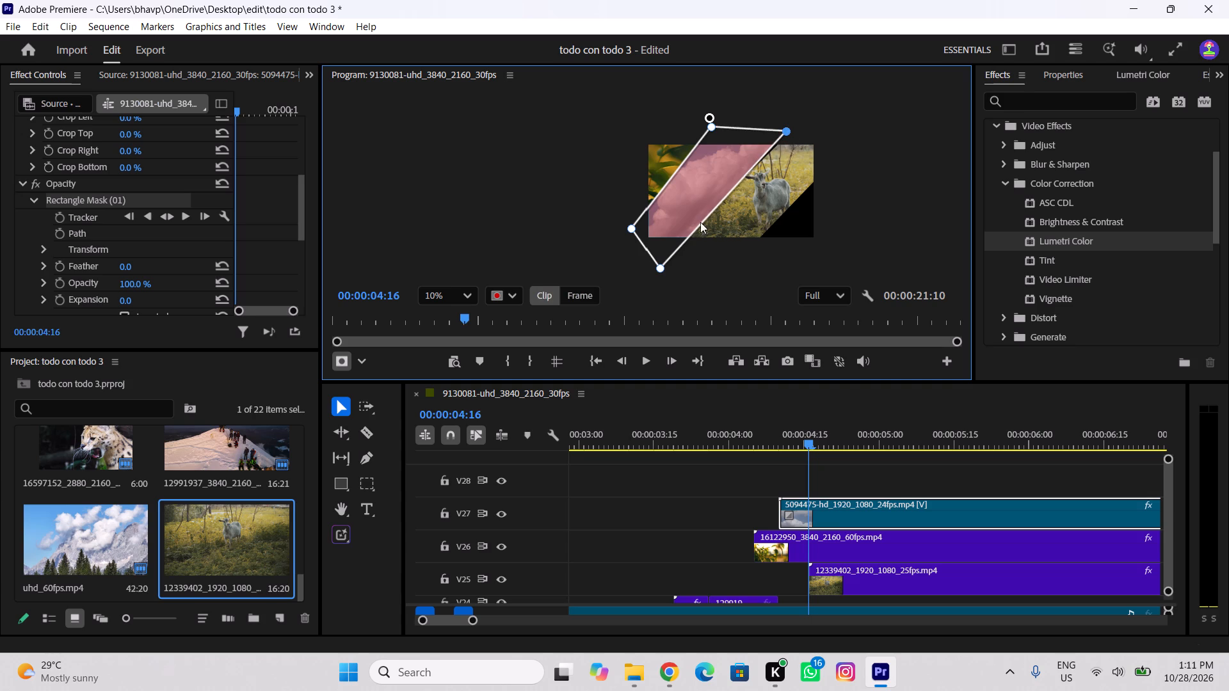
left_click_drag(634, 226, 627, 241)
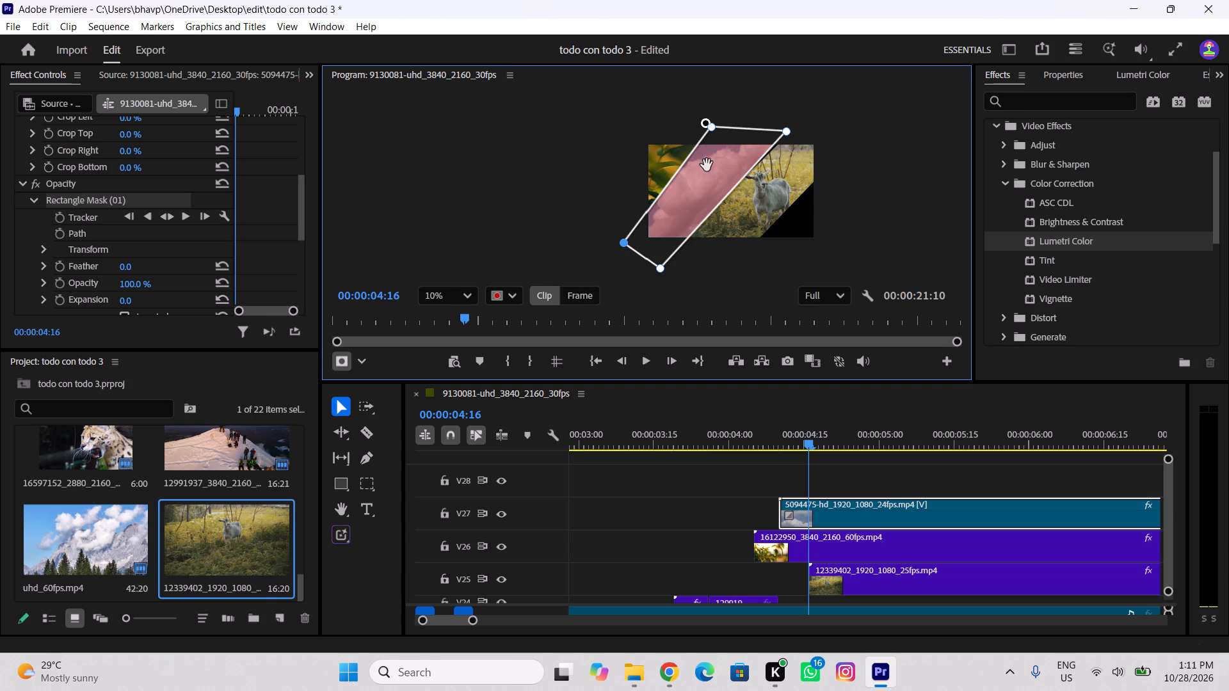
left_click_drag(789, 130, 794, 132)
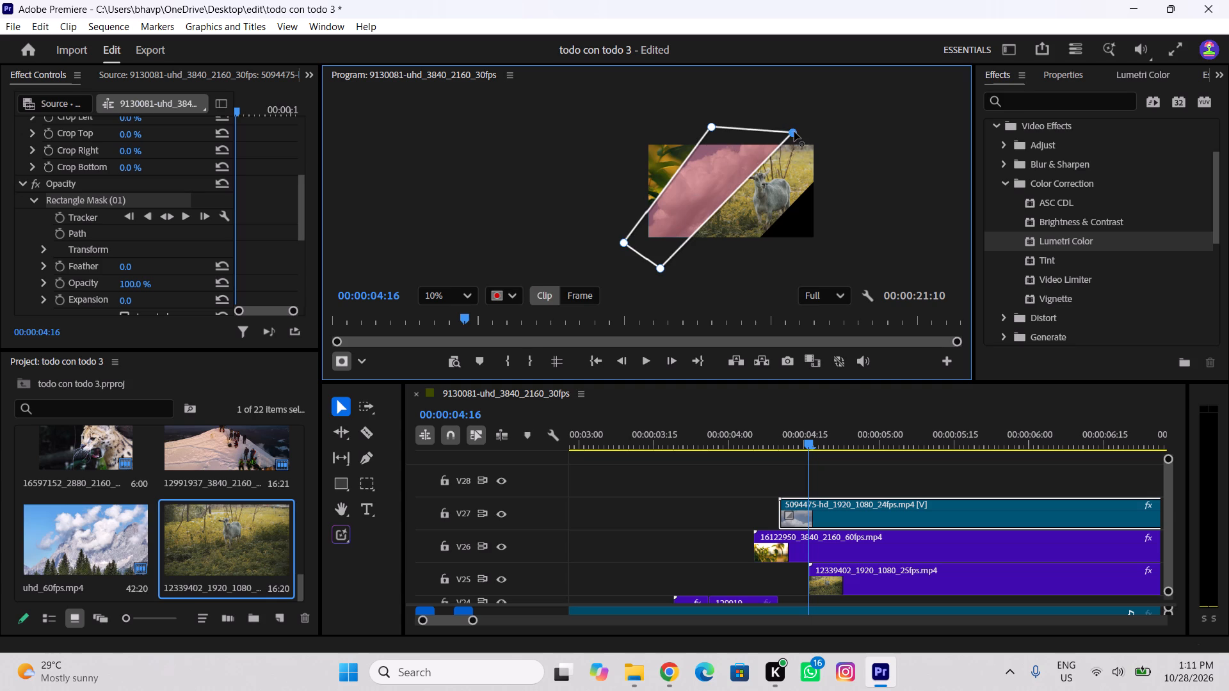
left_click_drag(794, 132, 794, 127)
left_click_drag(664, 267, 674, 269)
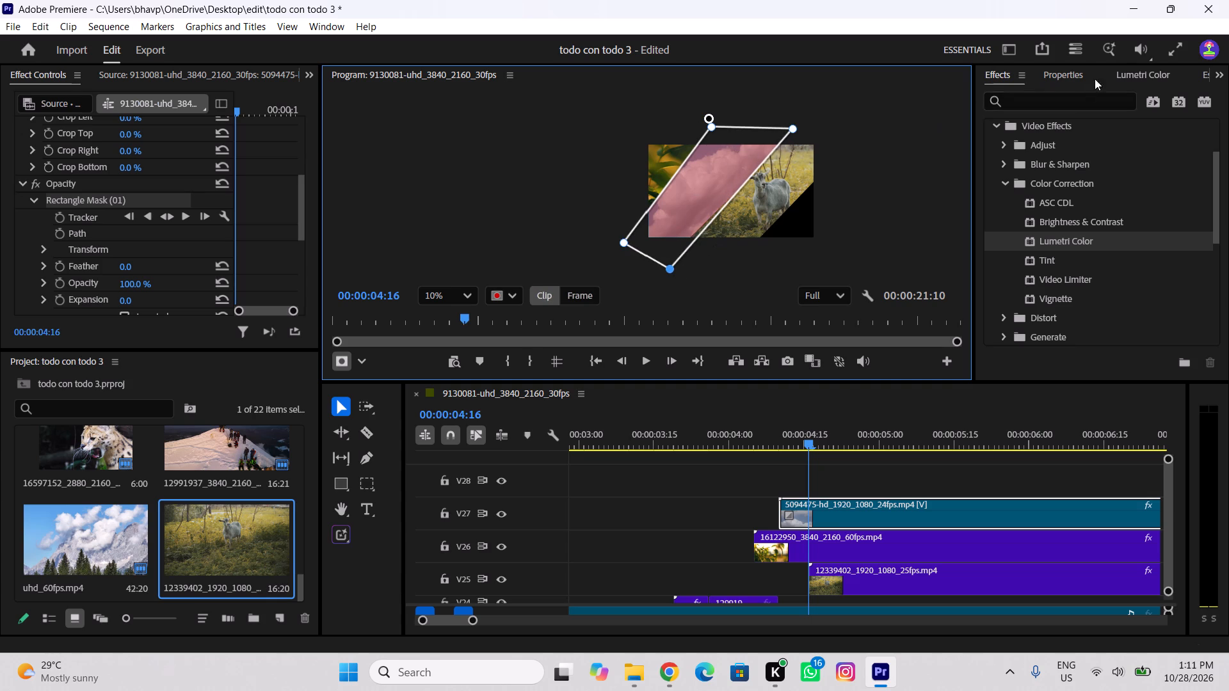
left_click(1173, 48)
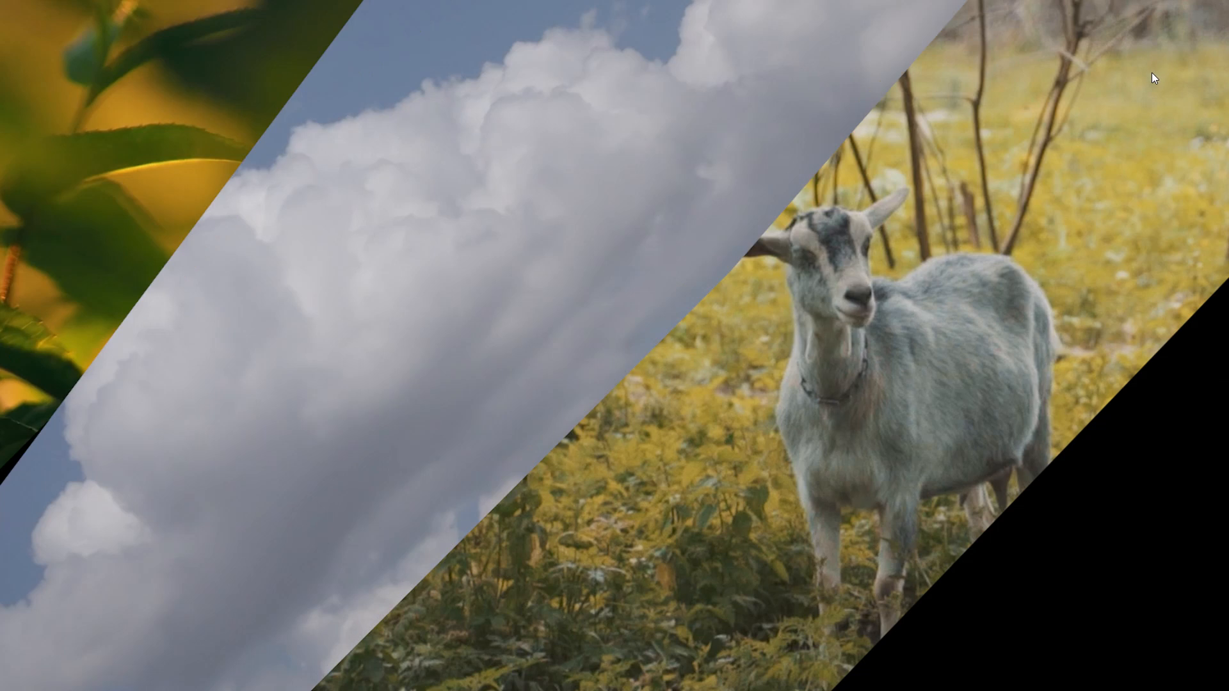
key("Escape")
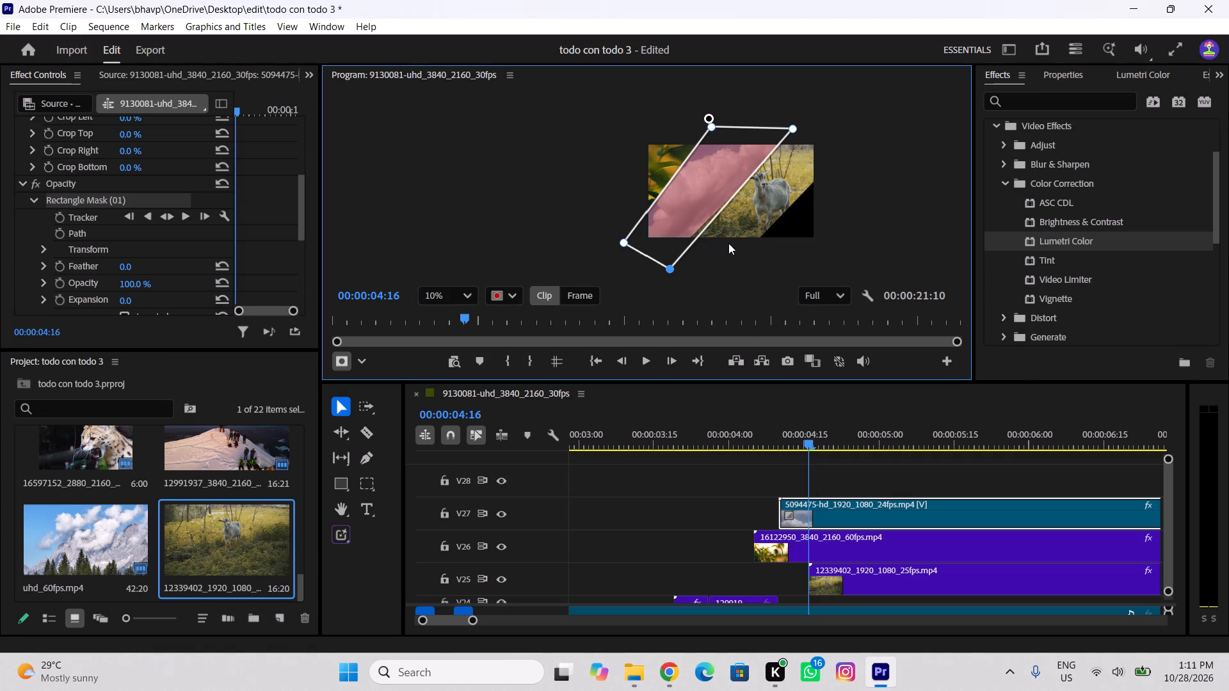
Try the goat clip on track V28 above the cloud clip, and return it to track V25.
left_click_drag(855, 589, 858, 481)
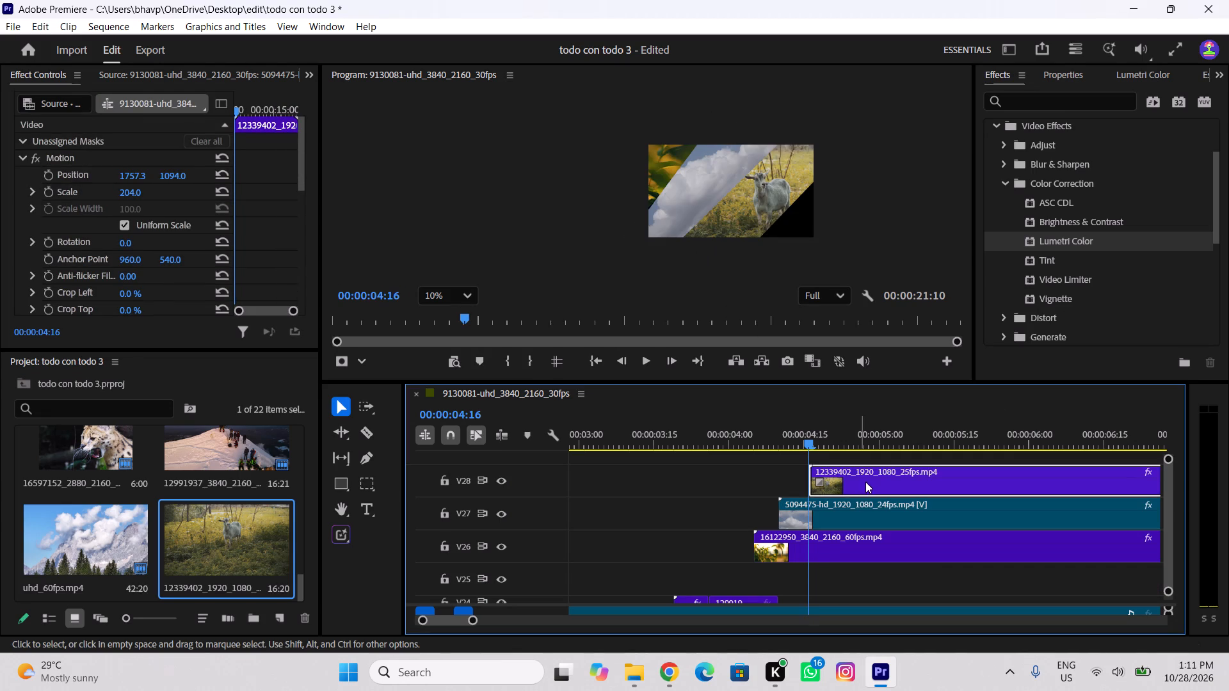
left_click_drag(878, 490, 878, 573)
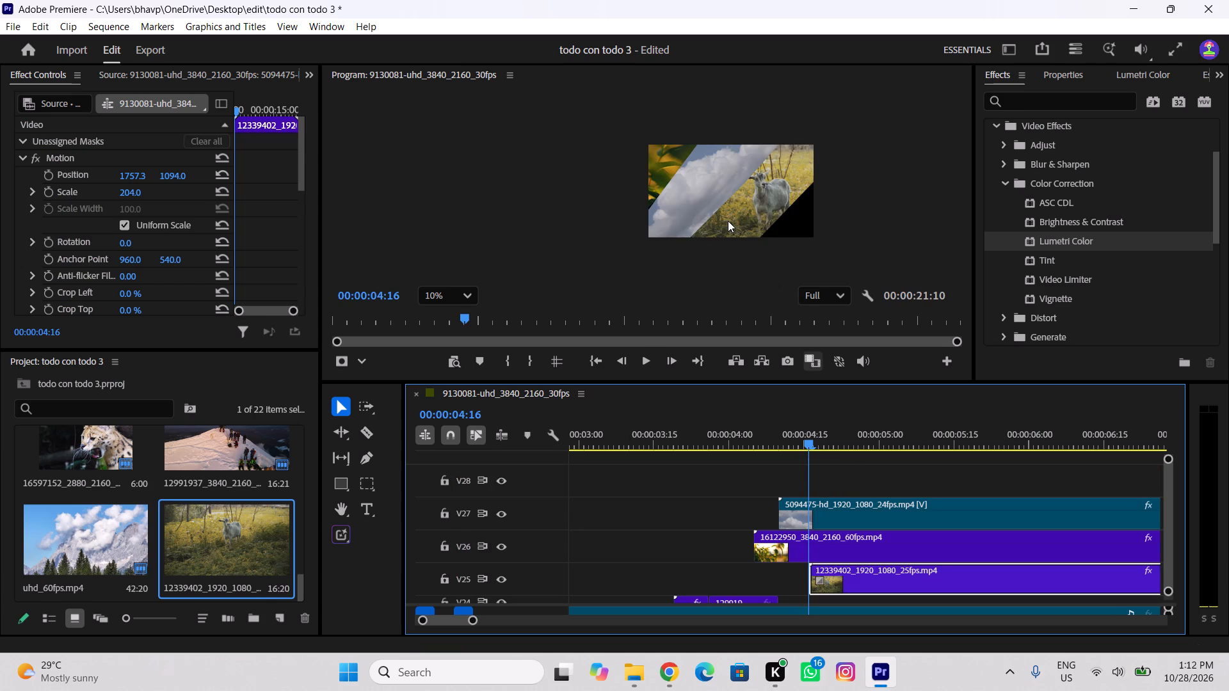
Extend the lower-right corner of the cloud clip's rectangle mask further right, over the goat band's edge.
left_click(711, 203)
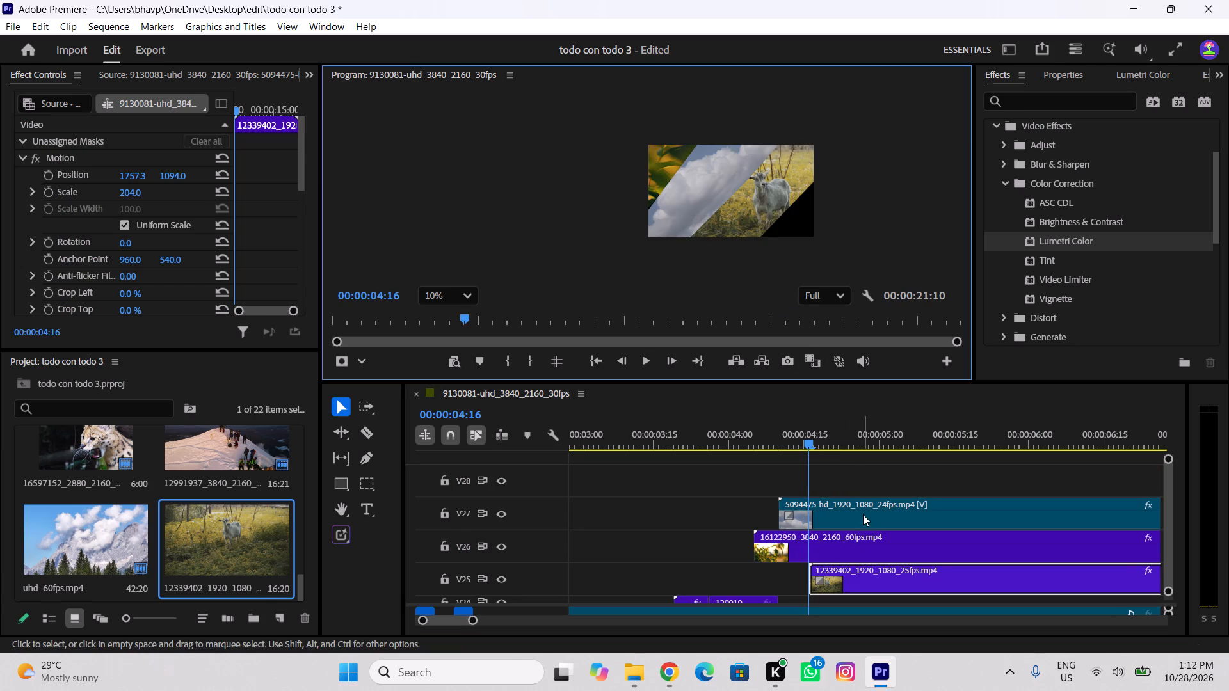
left_click(863, 514)
scroll(186, 261, "down", 7)
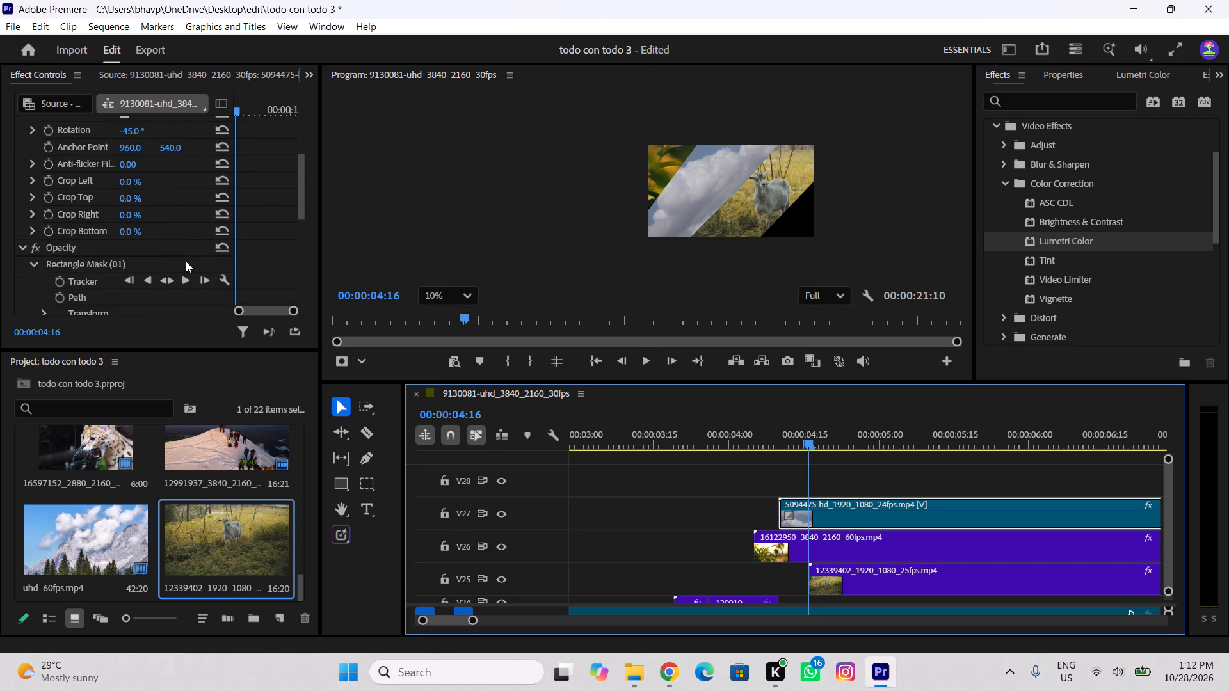
left_click(120, 264)
left_click_drag(668, 269, 687, 264)
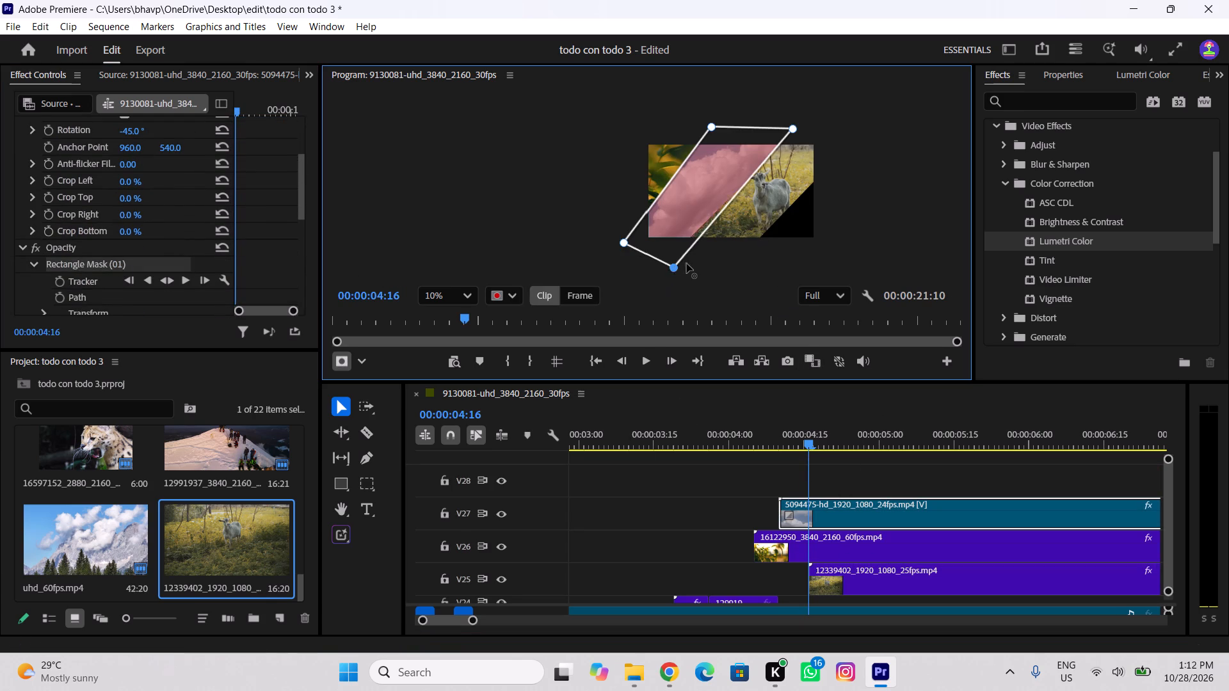
left_click_drag(687, 264, 683, 266)
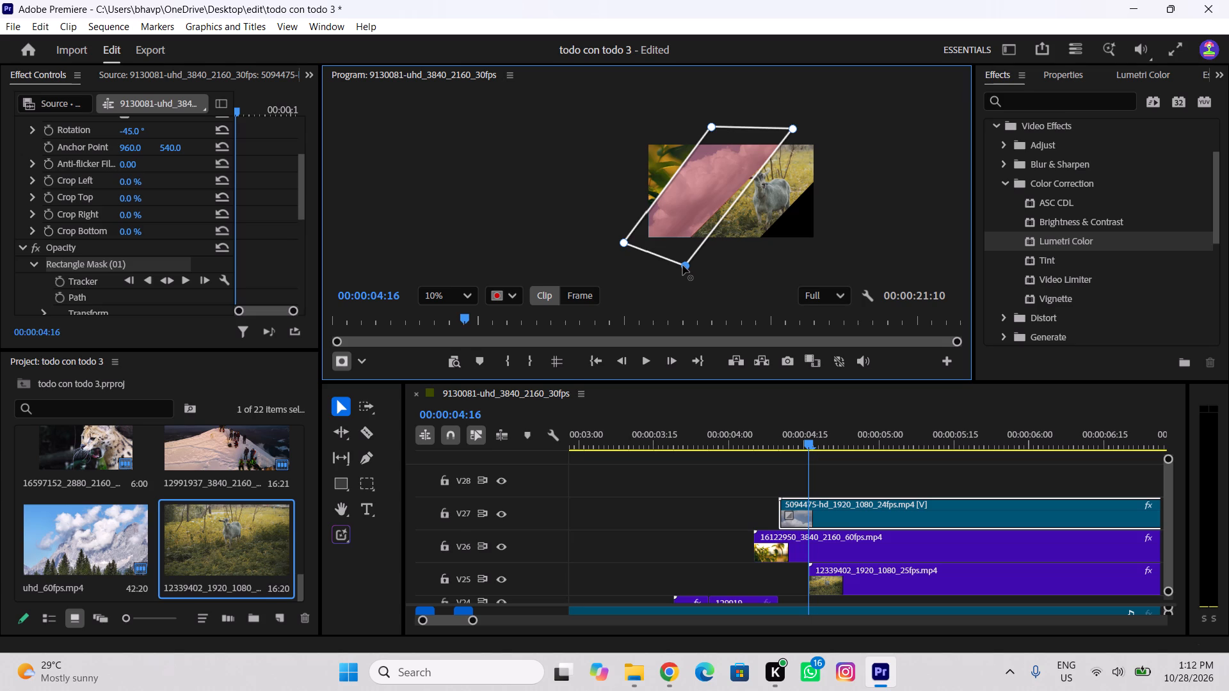
left_click_drag(683, 266, 682, 265)
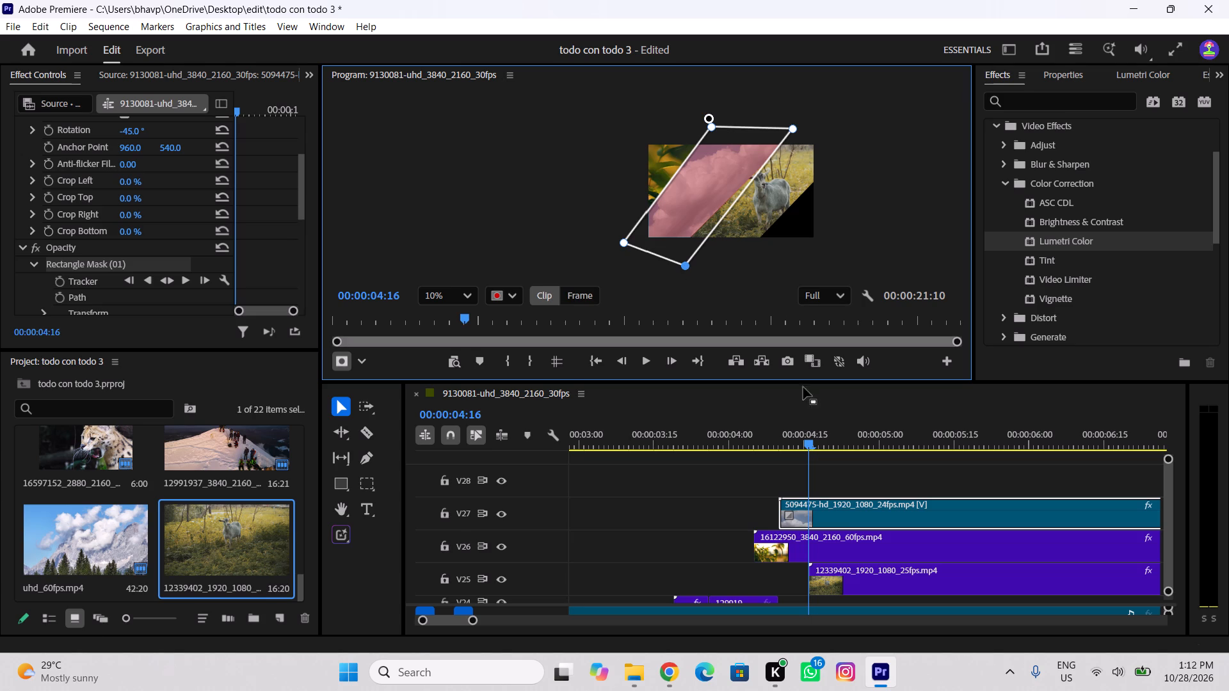
Shift the lower-left corner of the goat clip's rectangle mask slightly right along the cloud band's edge.
left_click(879, 578)
scroll(182, 267, "down", 6)
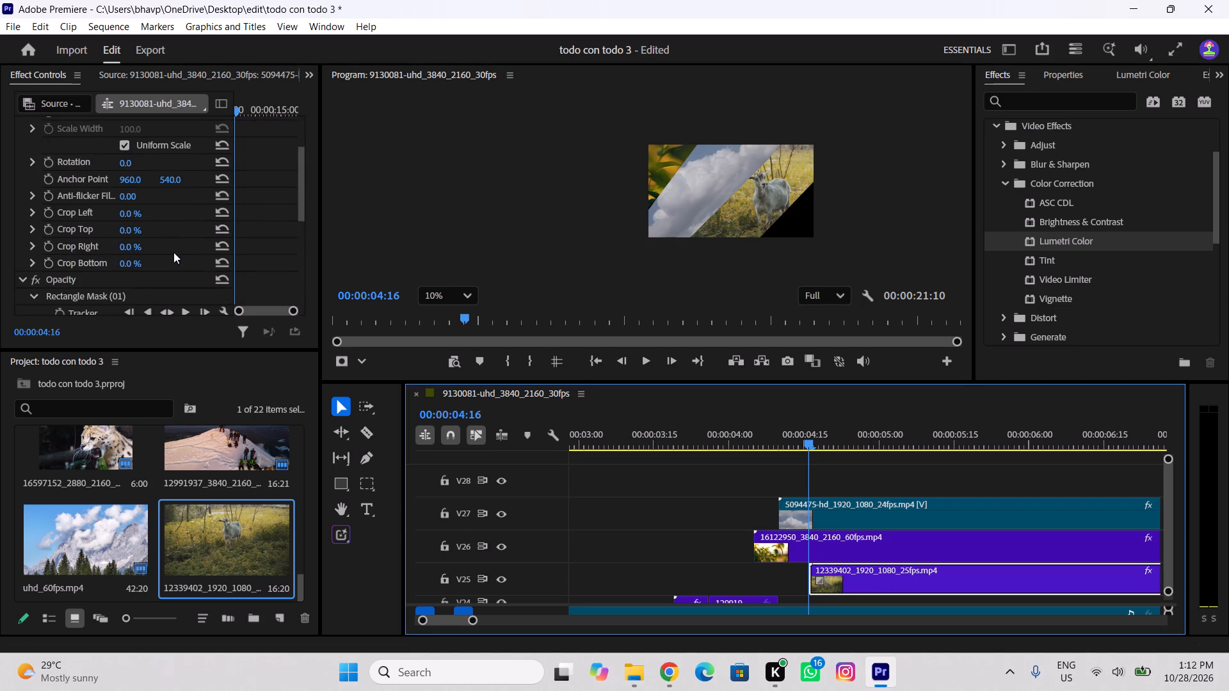
left_click(150, 286)
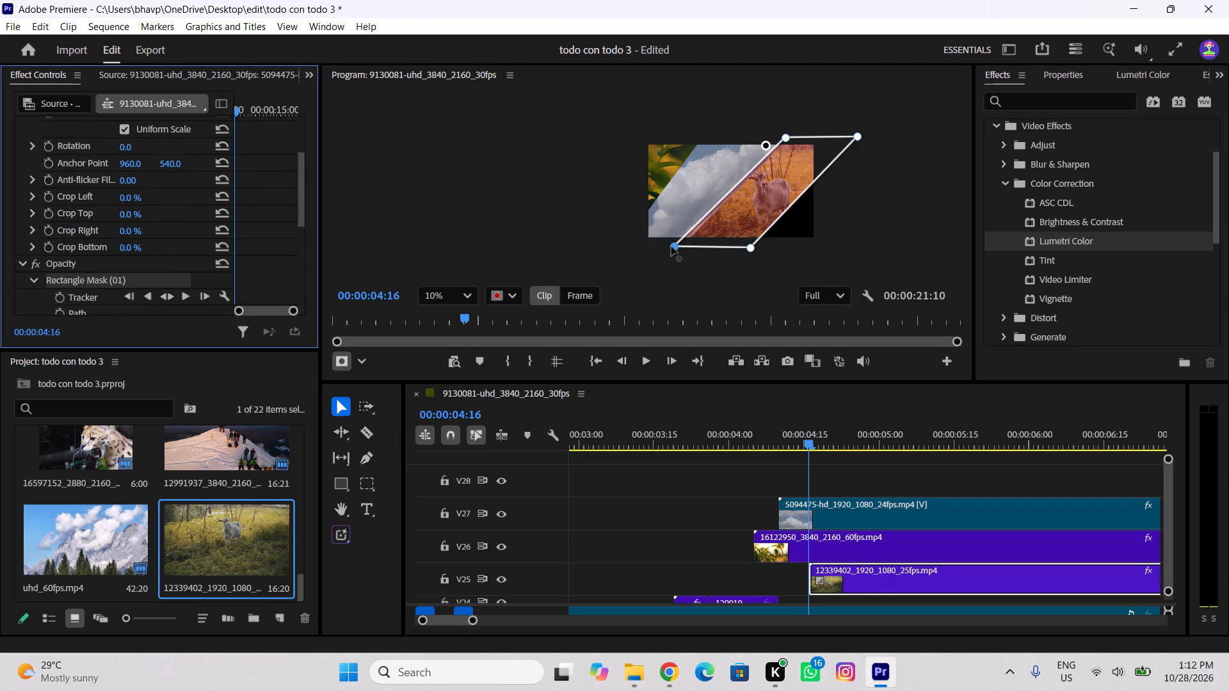
left_click_drag(671, 246, 679, 249)
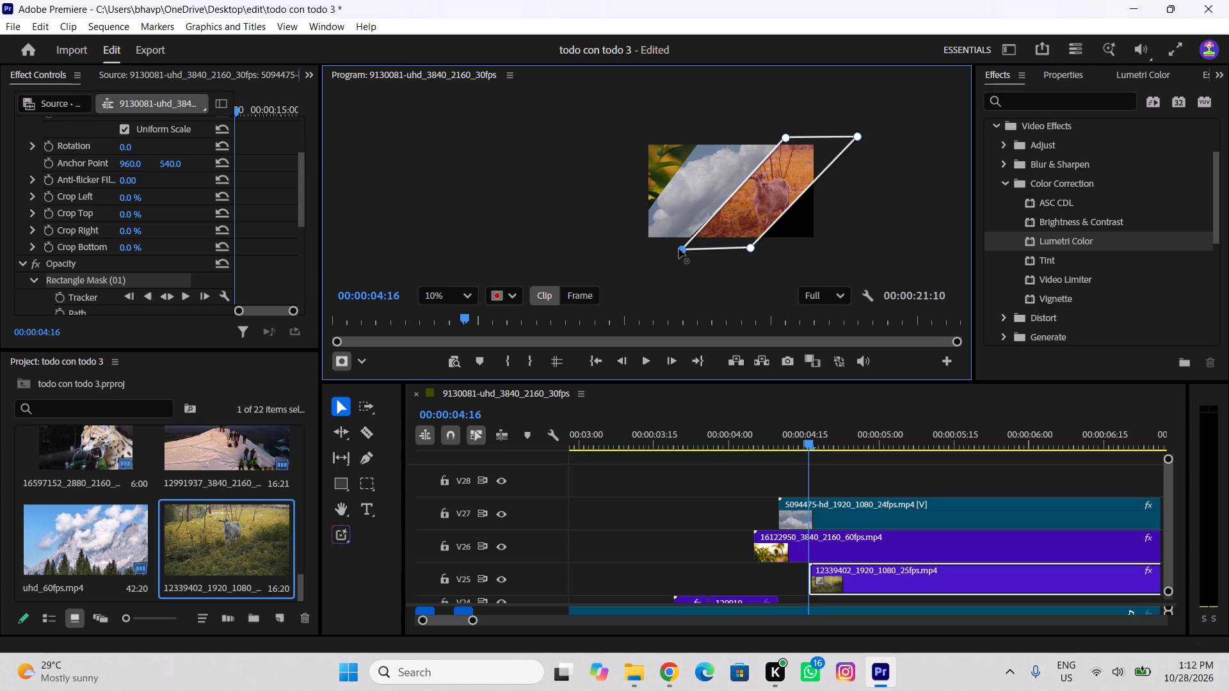
left_click_drag(679, 249, 678, 249)
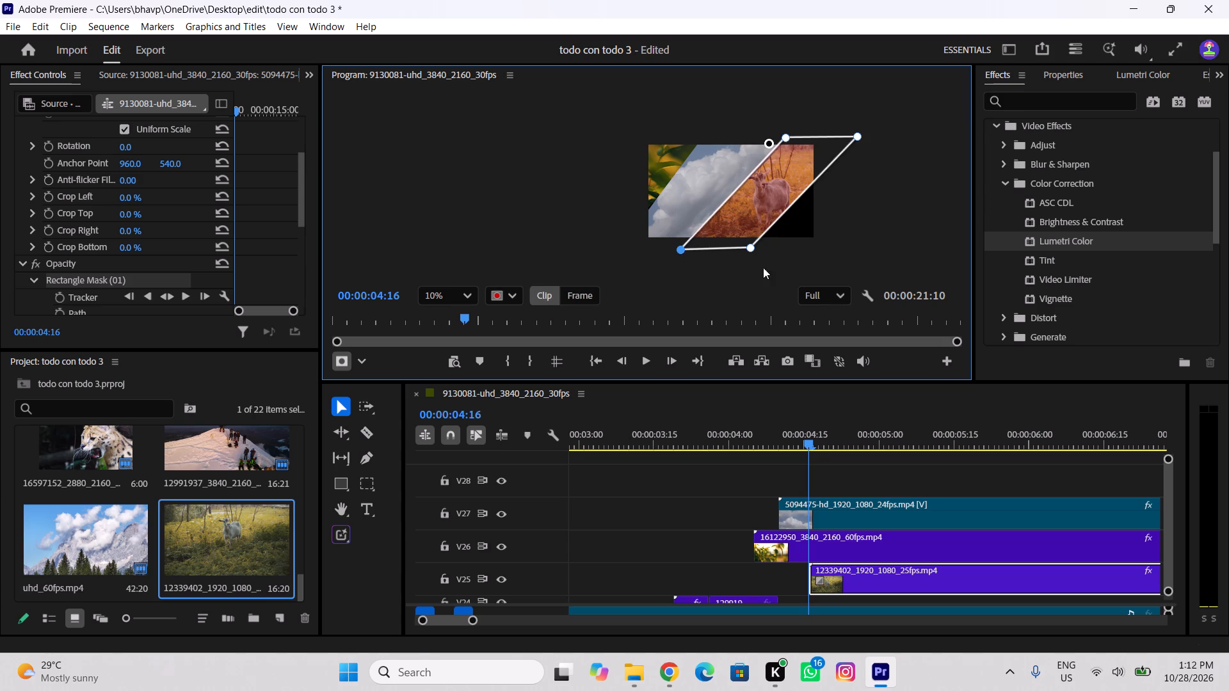
Select the cloud clip's rectangle mask and inspect the edge between the cloud and goat bands full screen.
left_click(899, 521)
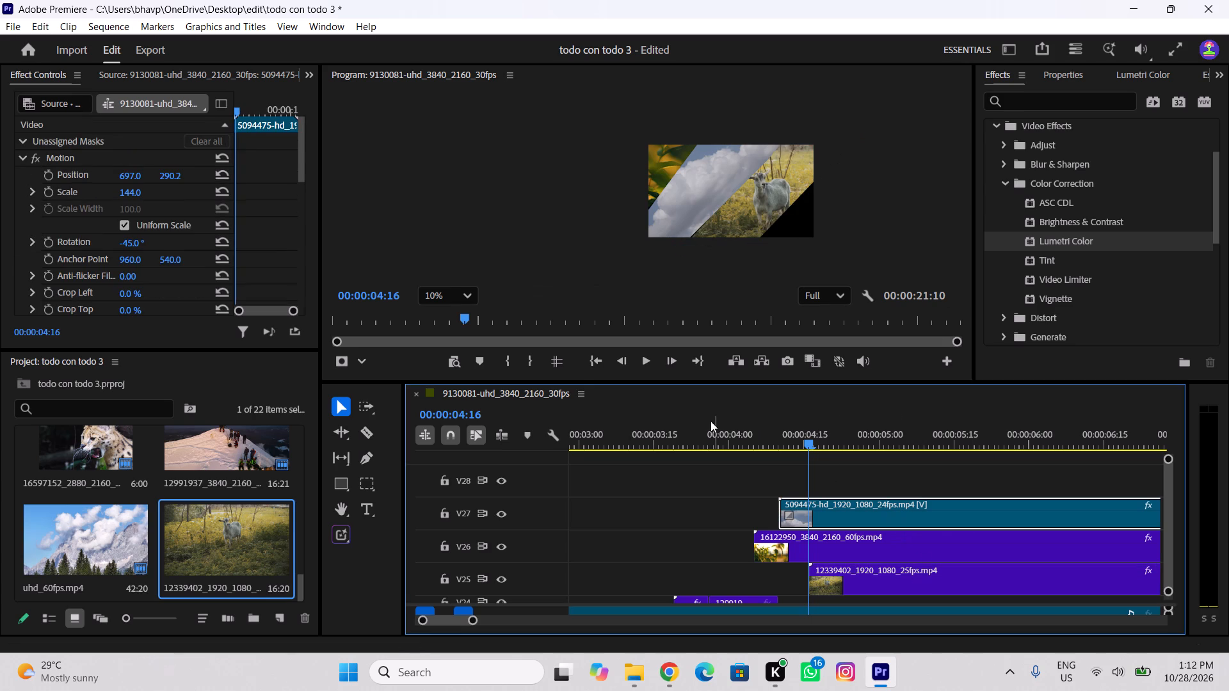
scroll(83, 251, "down", 9)
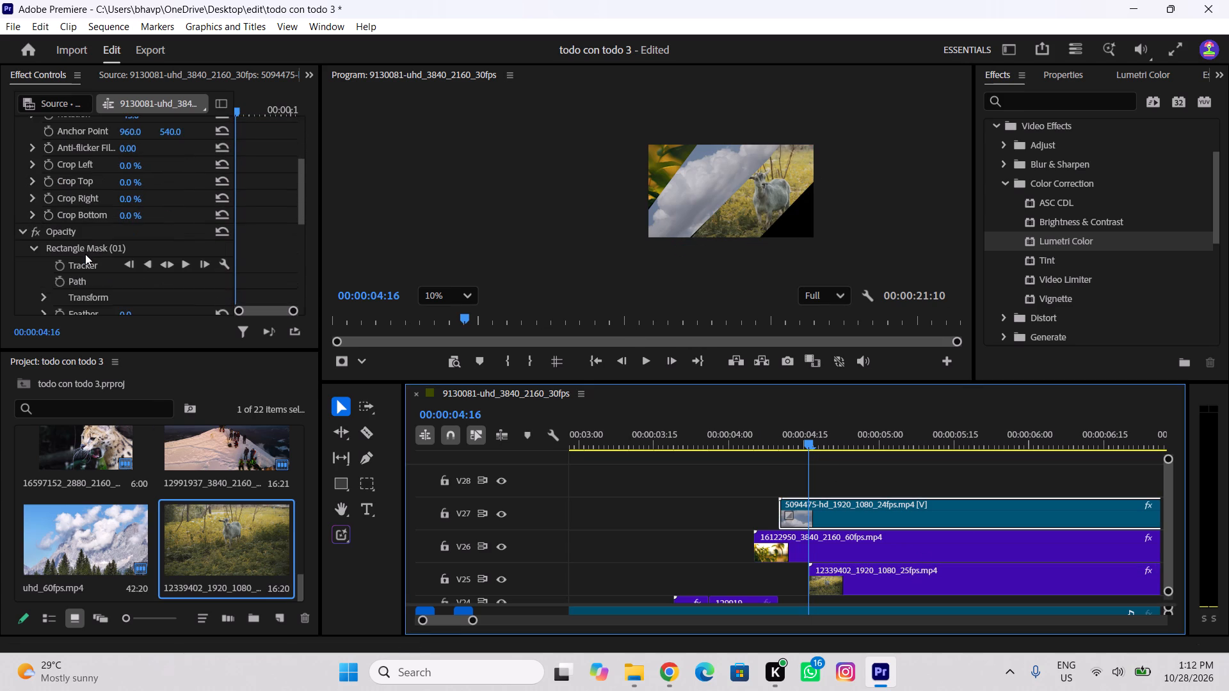
left_click(116, 228)
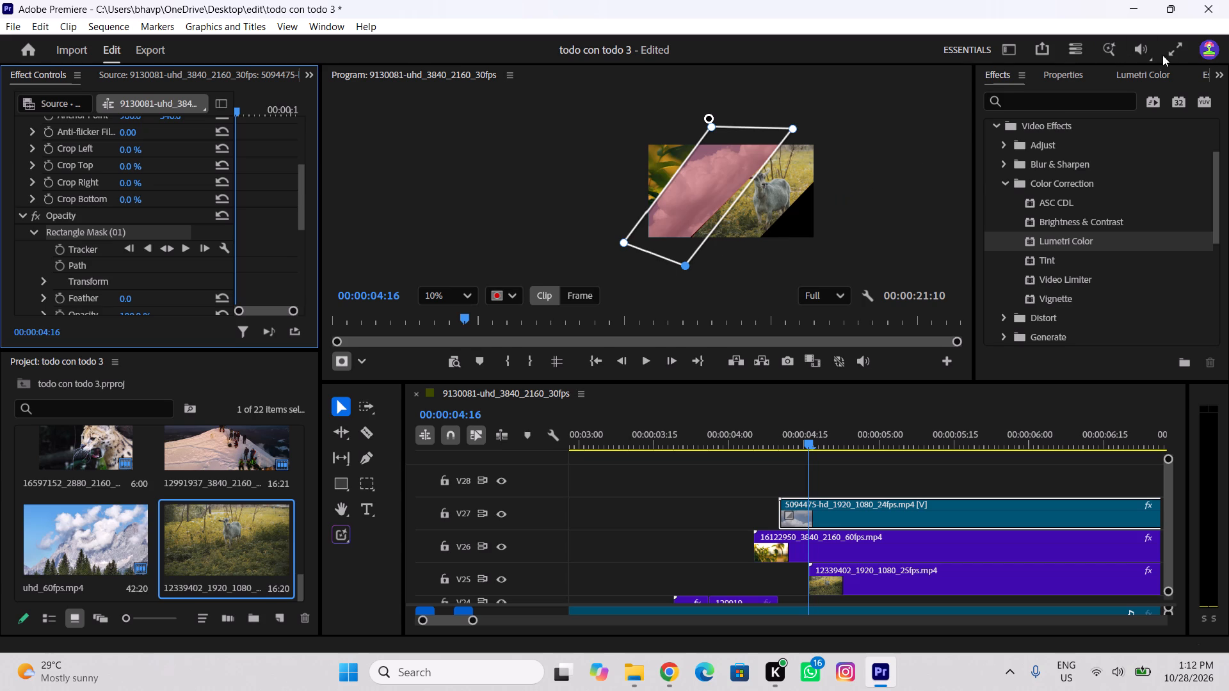
left_click(1178, 51)
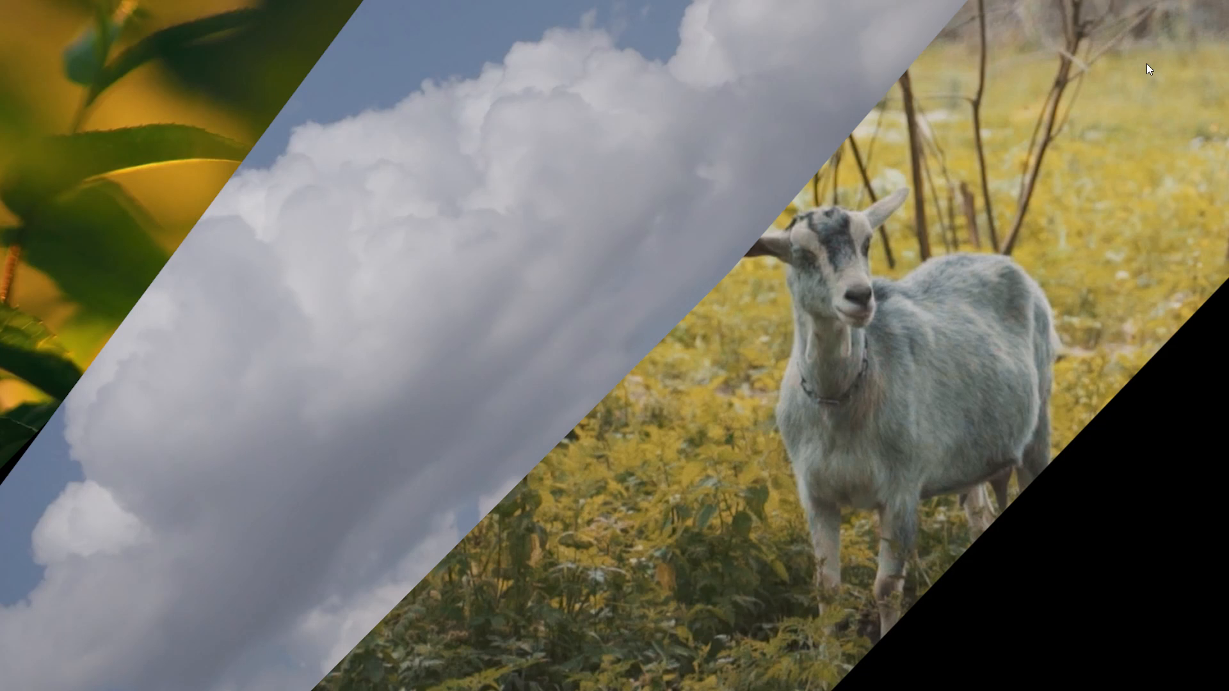
key("Escape")
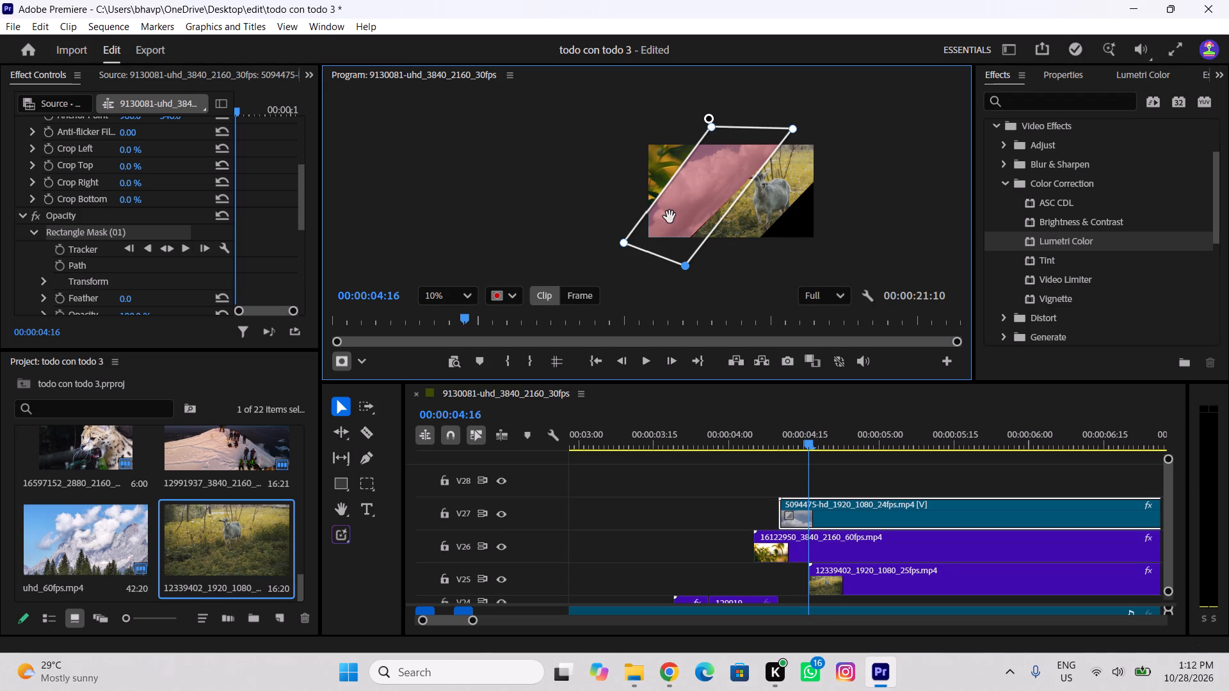
Undo the latest corner adjustments to the goat and cloud masks, along with the goat clip's trial track moves.
key("ctrl+z")
key("ctrl+z")
key("ctrl+z")
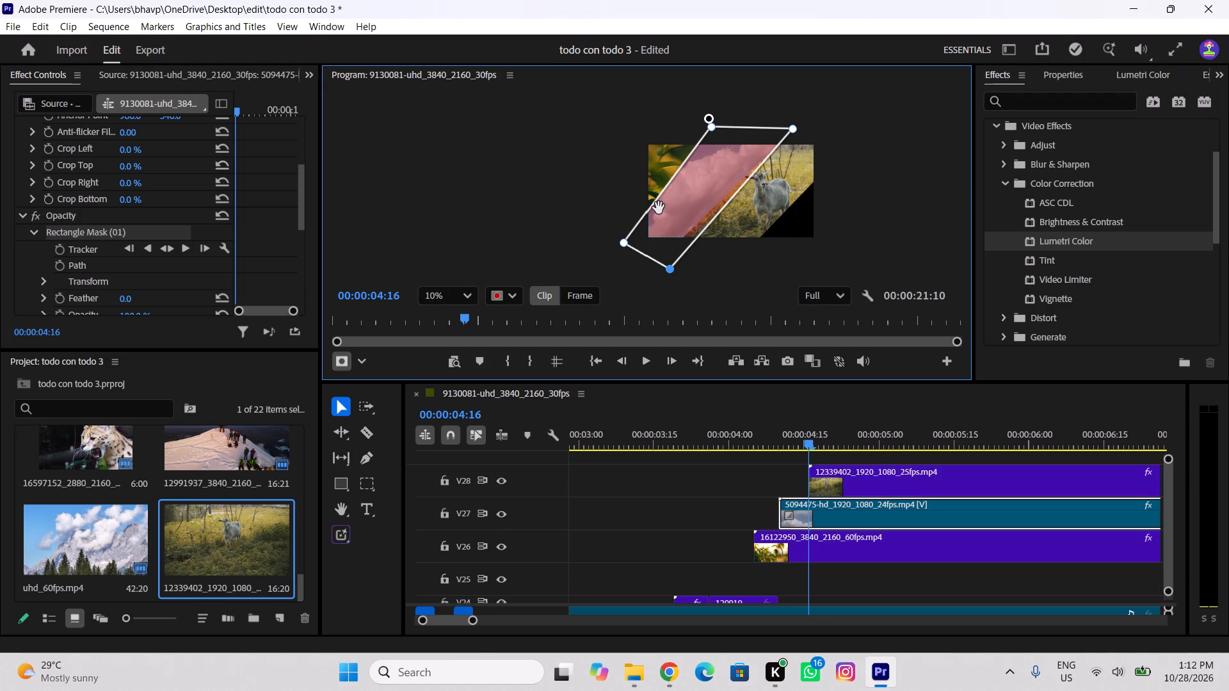
key("ctrl+z")
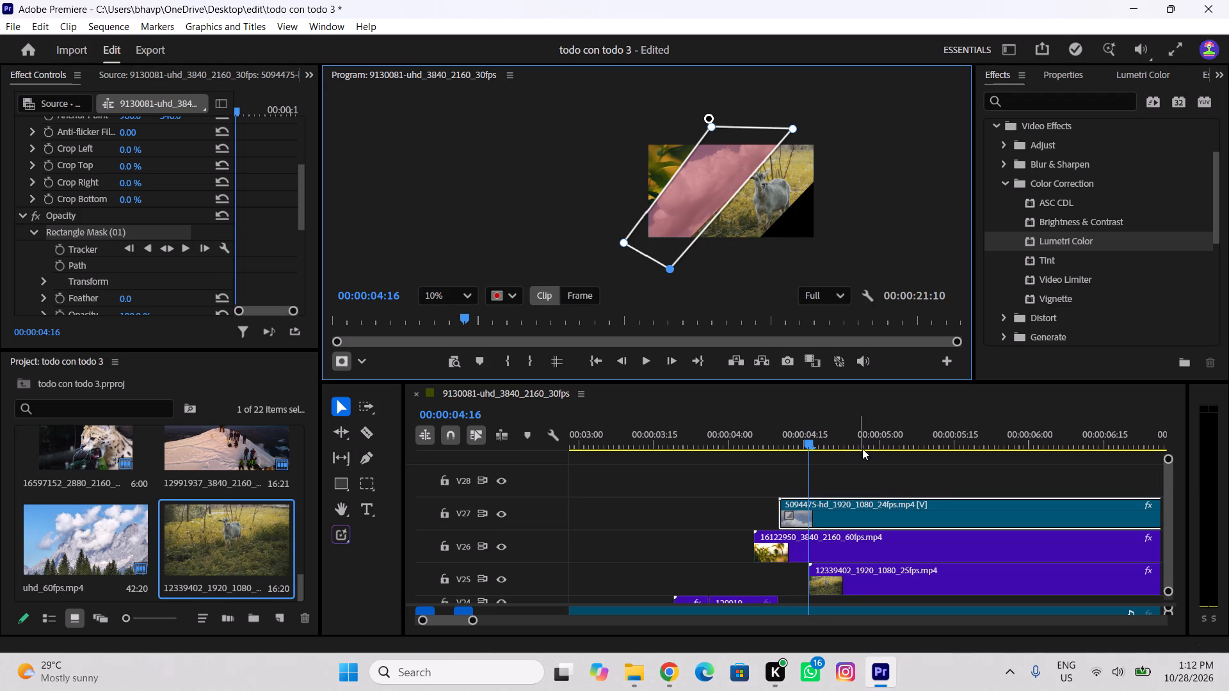
Pull the upper-right corner of the cloud clip's rectangle mask inward to the left and nudge its lower-right corner slightly right.
left_click(856, 215)
left_click(72, 214)
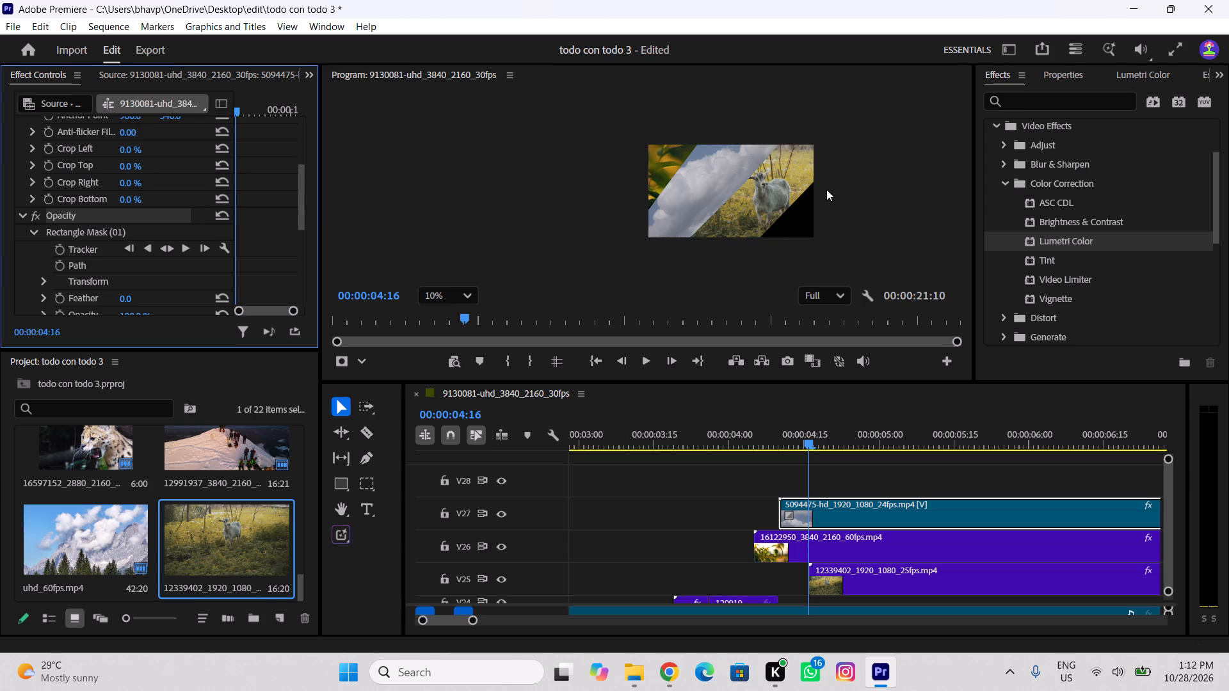
left_click(750, 166)
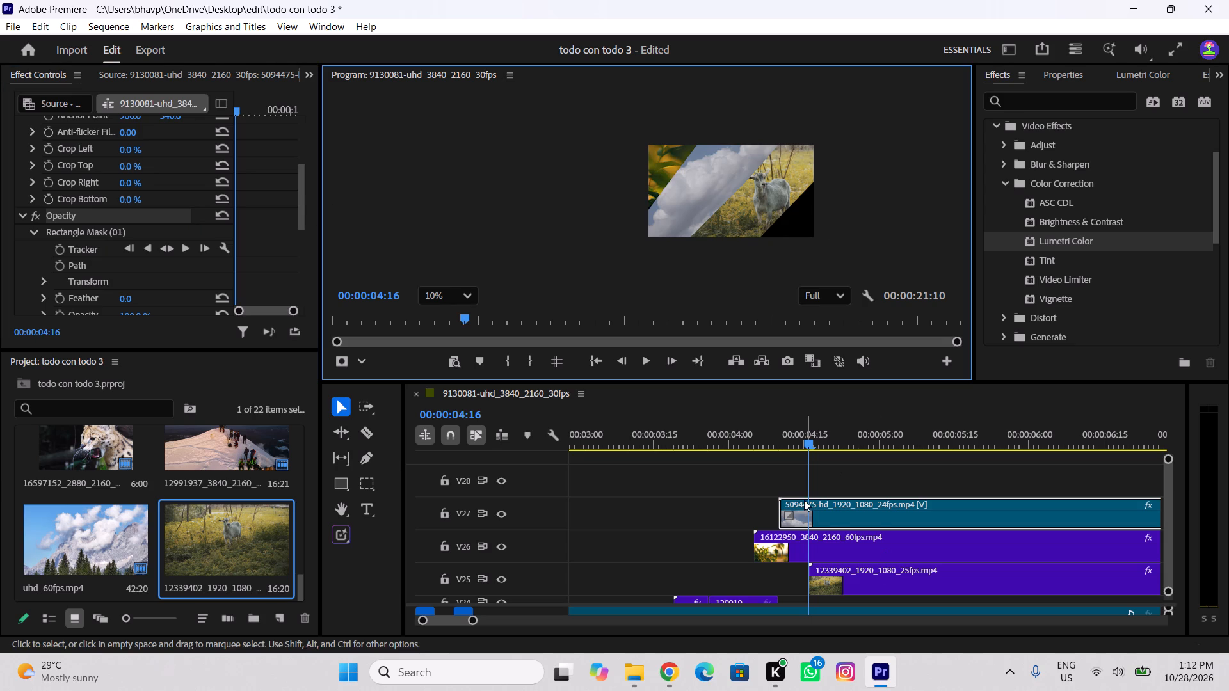
left_click(823, 513)
left_click(67, 228)
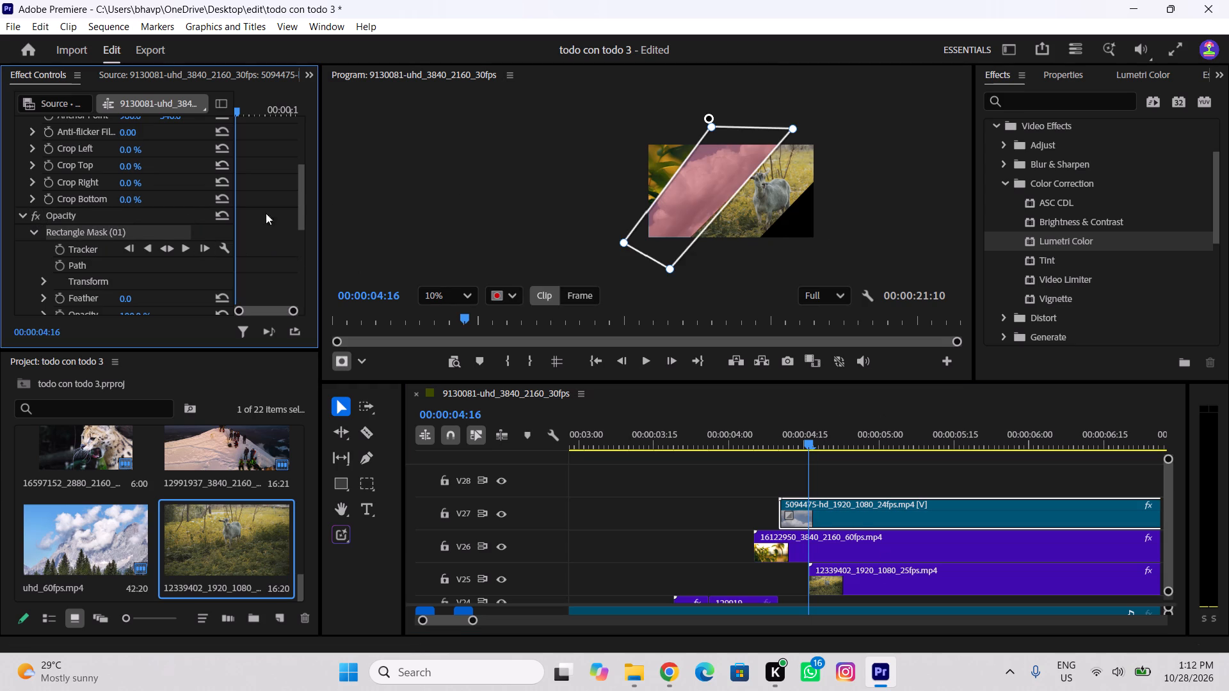
left_click_drag(796, 131, 771, 134)
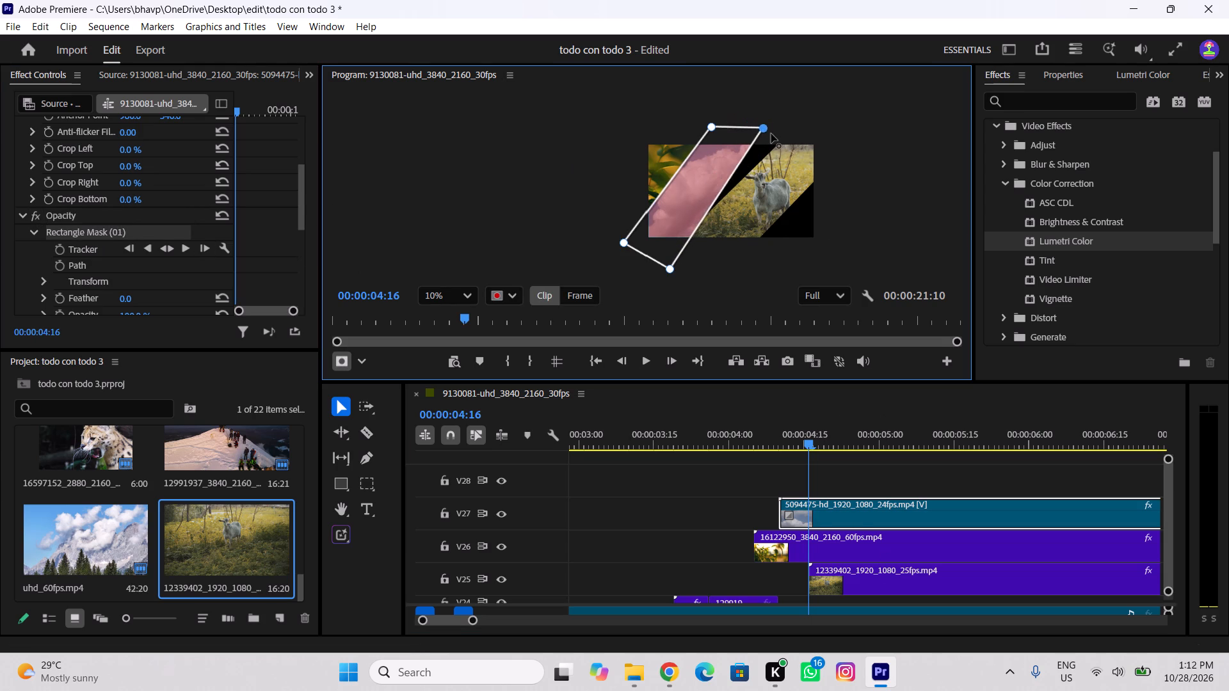
left_click_drag(771, 134, 772, 135)
left_click_drag(671, 269, 678, 269)
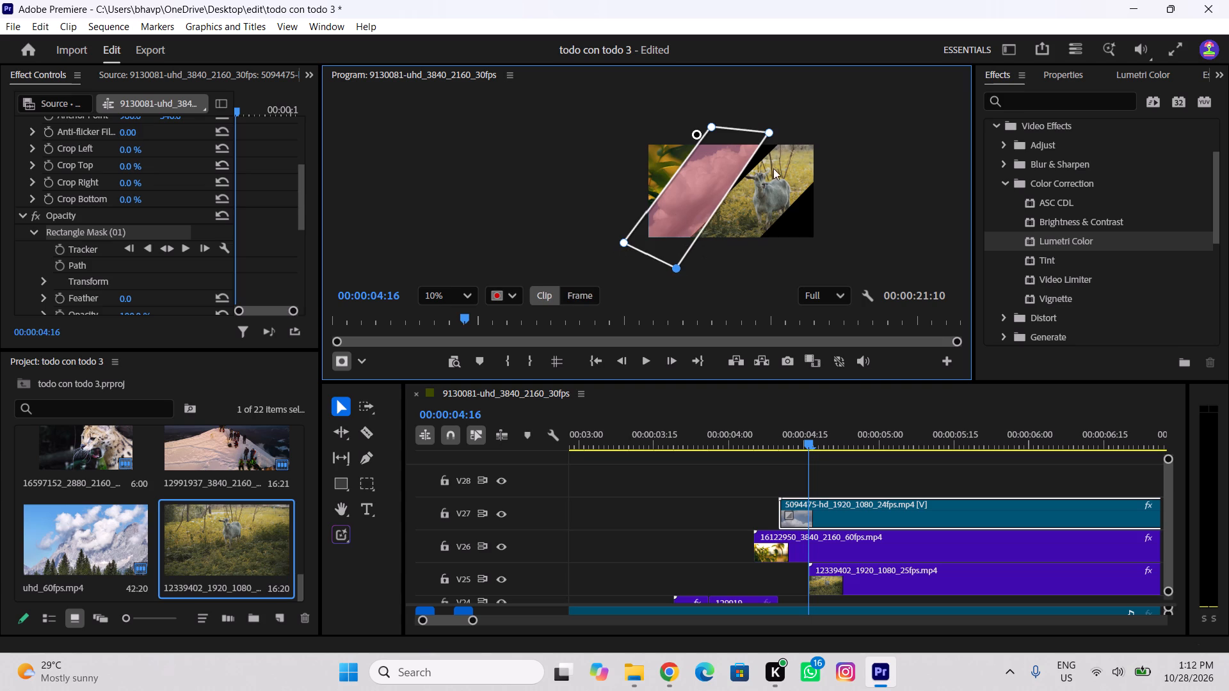
Reshape the goat clip's rectangle mask to match the cloud band's steeper edge, shifting its two upper corners left, and check it full screen.
left_click(901, 585)
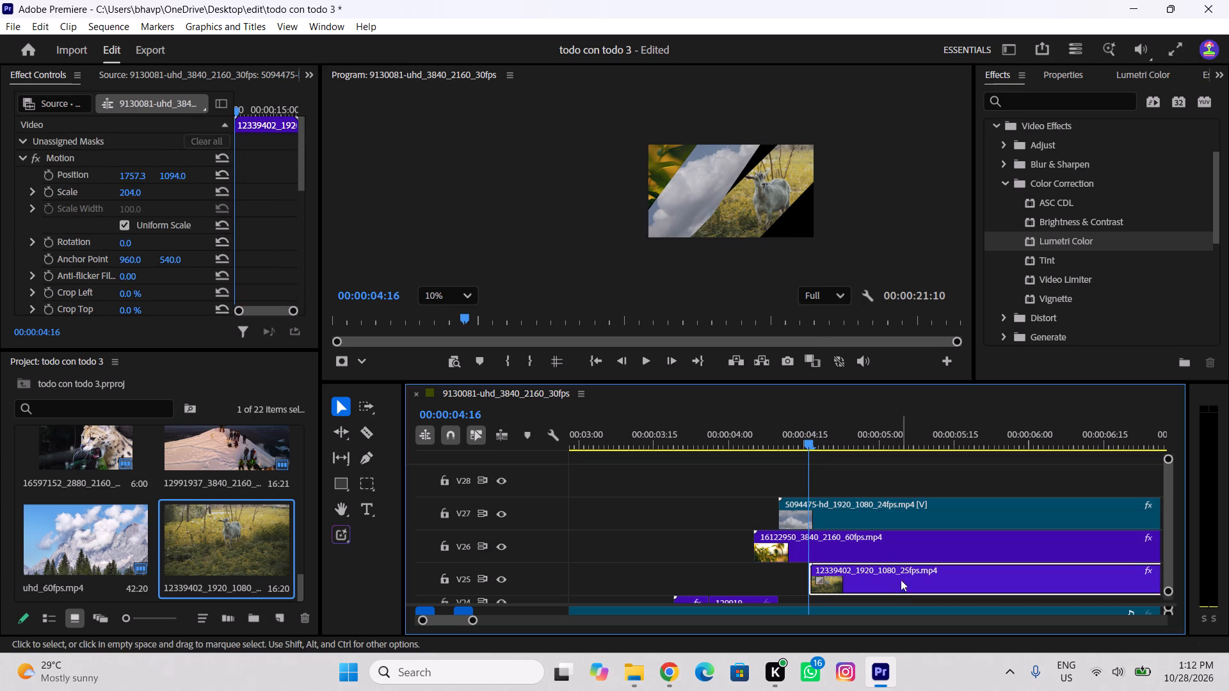
scroll(129, 242, "down", 6)
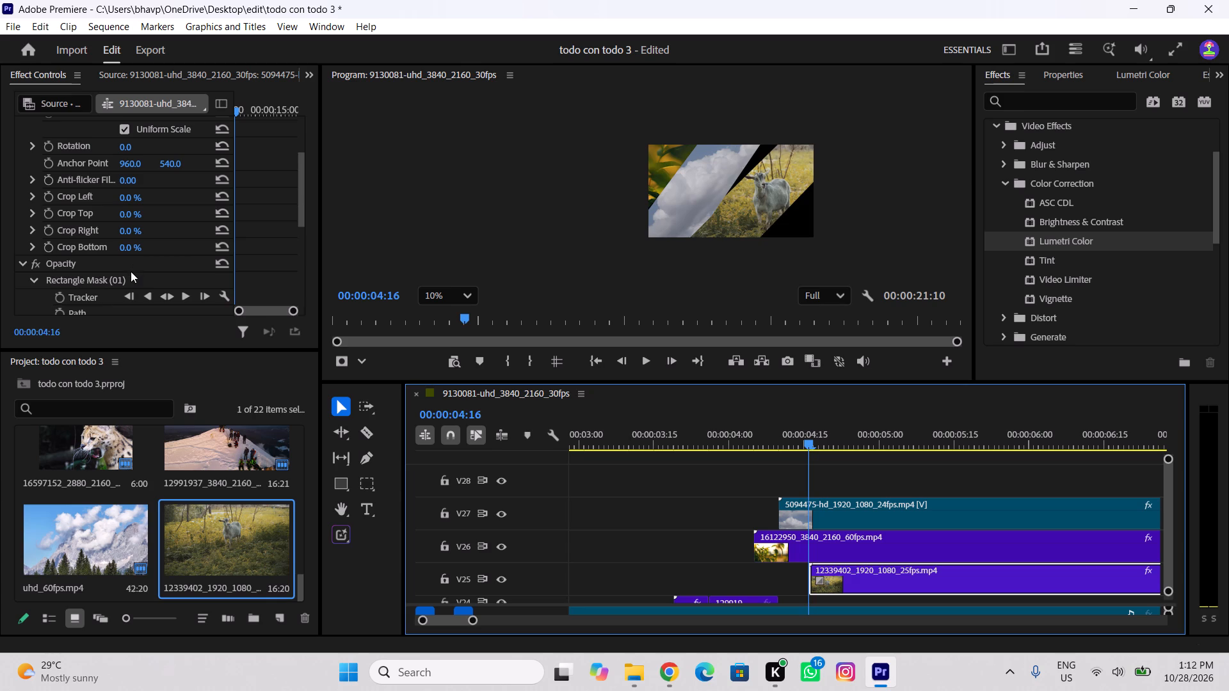
left_click(131, 275)
left_click_drag(787, 139, 773, 134)
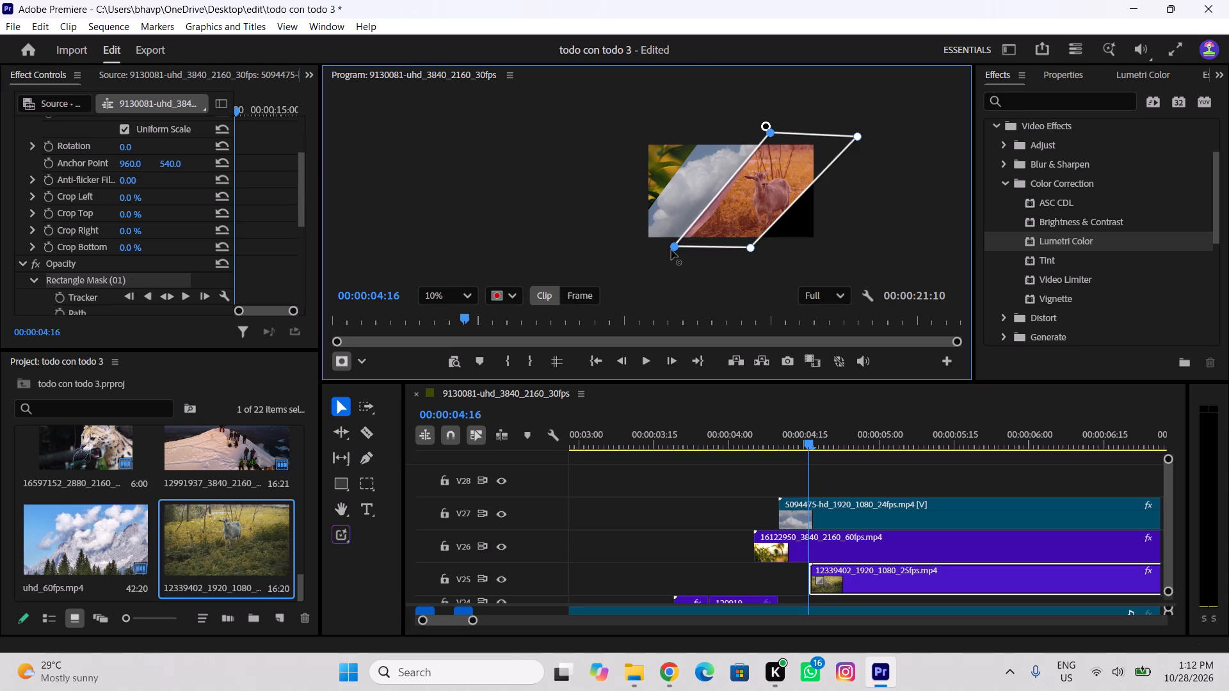
left_click_drag(671, 250, 679, 251)
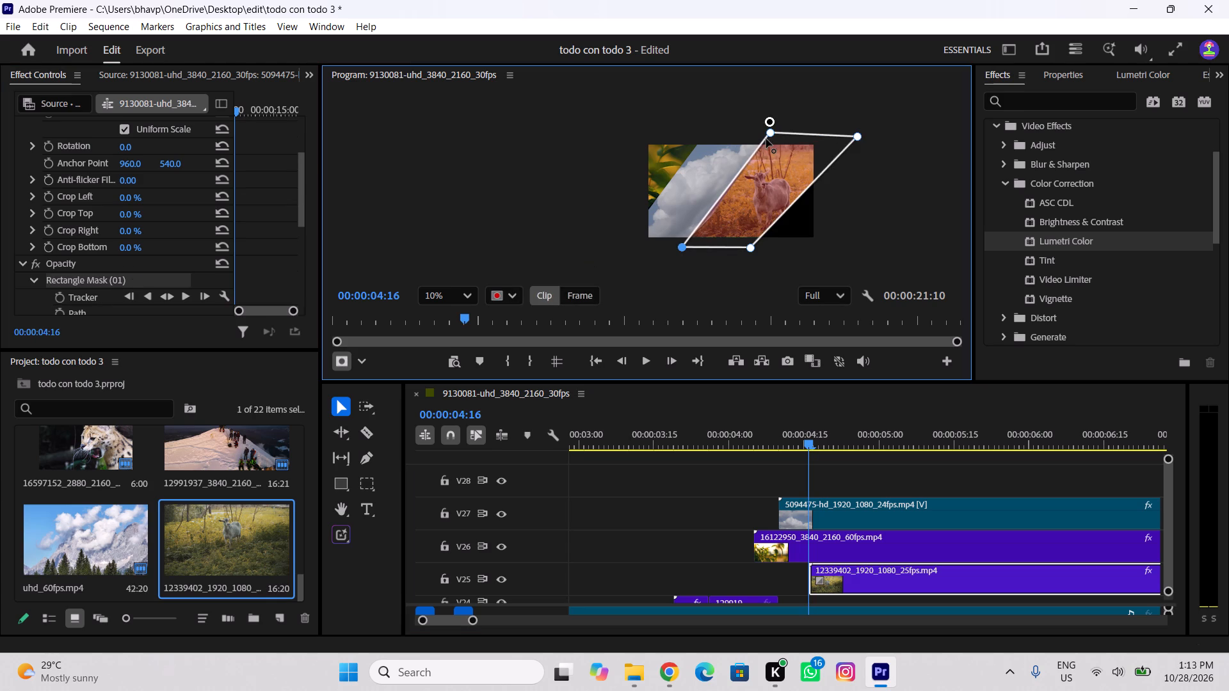
left_click_drag(766, 138, 778, 126)
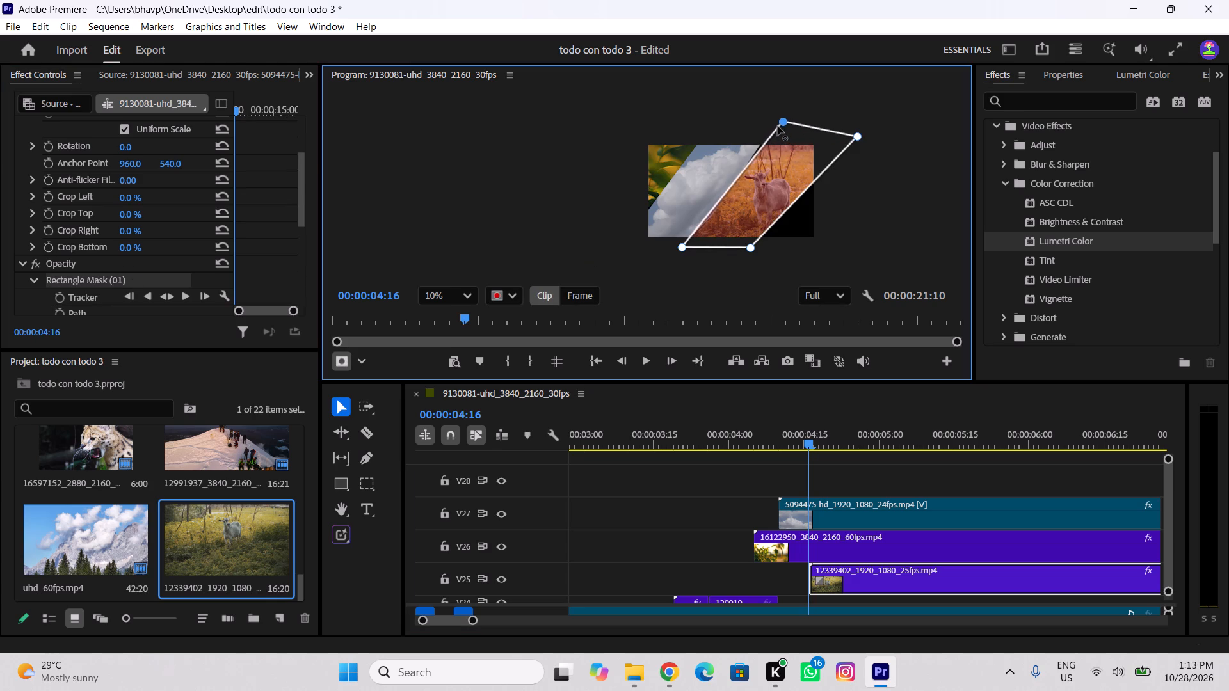
left_click_drag(778, 126, 776, 126)
left_click_drag(861, 135, 858, 134)
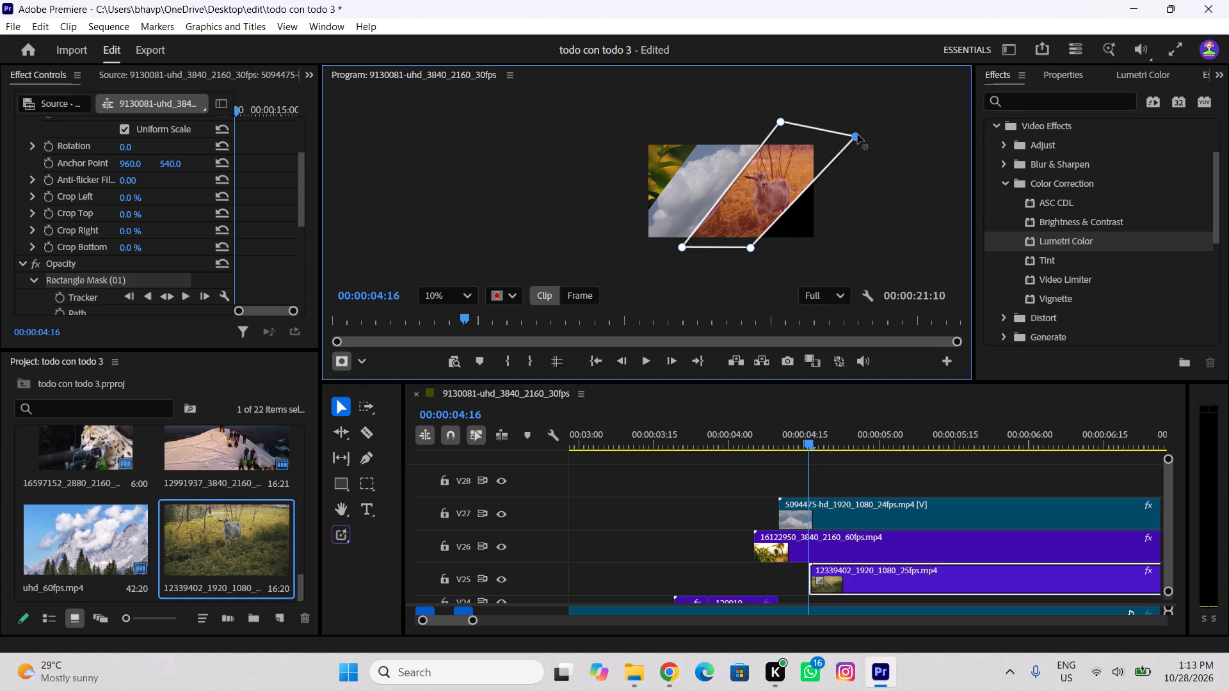
left_click_drag(858, 134, 847, 127)
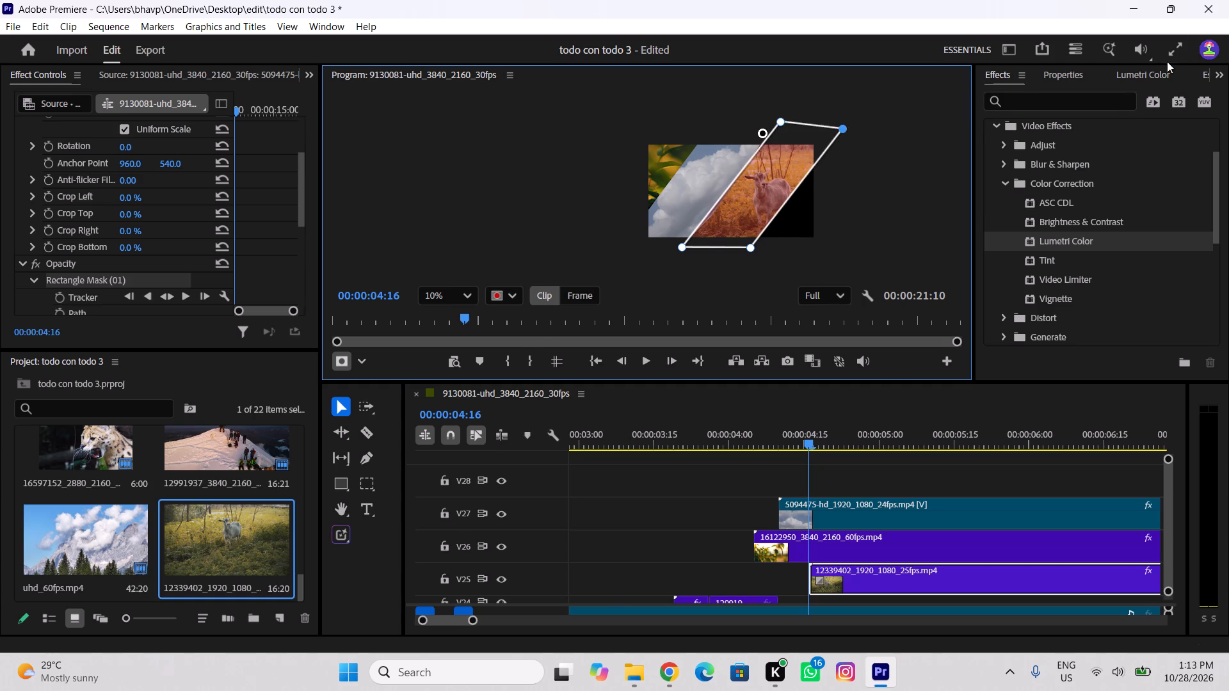
left_click(1167, 61)
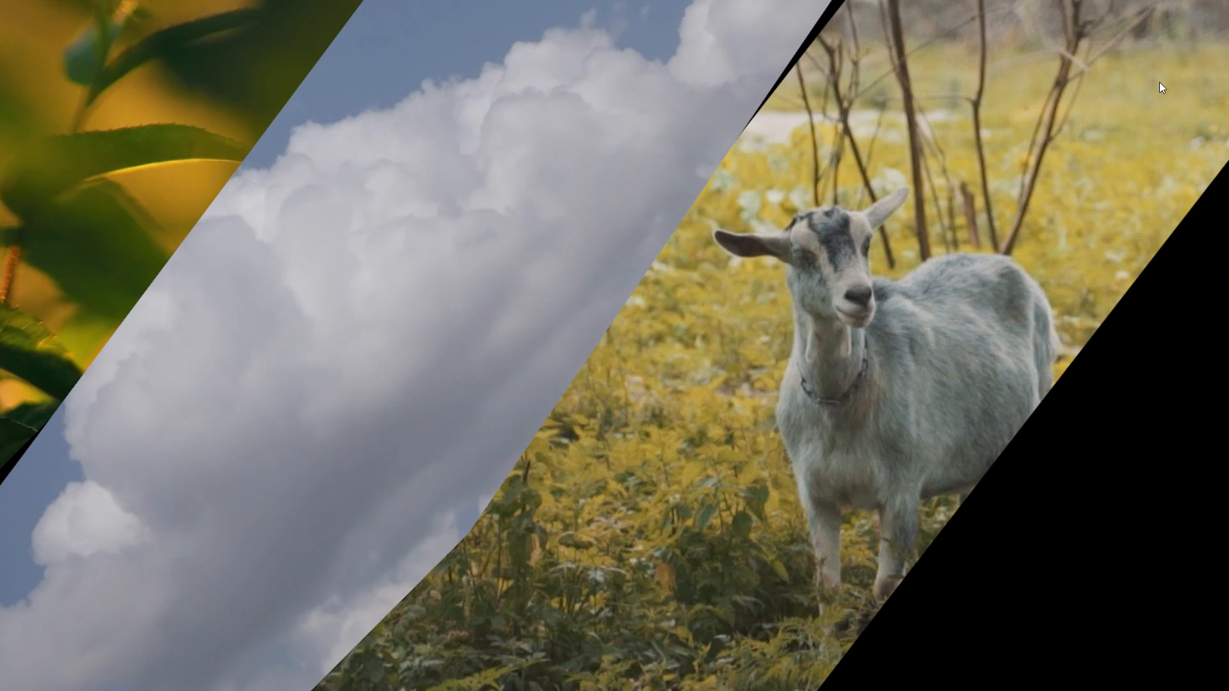
key("Escape")
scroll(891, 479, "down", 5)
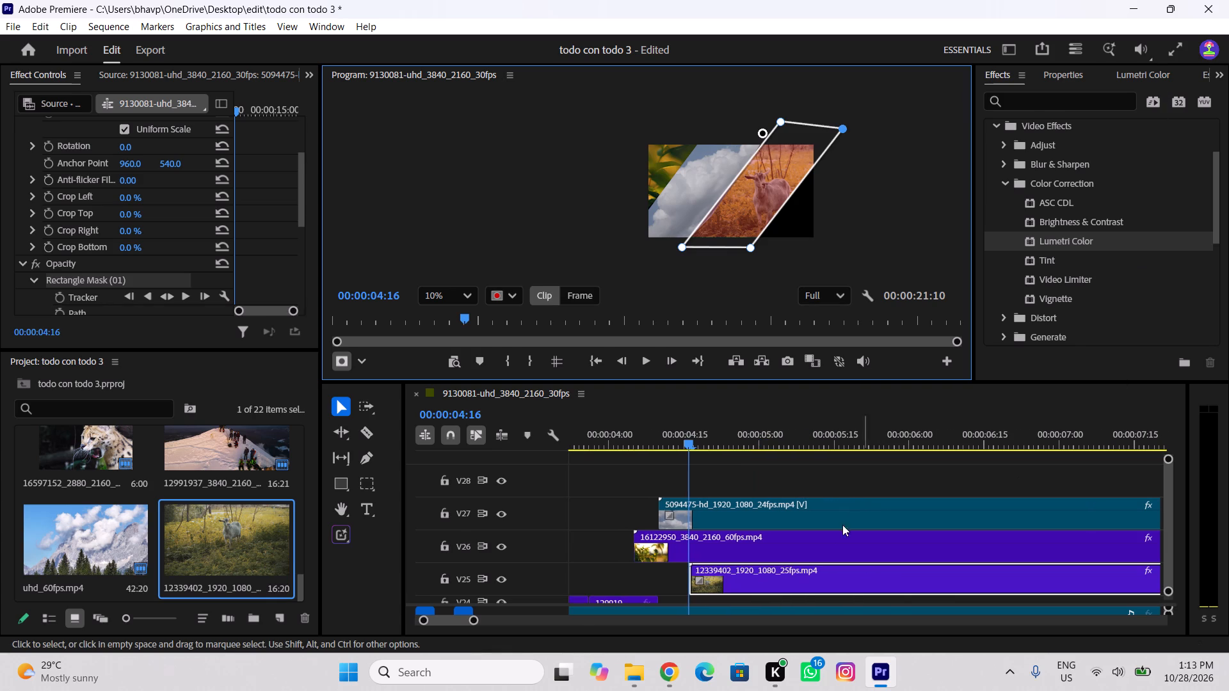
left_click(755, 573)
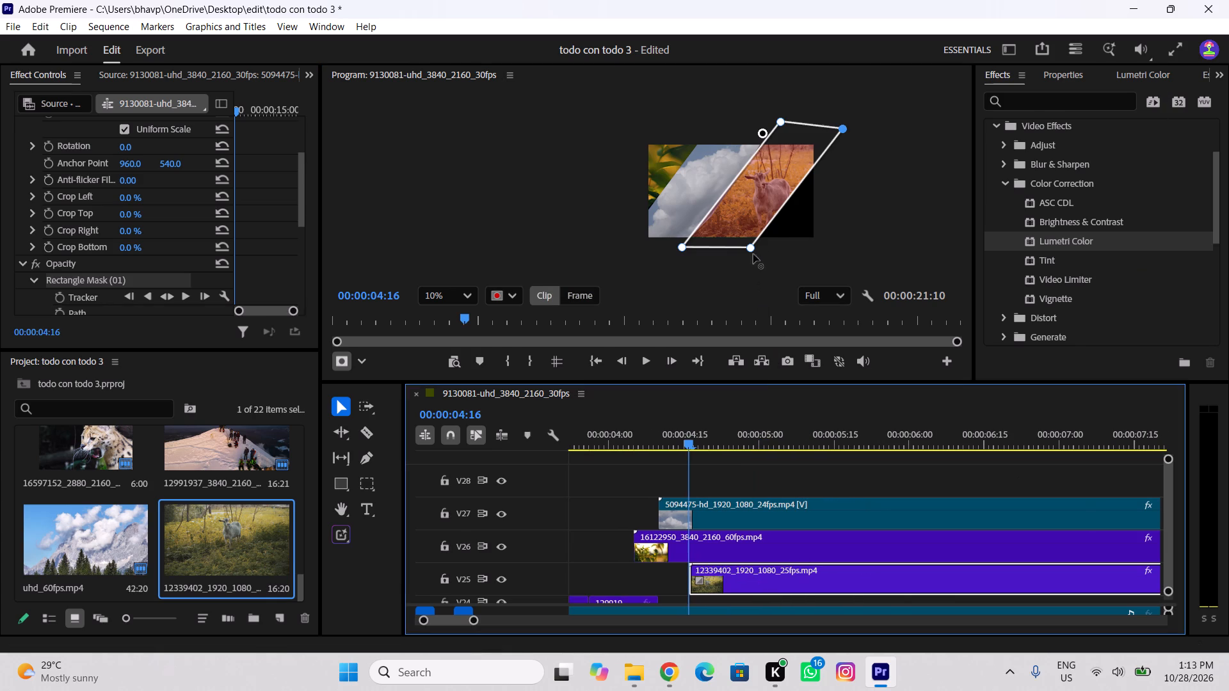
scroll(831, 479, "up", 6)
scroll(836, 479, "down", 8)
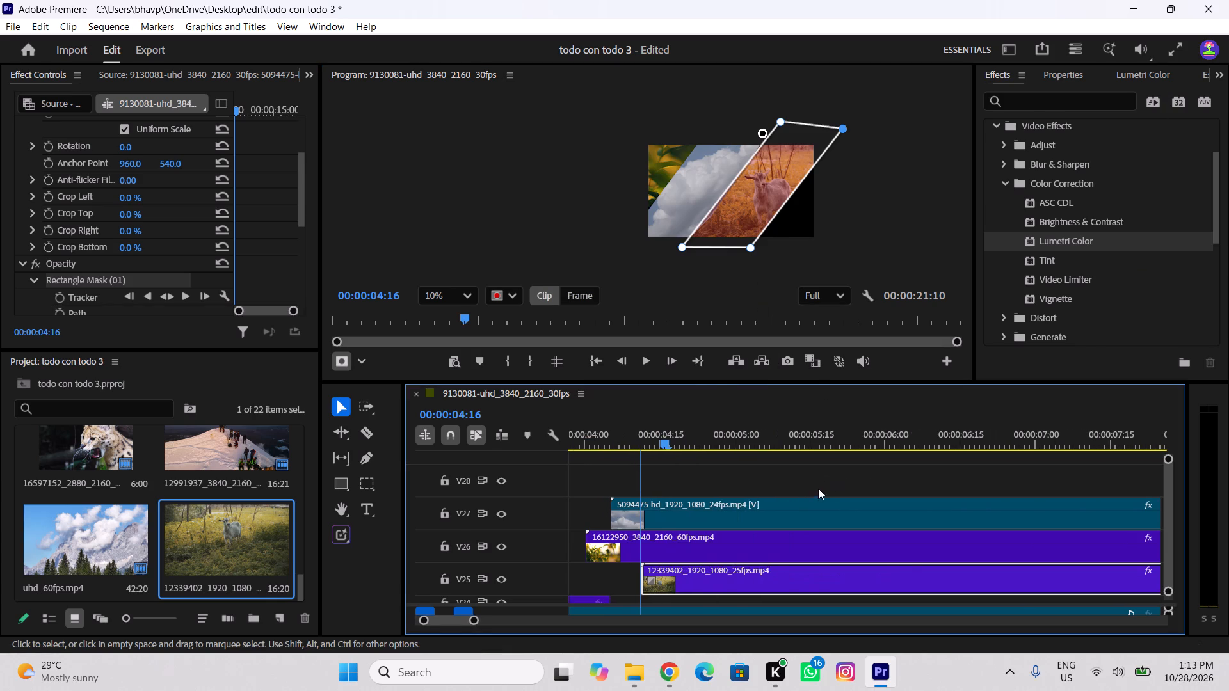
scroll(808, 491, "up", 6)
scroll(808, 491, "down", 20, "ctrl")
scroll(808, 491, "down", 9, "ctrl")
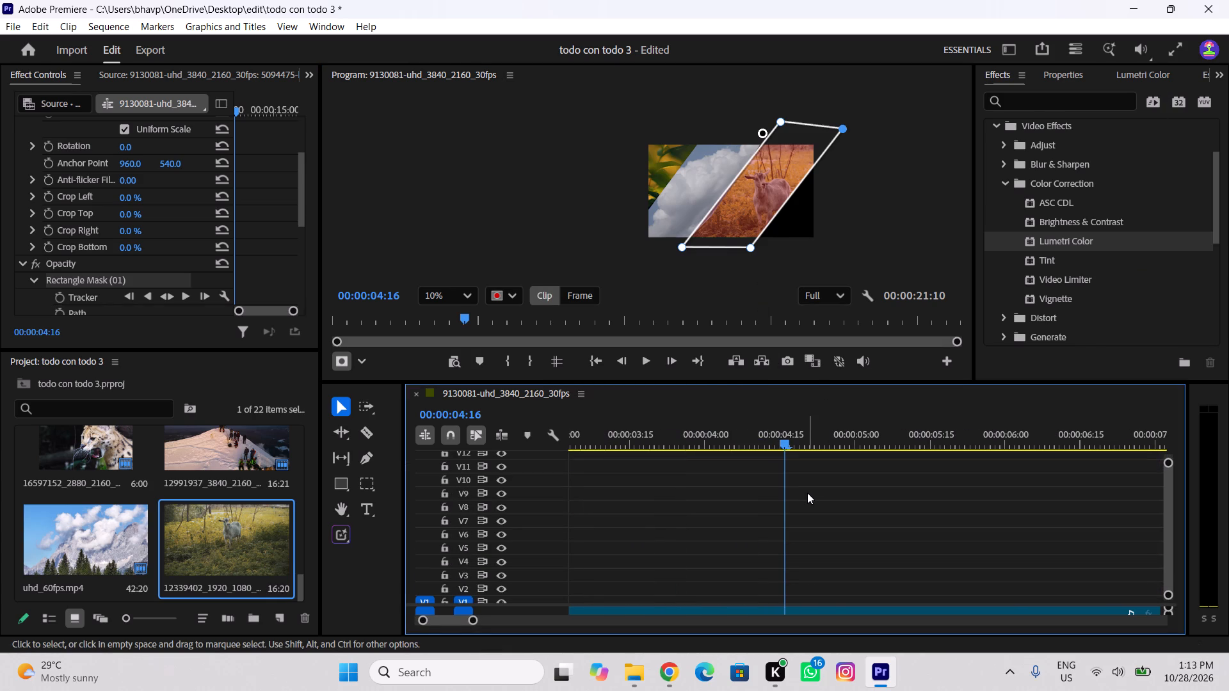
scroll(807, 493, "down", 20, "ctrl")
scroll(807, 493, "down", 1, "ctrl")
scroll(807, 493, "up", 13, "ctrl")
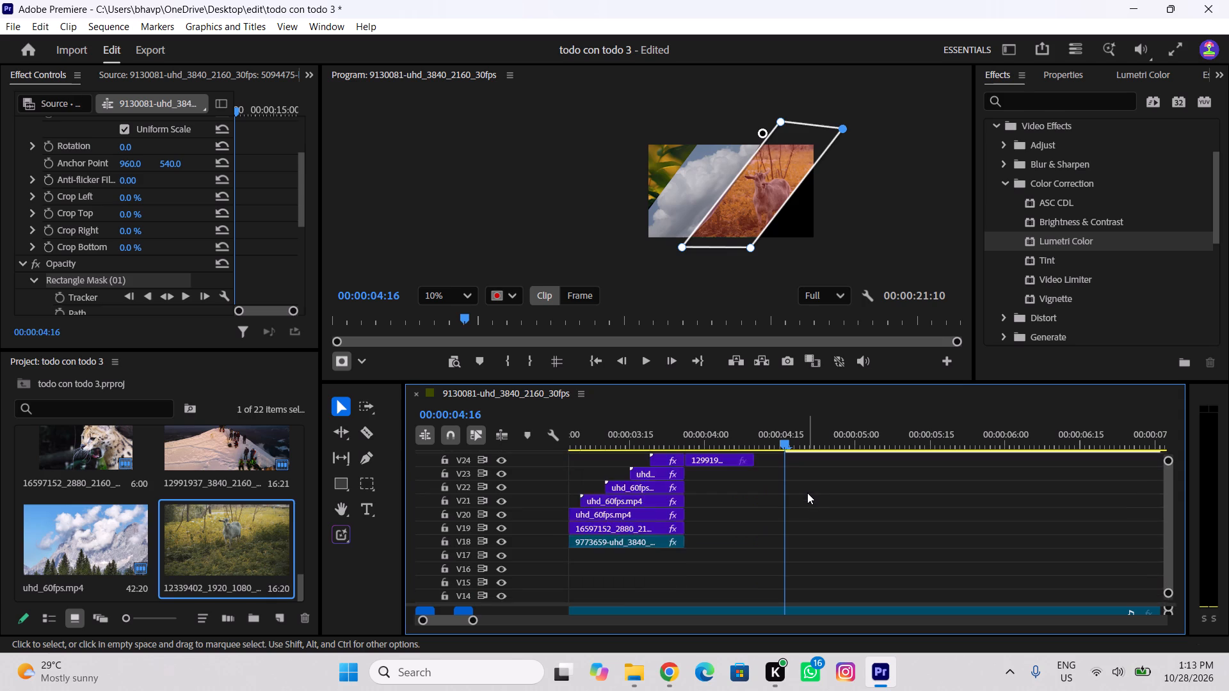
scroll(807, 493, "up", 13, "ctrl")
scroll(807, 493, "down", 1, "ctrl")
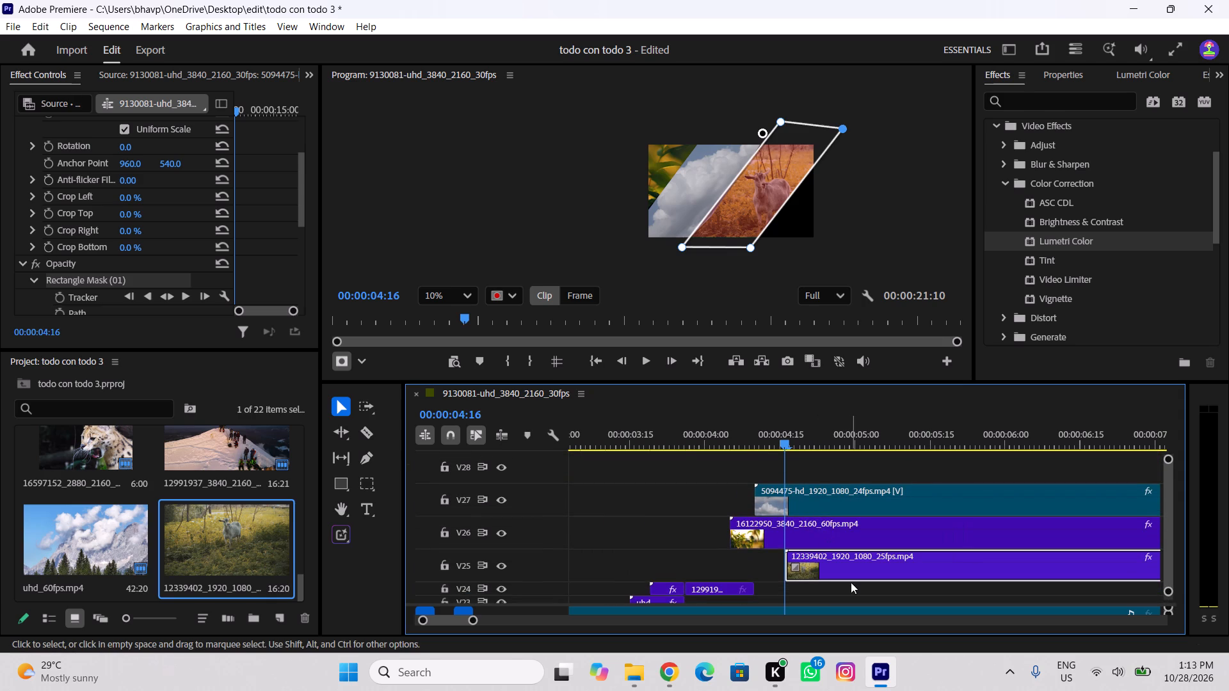
Refine the upper-left and lower-left corners of the goat clip's mask to close the gap beside the cloud band, and check it full screen.
left_click_drag(782, 121, 867, 198)
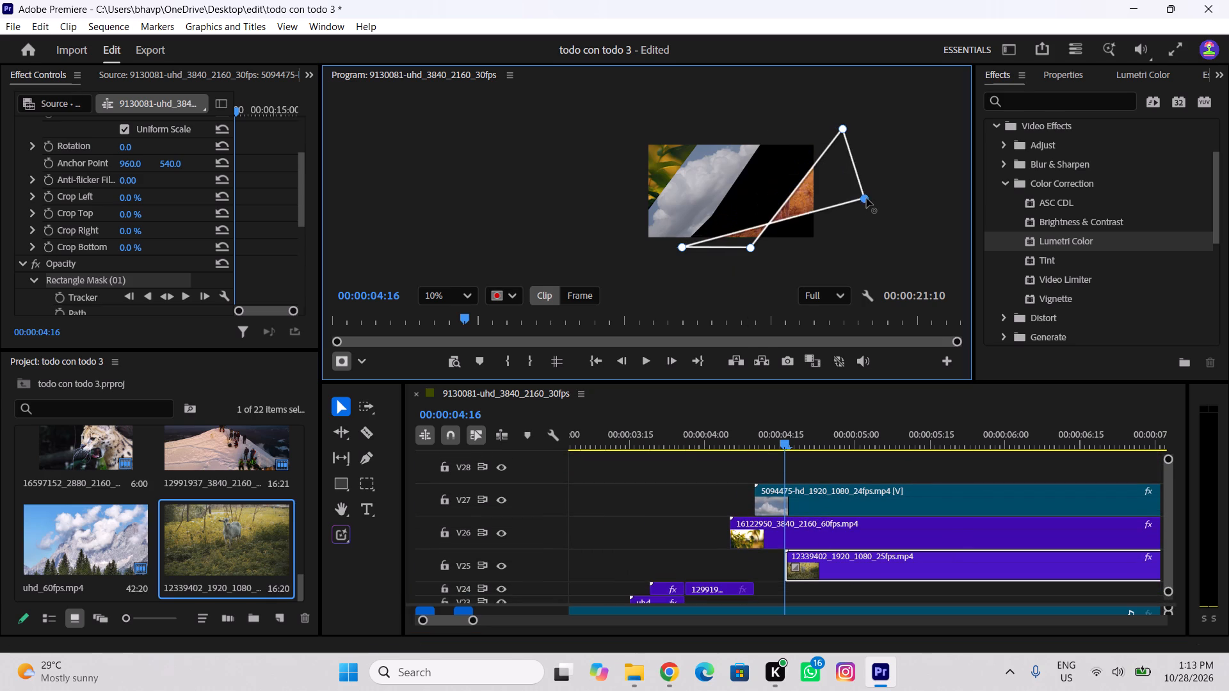
left_click_drag(867, 198, 776, 131)
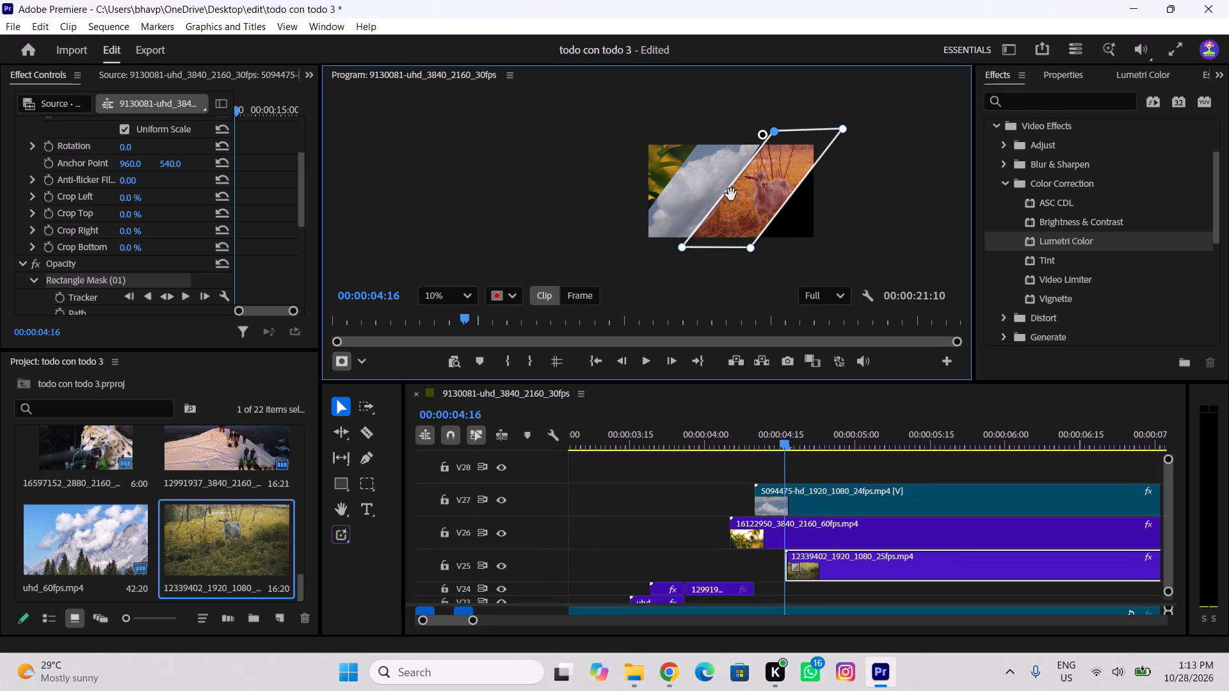
left_click_drag(682, 243, 716, 258)
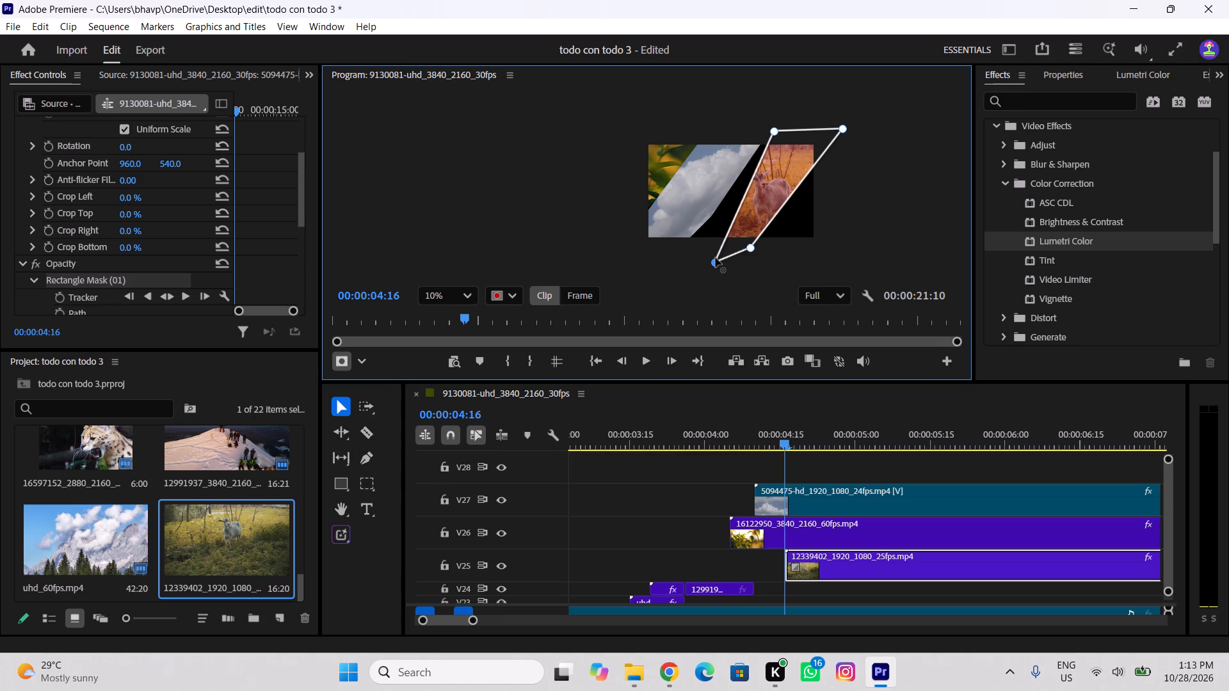
left_click_drag(716, 258, 688, 249)
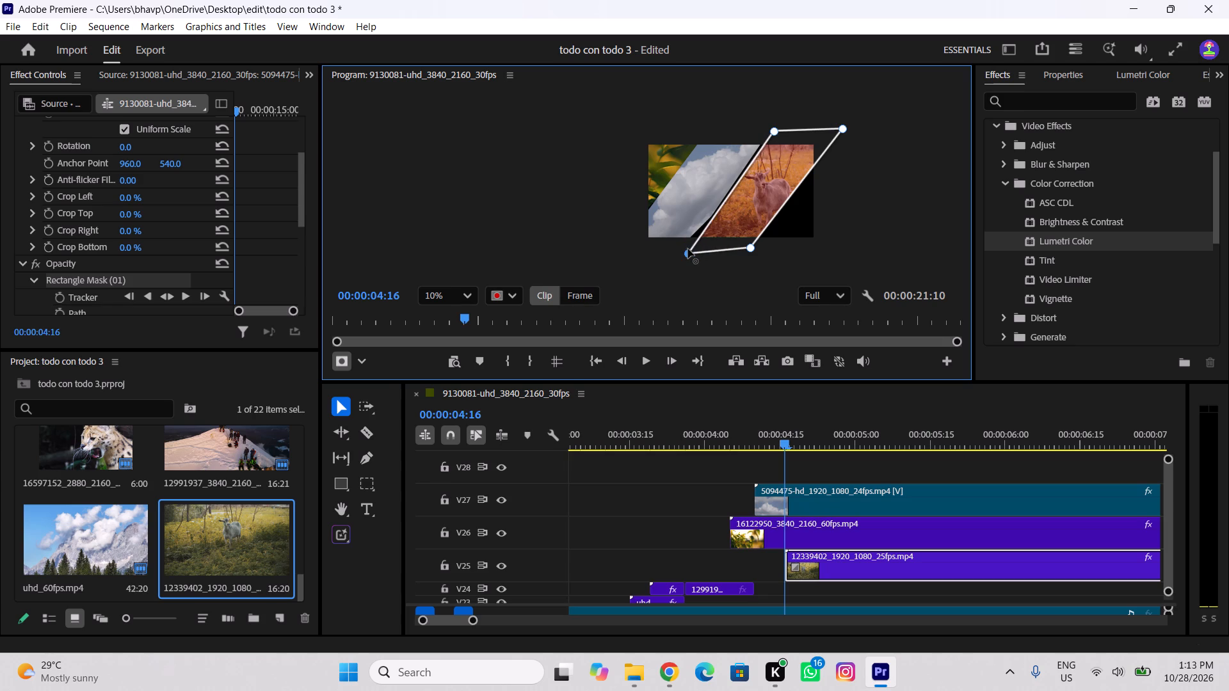
left_click_drag(688, 249, 686, 249)
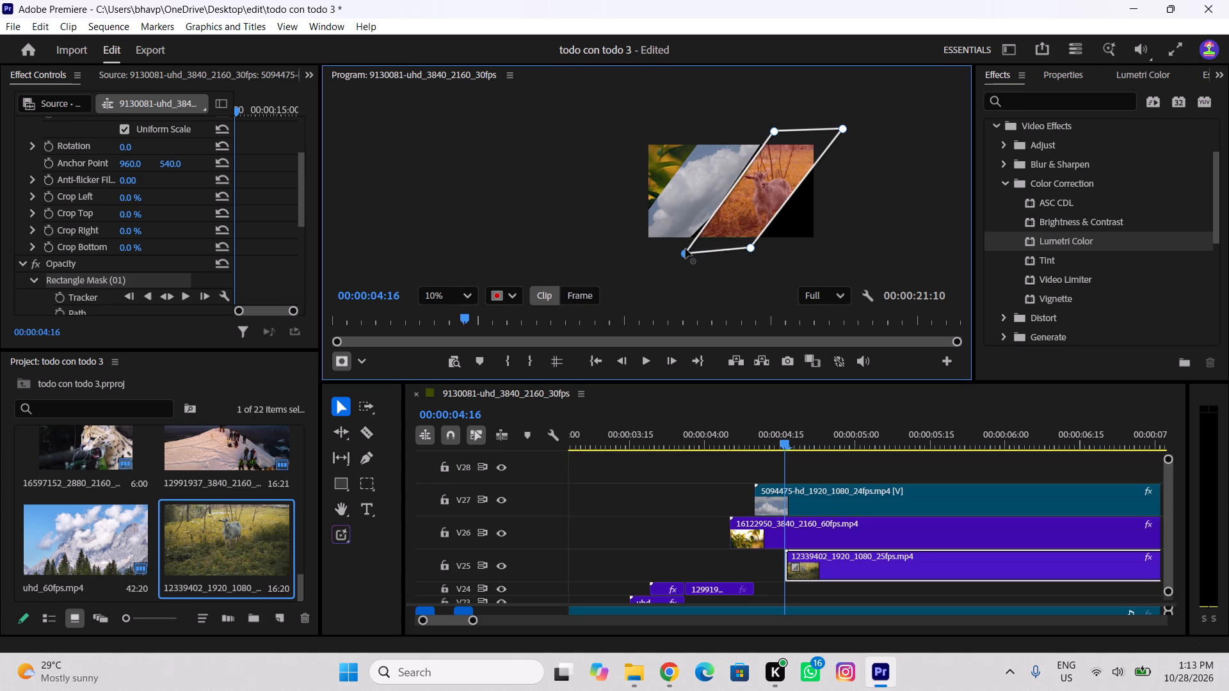
left_click_drag(686, 249, 682, 250)
left_click(773, 134)
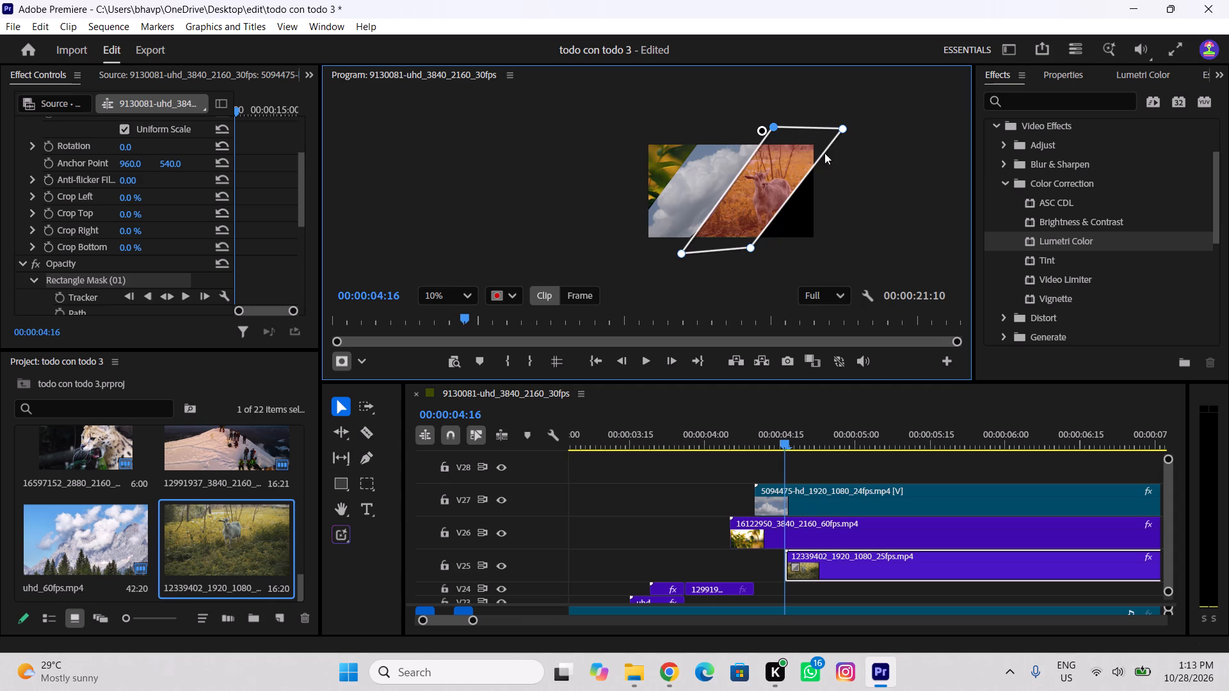
left_click(1184, 49)
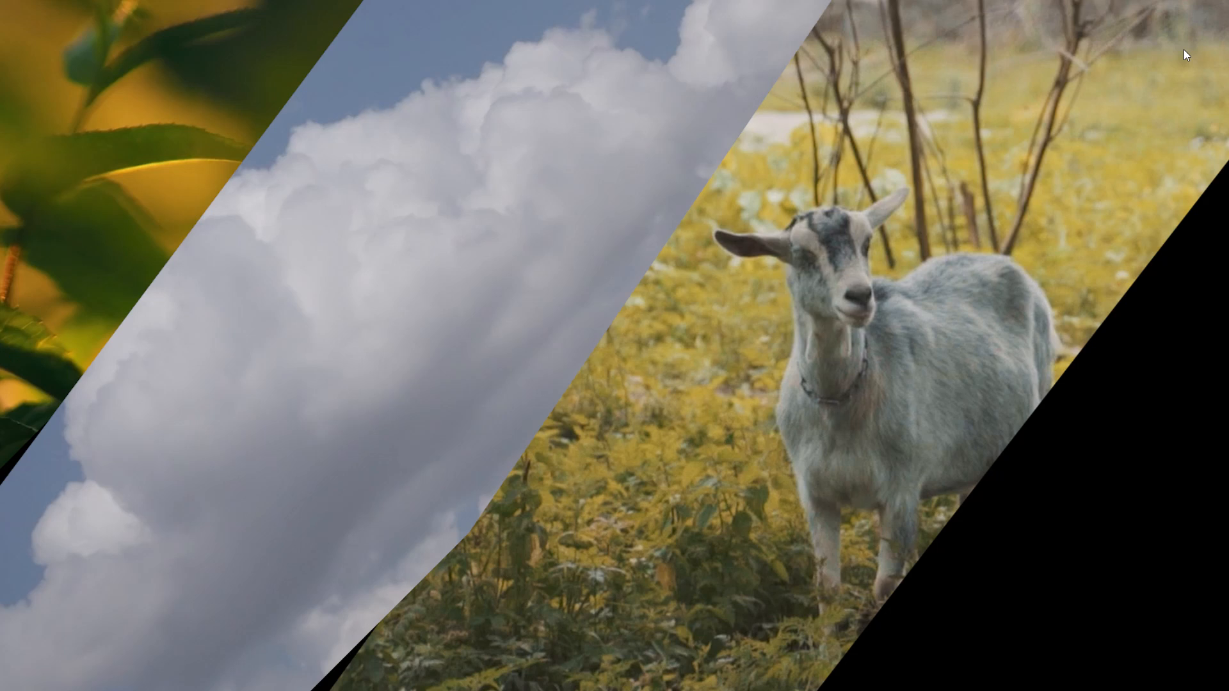
key("Escape")
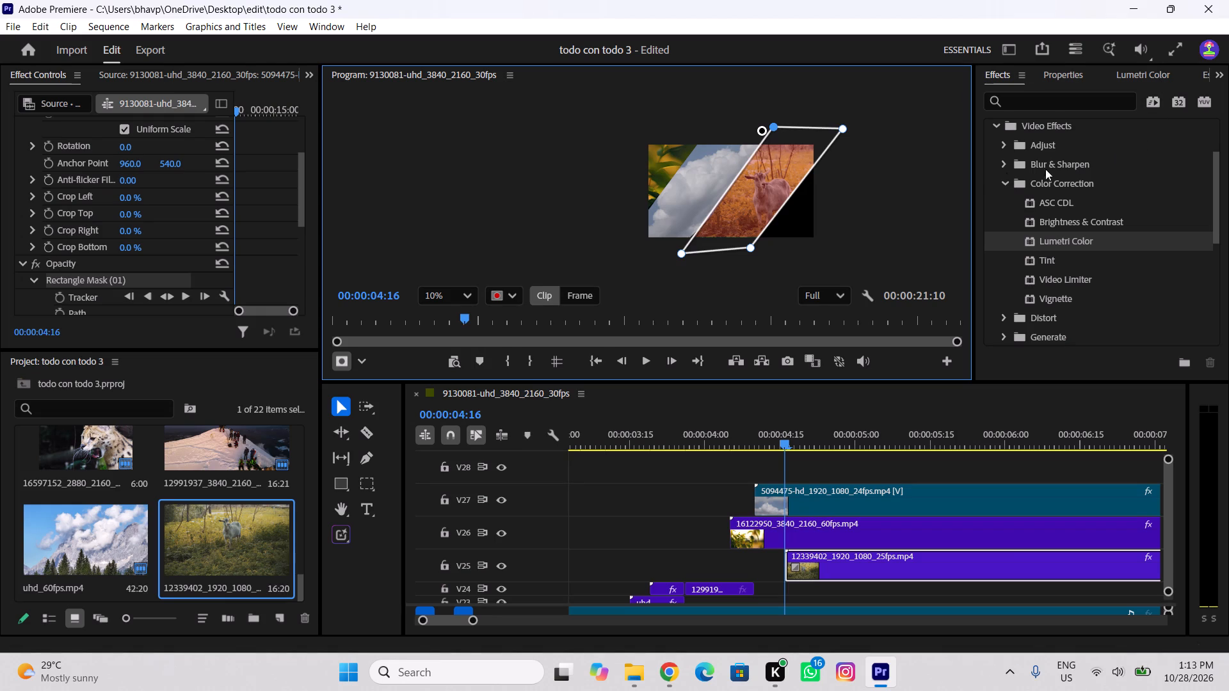
Undo the goat and cloud mask refinements and the goat clip's edits, back to before the goat clip was added to the timeline.
key("ctrl+z")
key("ctrl+z")
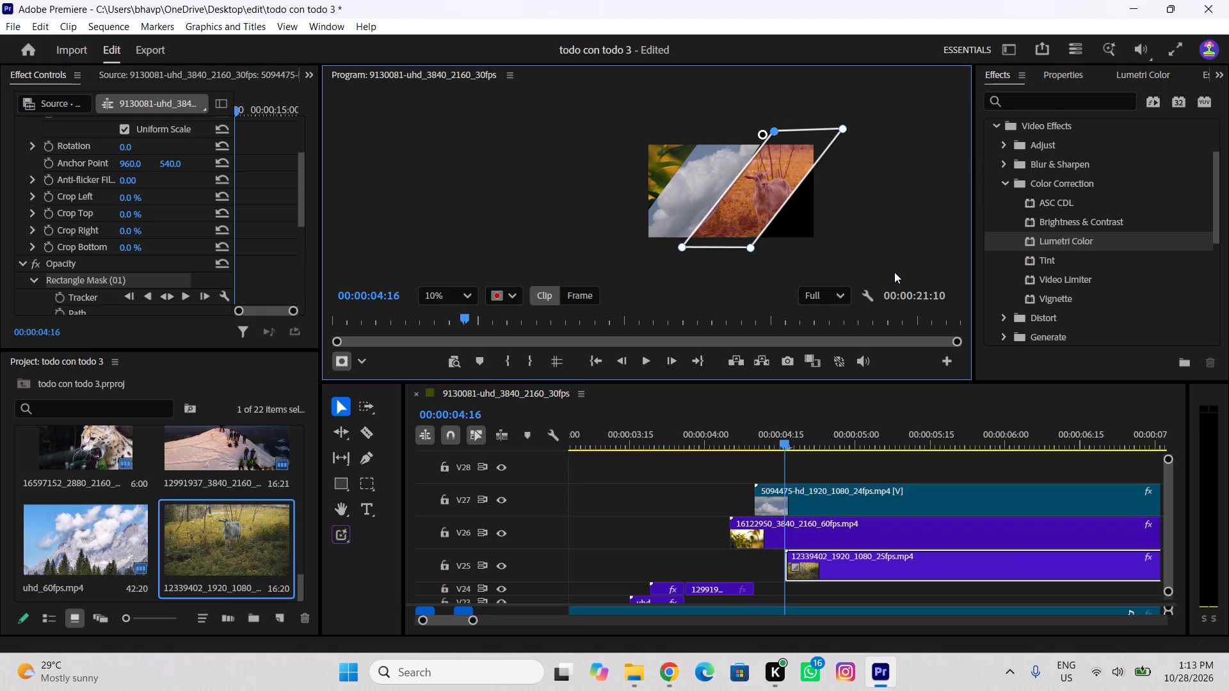
key("ctrl+z")
key("ctrl+z")
key("ctrl+z")
key("ctrl+z")
key("ctrl+z")
key("ctrl+z")
key("ctrl+z")
key("ctrl+z")
key("ctrl+z")
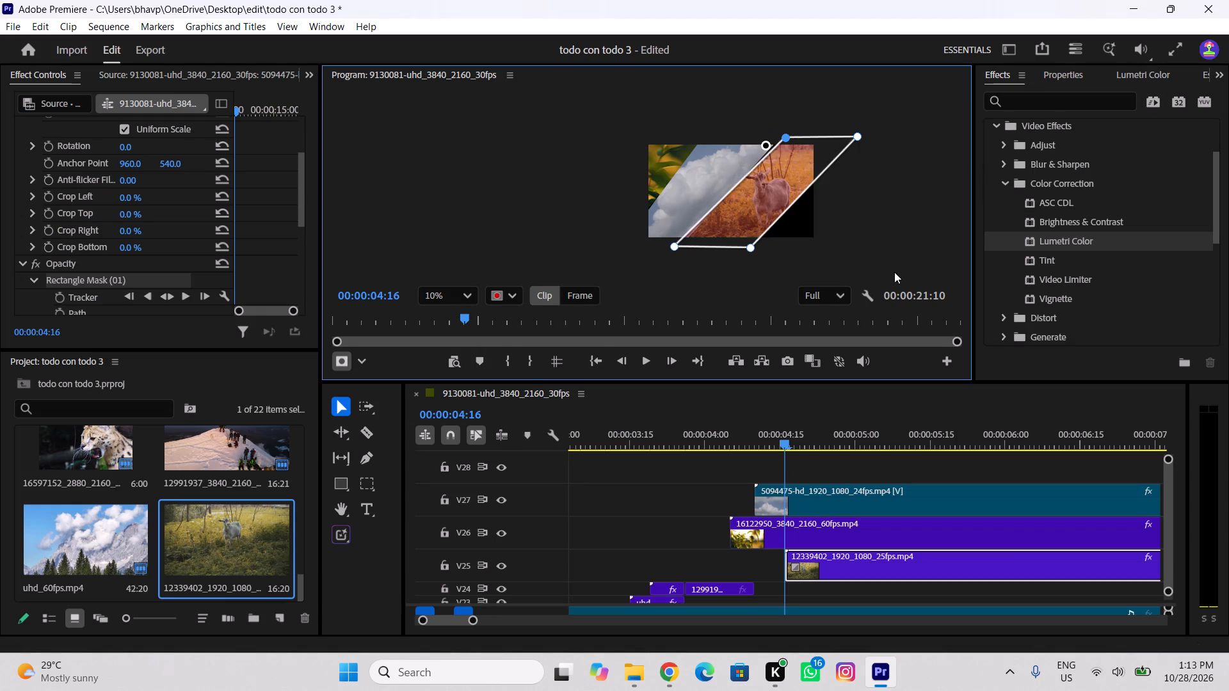
key("ctrl+z")
key("ctrl+z")
key("ctrl+z")
key("ctrl+z")
key("ctrl+z")
key("ctrl+z")
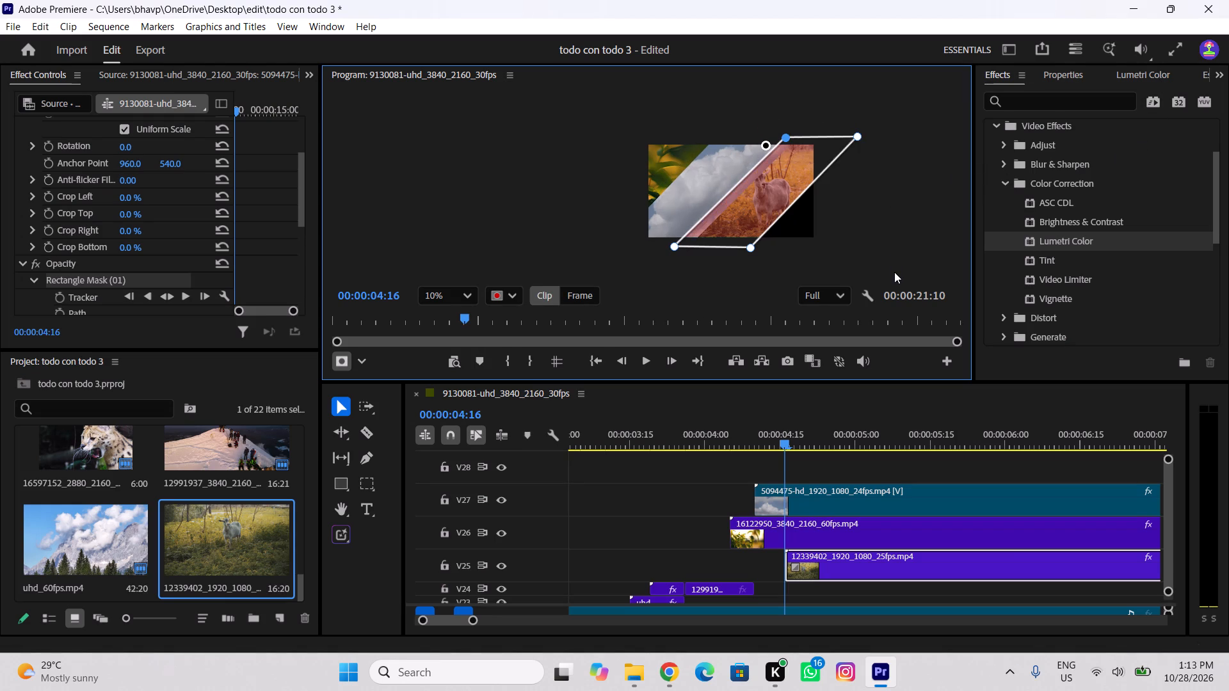
key("ctrl+z")
key("ctrl+z")
key("ctrl+z")
key("ctrl+z")
key("ctrl+z")
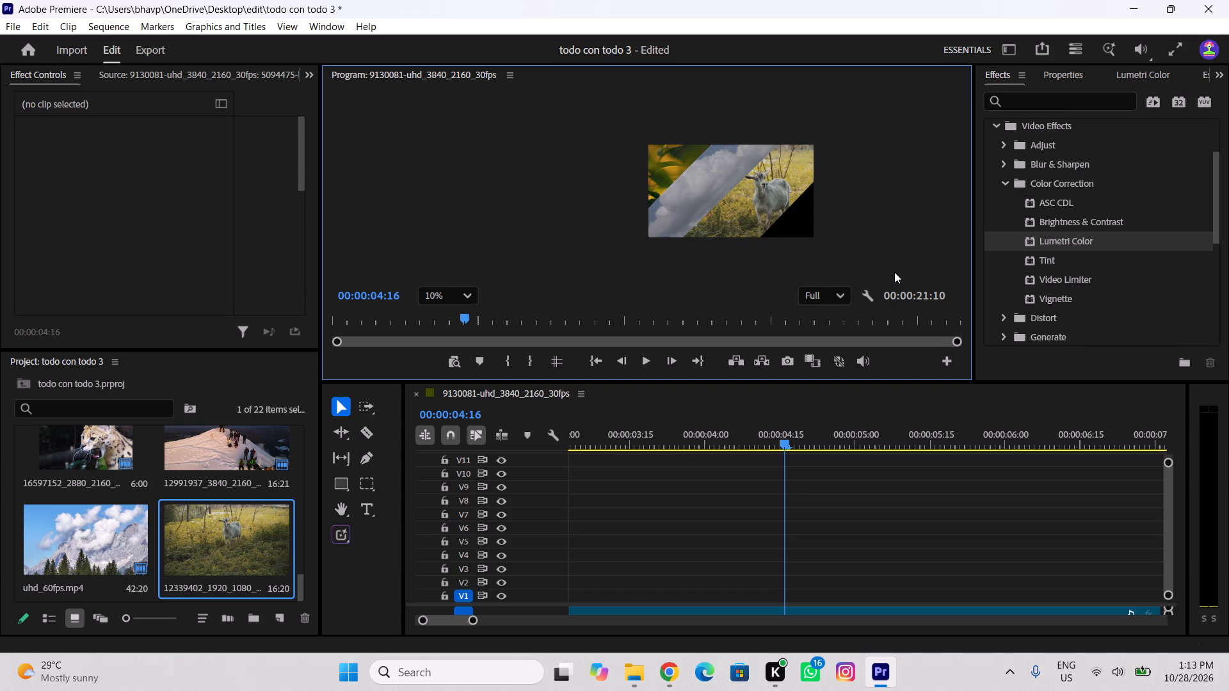
key("ctrl+z")
key("ctrl+z")
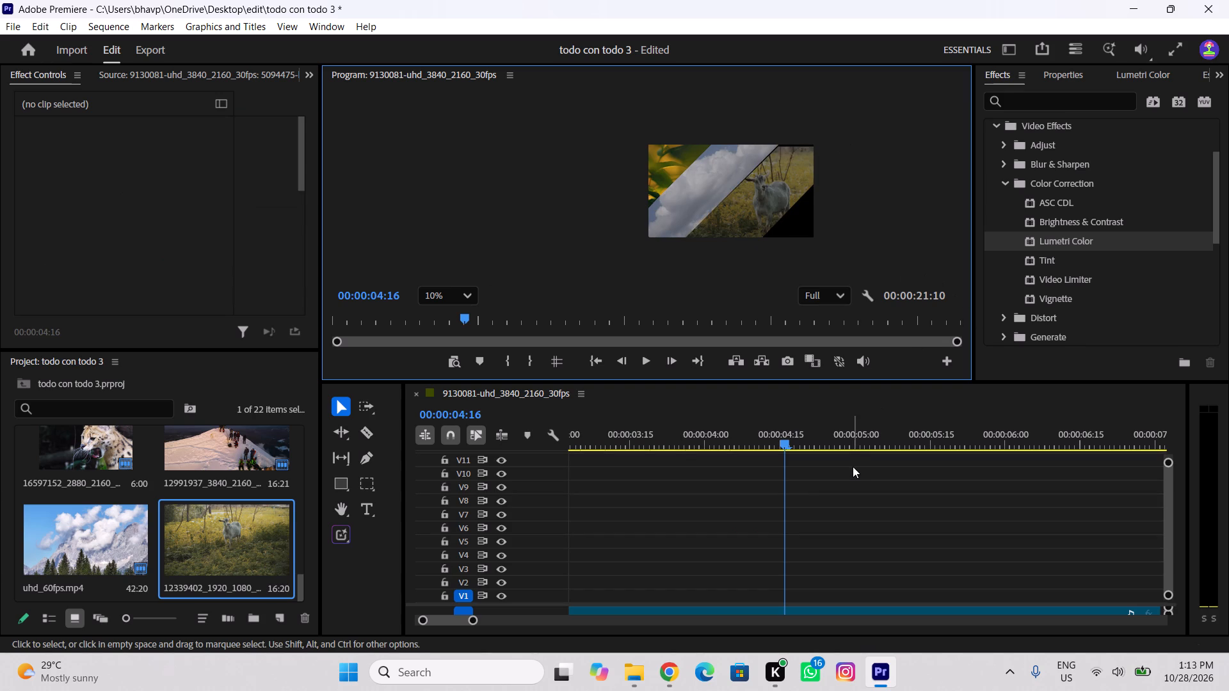
key("ctrl+z")
key("ctrl+z")
key("ctrl+z")
key("ctrl+z")
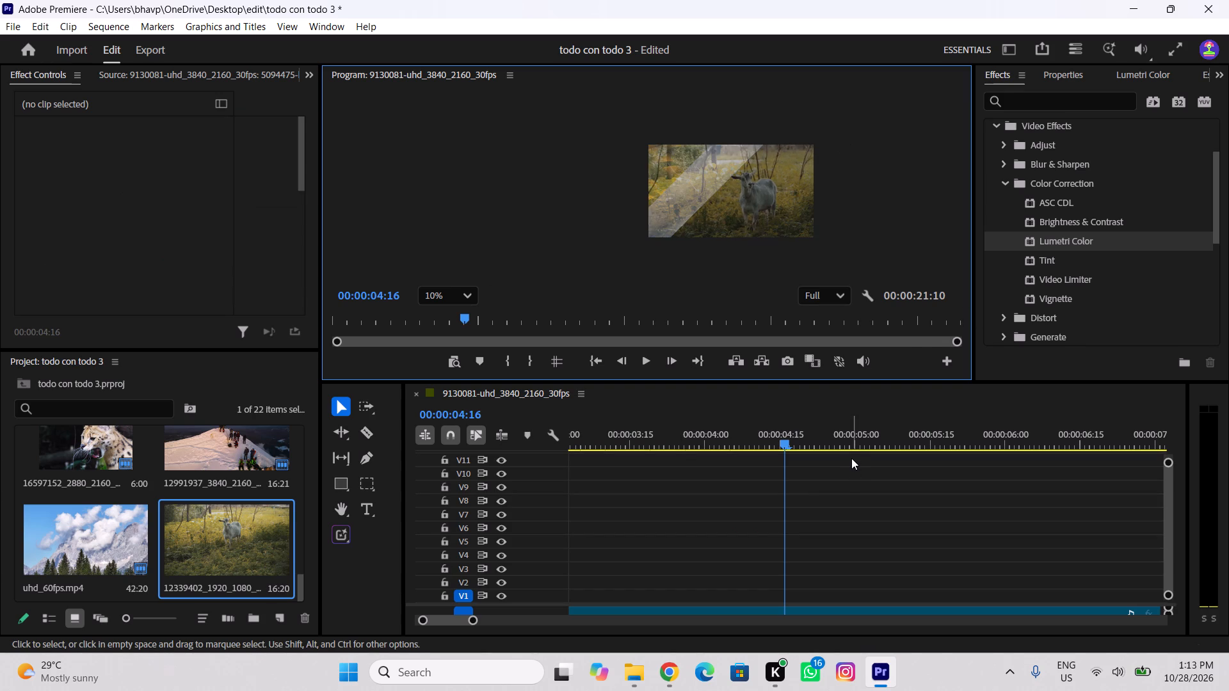
key("ctrl+z")
key("ctrl+z")
key("ctrl+z")
key("ctrl+z")
key("ctrl+z")
key("ctrl+z")
key("ctrl+z")
key("ctrl+z")
key("ctrl+z")
key("ctrl+z")
key("ctrl+z")
key("ctrl+z")
key("ctrl+z")
key("ctrl+z")
key("ctrl+z")
key("ctrl+z")
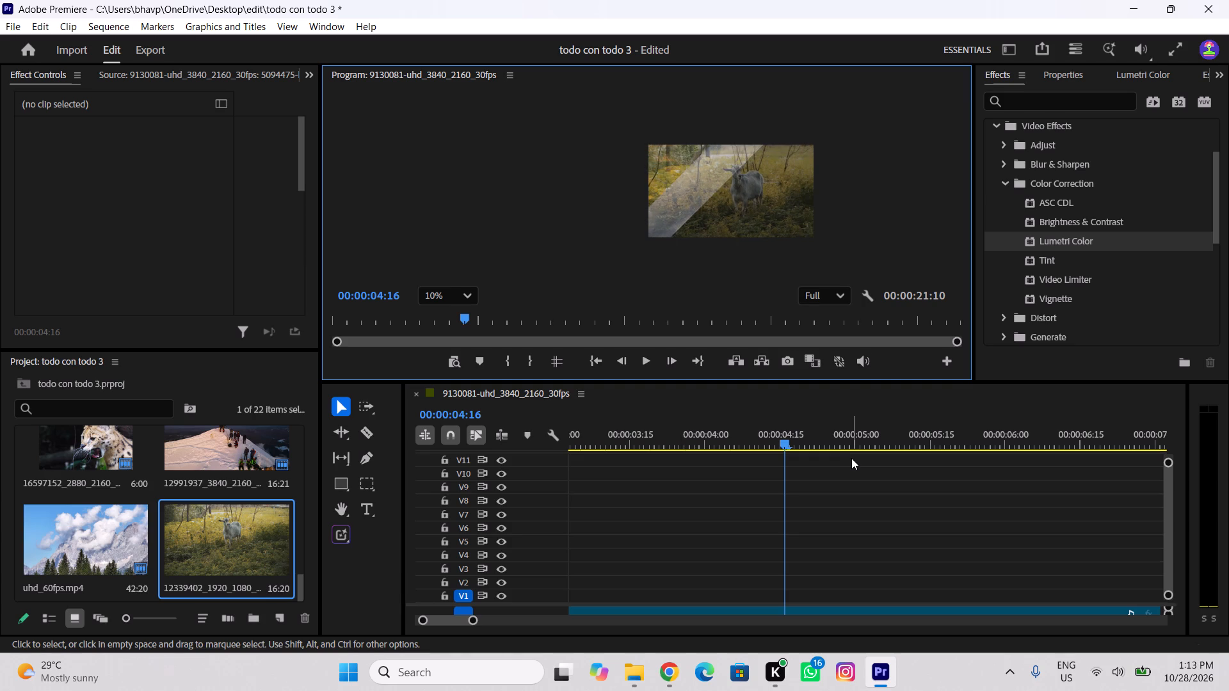
key("ctrl+z")
key("ctrl+z")
key("ctrl+z")
key("ctrl+z")
key("ctrl+z")
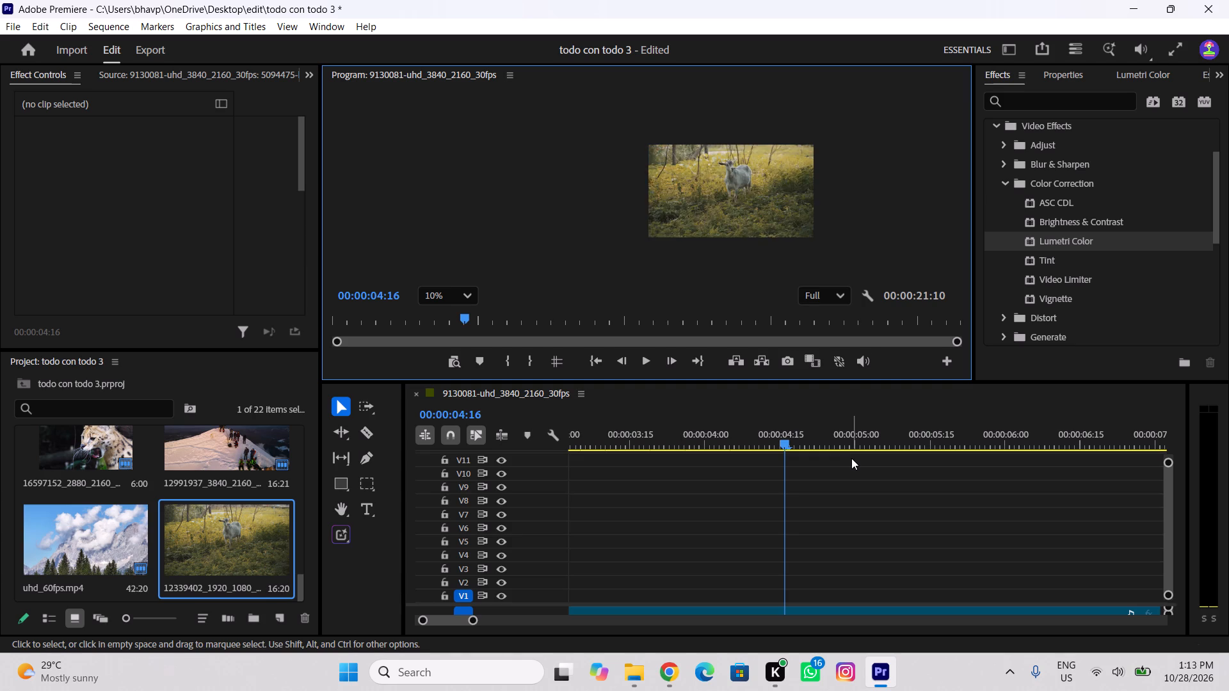
key("ctrl+z")
Pull the upper-right corner of the V25 cloud clip's rectangle mask outward to the right and slightly up.
scroll(850, 463, "up", 6)
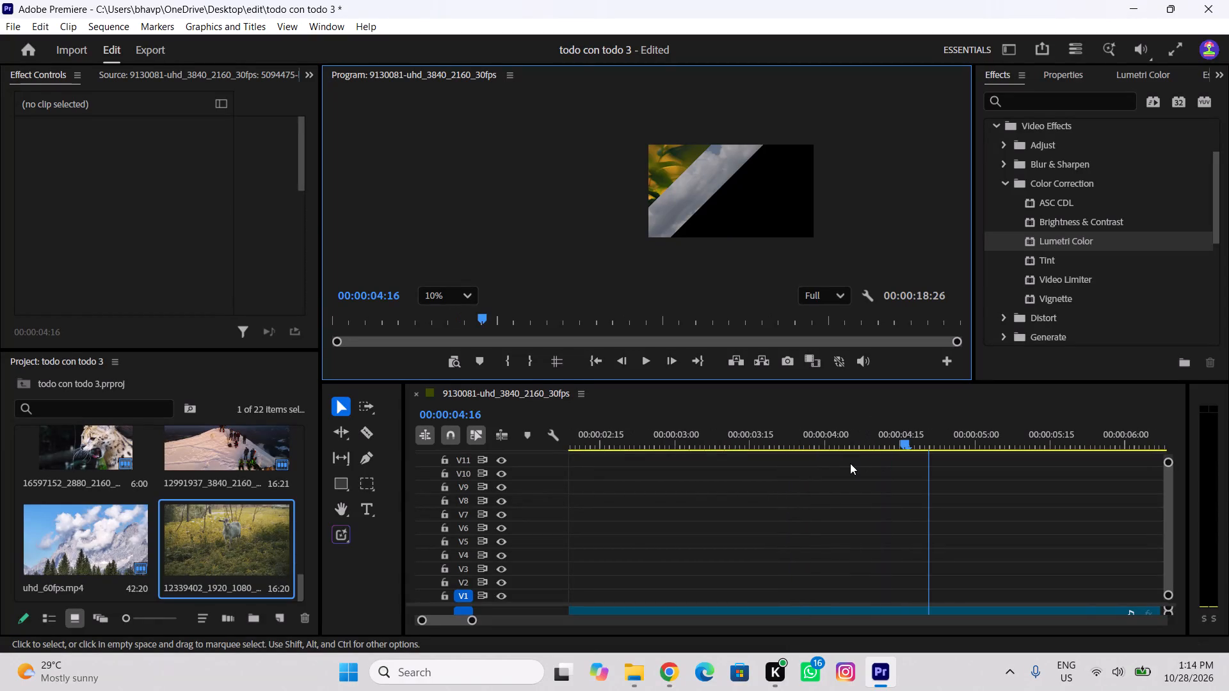
scroll(891, 486, "up", 20, "ctrl")
scroll(891, 486, "up", 4, "ctrl")
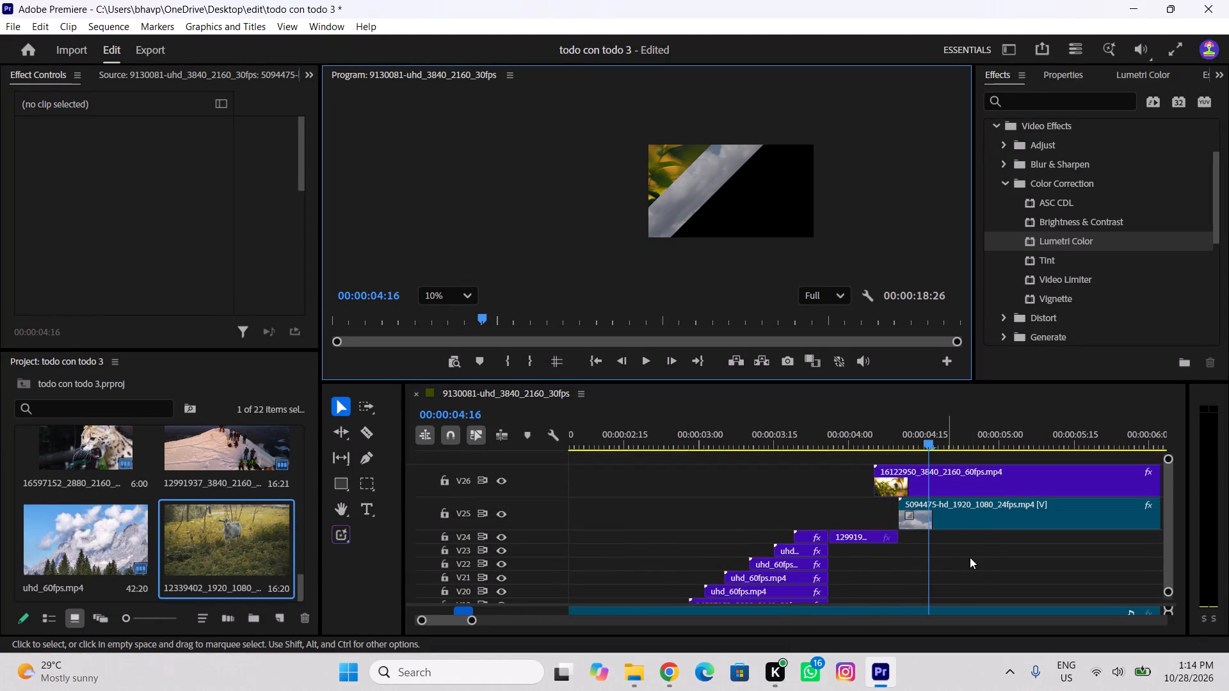
left_click(975, 510)
scroll(170, 277, "down", 4)
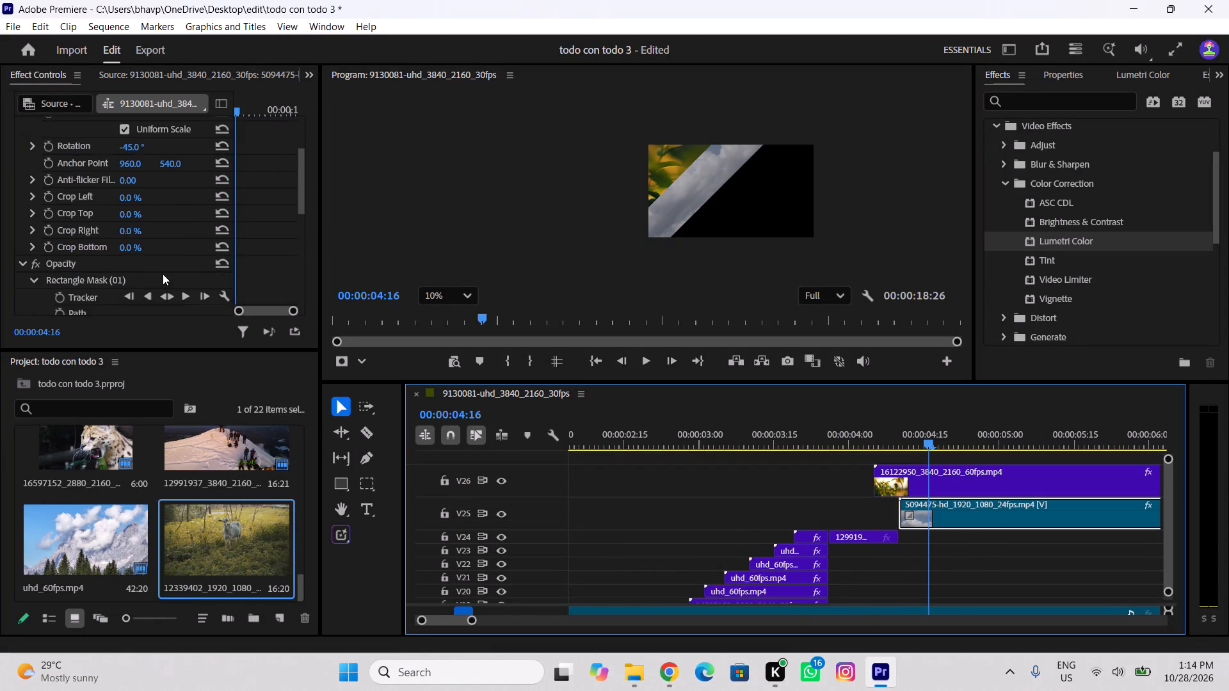
scroll(163, 274, "down", 7)
left_click(111, 198)
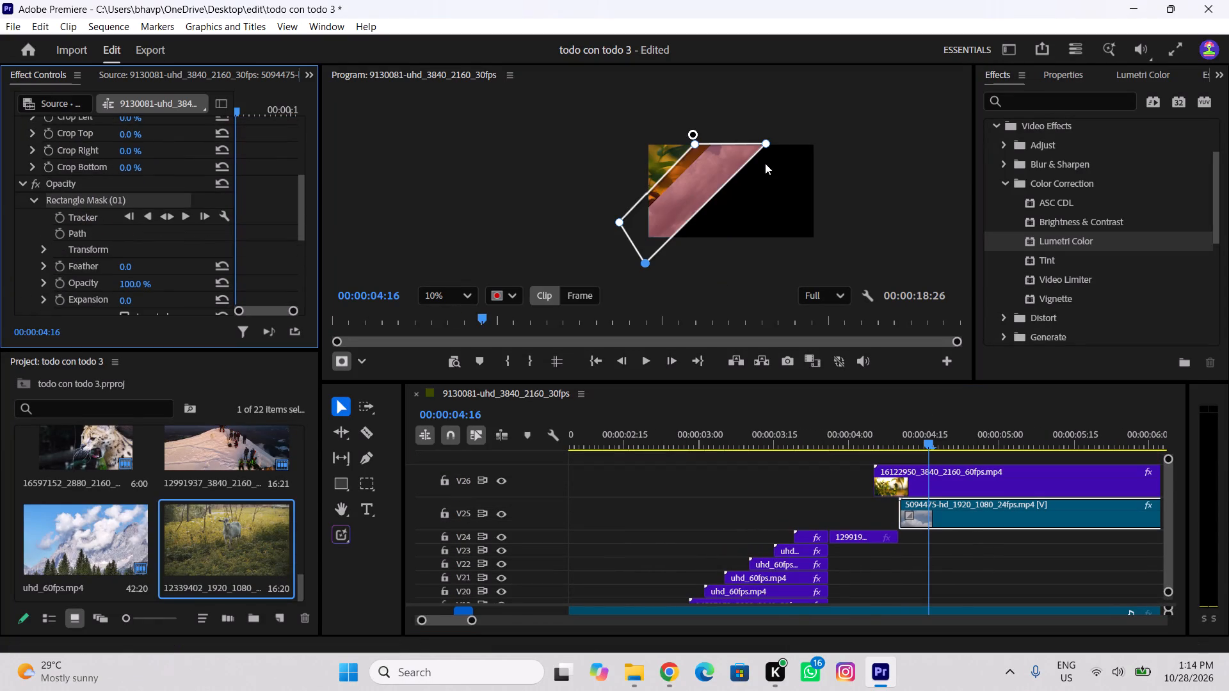
left_click_drag(764, 146, 792, 139)
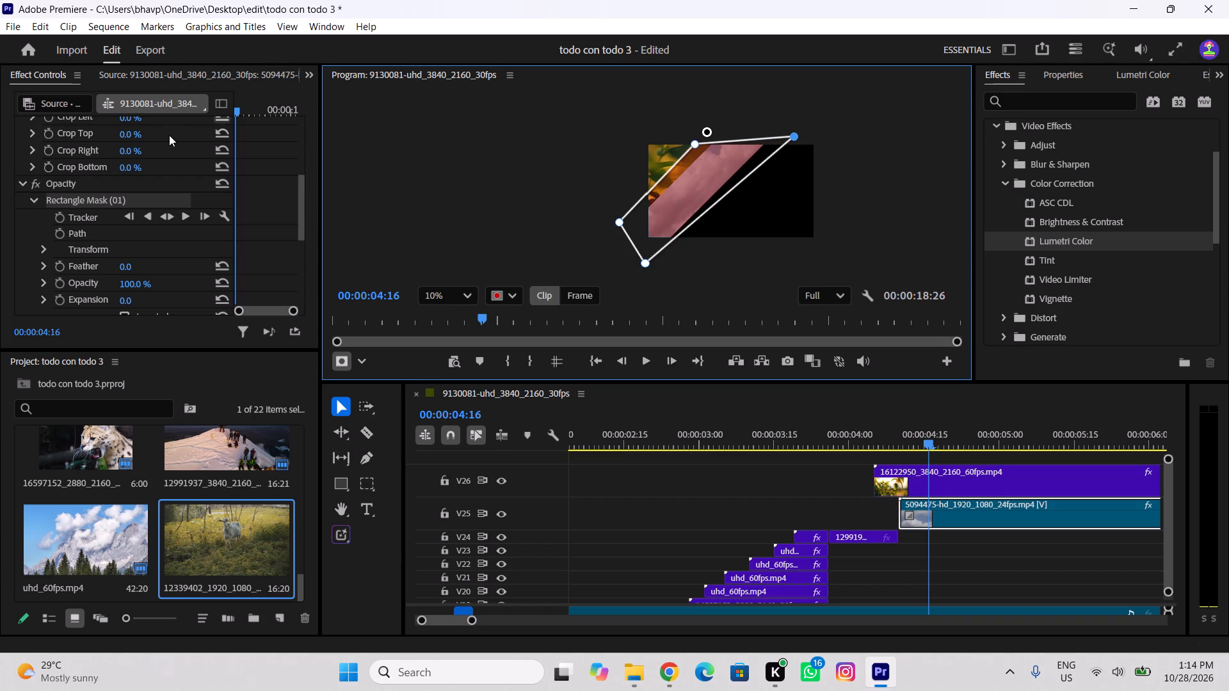
Scale the cloud clip up to 172 to widen its diagonal band, and check it full screen.
scroll(173, 141, "up", 11)
left_click_drag(135, 187, 136, 187)
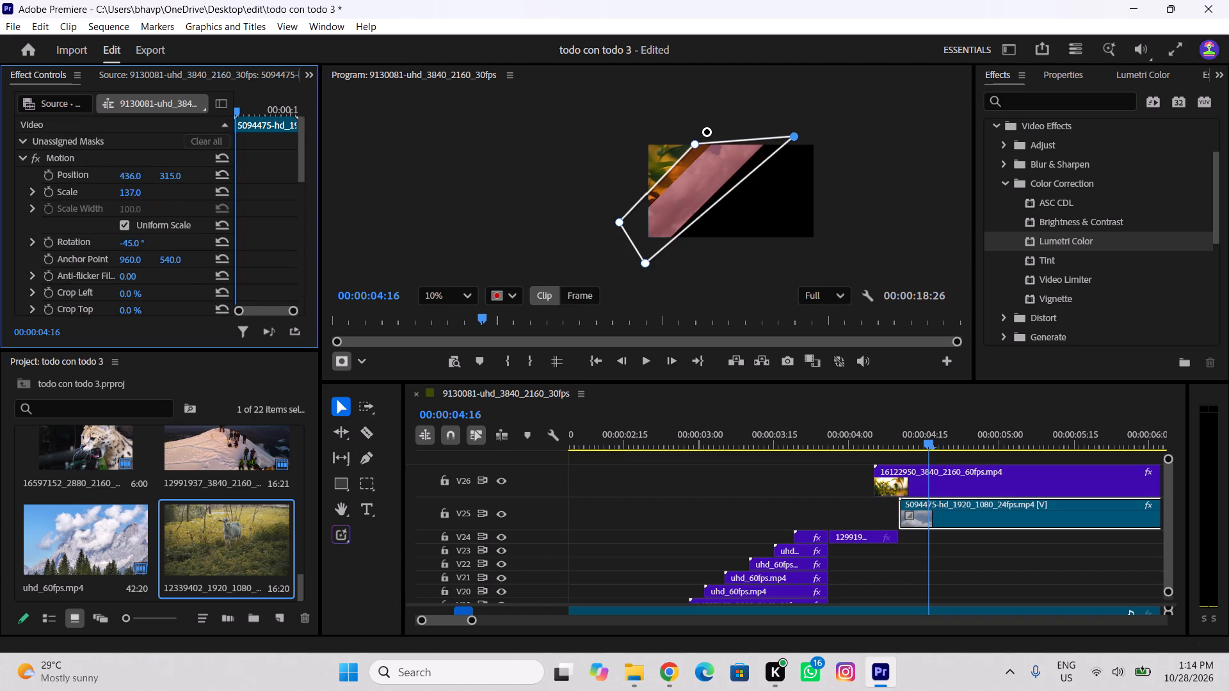
left_click_drag(136, 187, 165, 191)
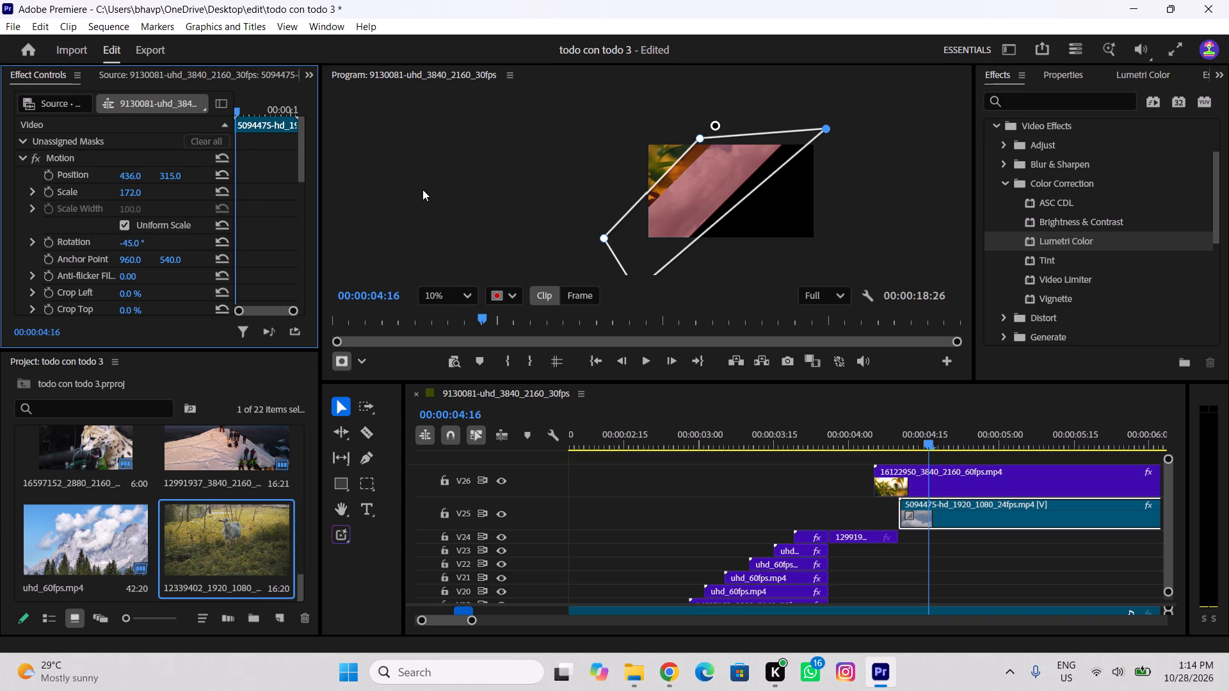
left_click(798, 87)
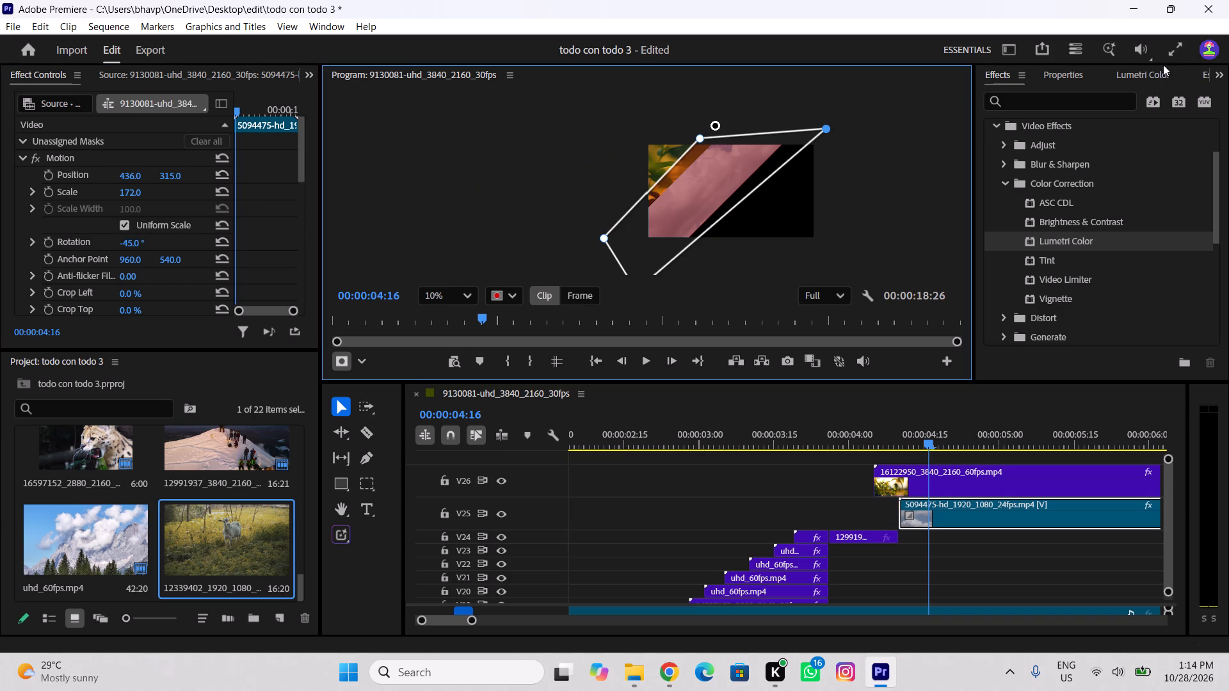
left_click(1168, 49)
key("Escape")
Place the goat clip 12339402_1920_1080_25fps.mp4 on track V27, starting at 00:00:04:18.
left_click_drag(234, 557, 294, 536)
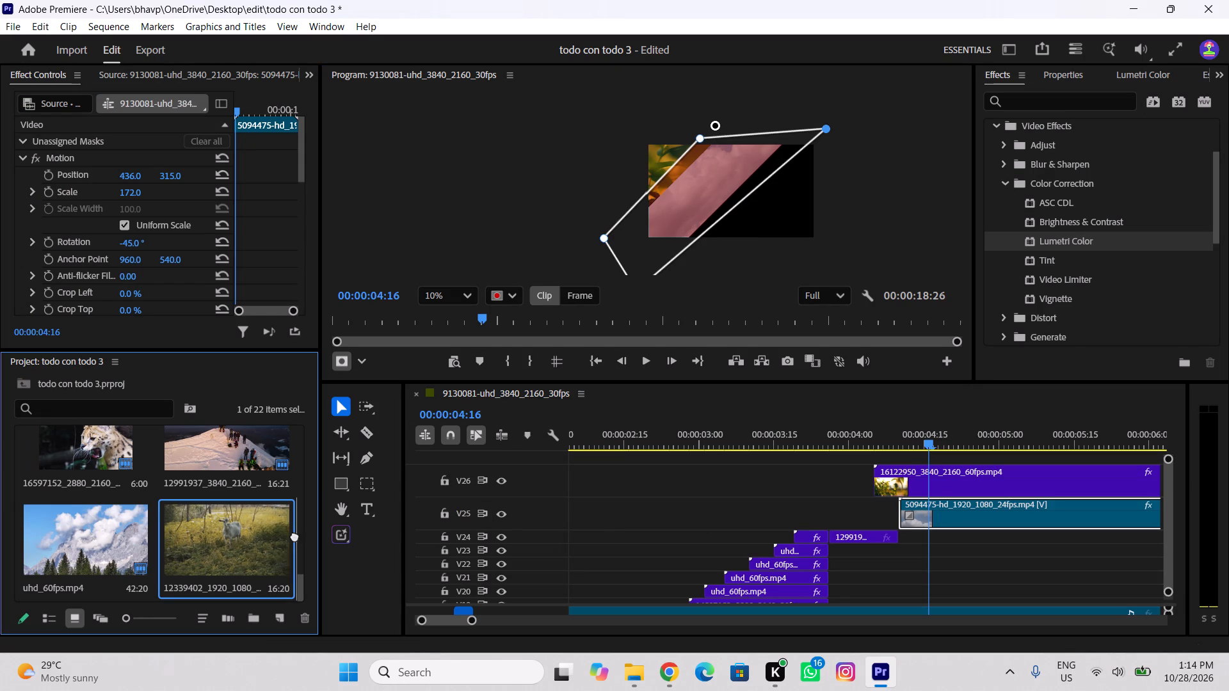
left_click_drag(294, 536, 937, 452)
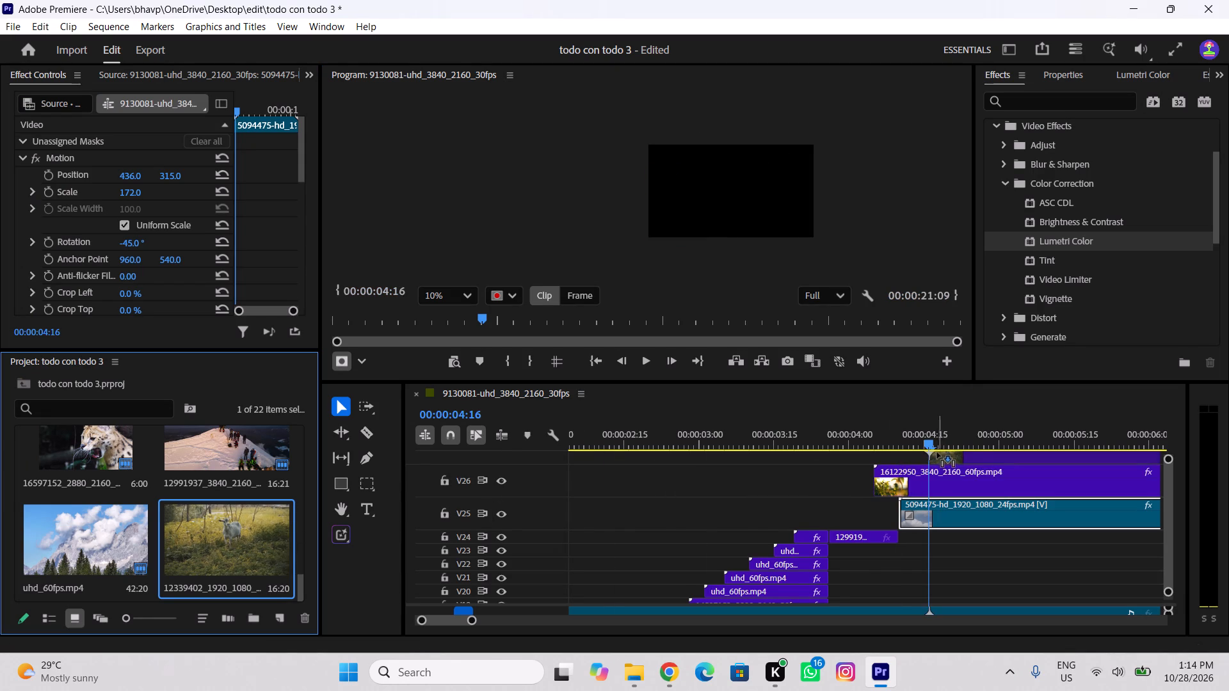
left_click_drag(937, 452, 935, 459)
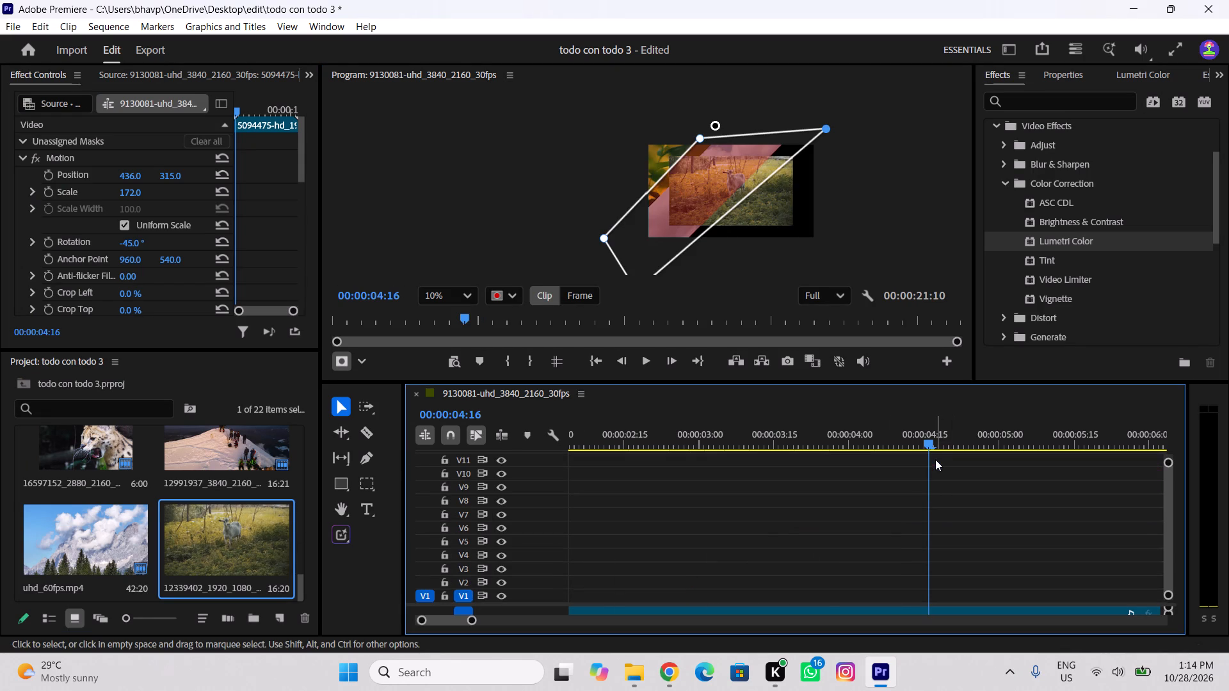
left_click_drag(932, 441, 941, 449)
scroll(952, 514, "up", 20, "ctrl")
scroll(952, 514, "up", 4, "ctrl")
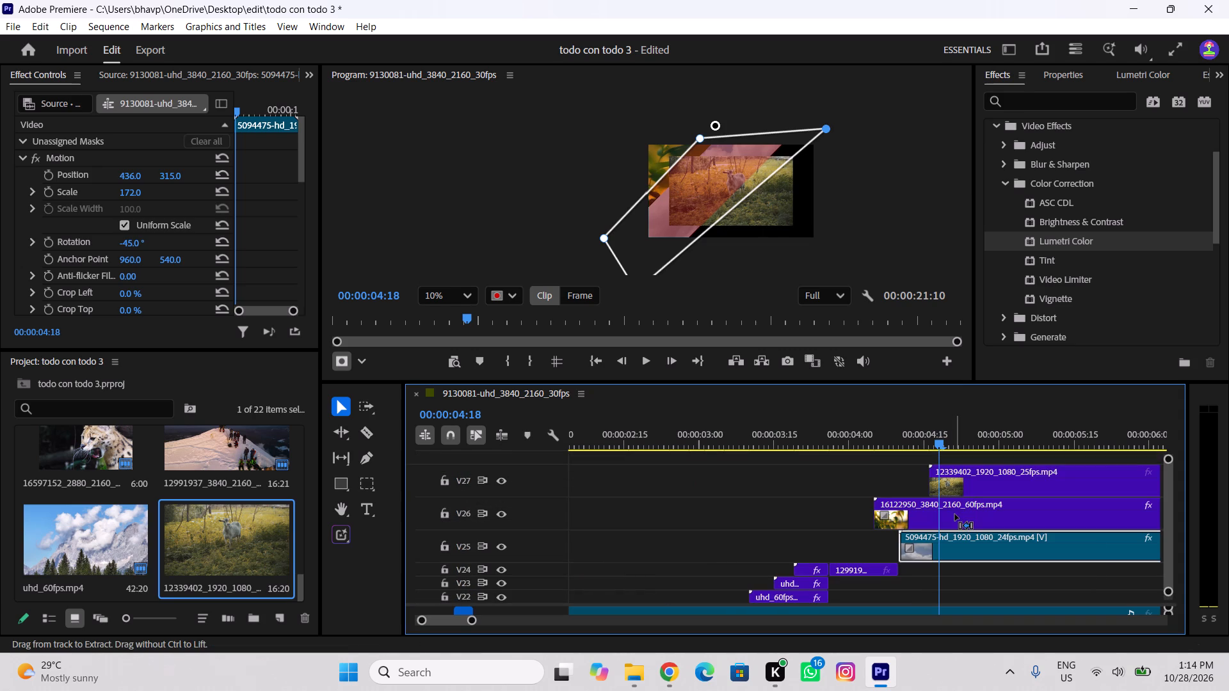
left_click(954, 469)
left_click_drag(954, 469, 963, 468)
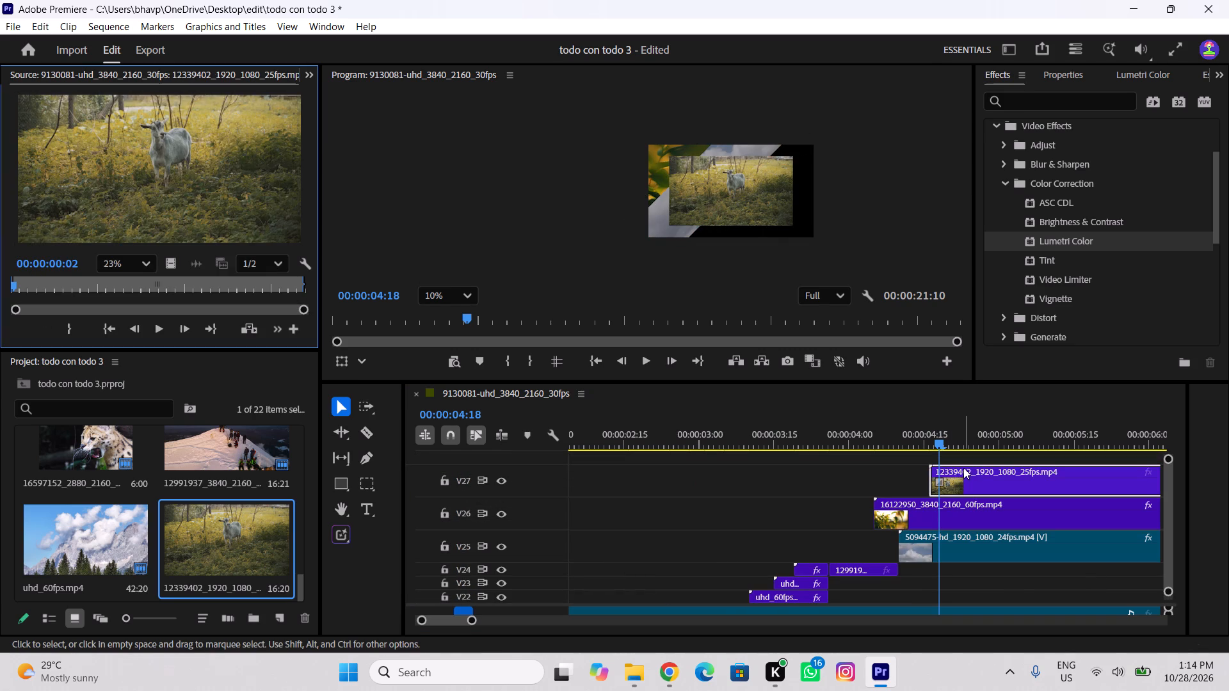
left_click_drag(961, 468, 968, 467)
left_click_drag(967, 467, 976, 469)
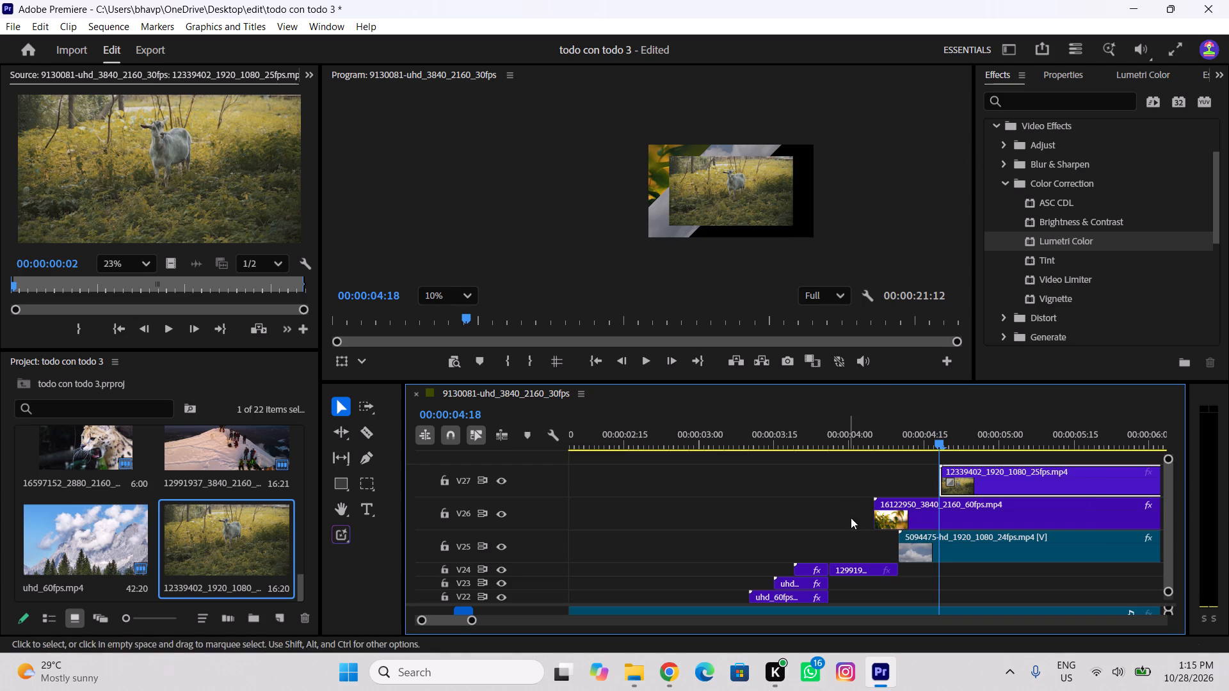
At 00:00:04:22, scale the goat clip to 212 to fill the frame and lower its opacity to 50%.
left_click_drag(952, 445, 962, 450)
left_click(304, 76)
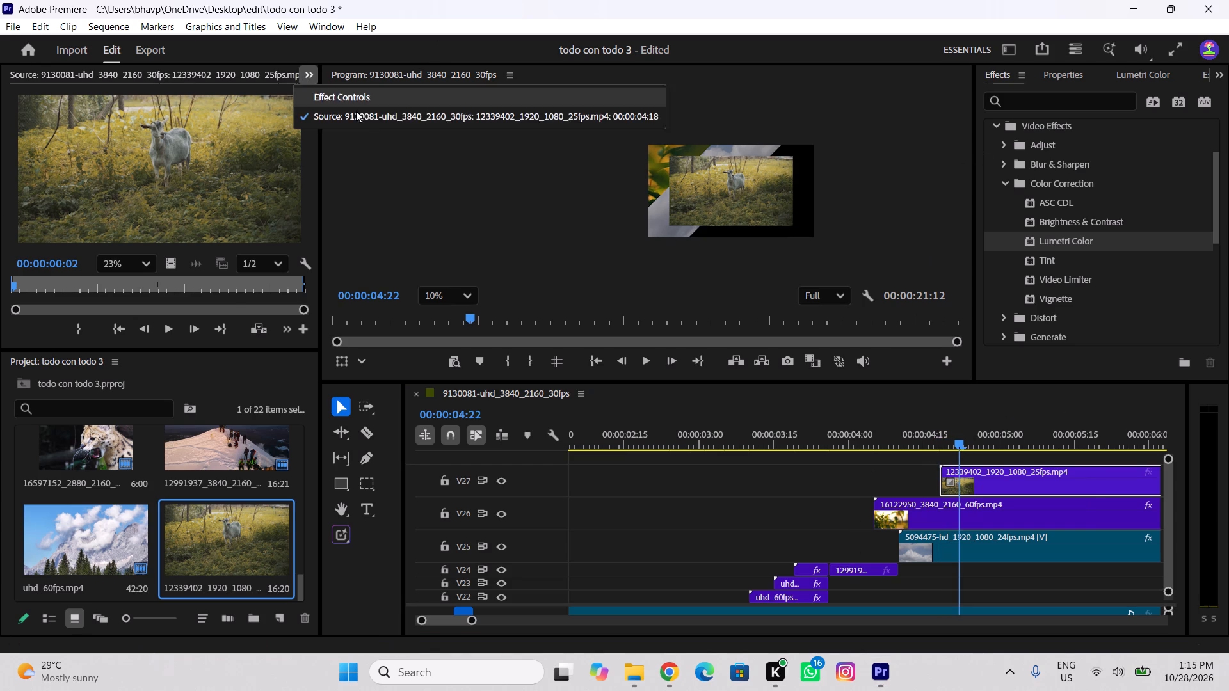
left_click(374, 91)
left_click_drag(131, 193, 223, 209)
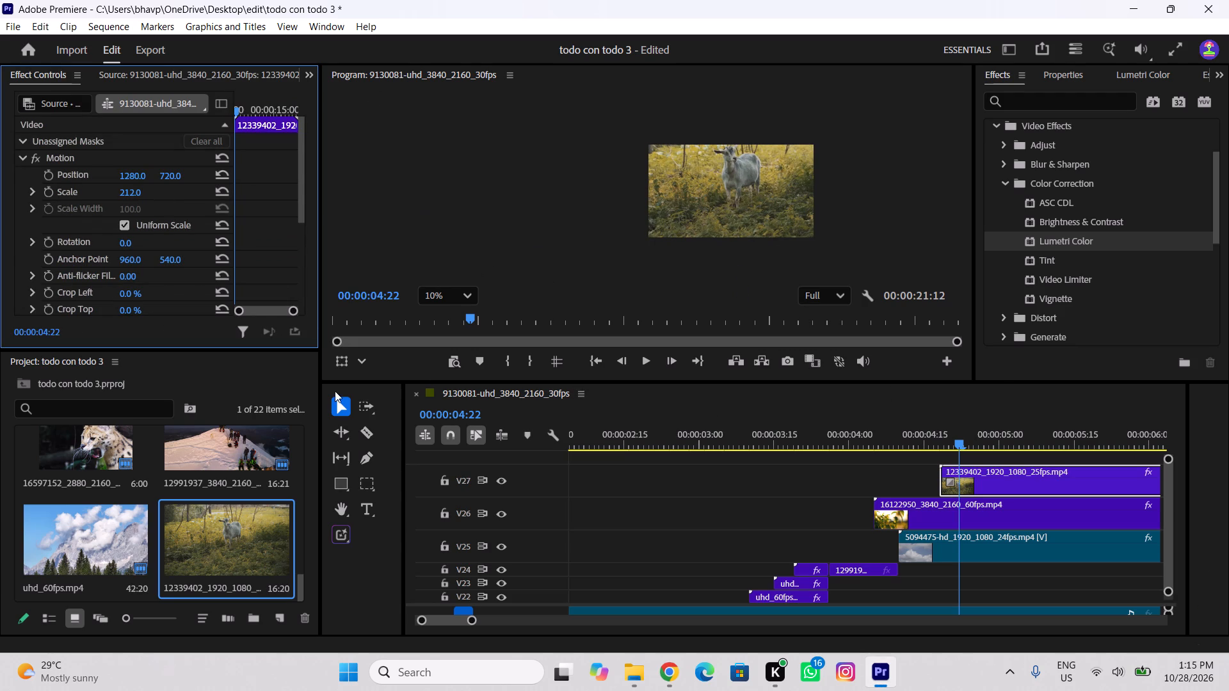
scroll(96, 238, "down", 10)
left_click_drag(143, 223, 104, 235)
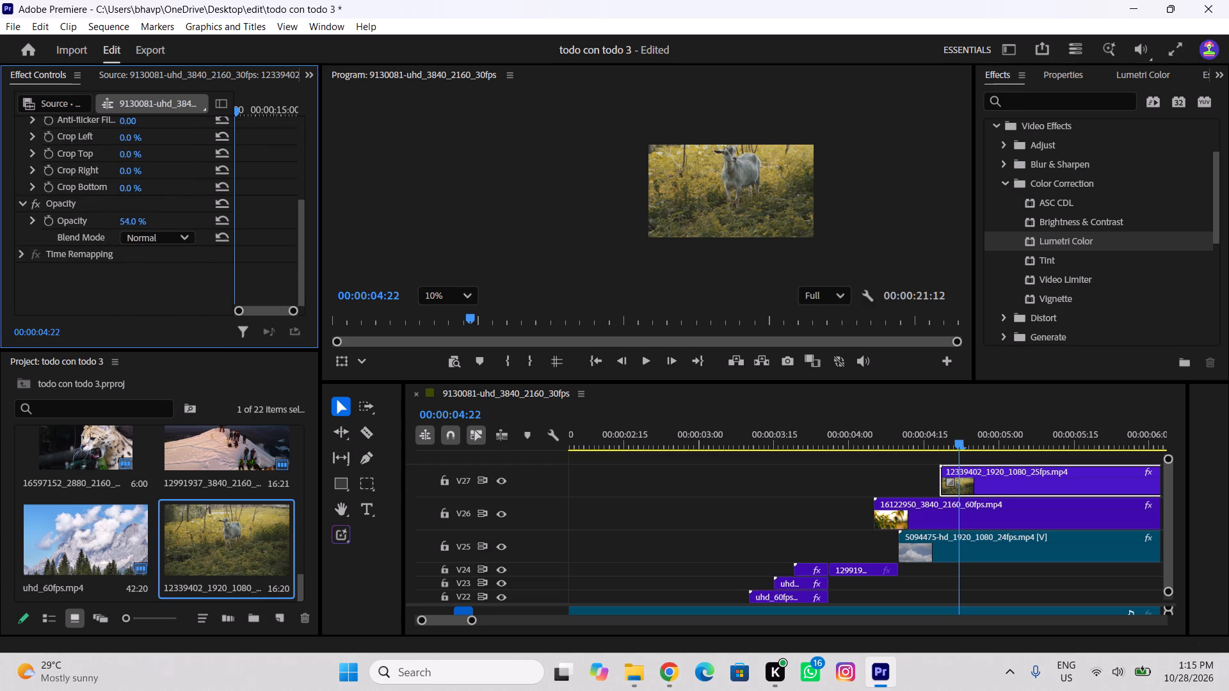
left_click_drag(104, 235, 104, 235)
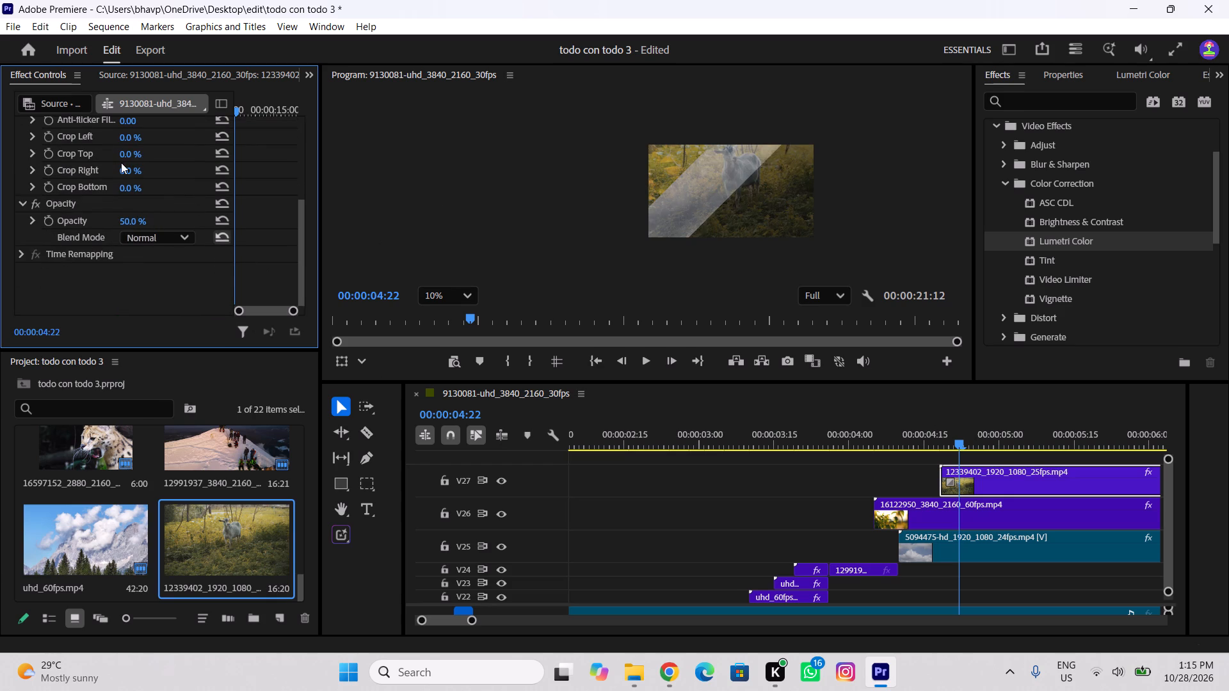
Scale the goat clip up to 285 and move it to position 1829, 1299 so the goat stands beside the cloud band.
scroll(121, 163, "down", 6)
scroll(120, 162, "up", 11)
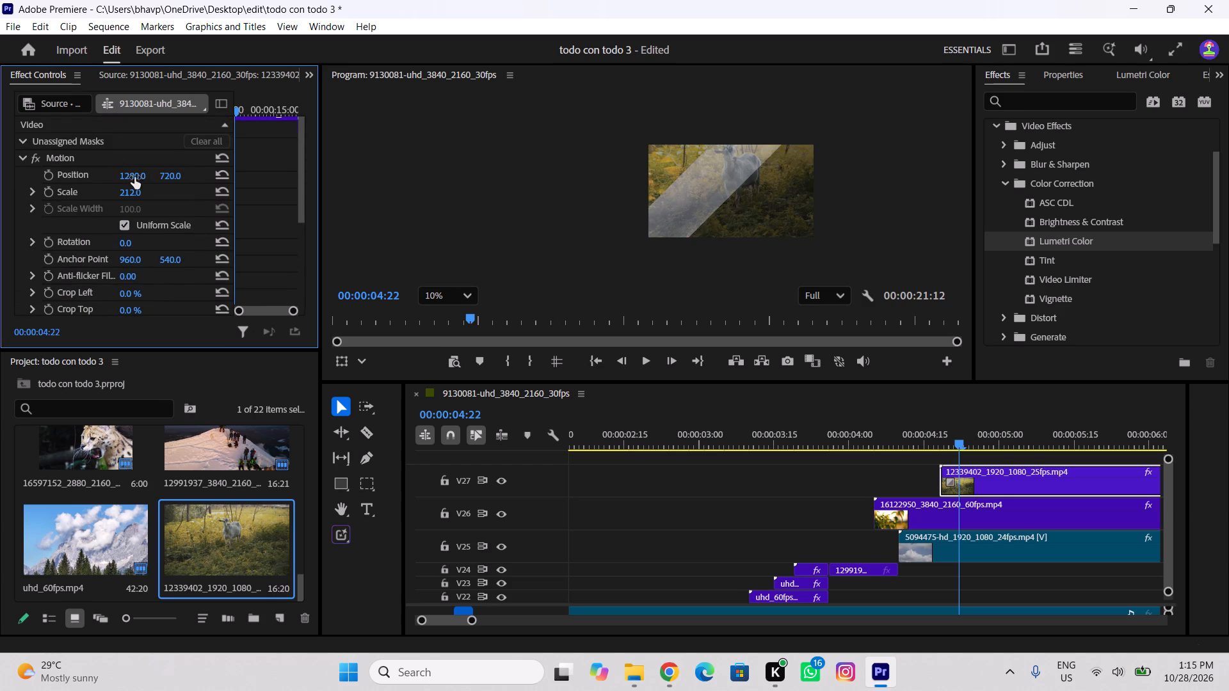
left_click_drag(134, 177, 302, 214)
left_click_drag(161, 181, 389, 205)
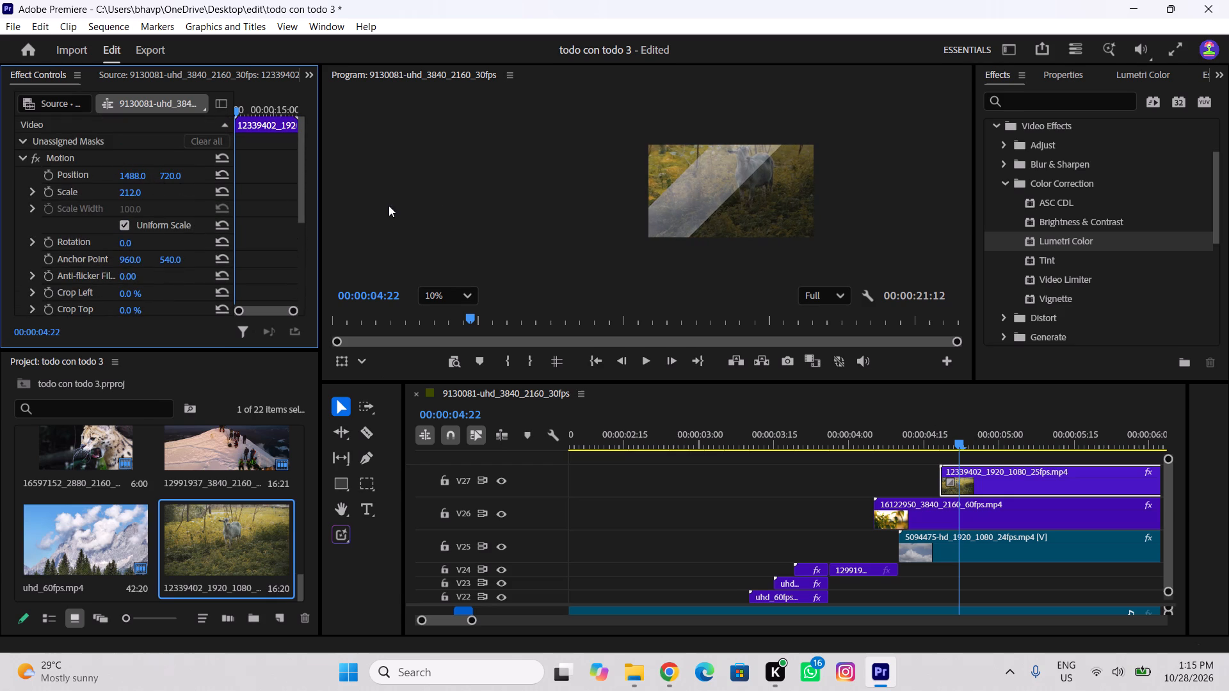
left_click_drag(389, 205, 148, 215)
left_click_drag(167, 174, 335, 195)
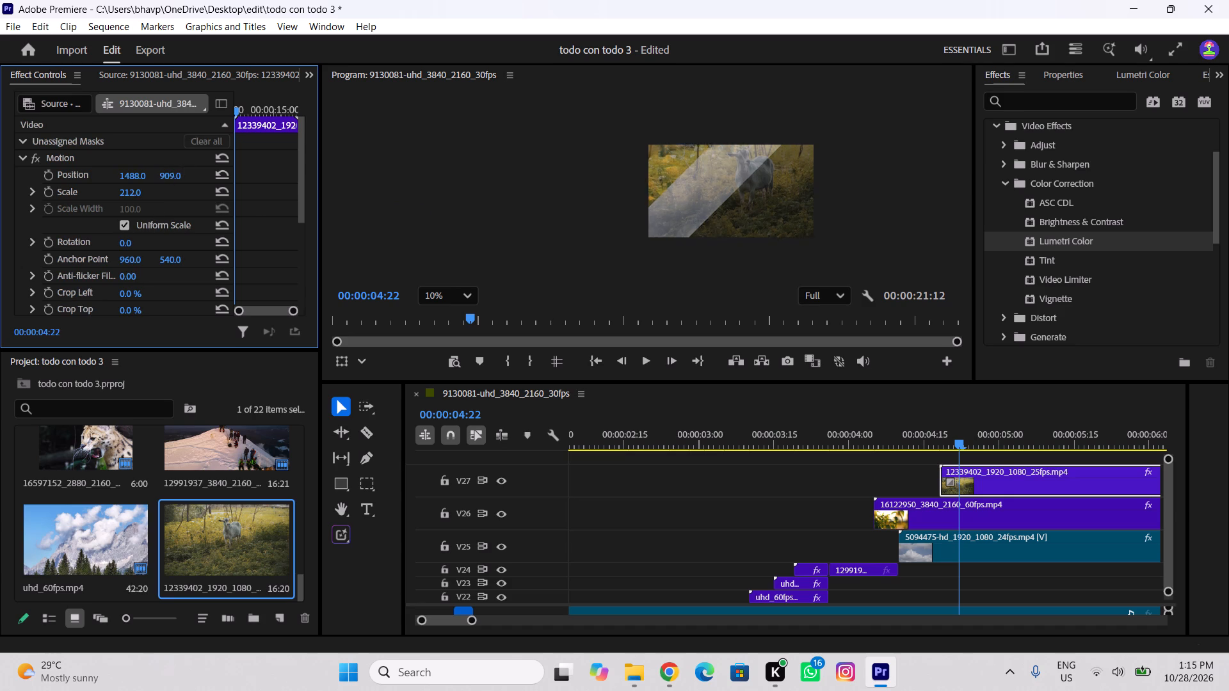
left_click_drag(335, 195, 632, 213)
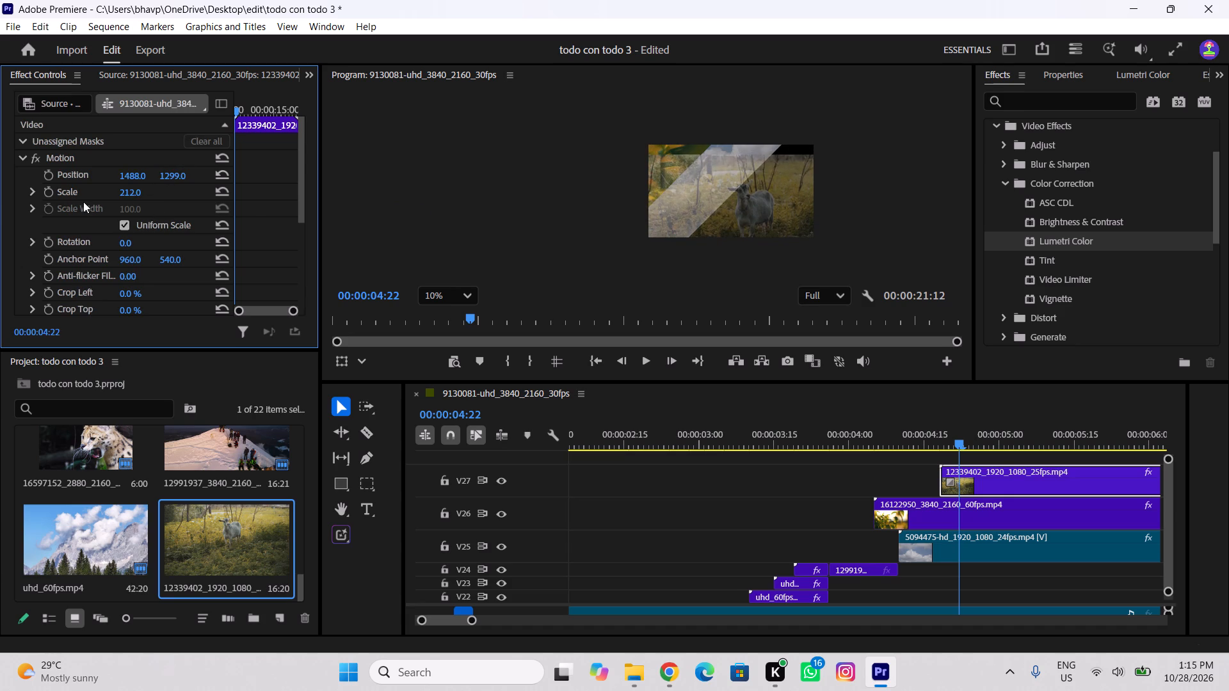
left_click_drag(122, 191, 182, 198)
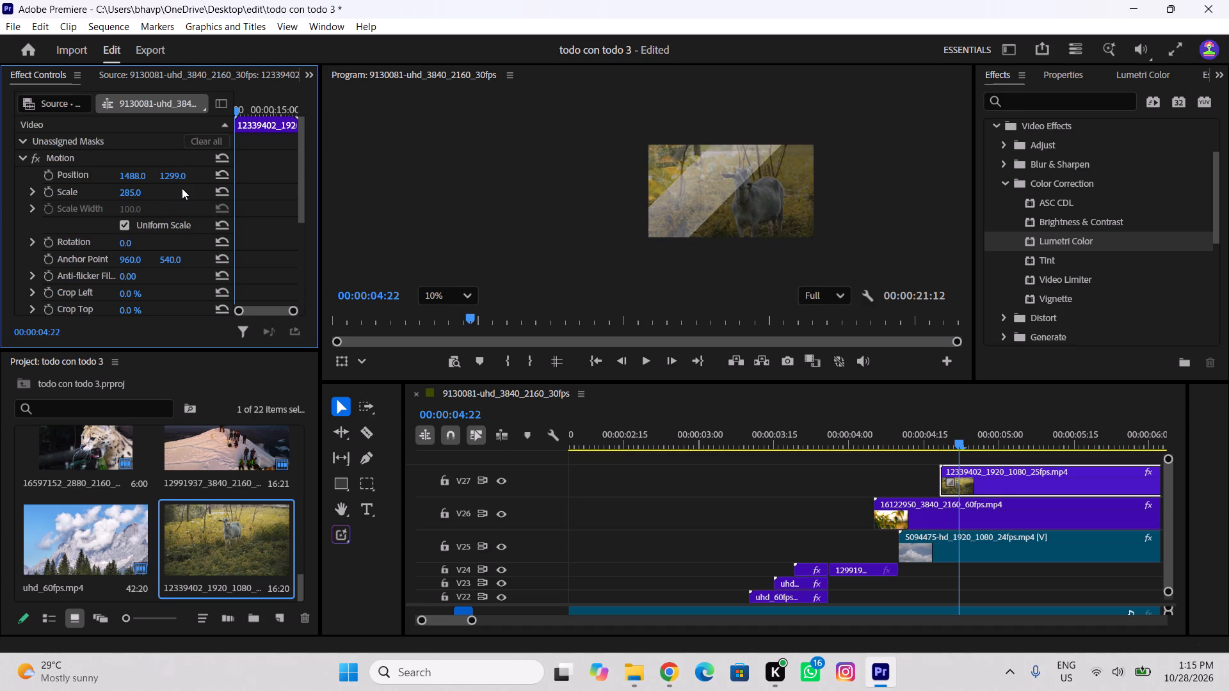
left_click(170, 177)
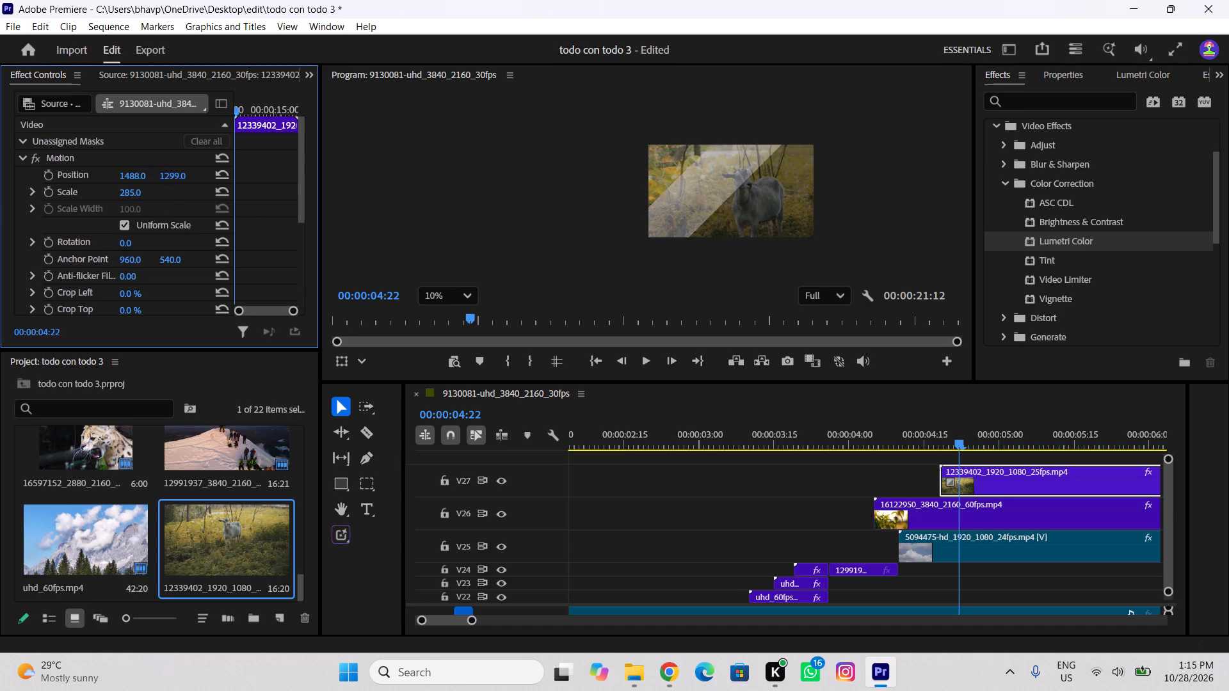
left_click(138, 171)
left_click(140, 155)
left_click_drag(129, 176, 173, 183)
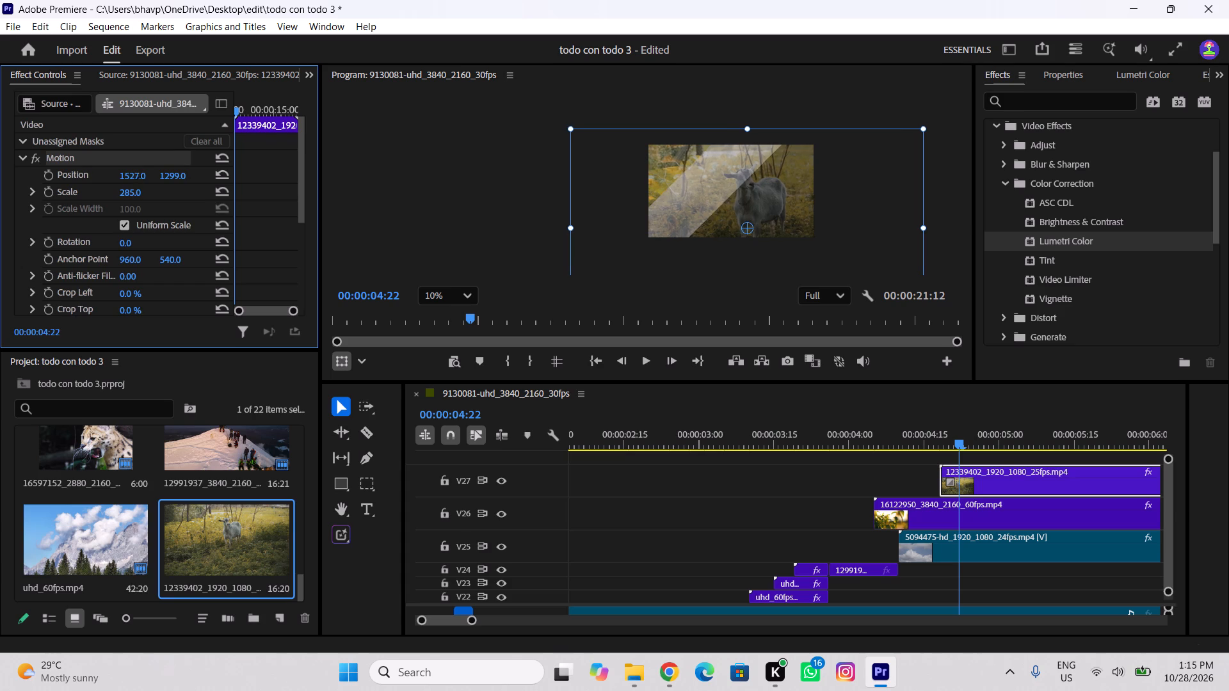
left_click_drag(173, 183, 408, 216)
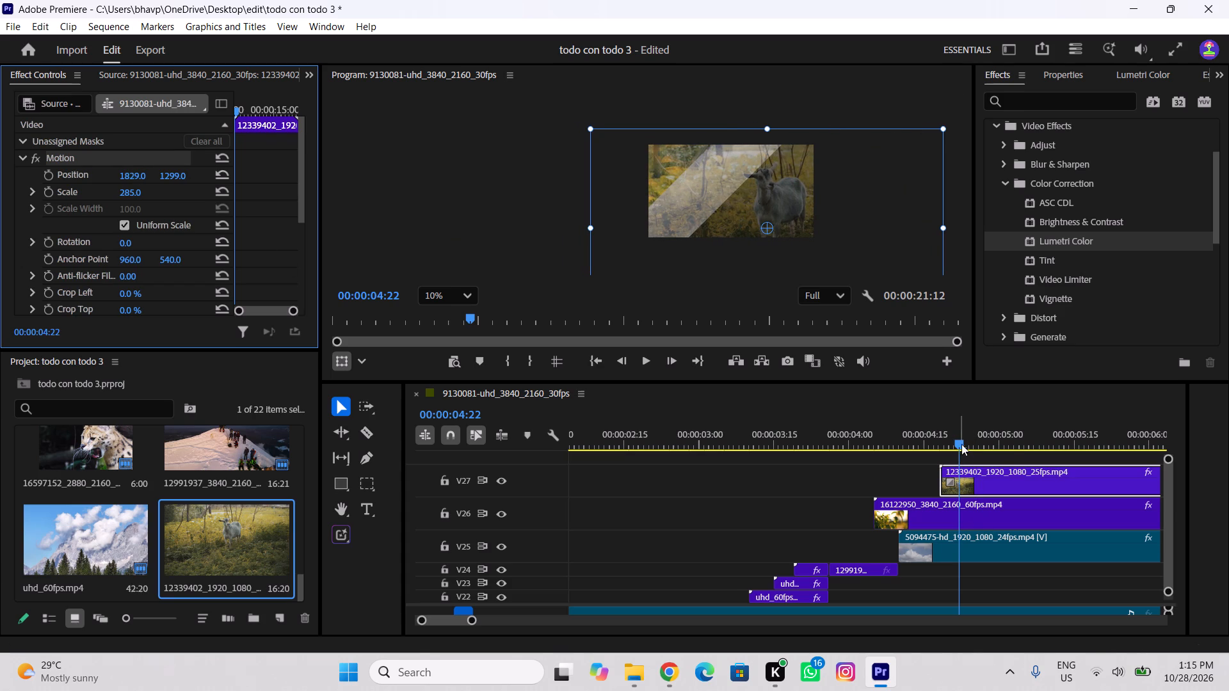
At 00:00:04:26, draw a rectangle mask on the goat clip beside the cloud band and slant its lower corners leftward below the frame.
left_click_drag(961, 437, 984, 477)
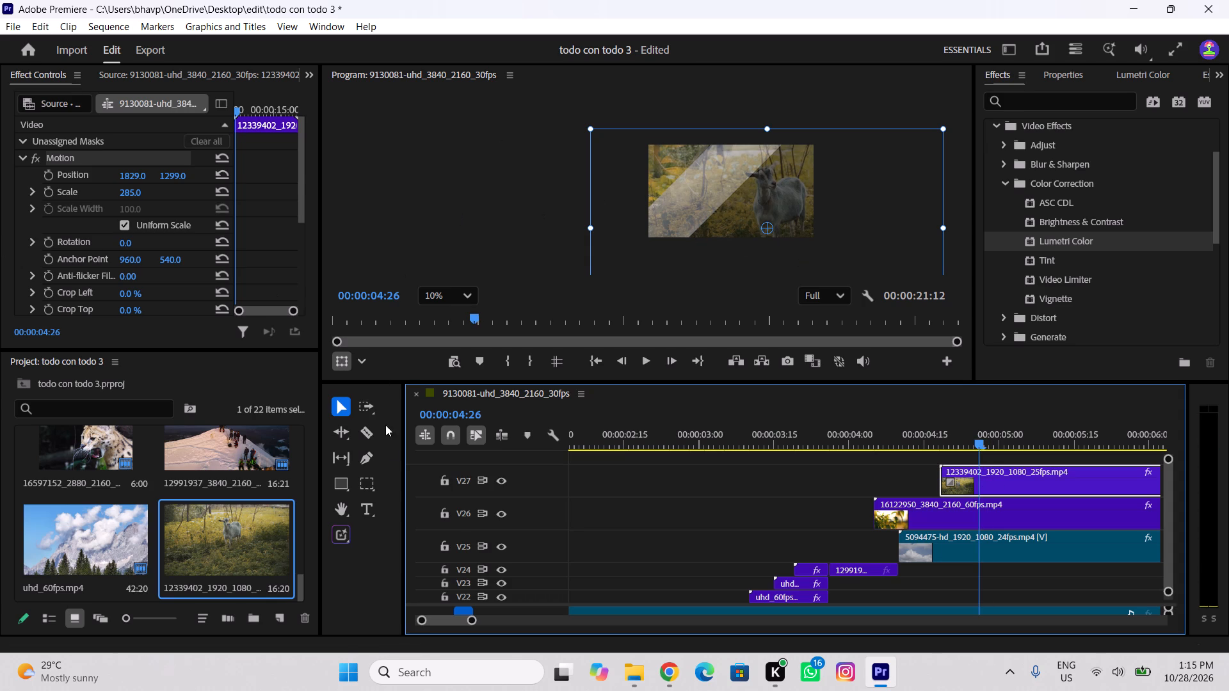
left_click(374, 477)
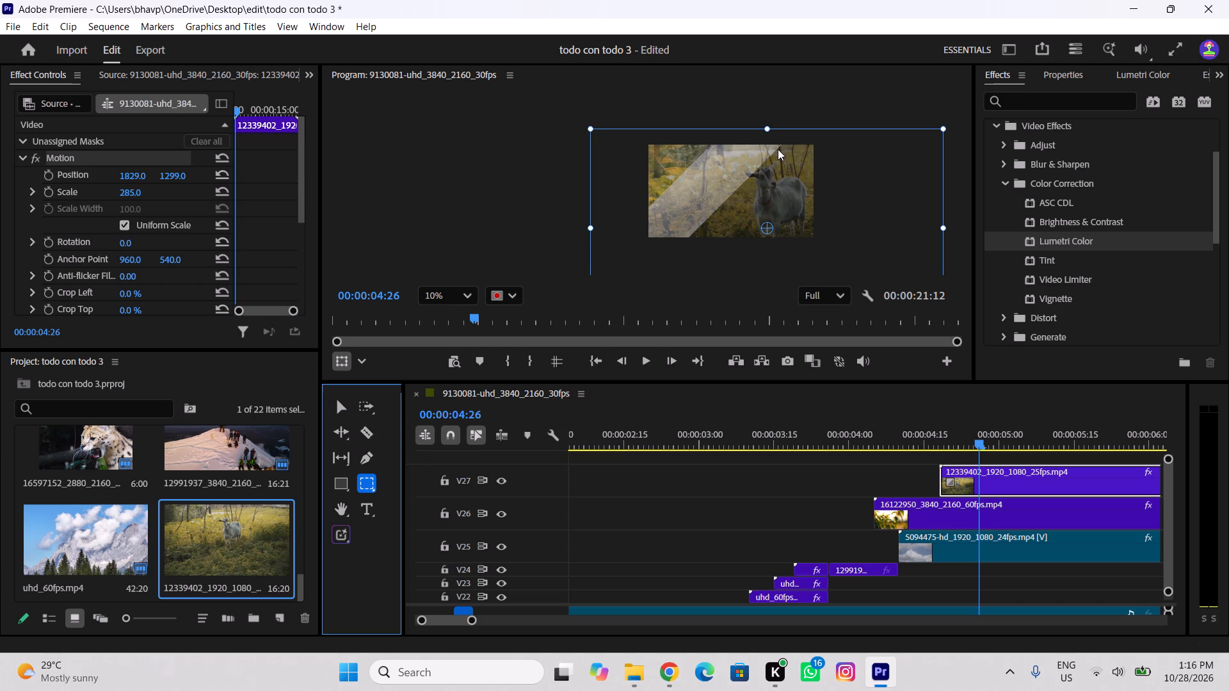
left_click(787, 111)
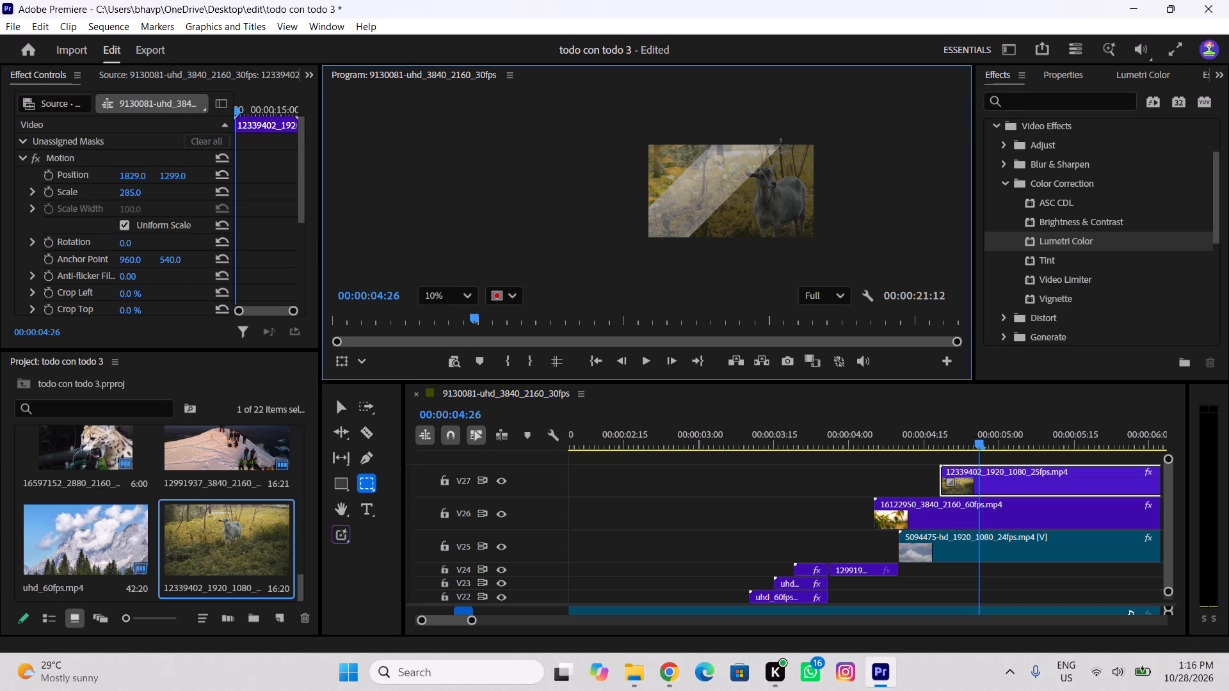
left_click_drag(781, 145, 815, 239)
left_click_drag(815, 239, 815, 240)
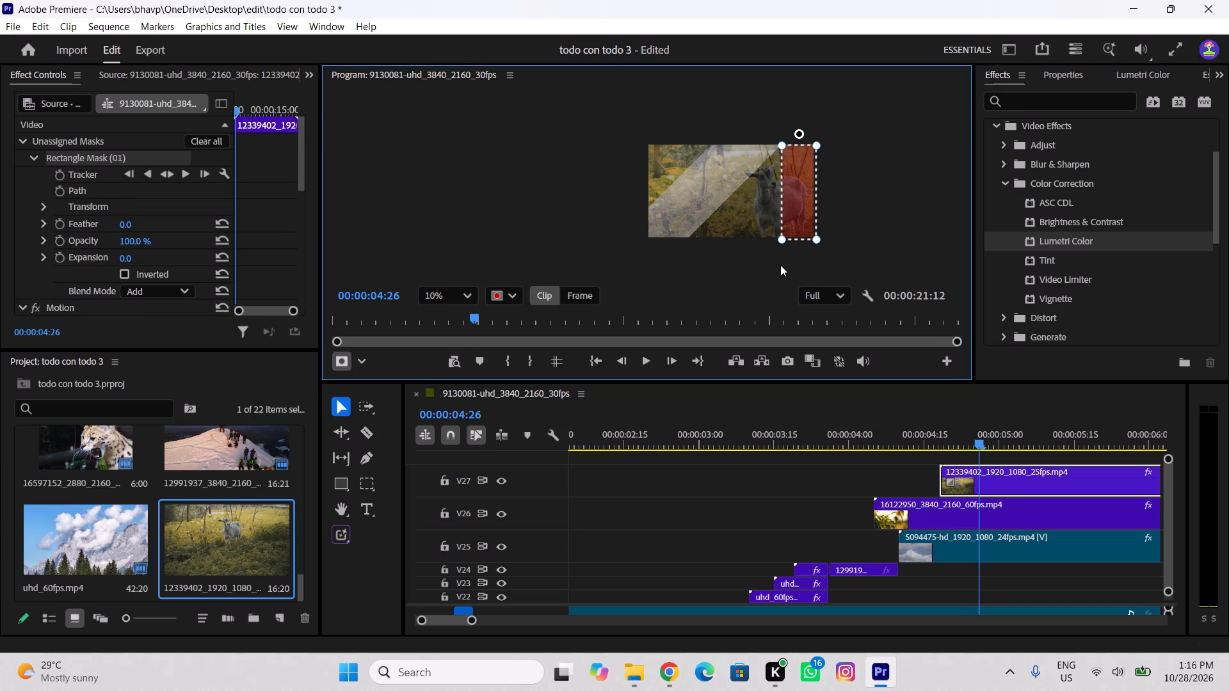
left_click_drag(782, 242, 673, 256)
left_click_drag(818, 236, 757, 255)
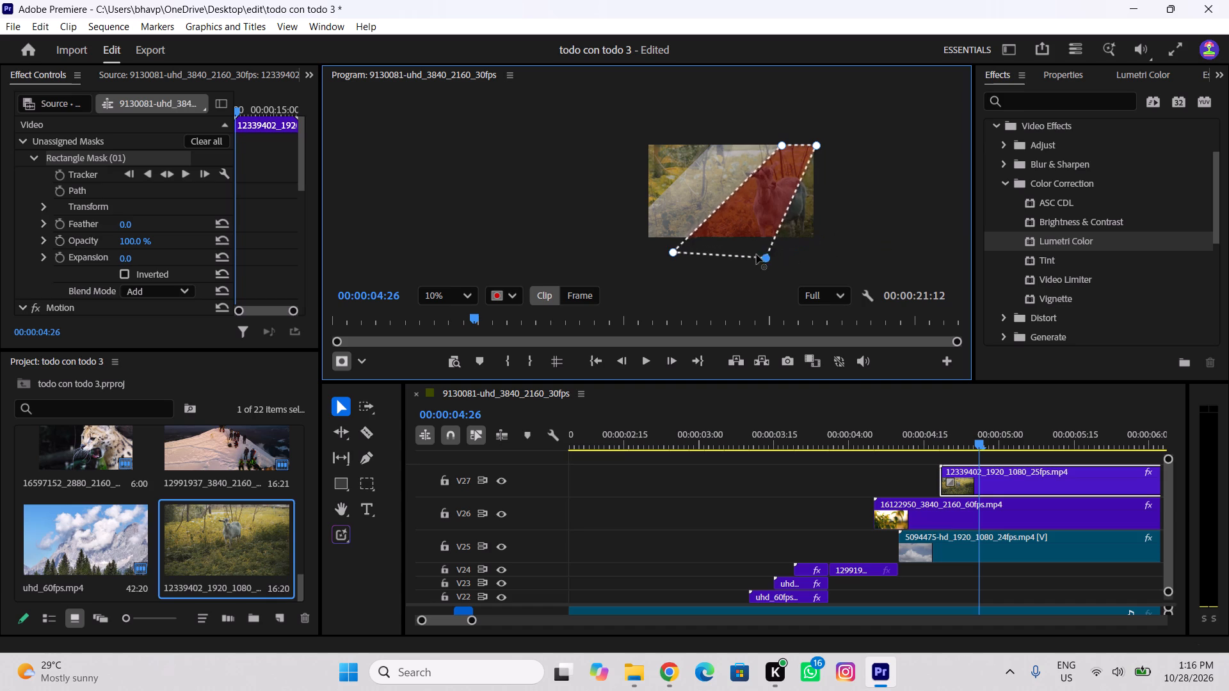
left_click_drag(757, 255, 724, 246)
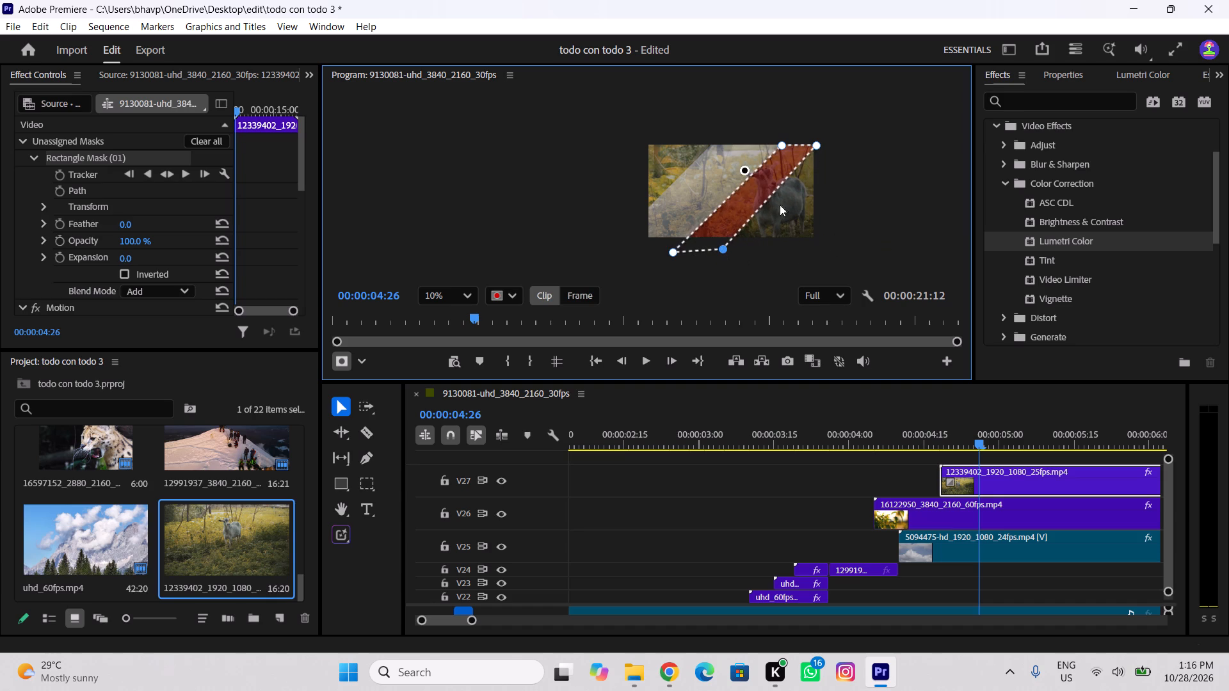
Extend the goat mask's four corners beyond the frame, forming a wider diagonal band along the cloud's edge, and check it full screen.
left_click_drag(818, 145, 851, 127)
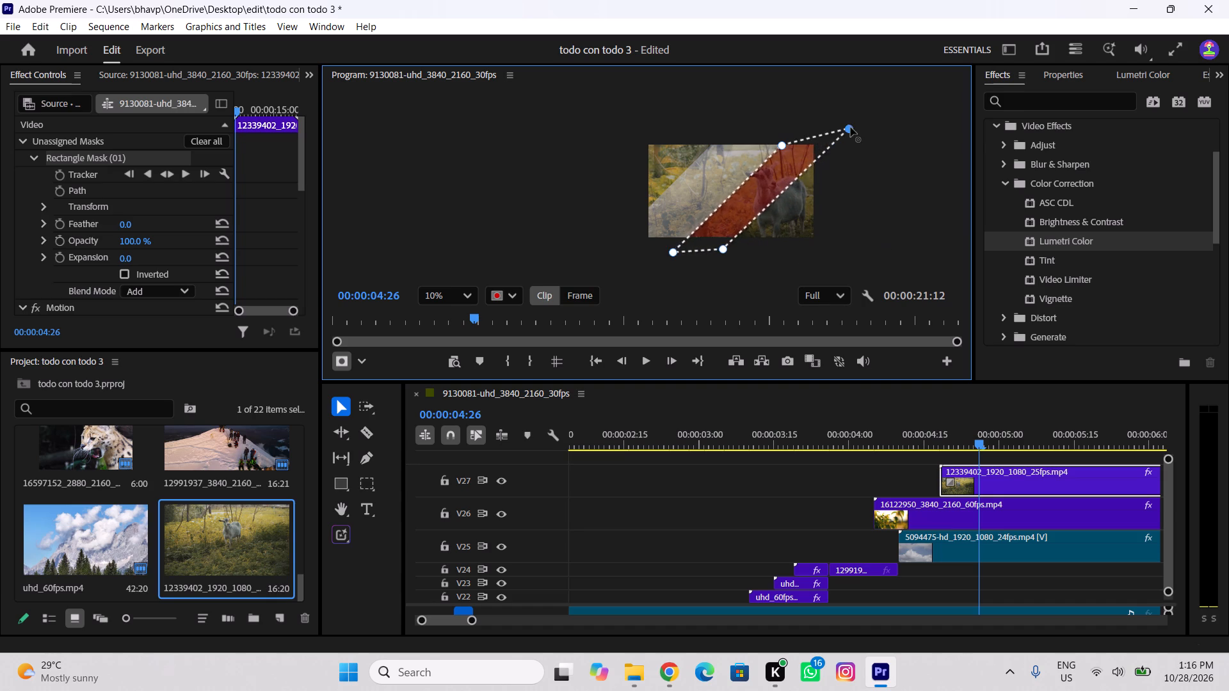
left_click_drag(851, 127, 858, 141)
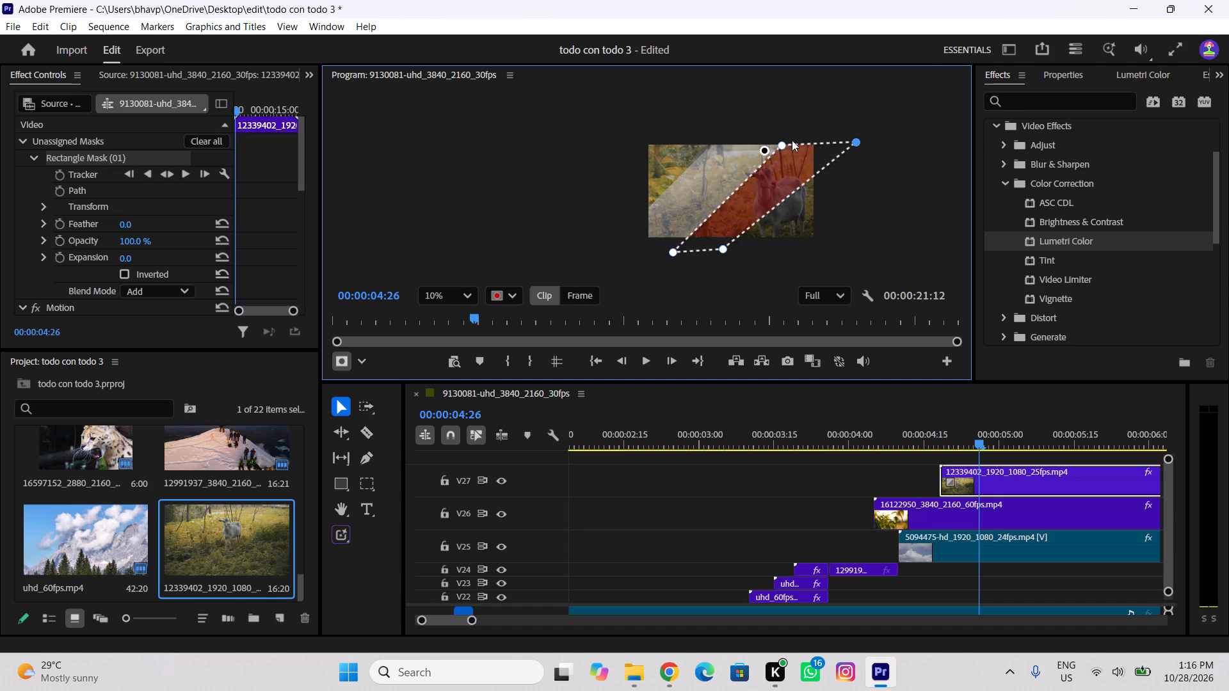
left_click_drag(784, 144, 805, 126)
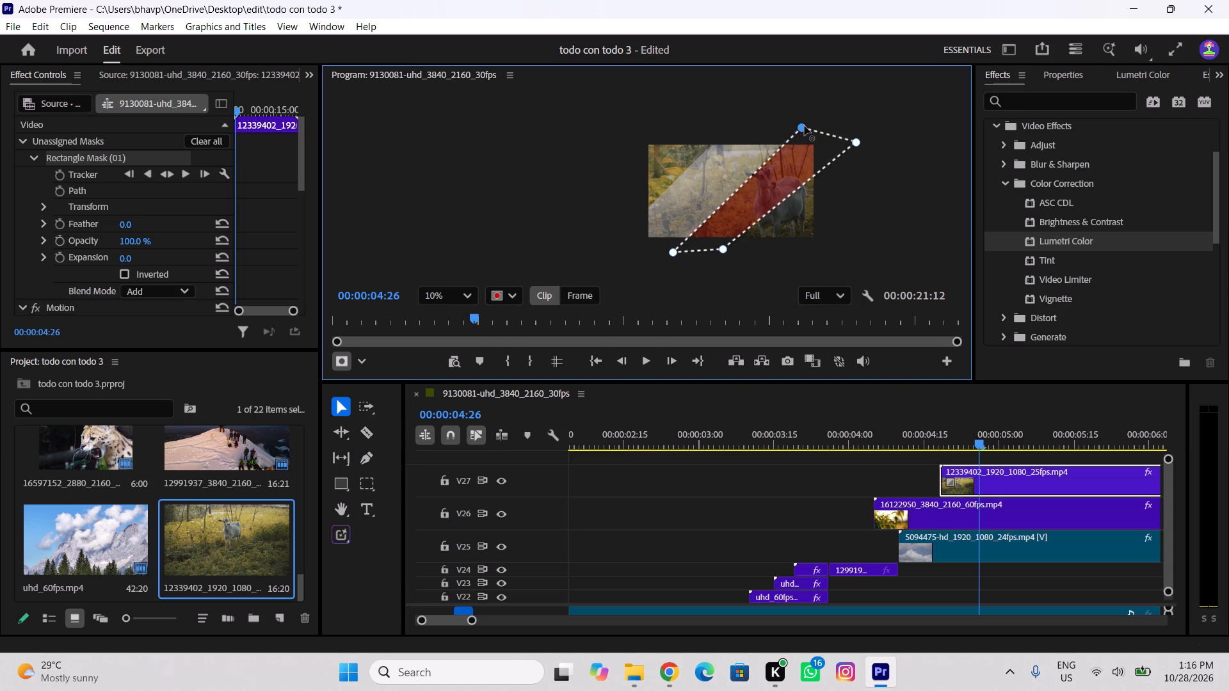
left_click_drag(805, 126, 803, 126)
left_click_drag(855, 144, 858, 128)
left_click_drag(722, 244, 727, 251)
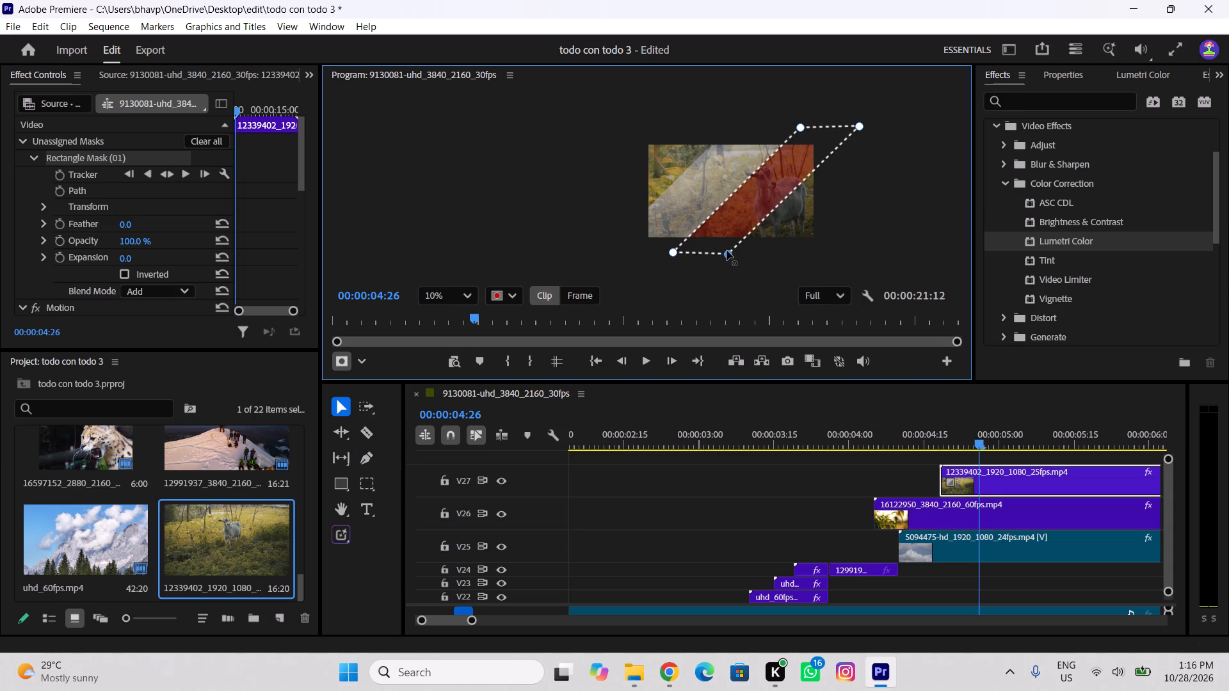
left_click_drag(727, 251, 736, 252)
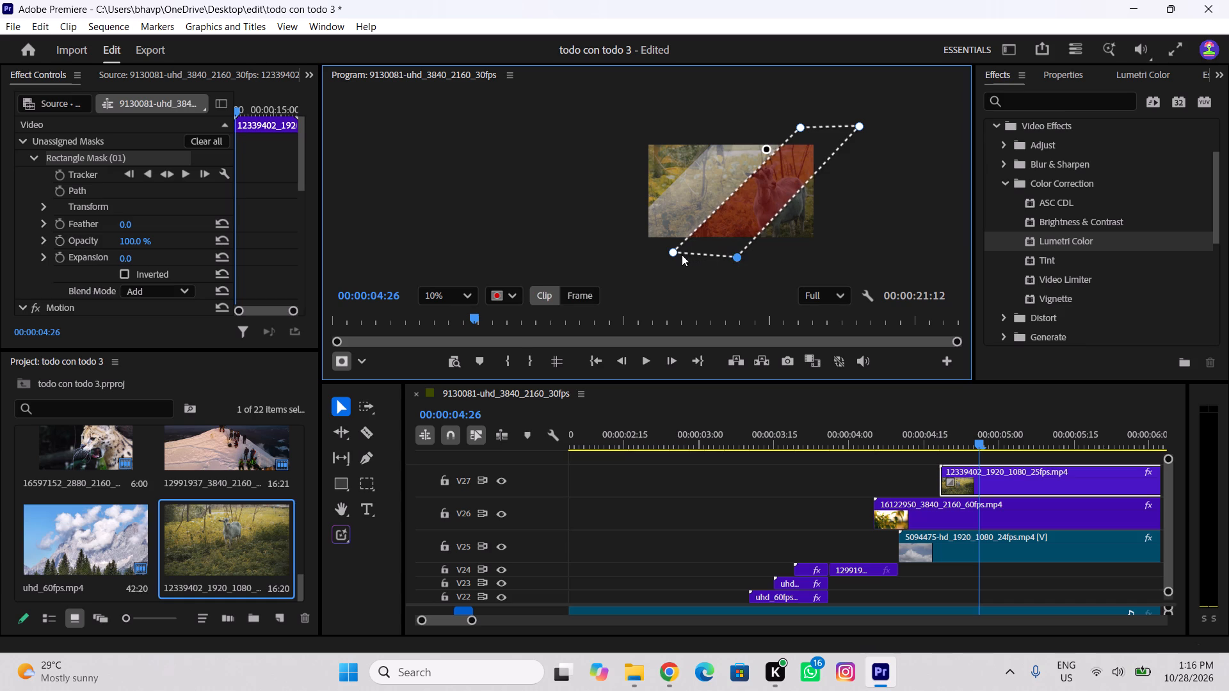
left_click_drag(676, 253, 673, 260)
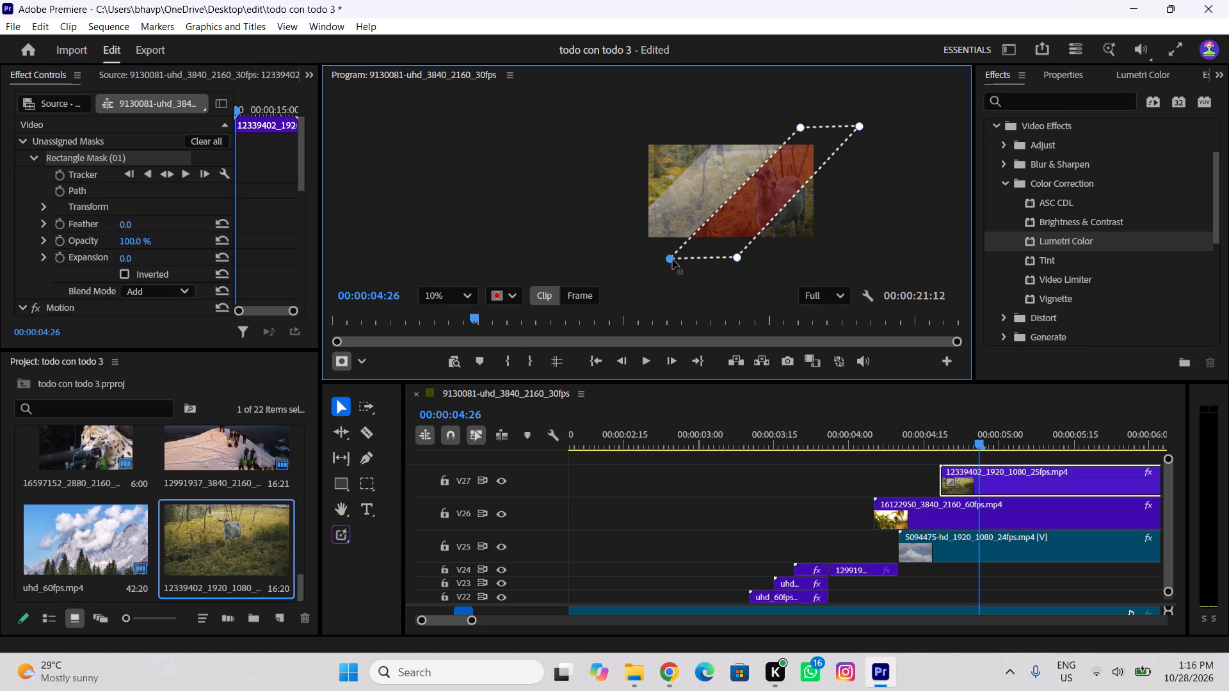
left_click_drag(673, 260, 668, 260)
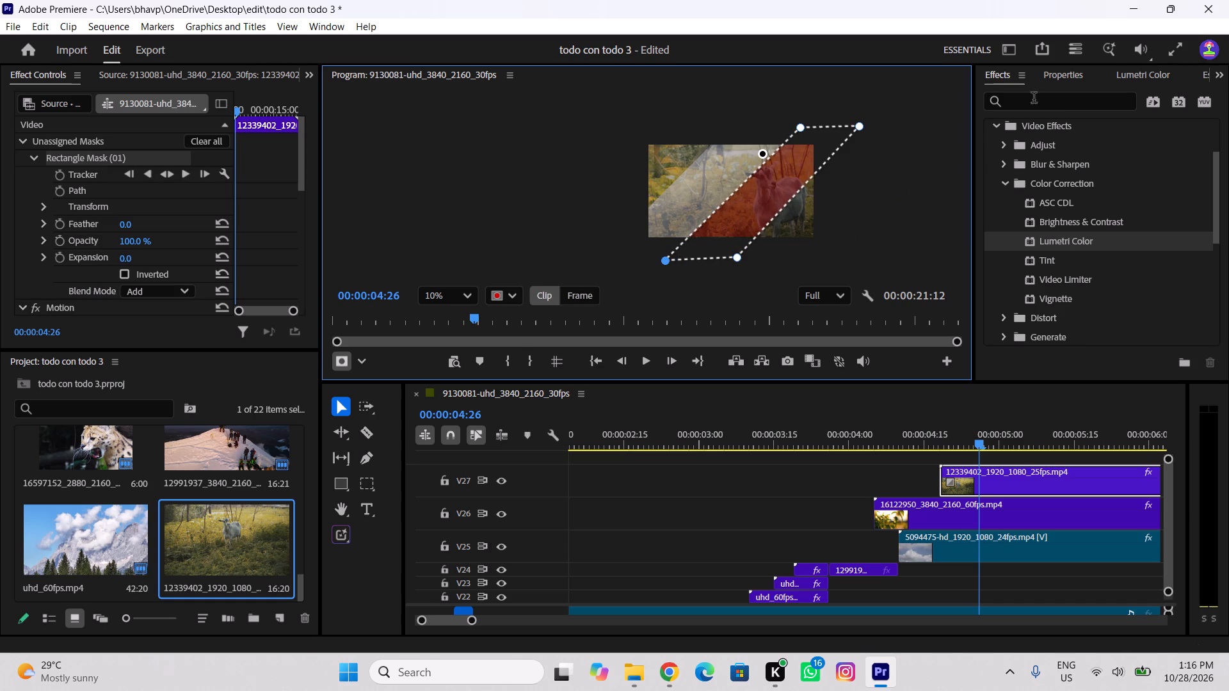
left_click(1185, 52)
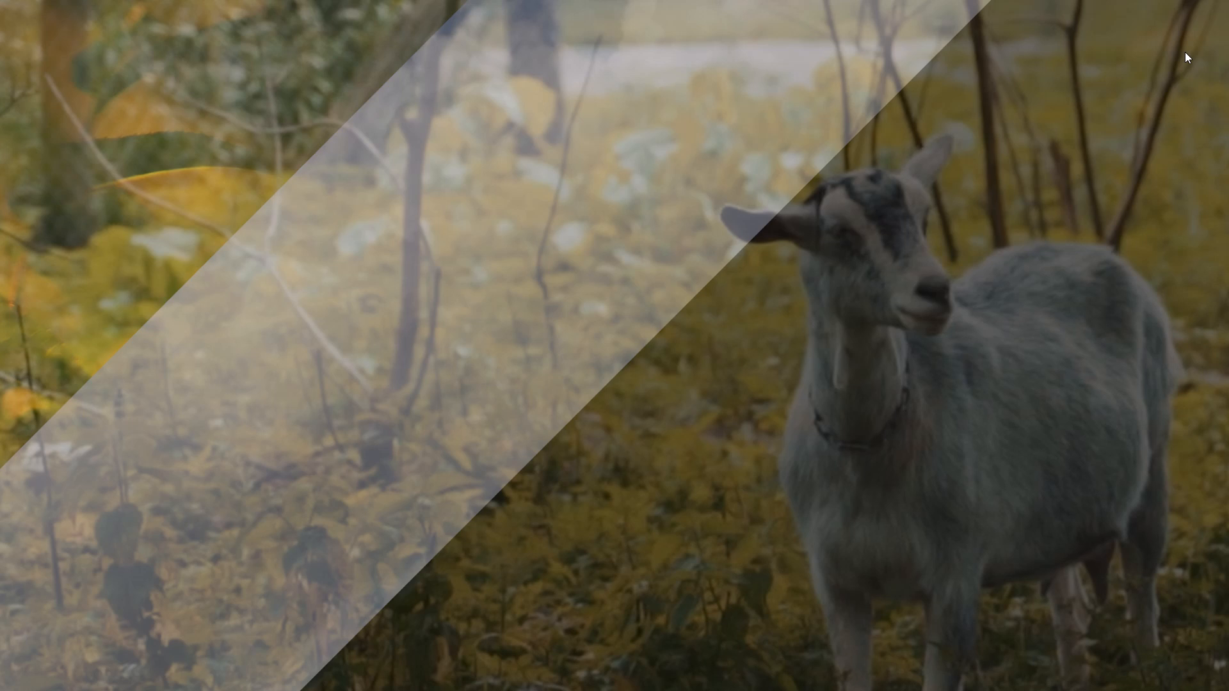
key("Escape")
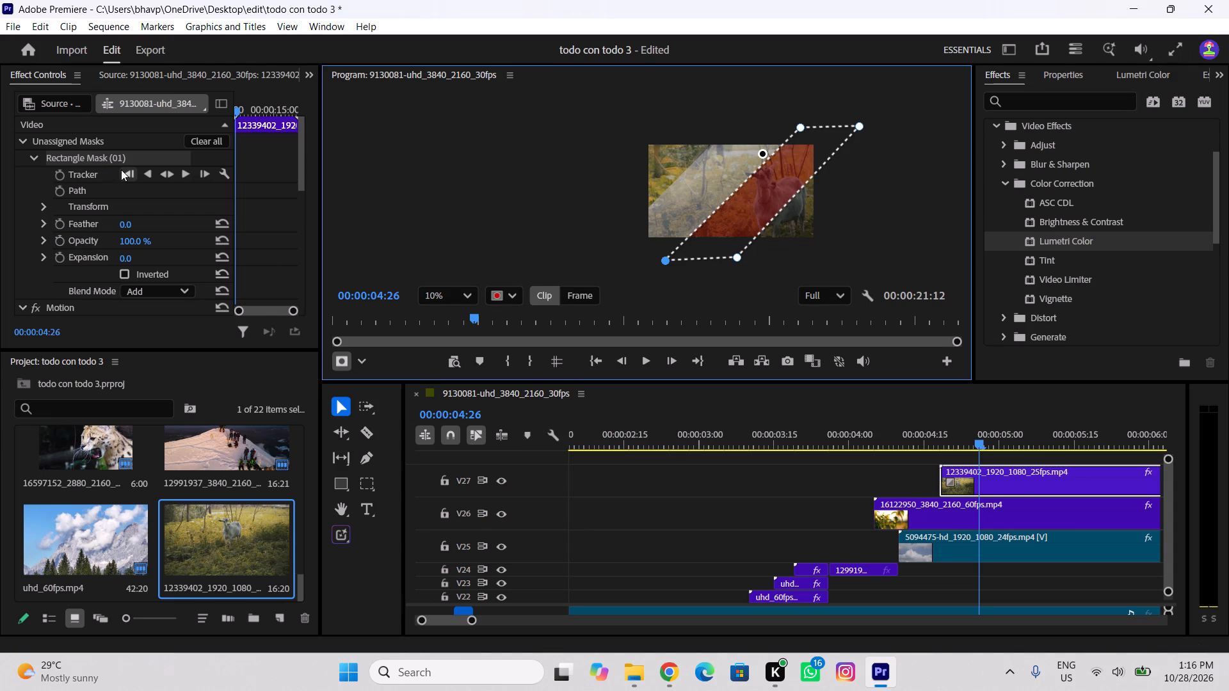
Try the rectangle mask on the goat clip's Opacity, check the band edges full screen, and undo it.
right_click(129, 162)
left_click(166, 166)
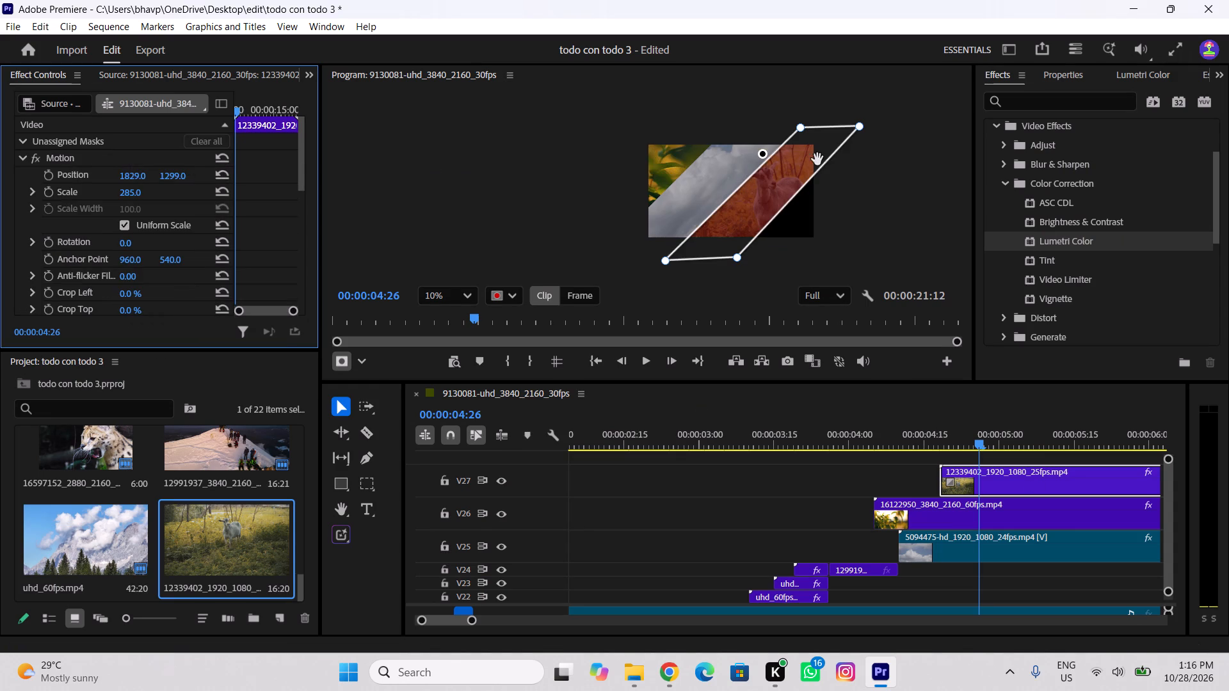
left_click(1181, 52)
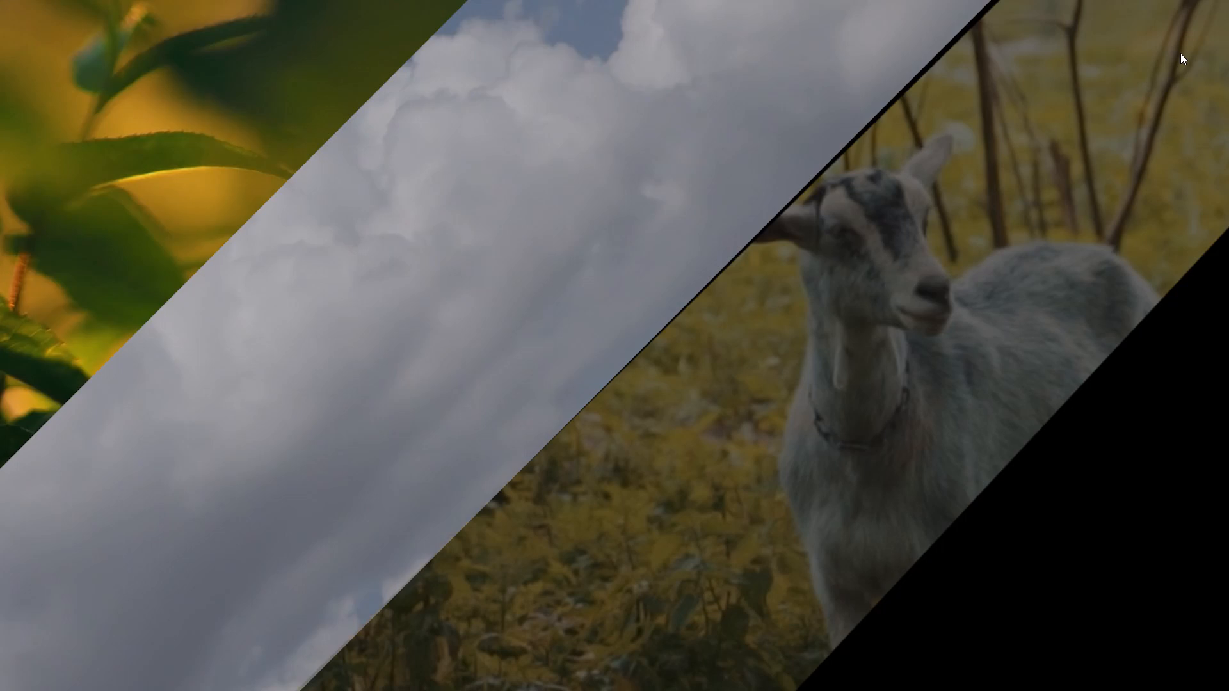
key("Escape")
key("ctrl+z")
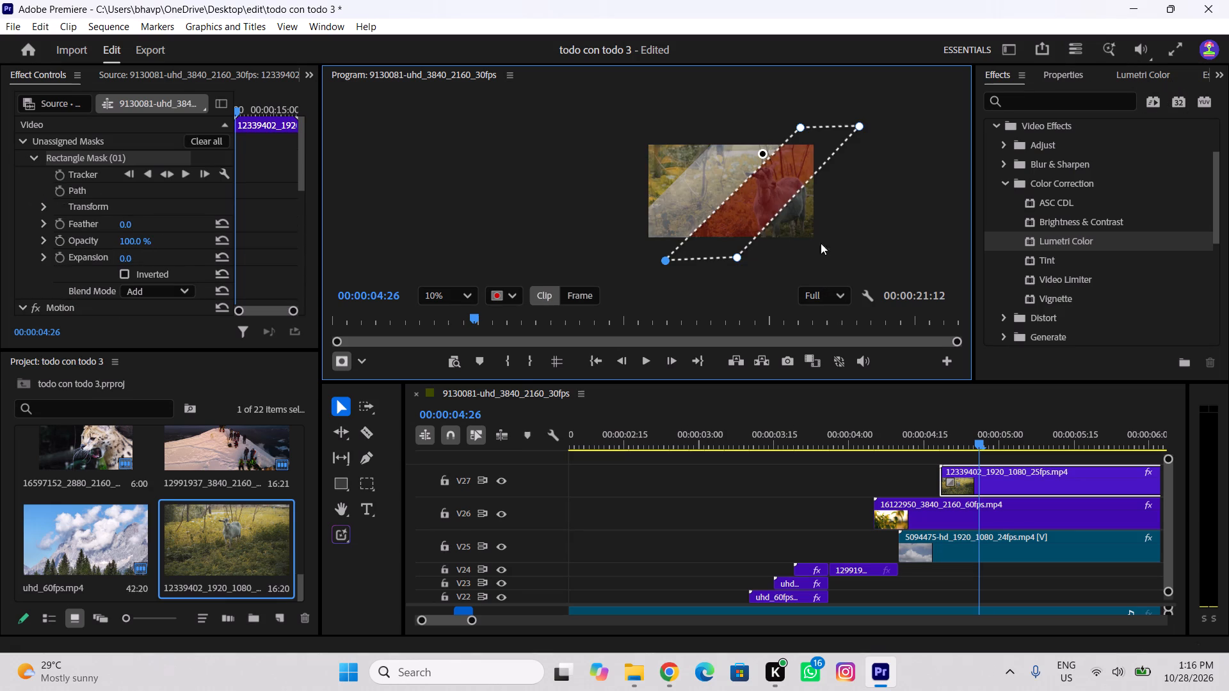
Nudge the goat mask's upper-left corner slightly toward the cloud band to close the gap, and check it full screen.
left_click(805, 126)
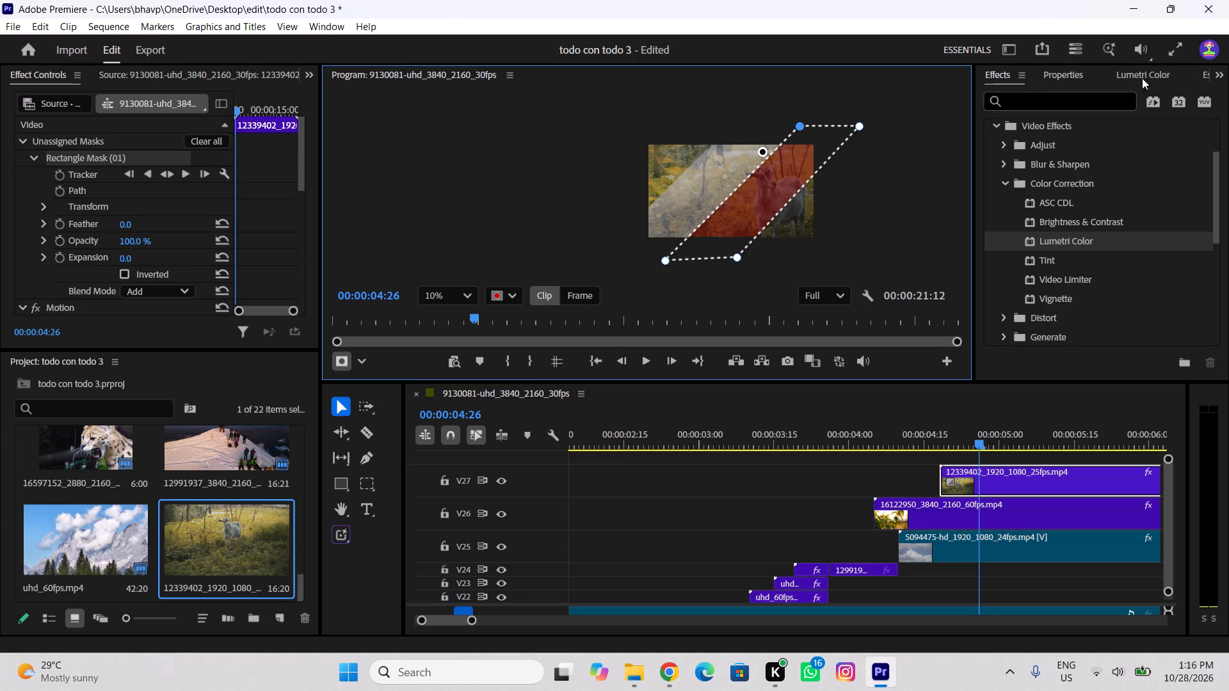
left_click(1177, 49)
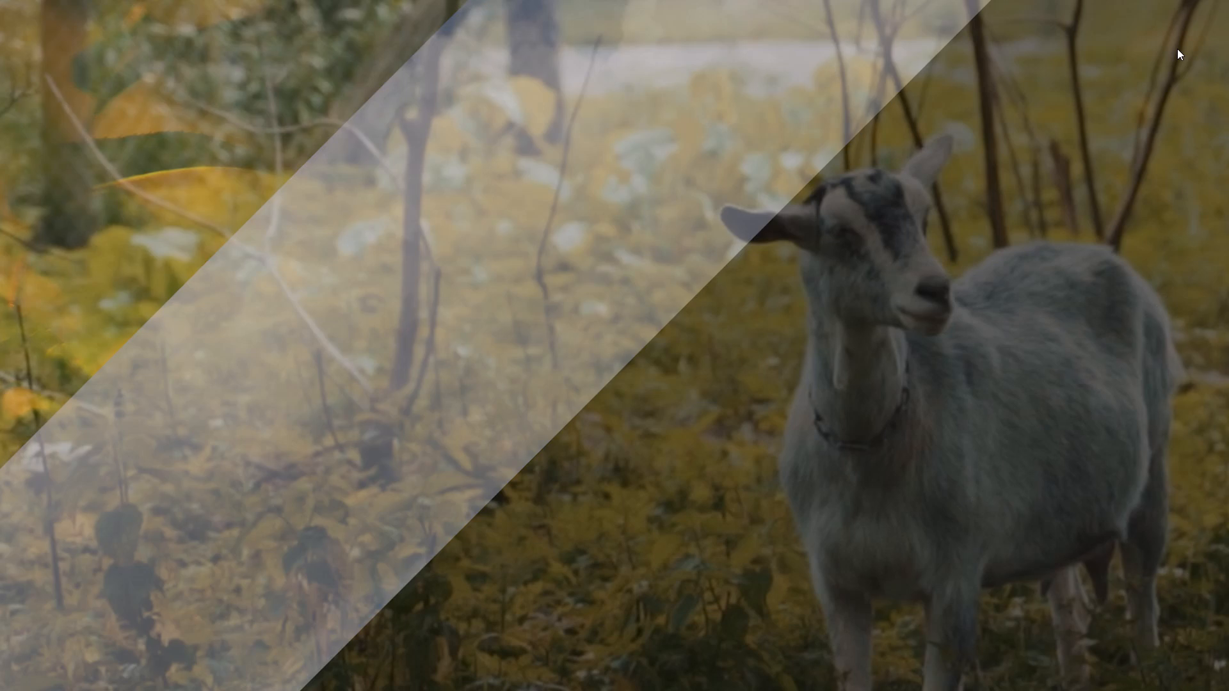
key("Escape")
Move the goat clip's unassigned rectangle mask to its Opacity effect and check the join with the cloud band full screen.
right_click(123, 164)
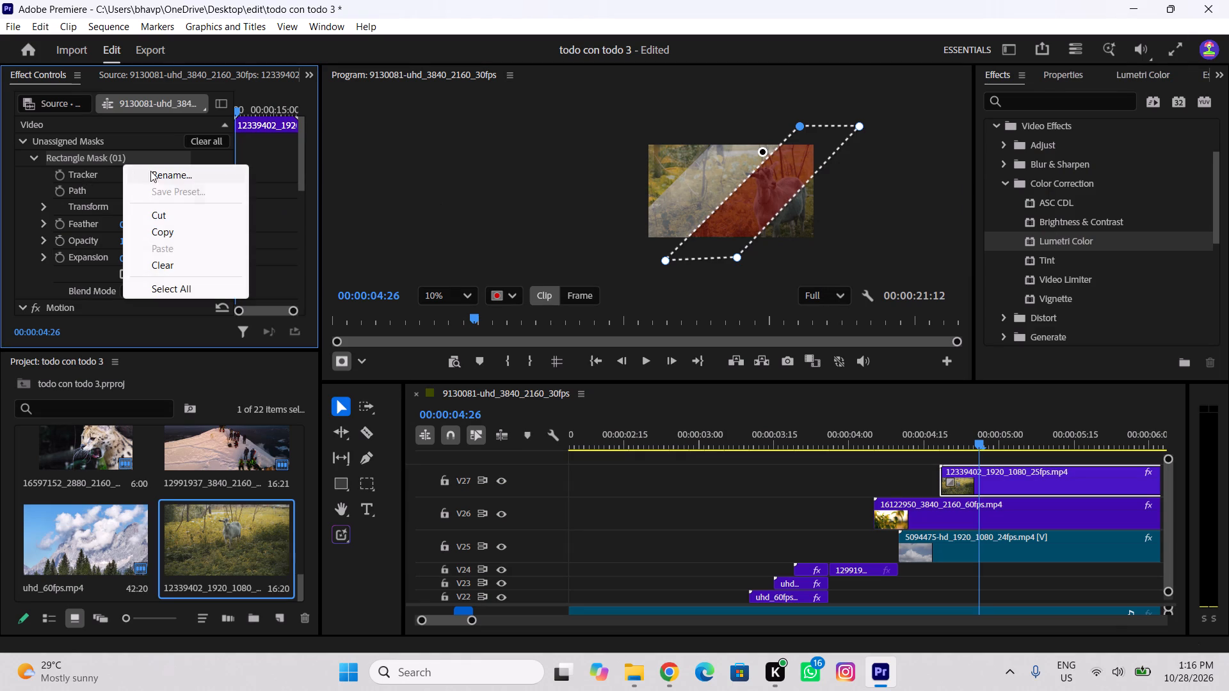
right_click(106, 151)
left_click(126, 159)
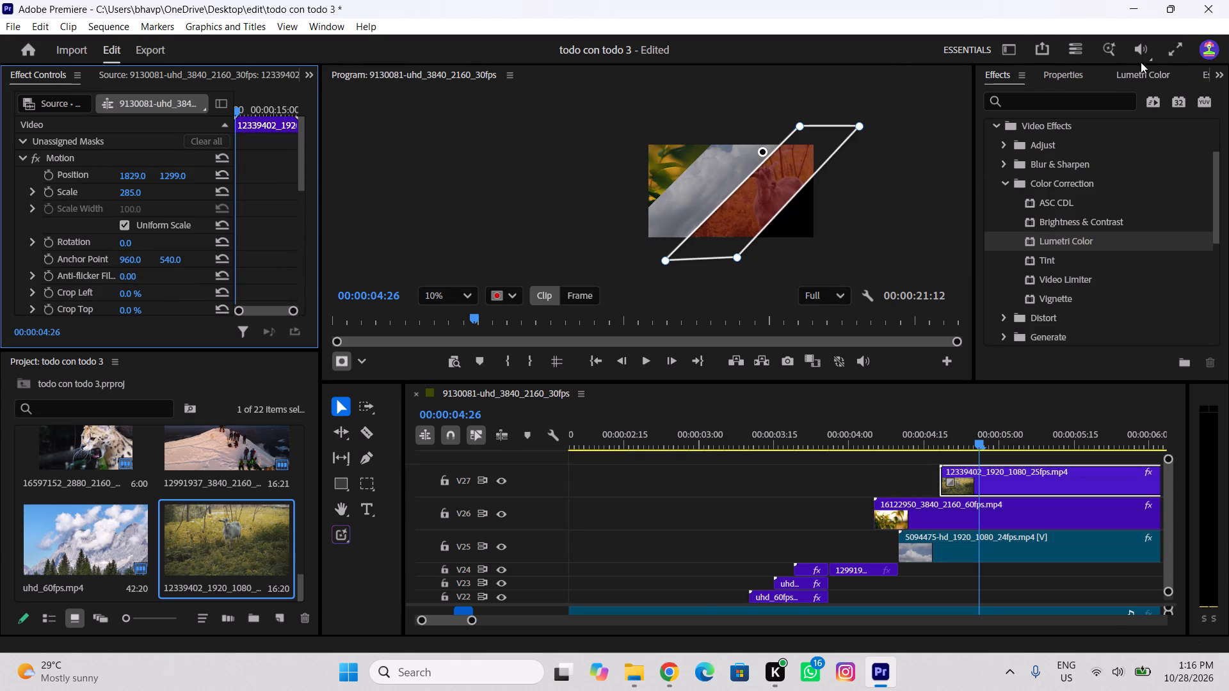
left_click(1174, 50)
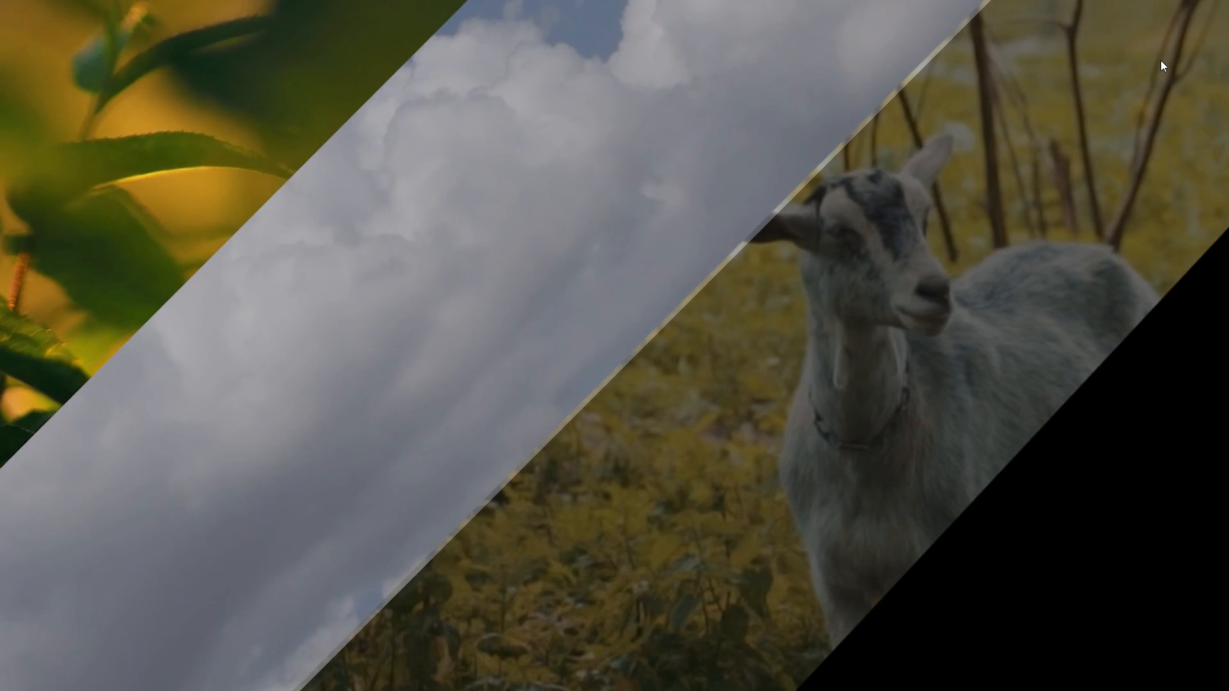
key("Escape")
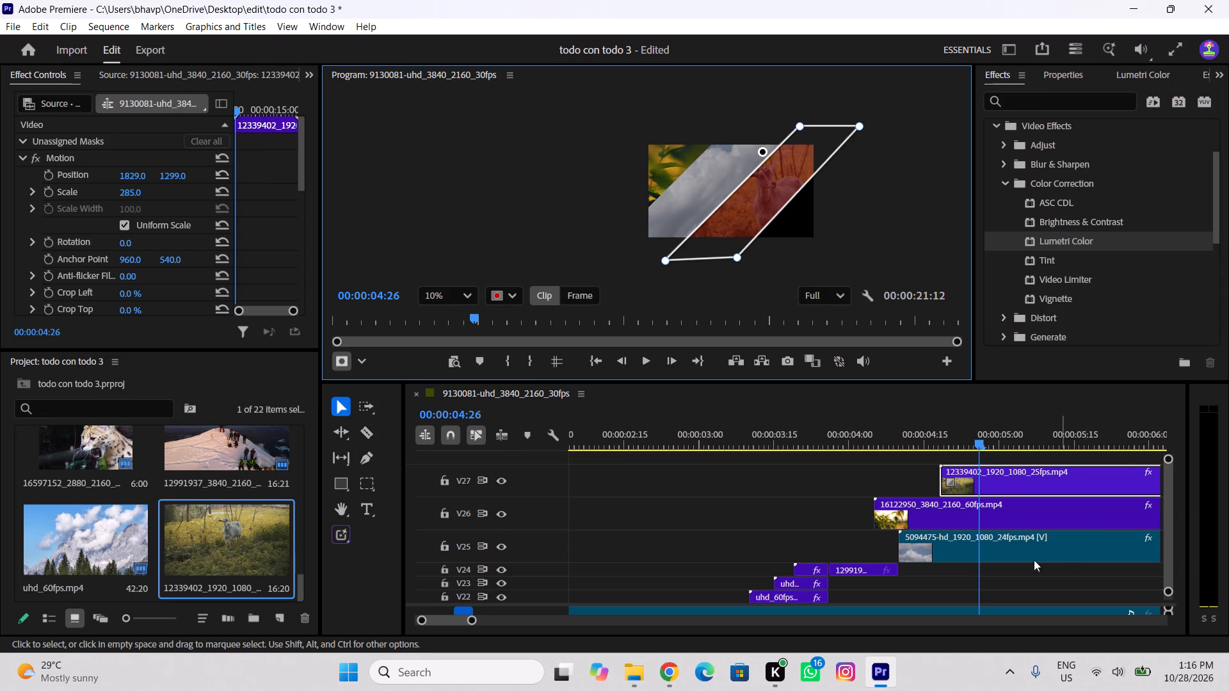
Restore the goat clip's opacity to 100%.
scroll(161, 250, "down", 12)
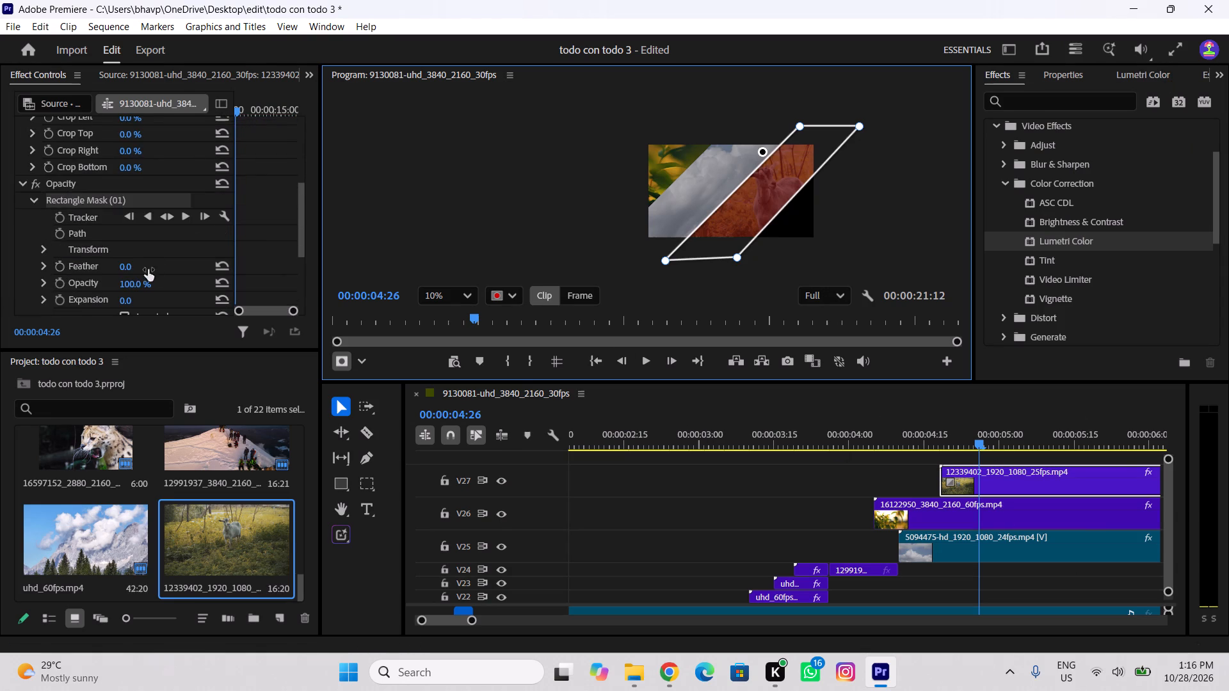
scroll(148, 269, "down", 6)
left_click_drag(130, 241, 741, 238)
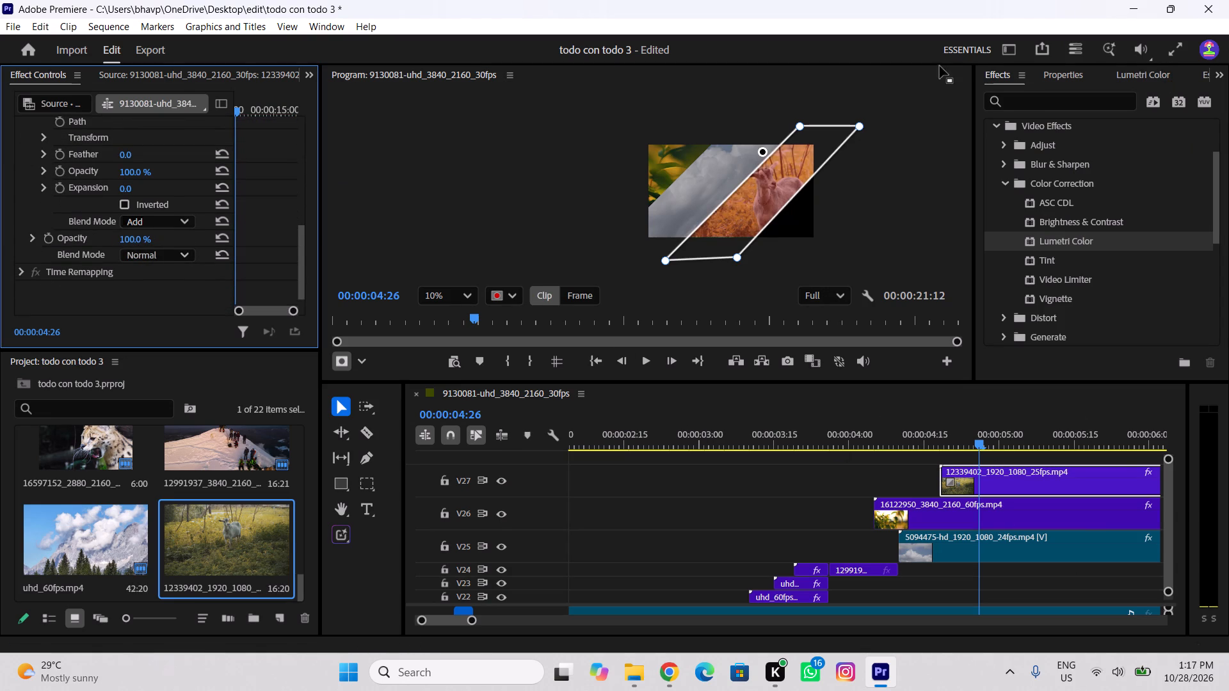
Check the cloud and goat bands full screen, play the timeline around the goat clip, and set the playhead at 00:00:04:28.
left_click(1171, 52)
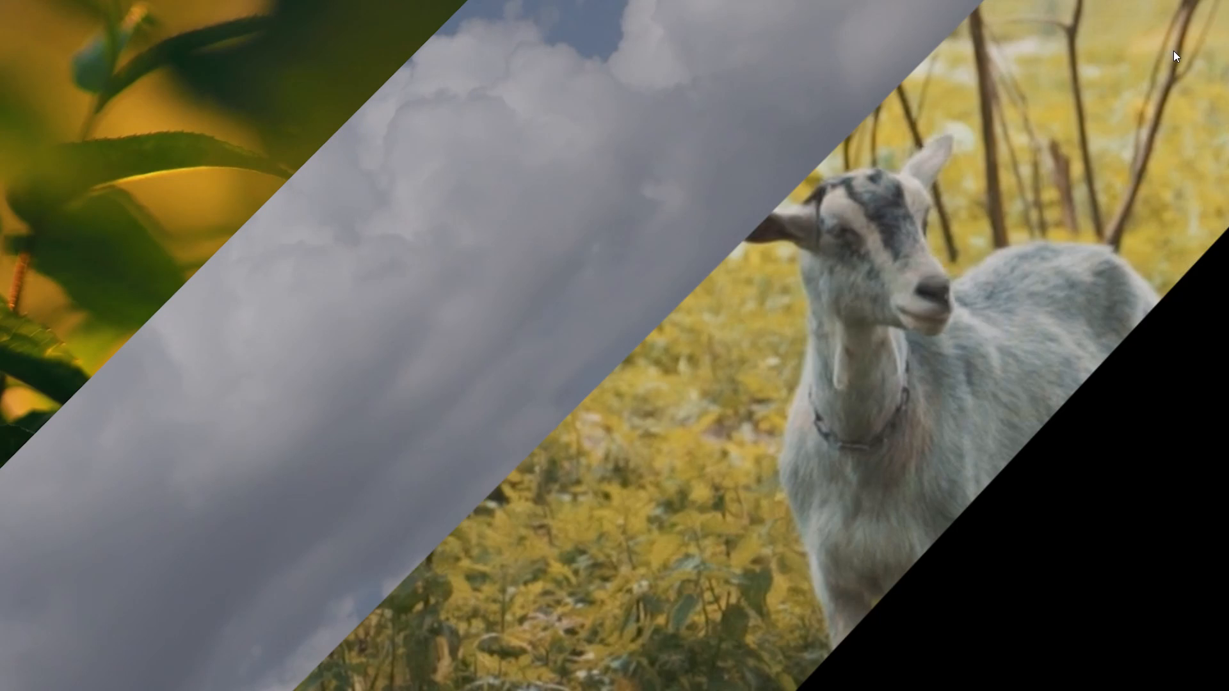
key("Escape")
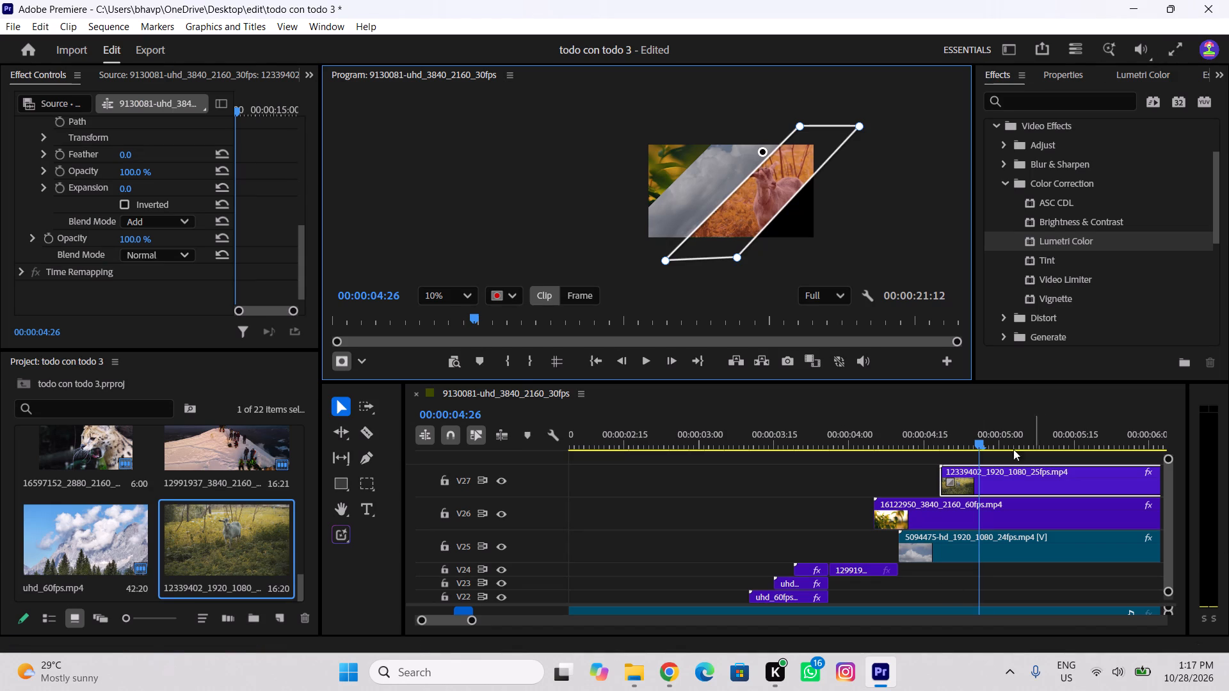
left_click_drag(963, 445, 812, 495)
key("space")
key("space")
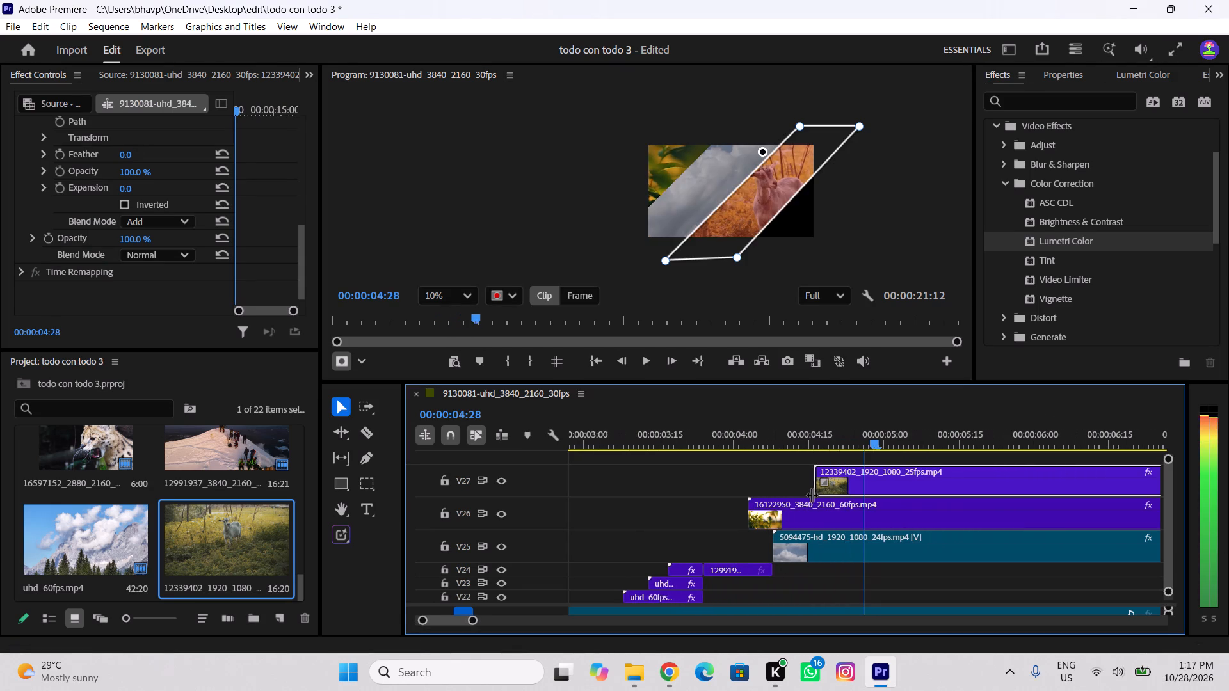
left_click(705, 466)
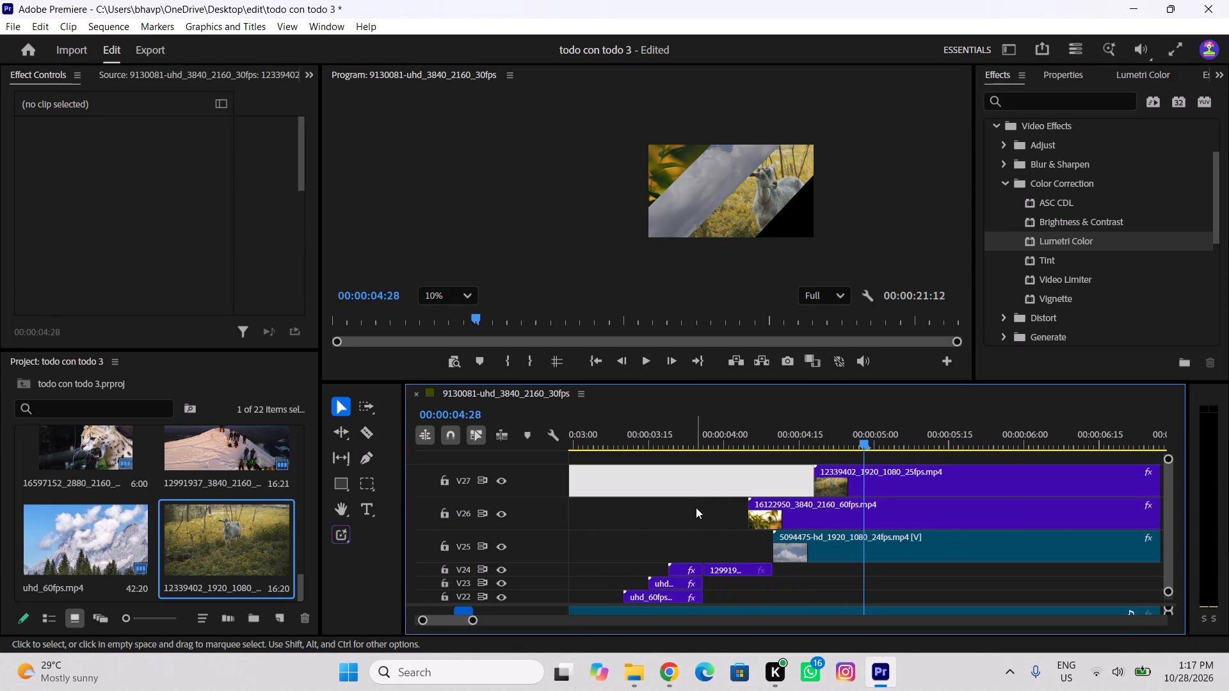
left_click(696, 507)
left_click(635, 443)
left_click(679, 481)
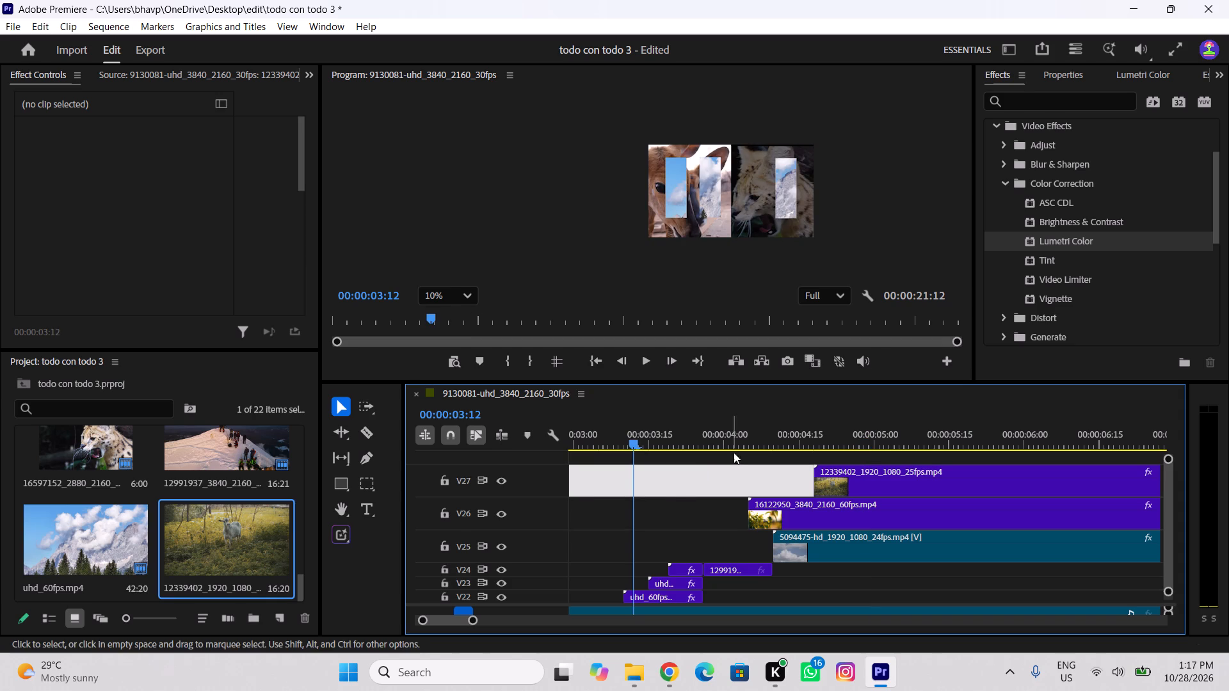
left_click_drag(817, 436, 869, 468)
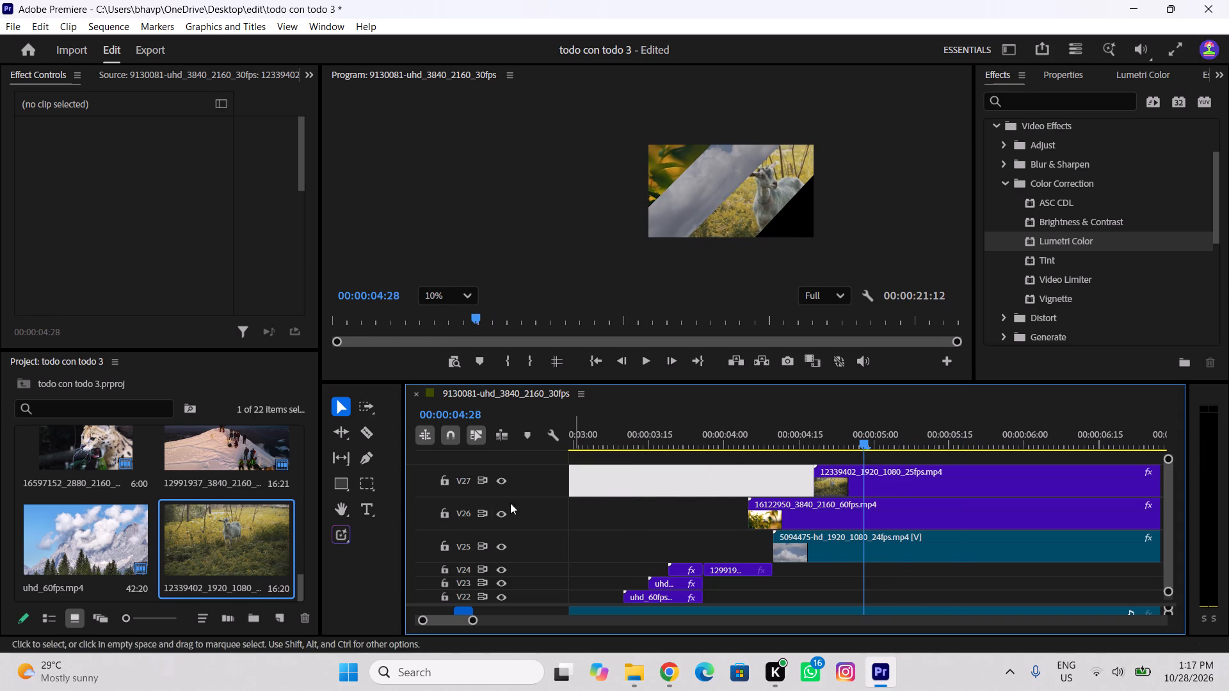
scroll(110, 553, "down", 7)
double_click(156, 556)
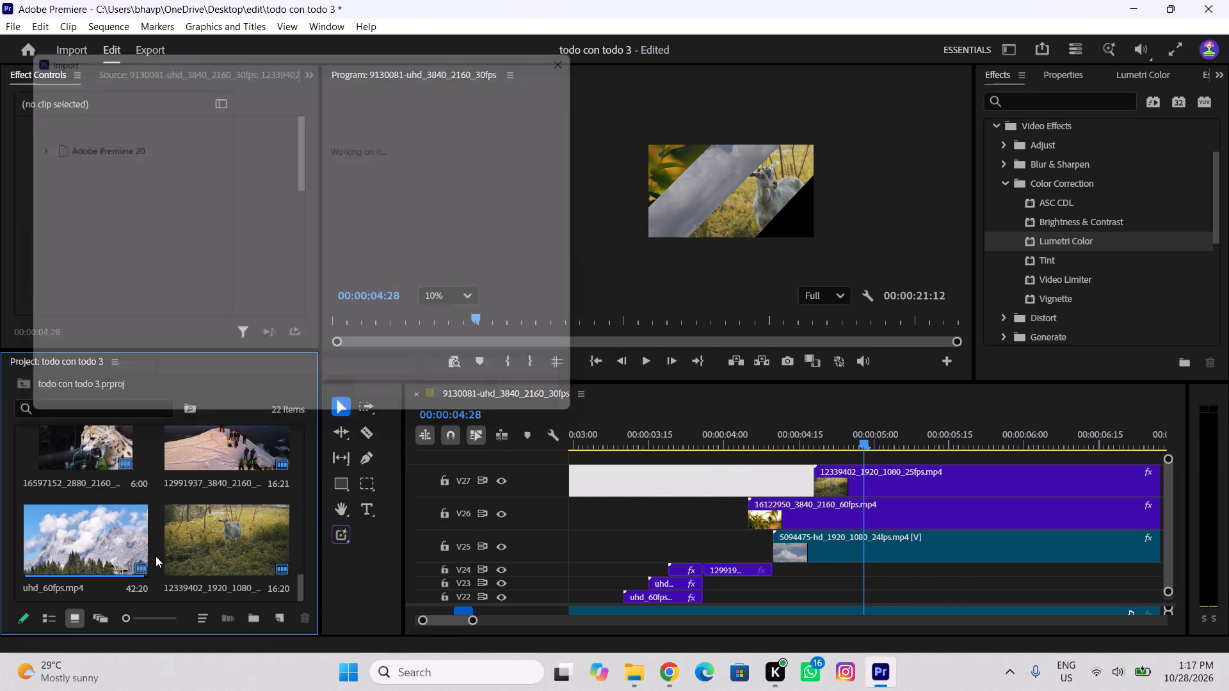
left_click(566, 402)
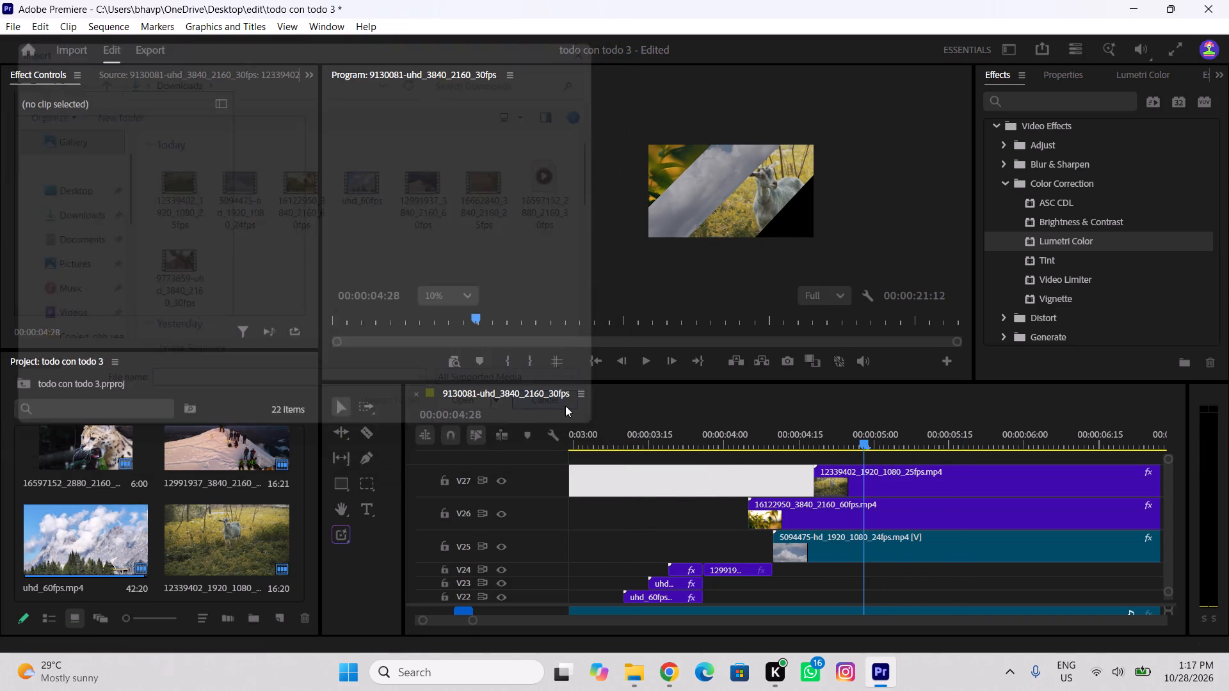
Switch to Chrome and browse the Pexels animal video results for another clip to use in the edit.
left_click(668, 662)
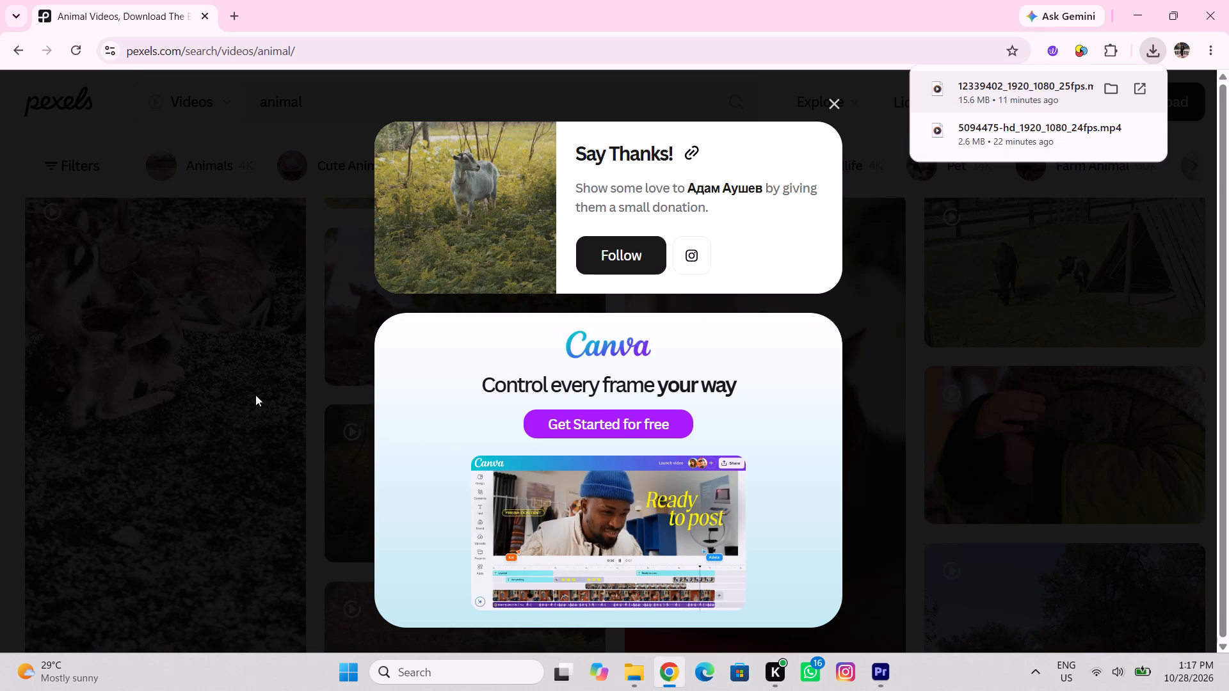
left_click(175, 380)
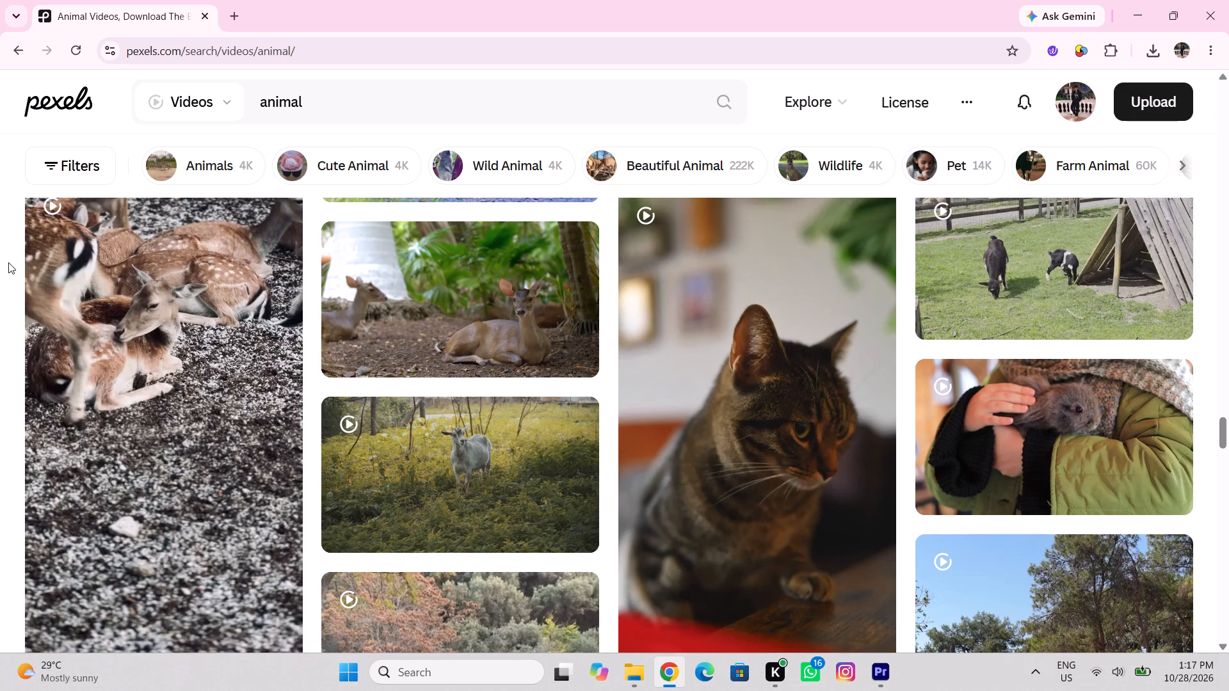
scroll(330, 411, "down", 6)
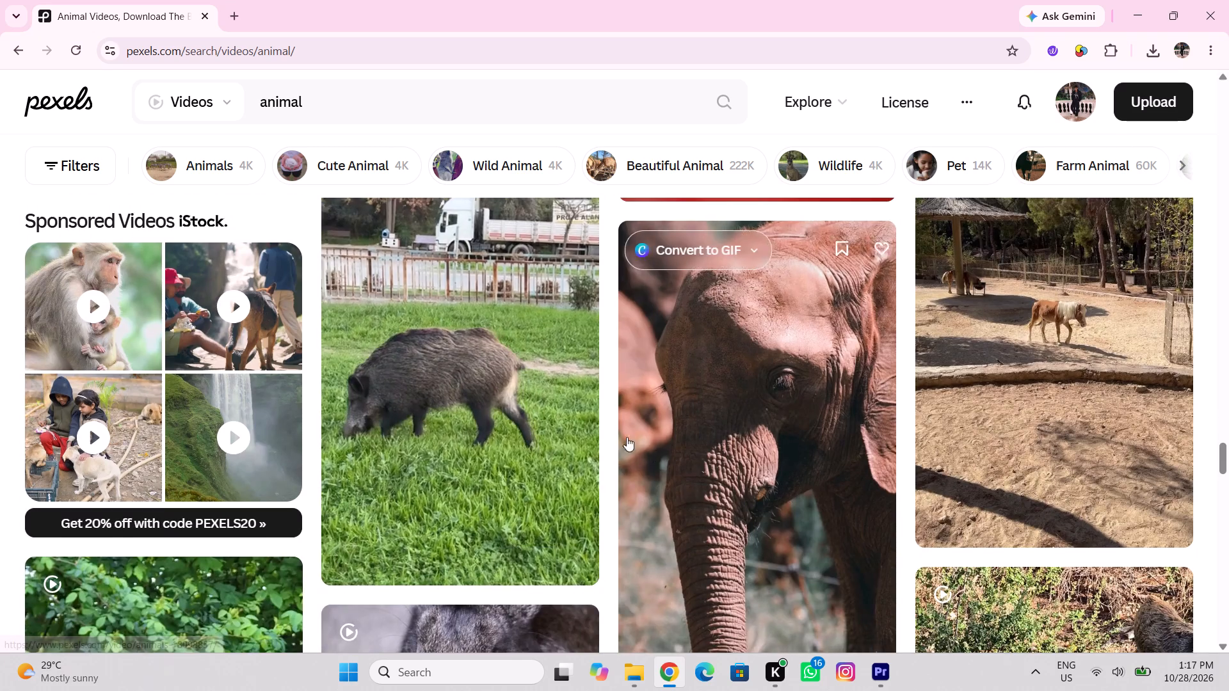
scroll(588, 374, "down", 5)
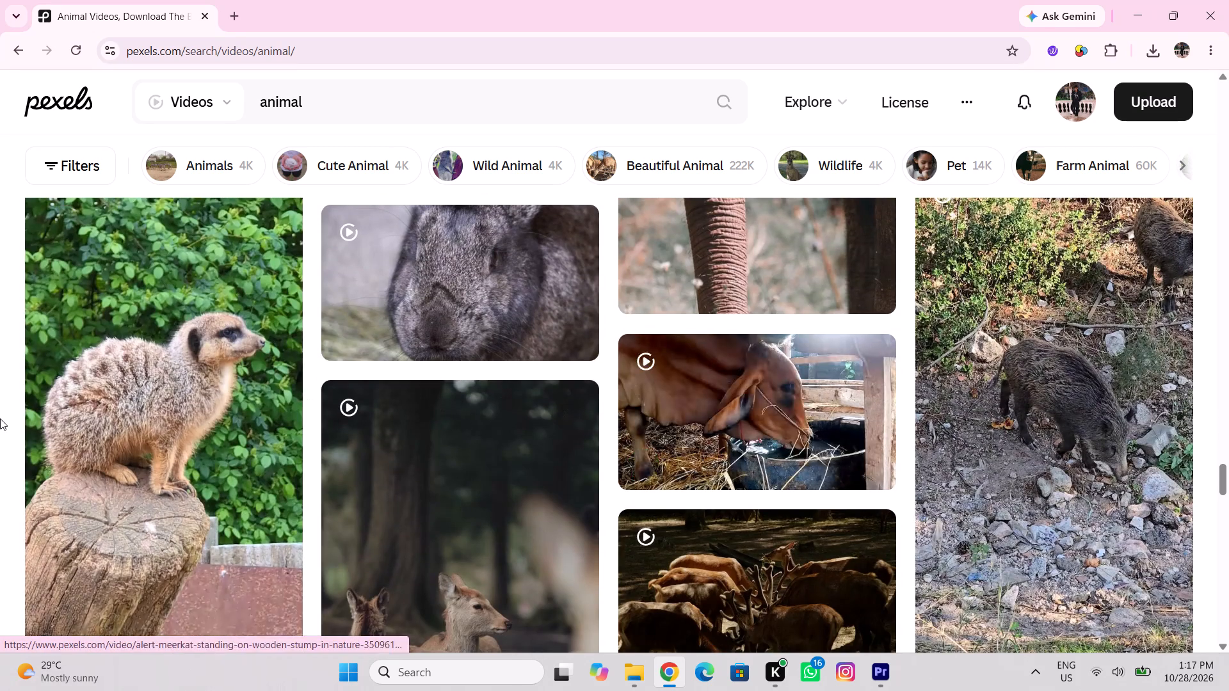
scroll(0, 418, "down", 11)
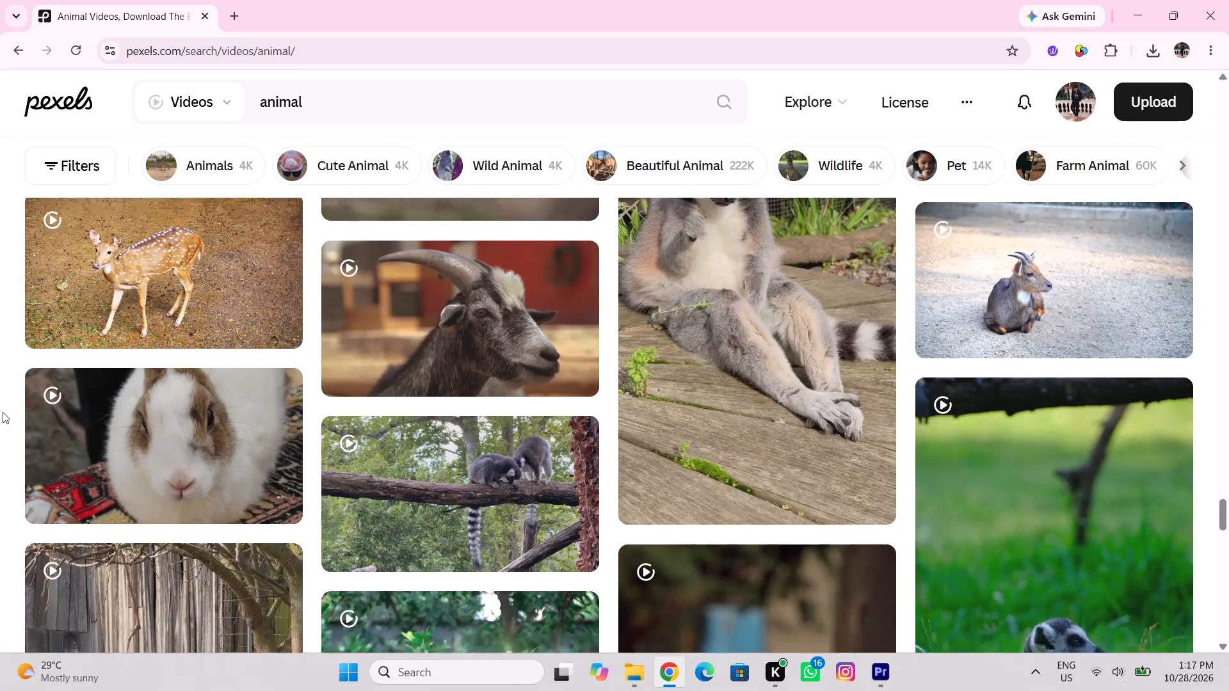
scroll(3, 412, "down", 6)
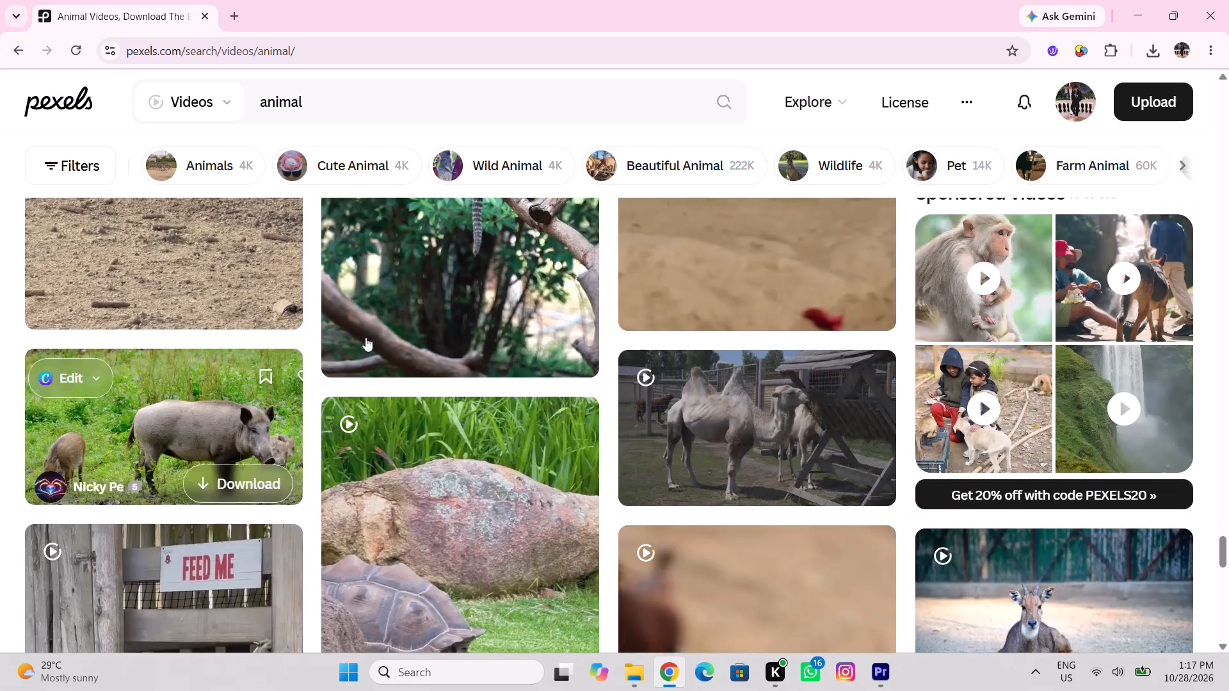
scroll(460, 355, "up", 4)
scroll(485, 381, "down", 2)
scroll(406, 381, "down", 7)
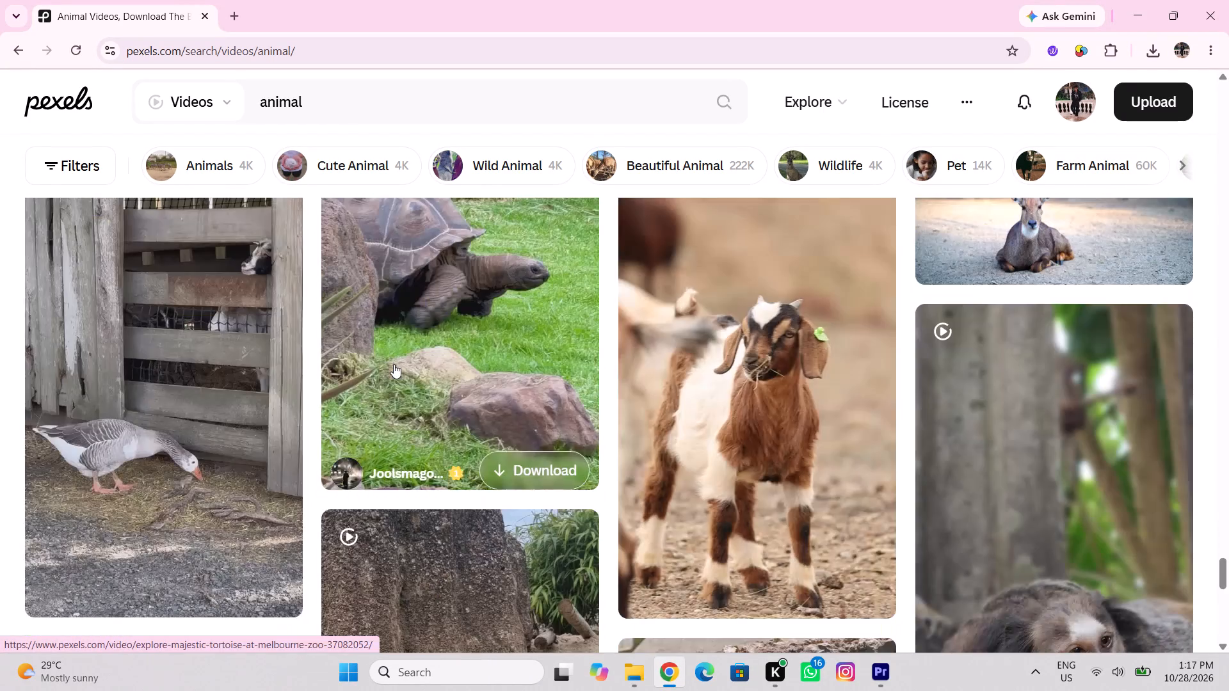
scroll(394, 364, "down", 5)
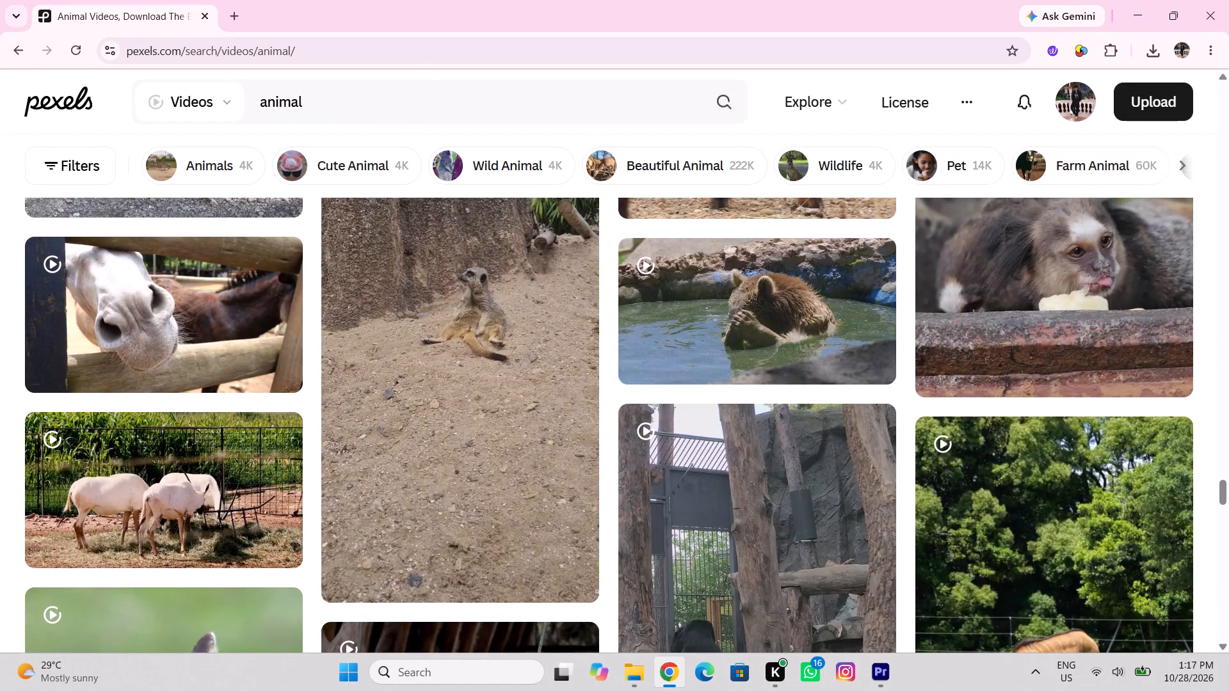
Search Pexels videos for "river" and download the calm river clip with hills under a pinkish sky.
left_click_drag(405, 94, 191, 148)
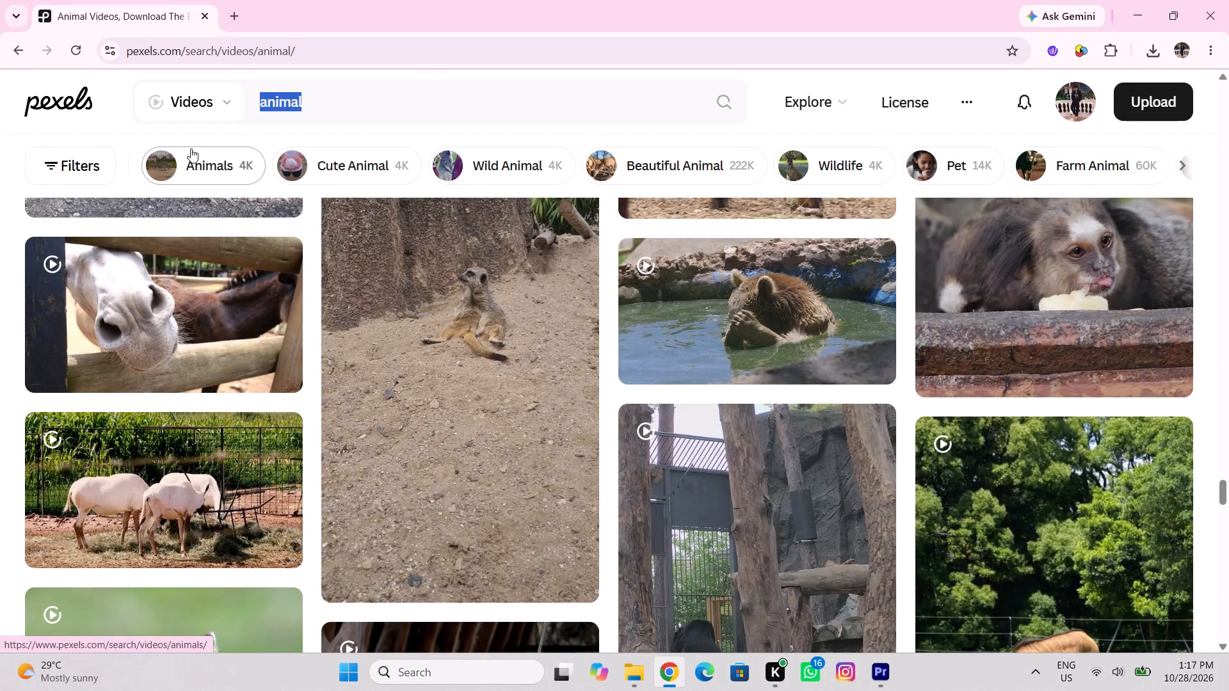
type("river")
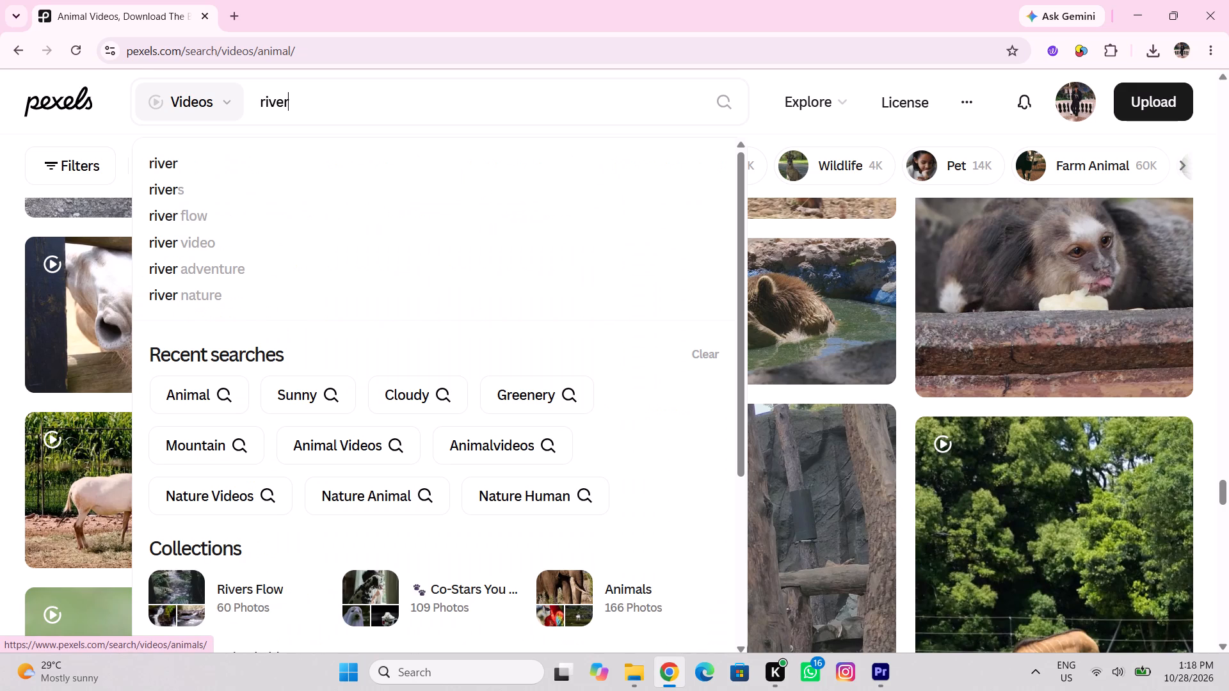
key("Return")
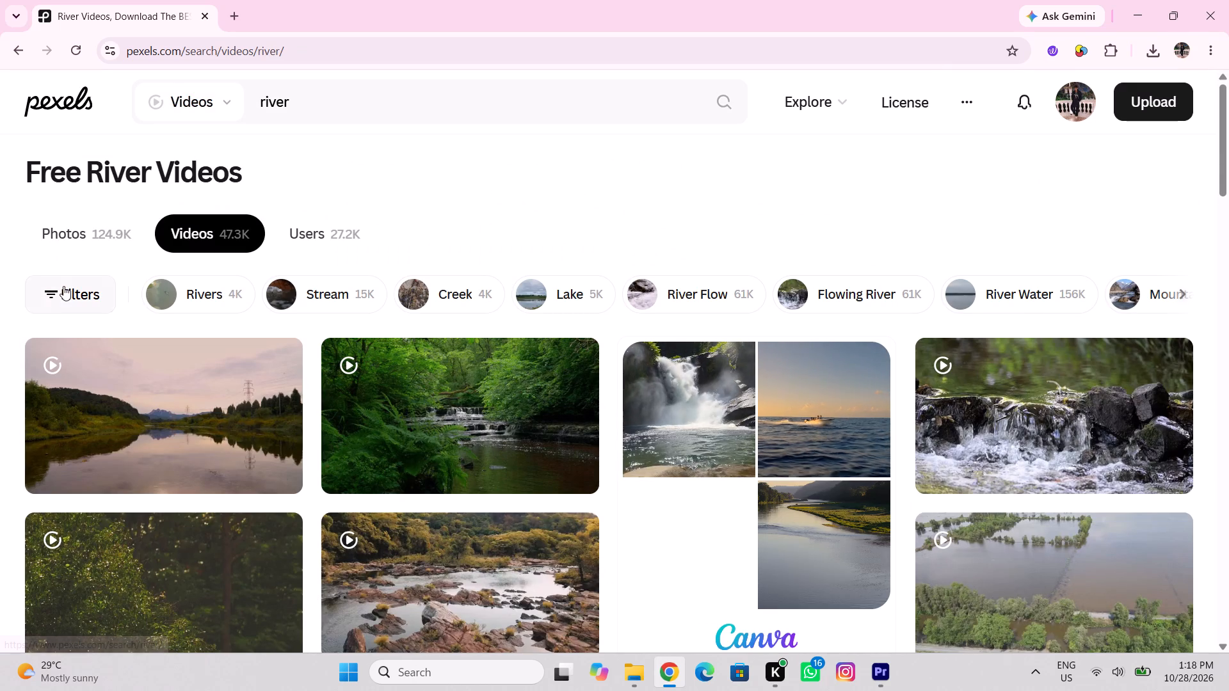
scroll(825, 427, "down", 6)
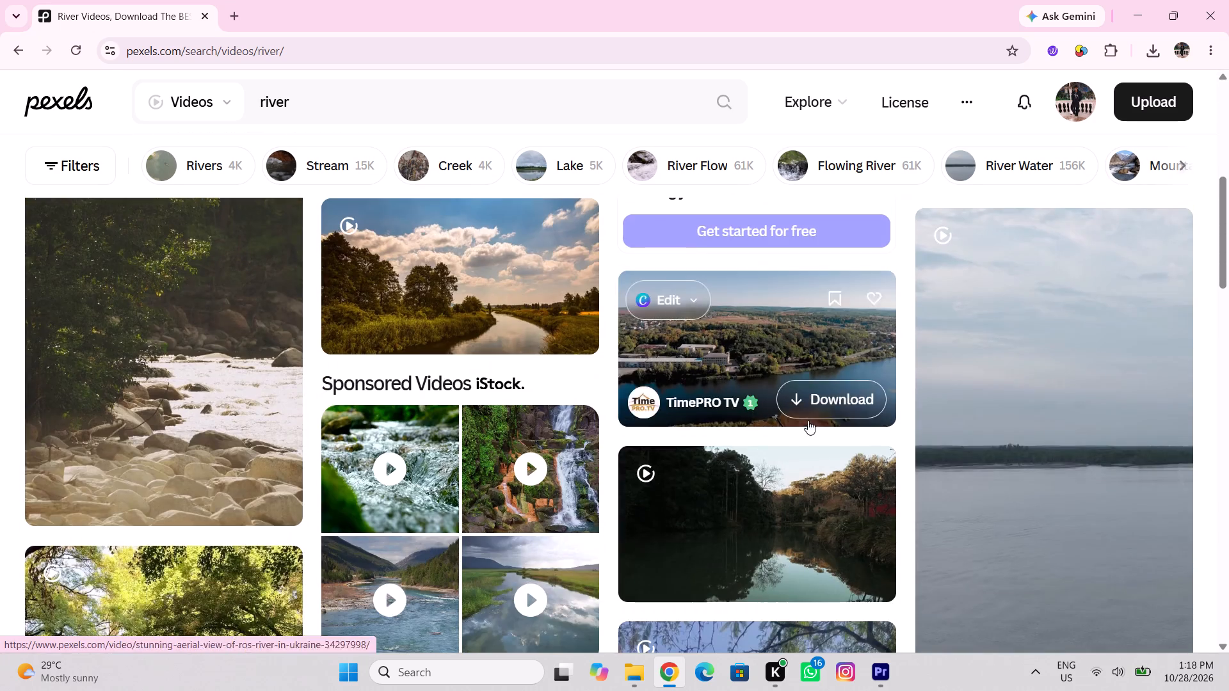
scroll(109, 392, "up", 6)
left_click(261, 450)
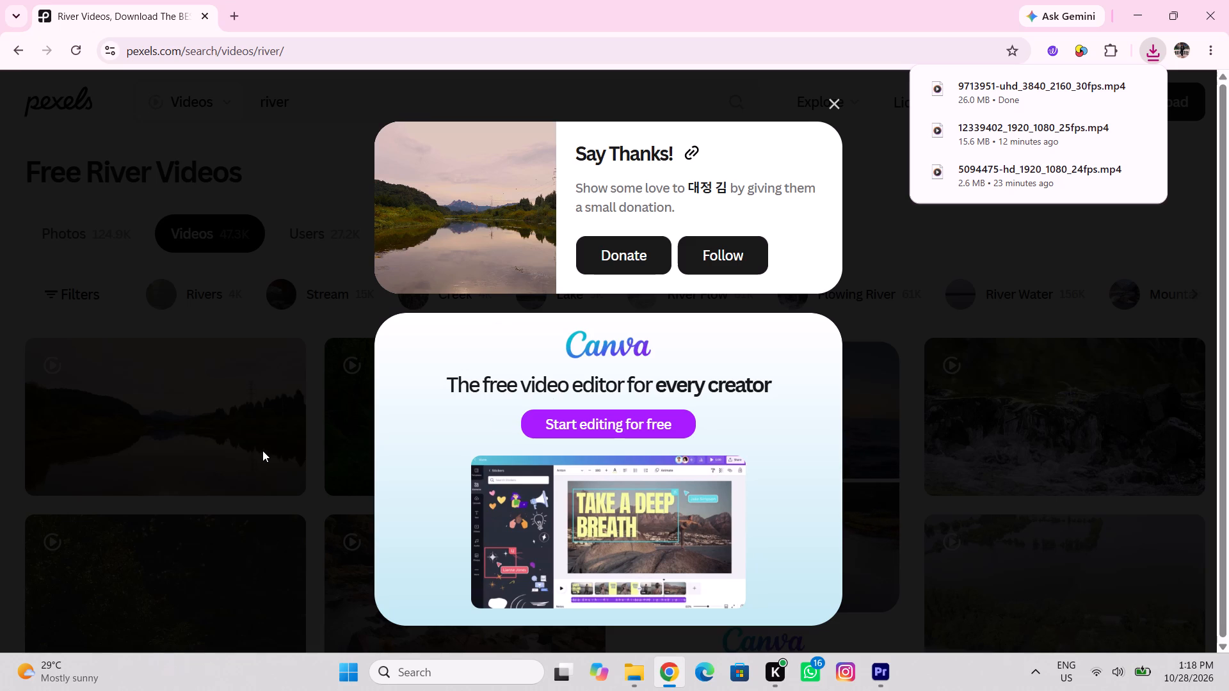
Import the downloaded 9713951-uhd_3840_2160_30fps.mp4 river clip into the Premiere project.
left_click_drag(952, 79, 912, 678)
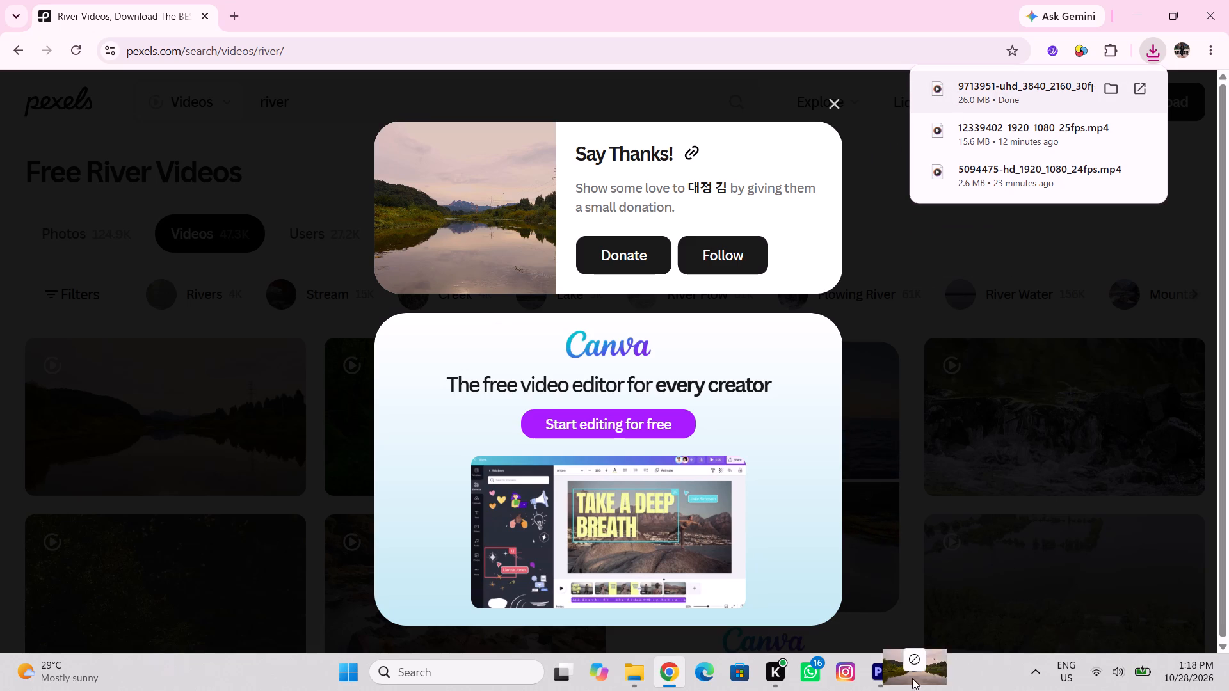
left_click_drag(912, 678, 294, 580)
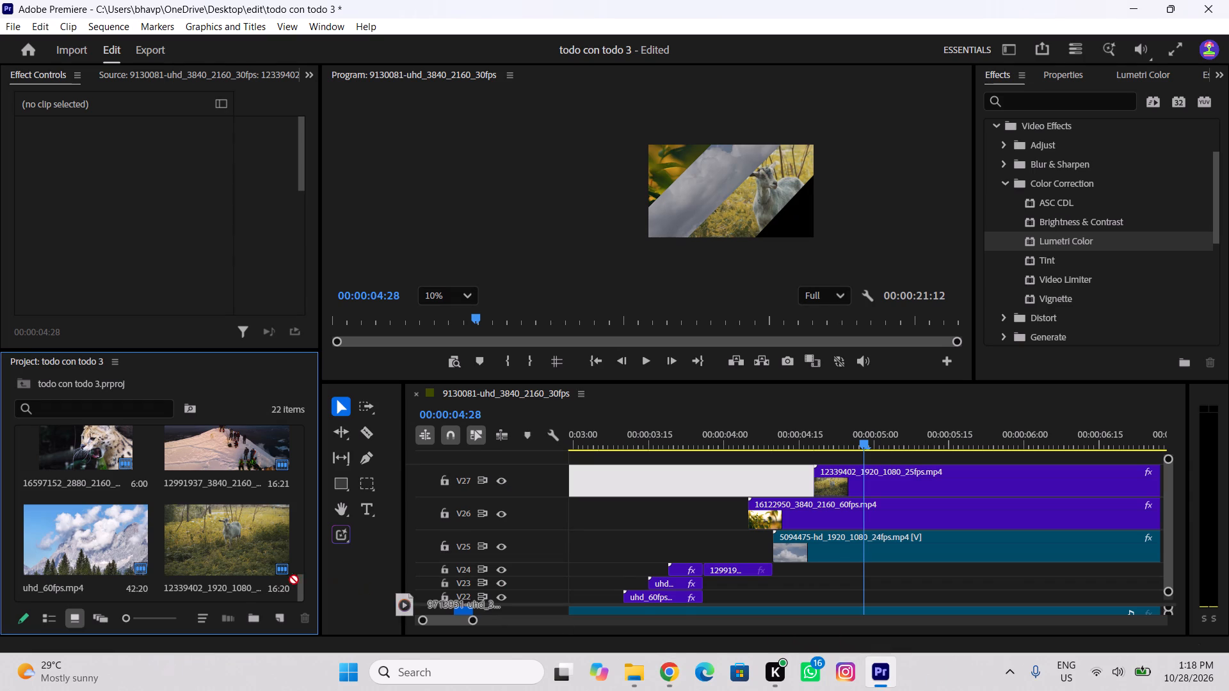
left_click_drag(294, 580, 289, 581)
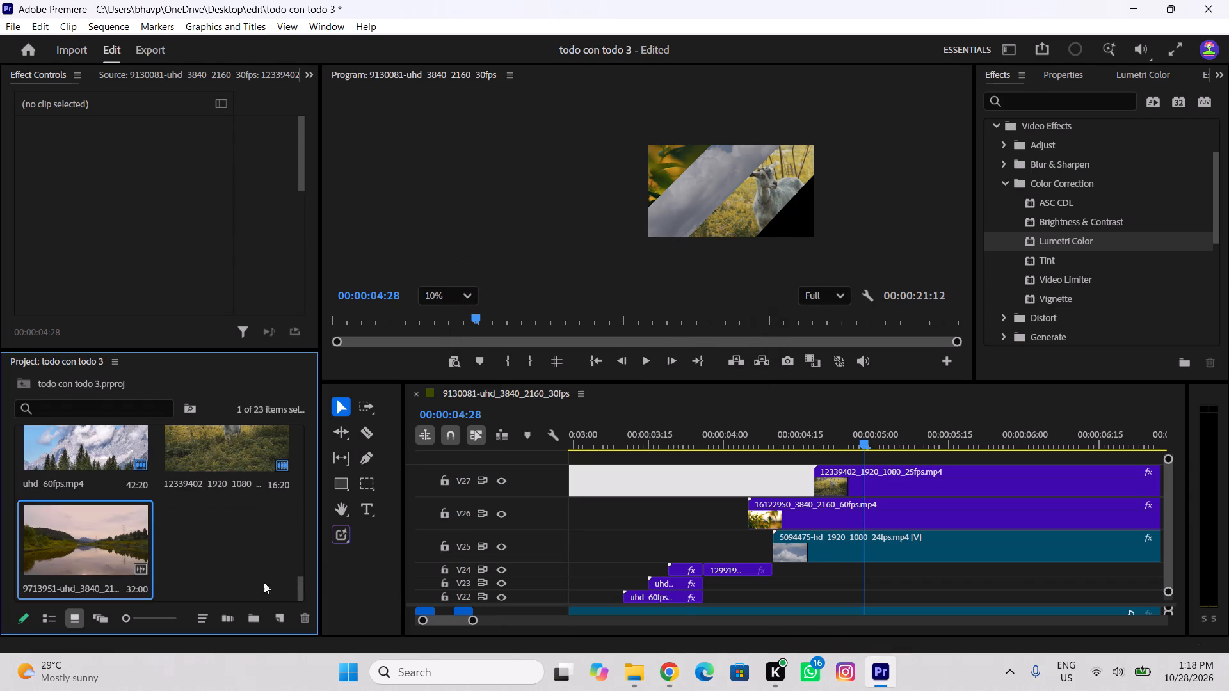
Place the river clip on a new track V28 above the goat clip, starting at 00:00:04:28.
left_click_drag(73, 537, 872, 457)
scroll(890, 473, "up", 11, "ctrl")
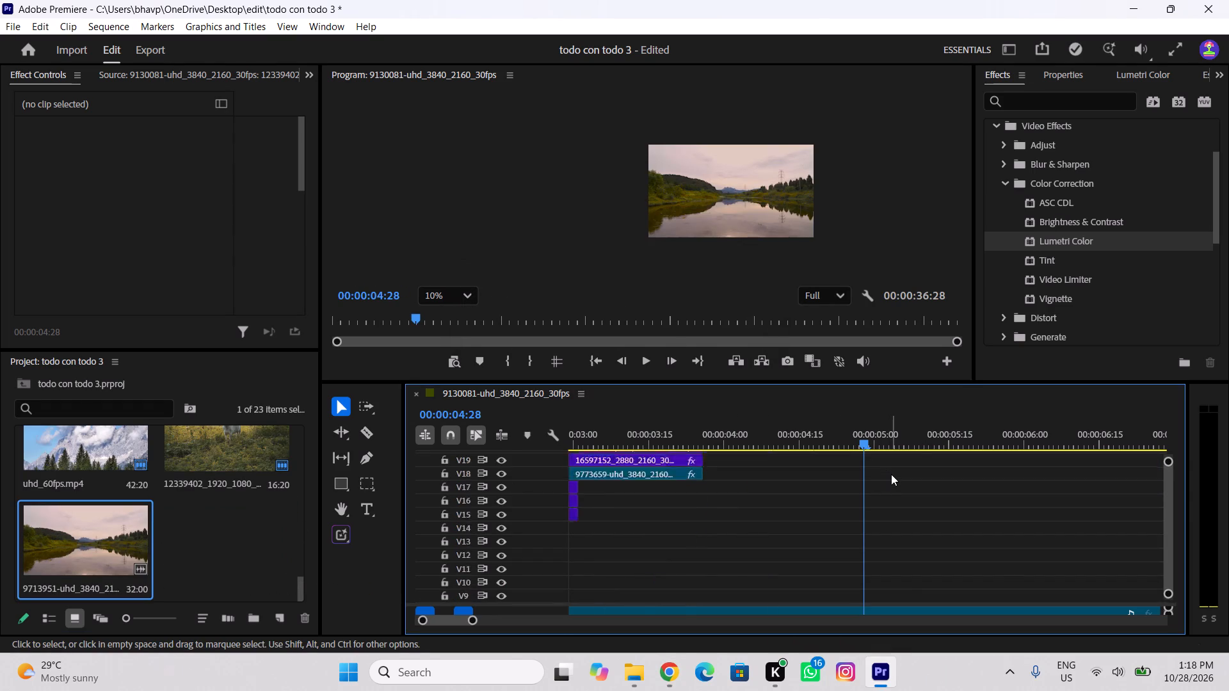
scroll(891, 474, "up", 19, "ctrl")
left_click(920, 461)
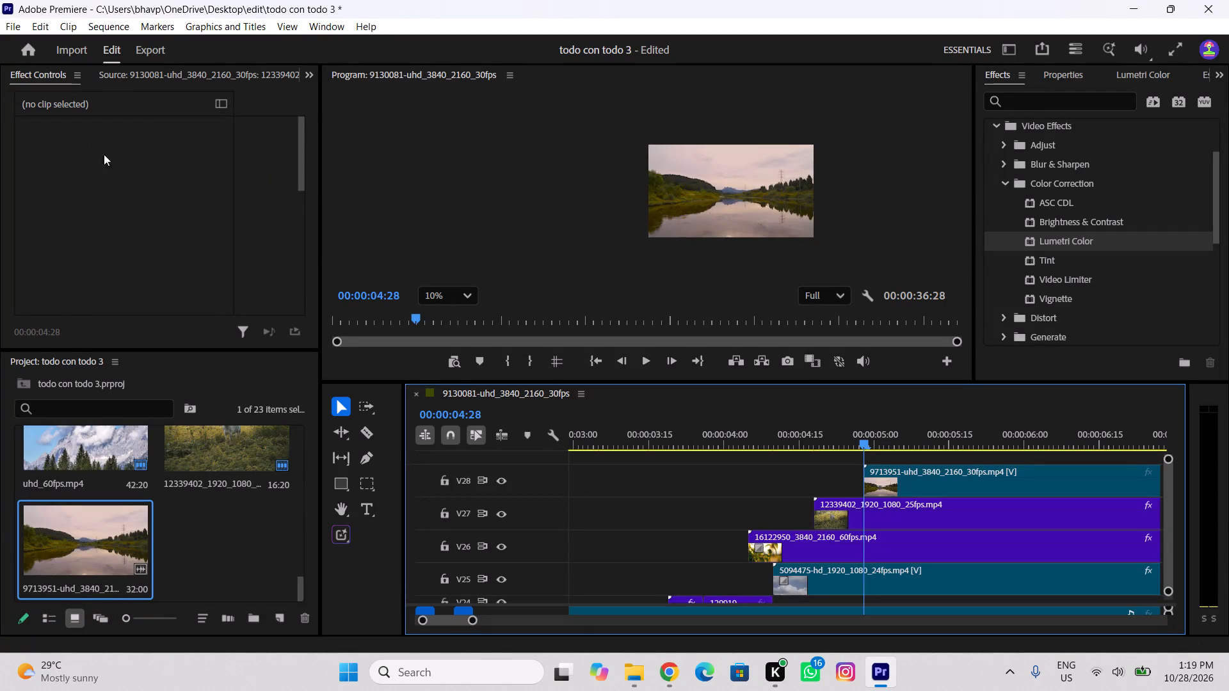
Scale the river clip to 157 and shift it horizontally toward the right of the frame.
left_click(926, 486)
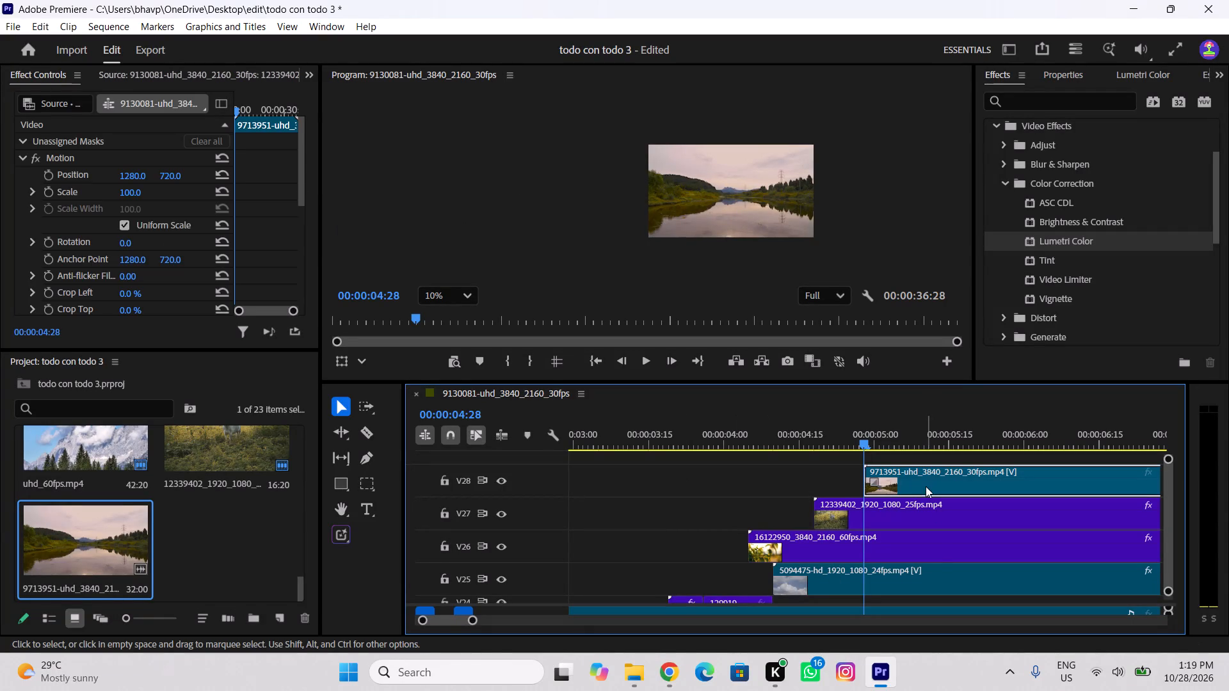
left_click_drag(128, 193, 160, 195)
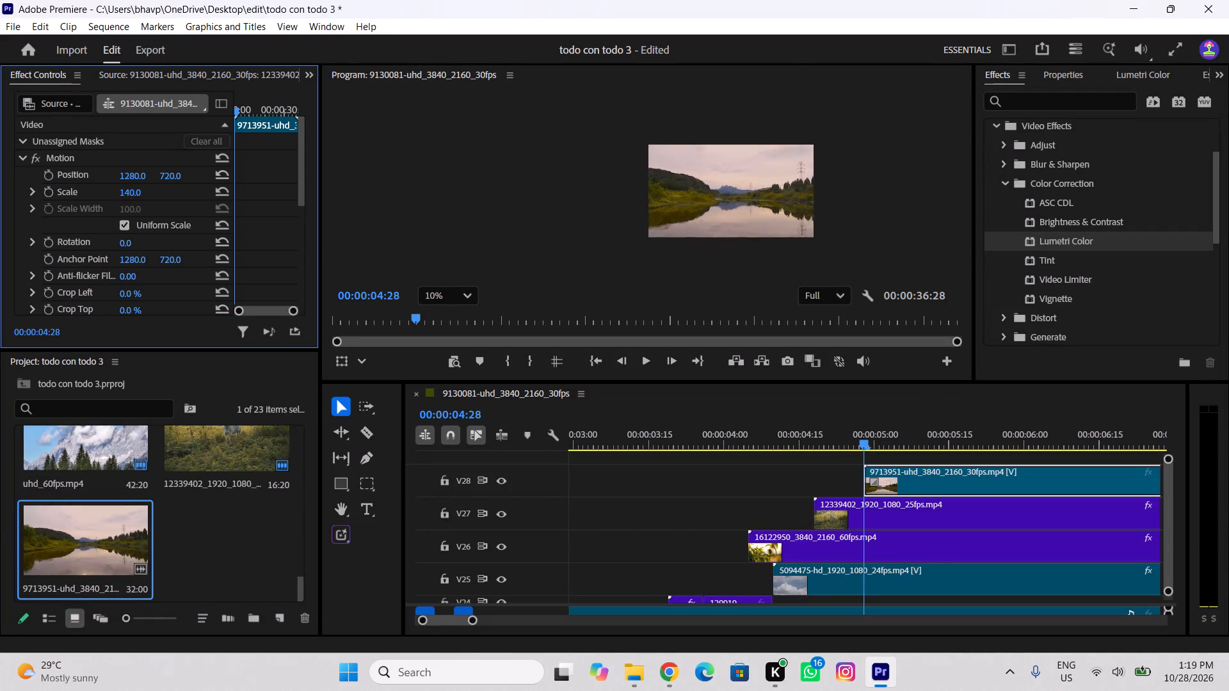
left_click_drag(160, 195, 176, 198)
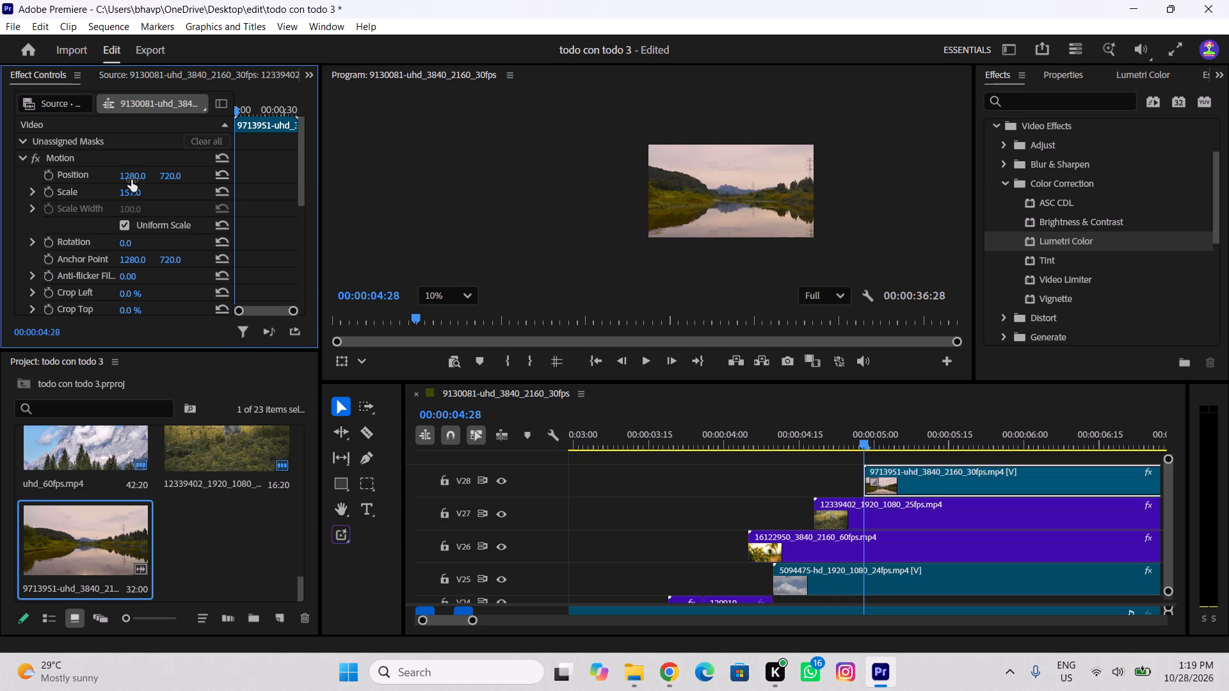
left_click_drag(131, 180, 461, 224)
Lower the river clip's opacity to 30% so the diagonal bands beneath show through.
scroll(98, 228, "down", 11)
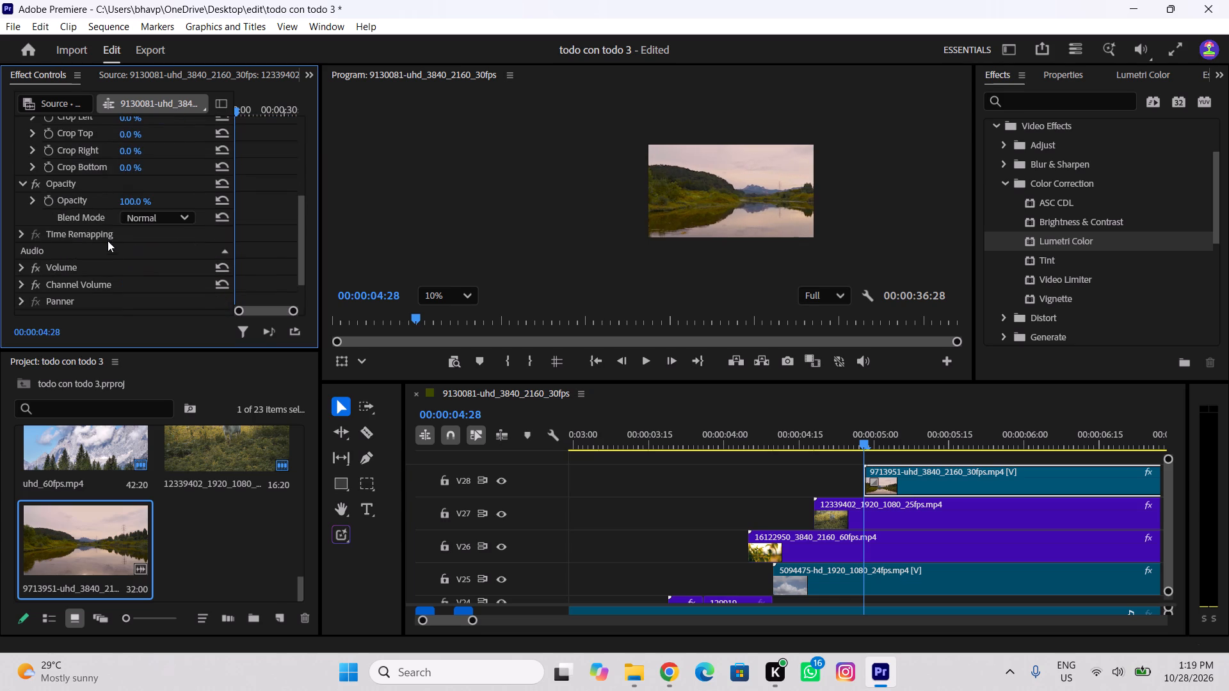
left_click_drag(131, 198, 51, 219)
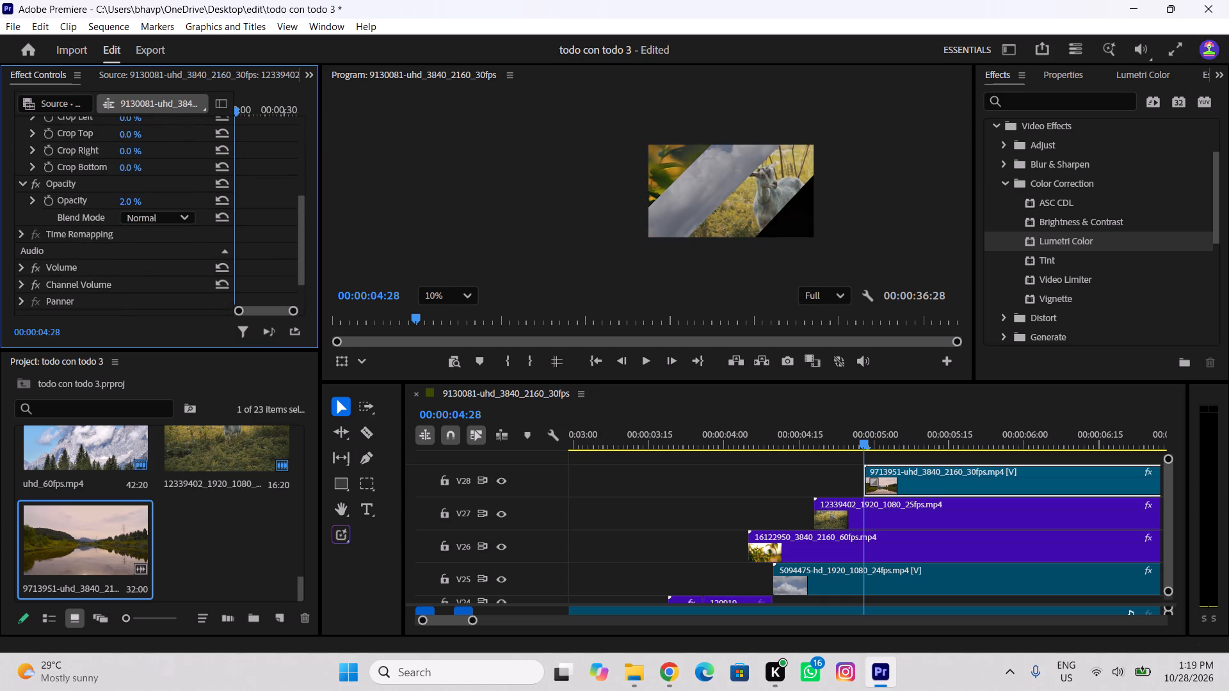
left_click_drag(51, 219, 68, 221)
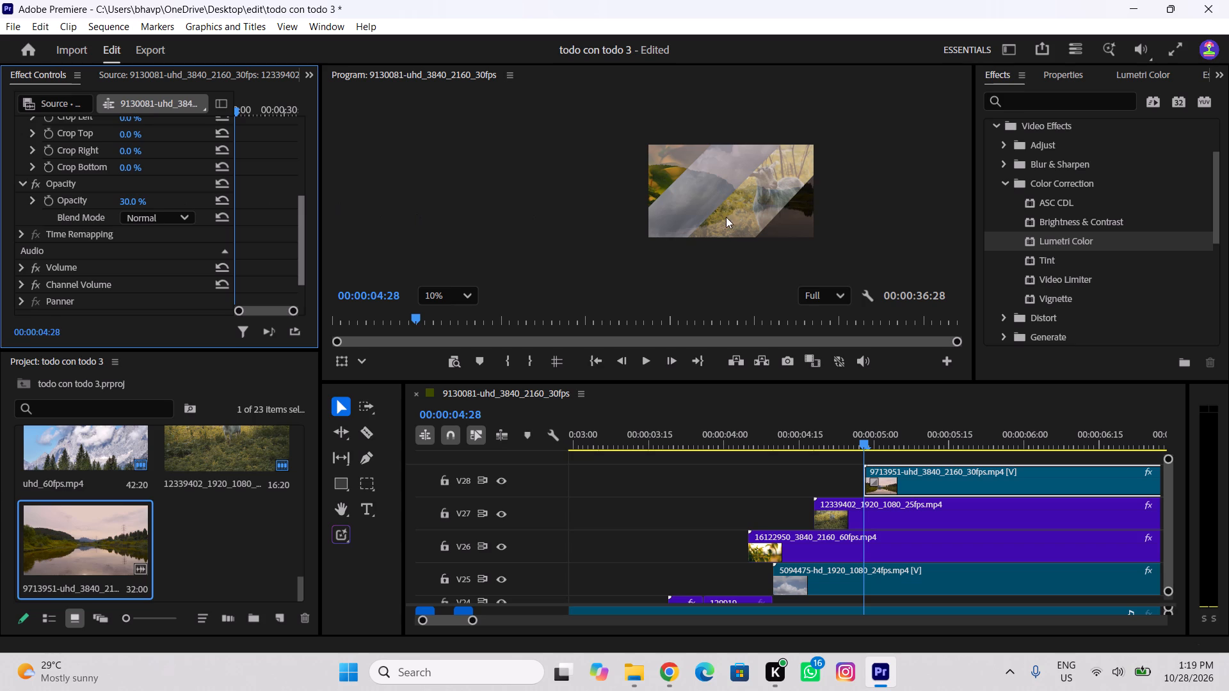
Set the river clip's horizontal position to 1928, lining it up with the empty lower-right corner of the frame.
scroll(158, 161, "up", 7)
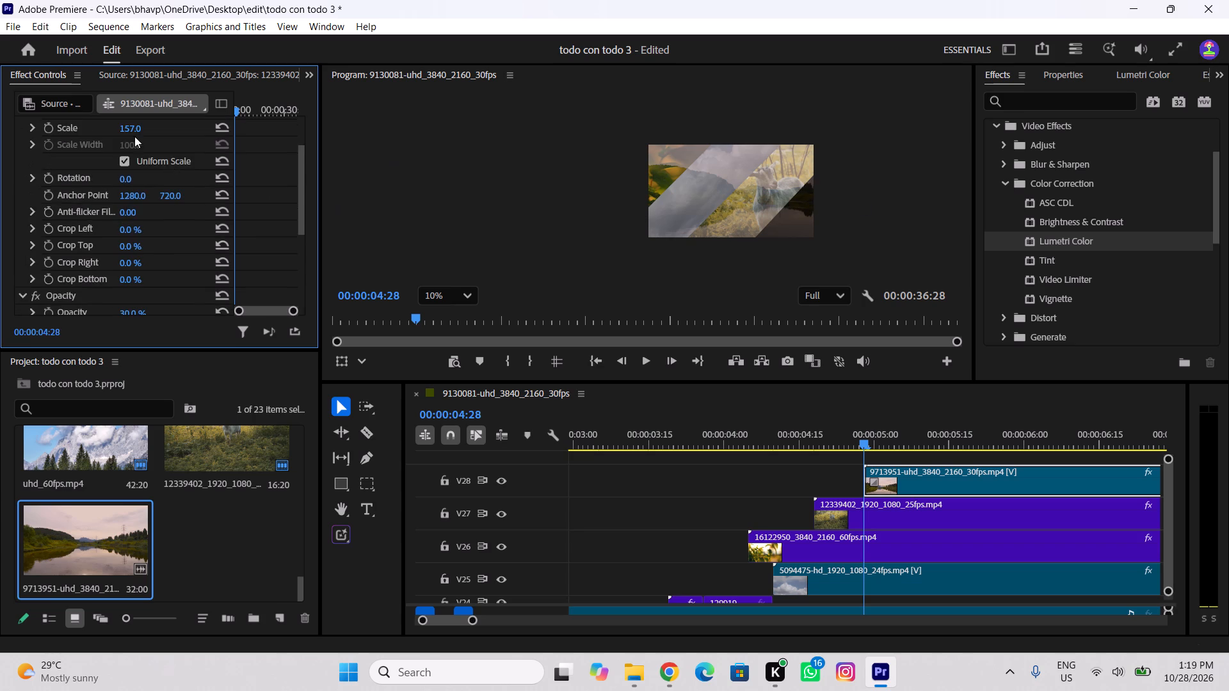
scroll(141, 141, "up", 5)
left_click_drag(138, 176, 257, 195)
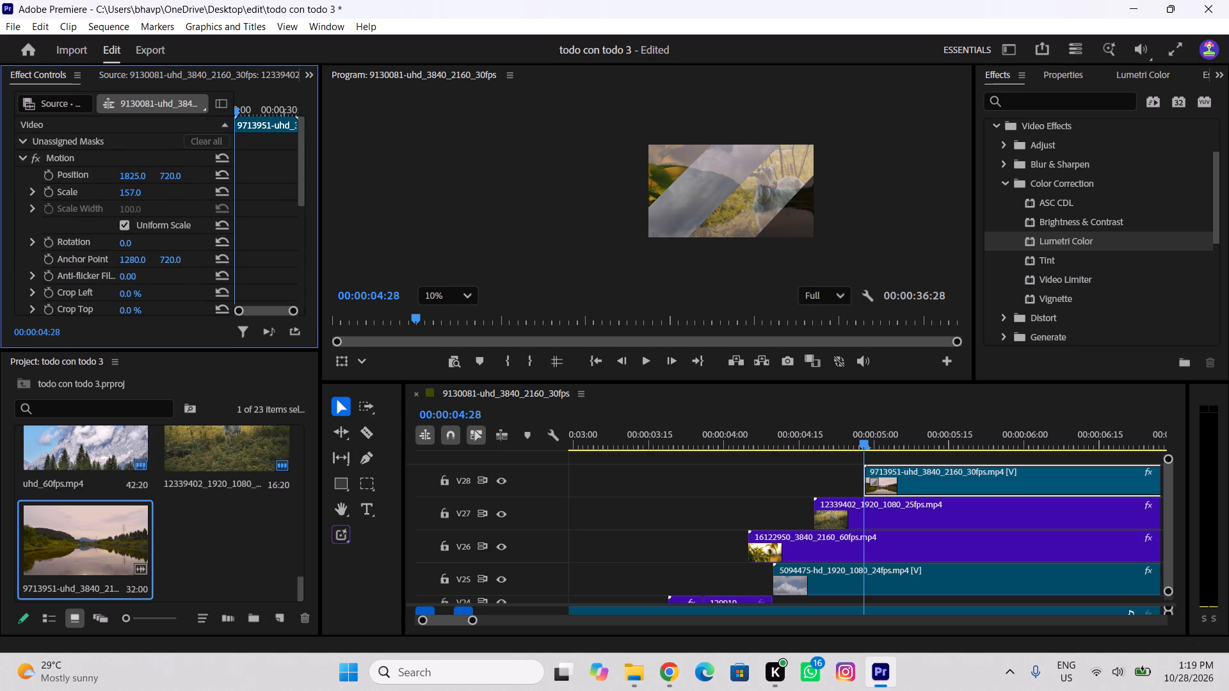
left_click_drag(257, 195, 333, 208)
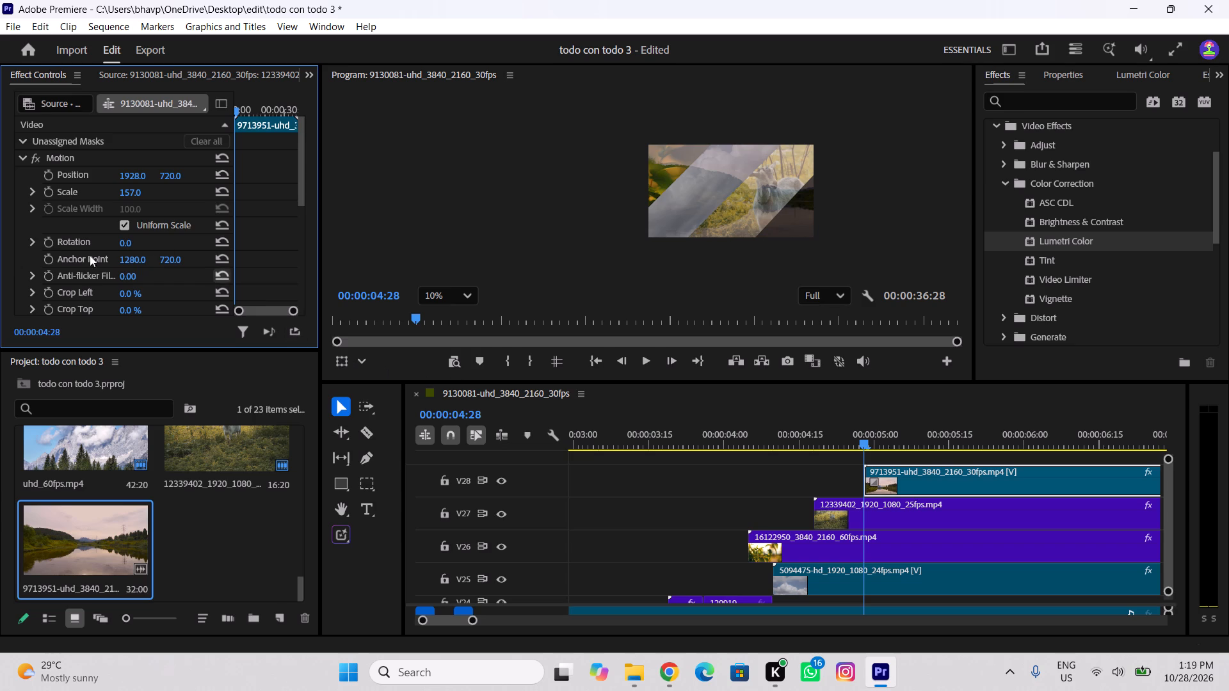
Draw a rectangle mask over the river clip and reshape its corners to follow the goat band's diagonal edge, covering the empty lower-right corner.
scroll(92, 272, "down", 6)
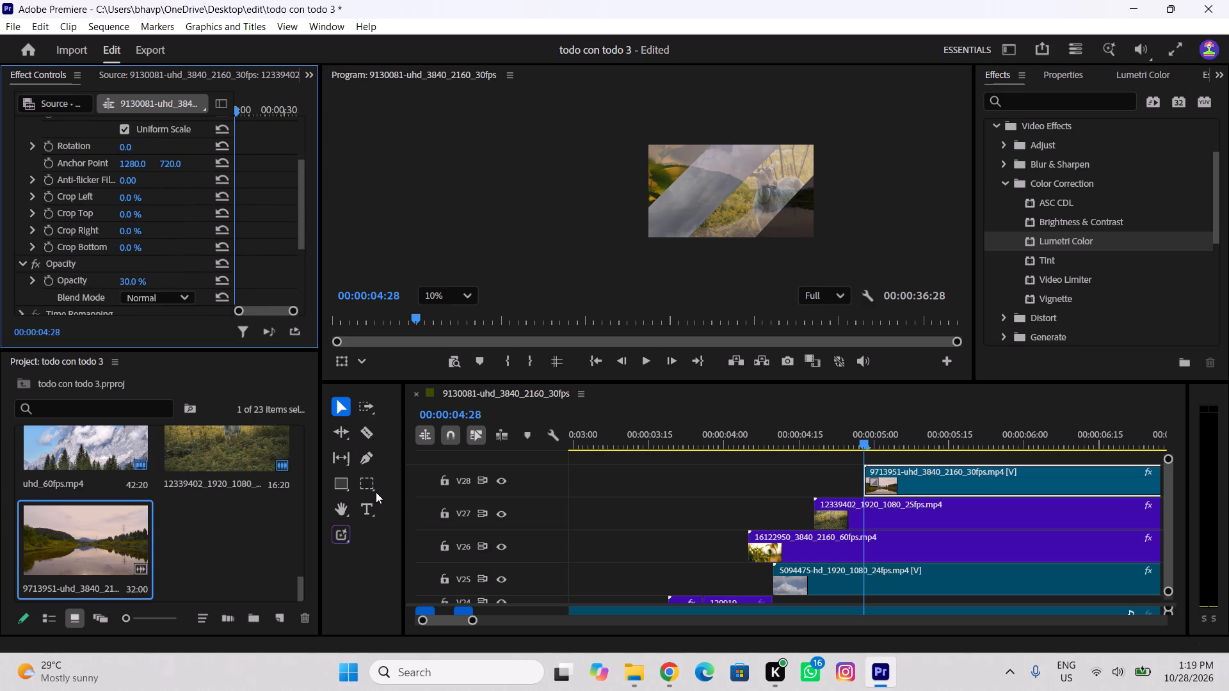
left_click(374, 489)
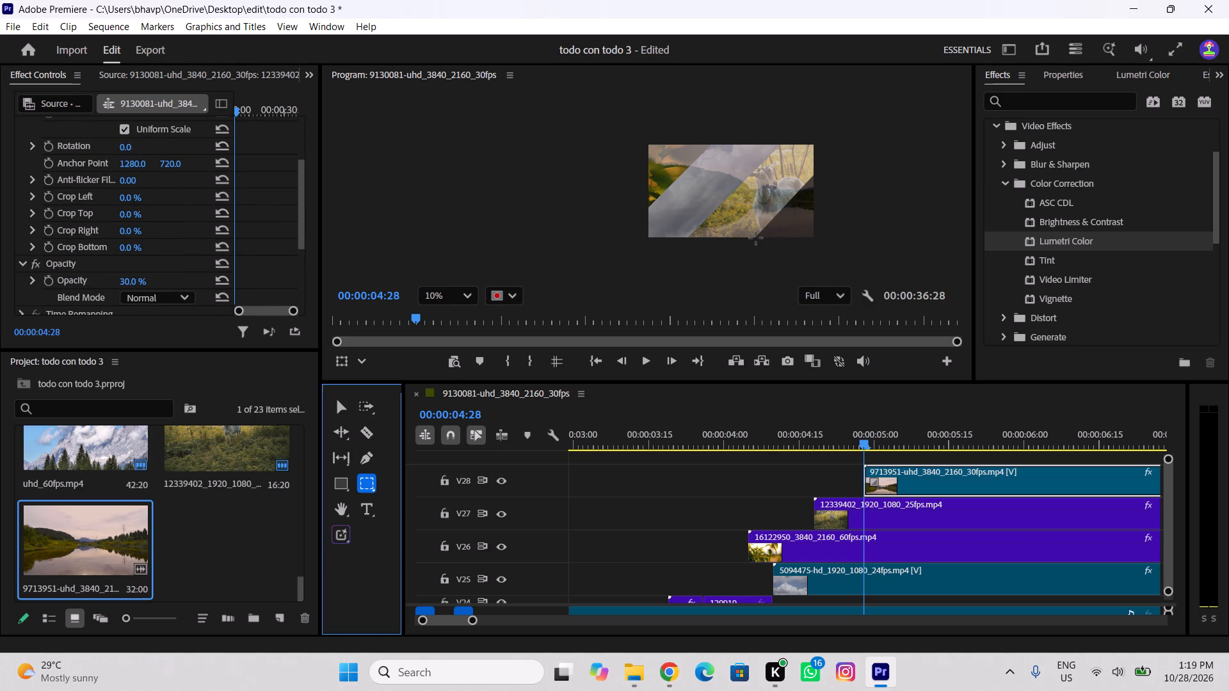
left_click_drag(756, 238, 818, 186)
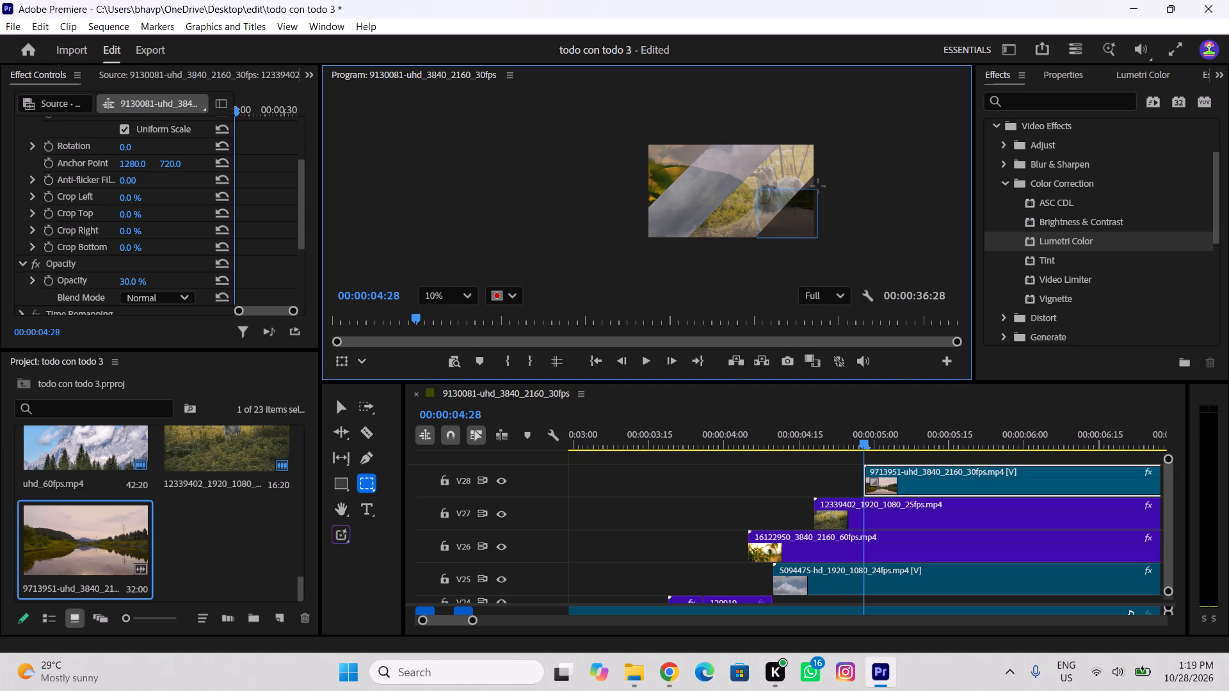
left_click_drag(818, 186, 826, 178)
left_click_drag(826, 178, 830, 176)
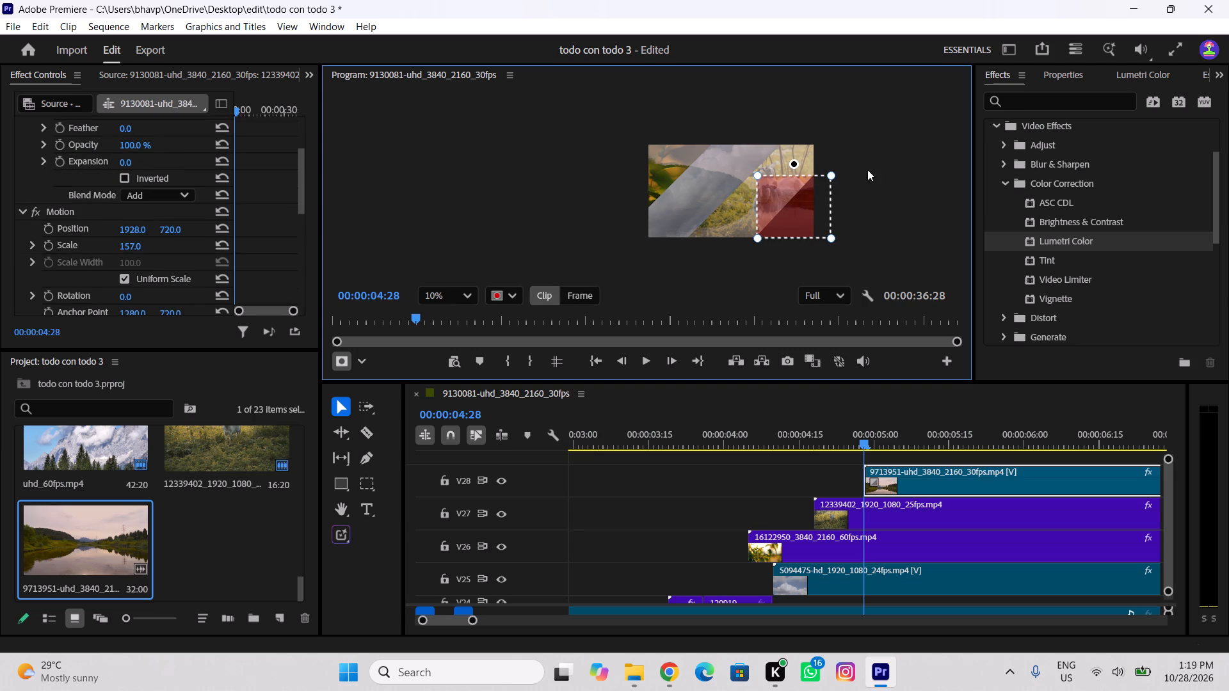
left_click_drag(835, 232, 836, 232)
left_click_drag(836, 232, 824, 250)
left_click_drag(829, 239, 814, 266)
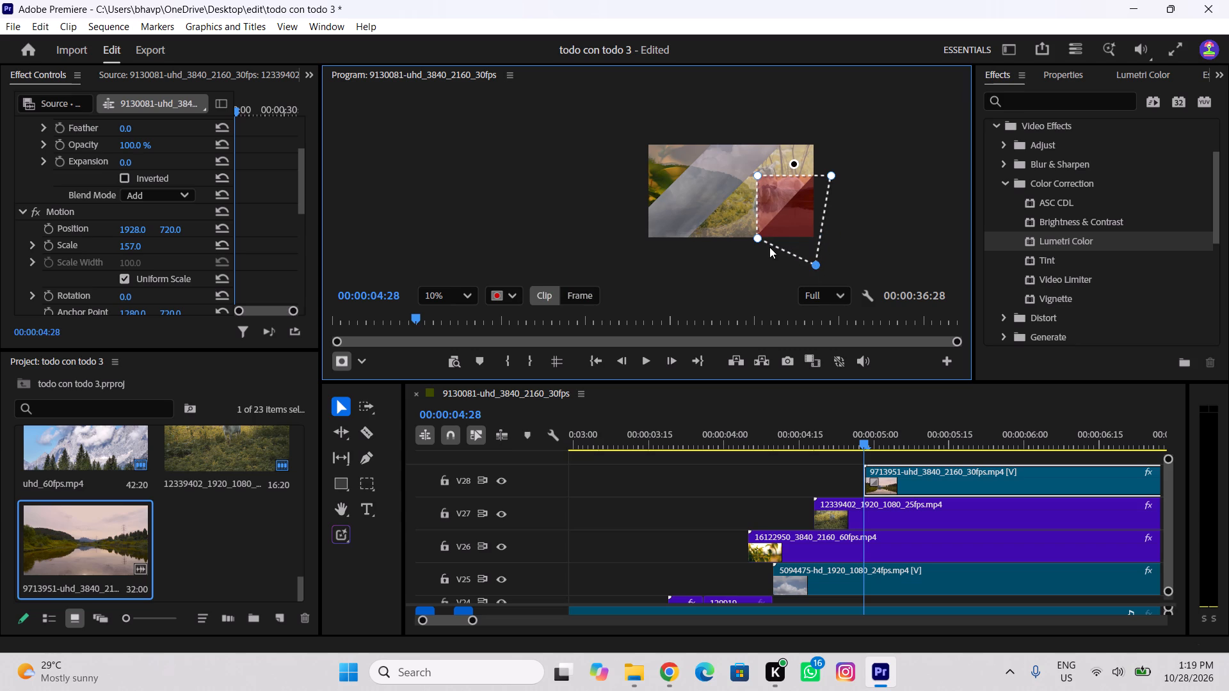
left_click_drag(761, 237, 753, 257)
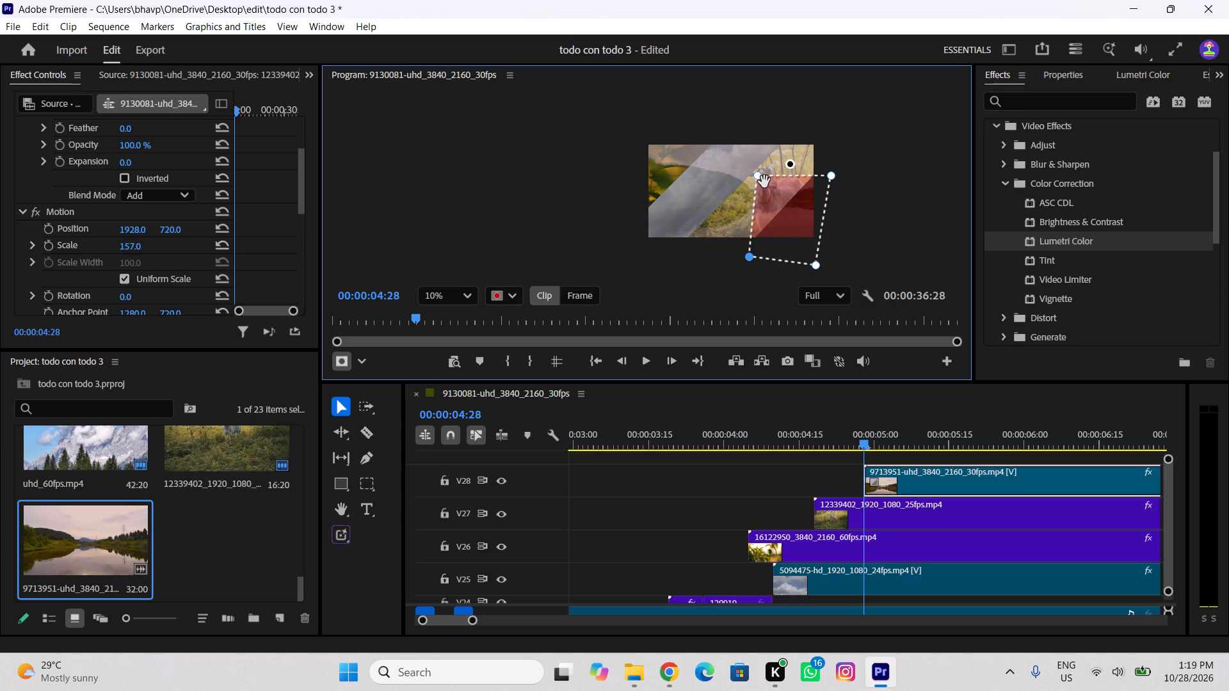
left_click_drag(763, 179, 834, 163)
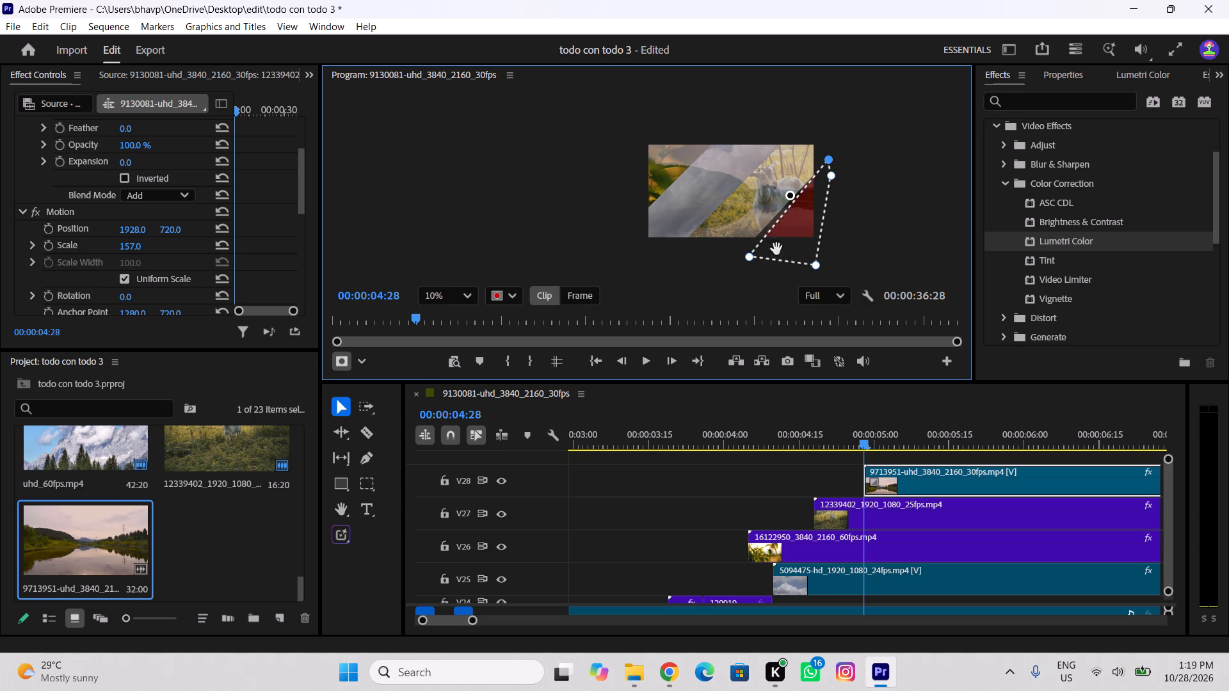
left_click_drag(748, 257, 739, 253)
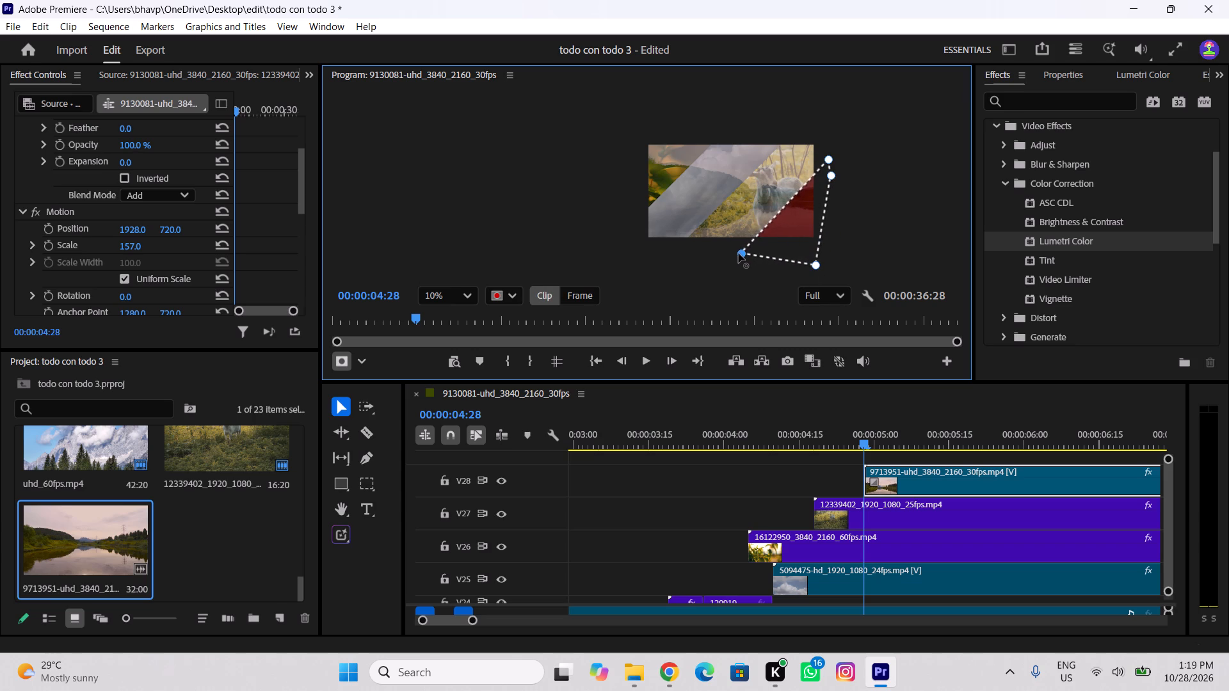
left_click_drag(739, 253, 739, 253)
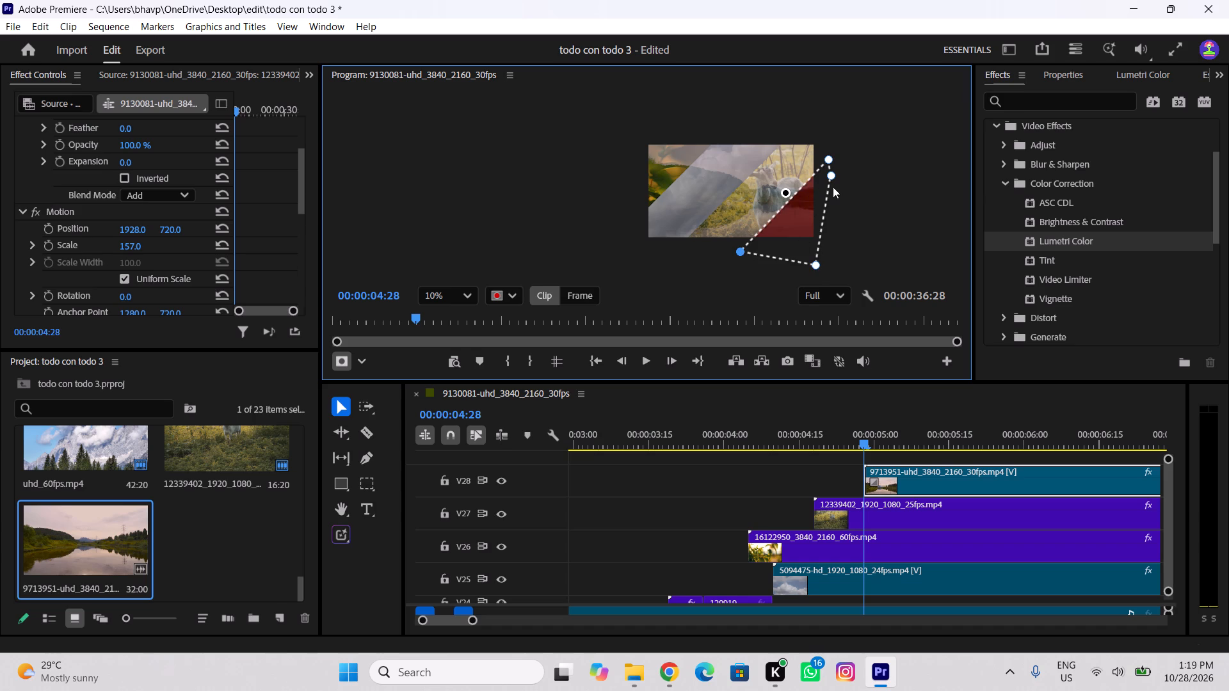
left_click_drag(836, 179, 881, 184)
left_click(1187, 54)
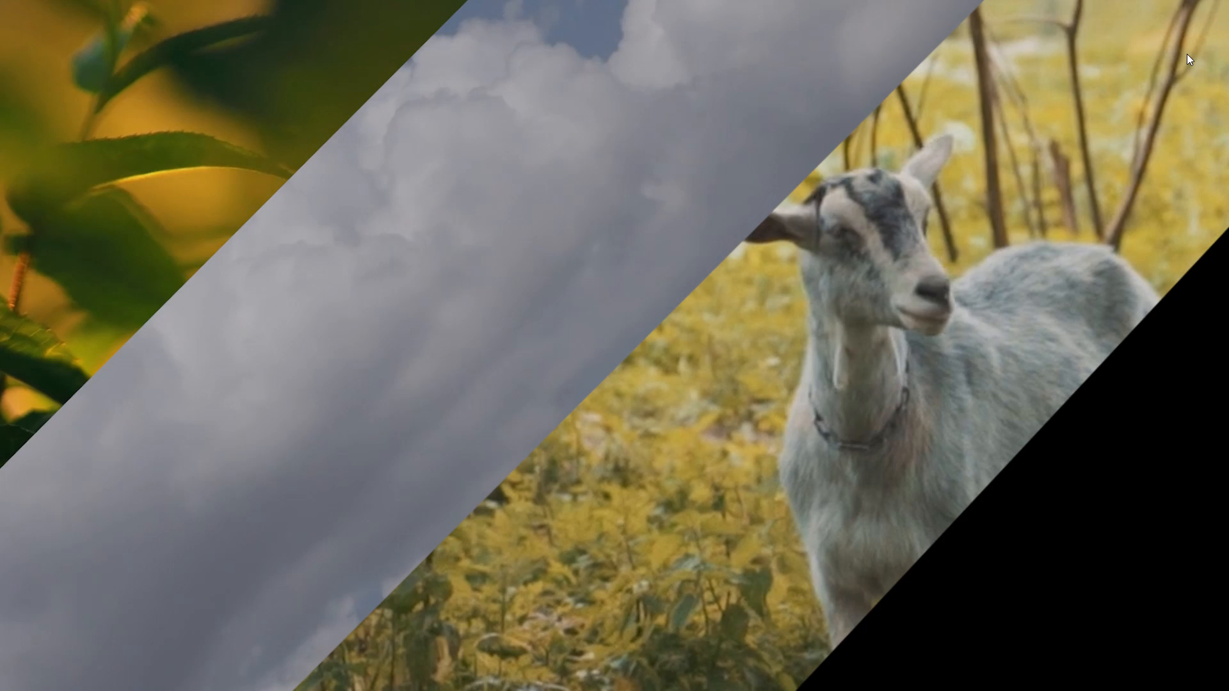
key("Escape")
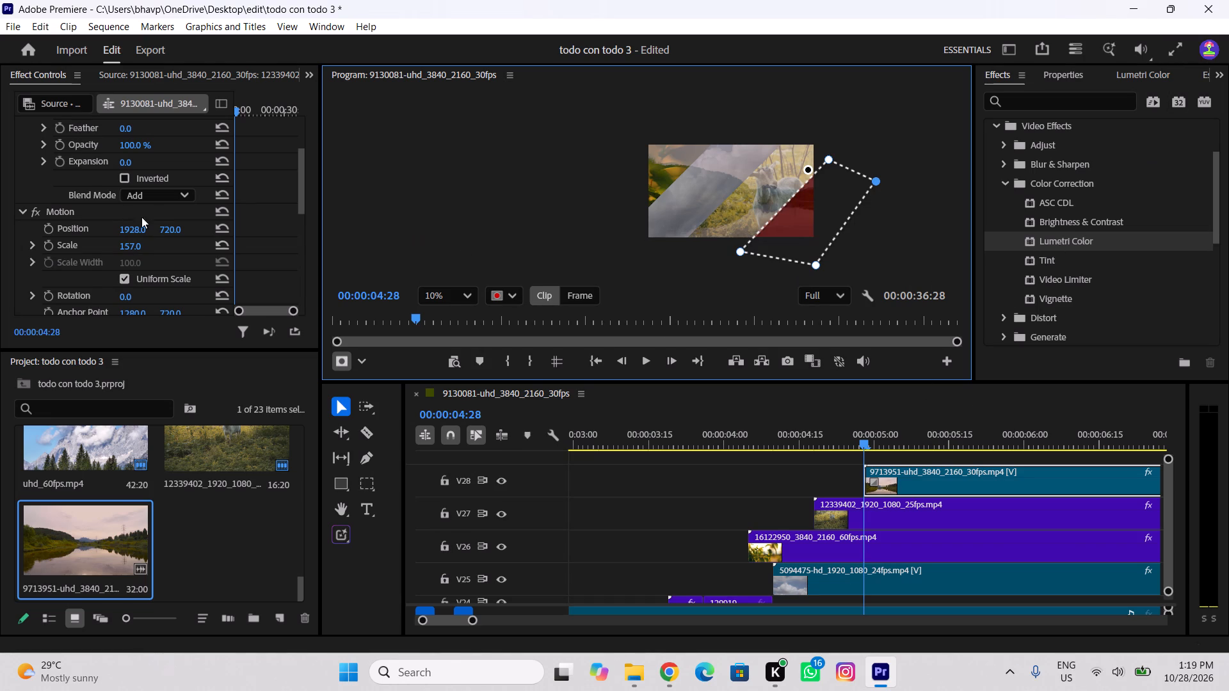
Change the river clip's rectangle mask to an opacity mask and nudge its upper corner along the goat band's edge.
scroll(143, 237, "up", 7)
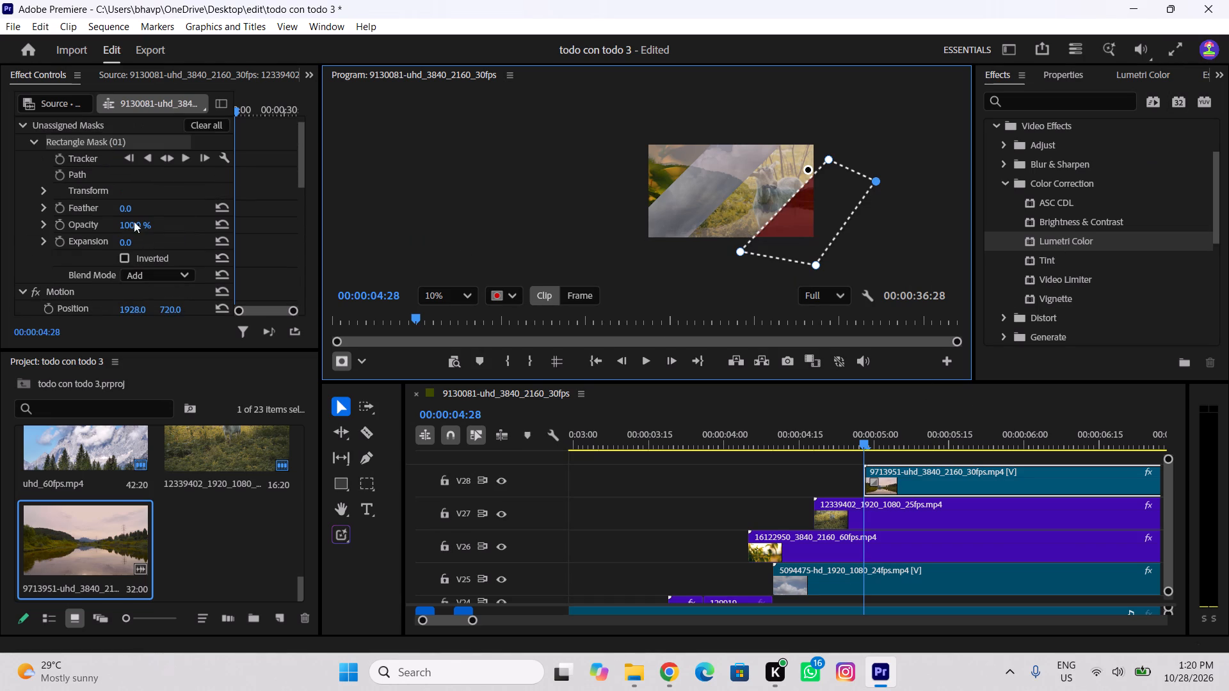
right_click(109, 157)
left_click(157, 176)
left_click(256, 168)
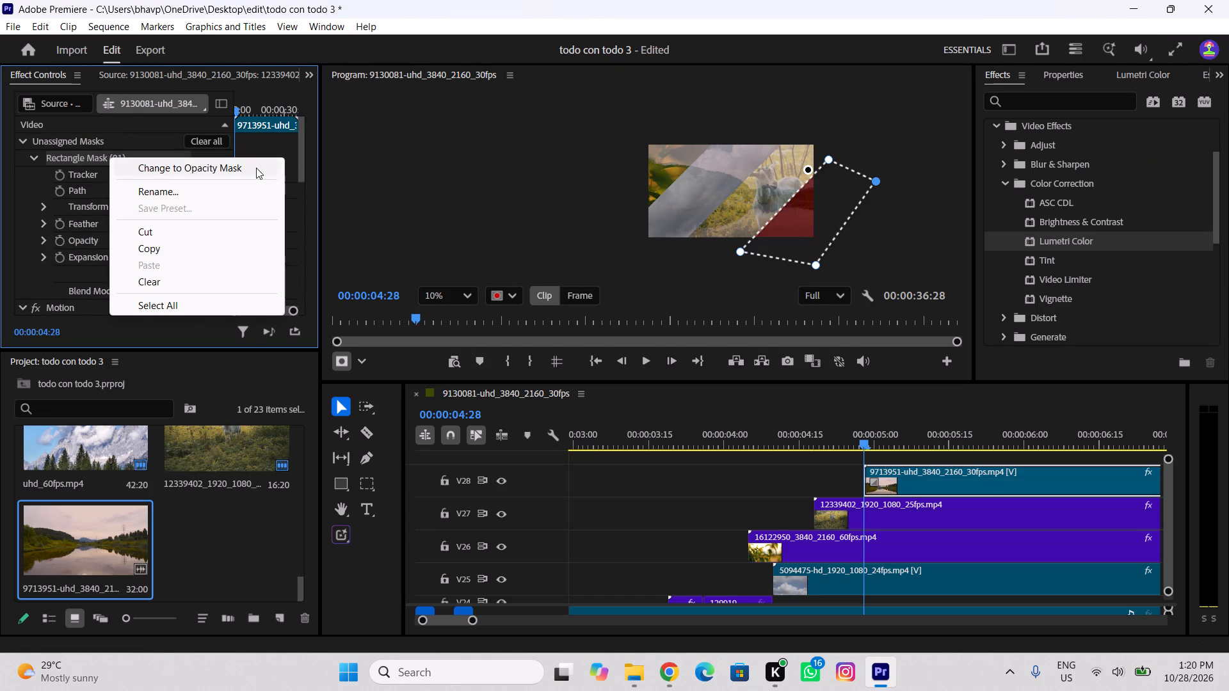
left_click(1166, 49)
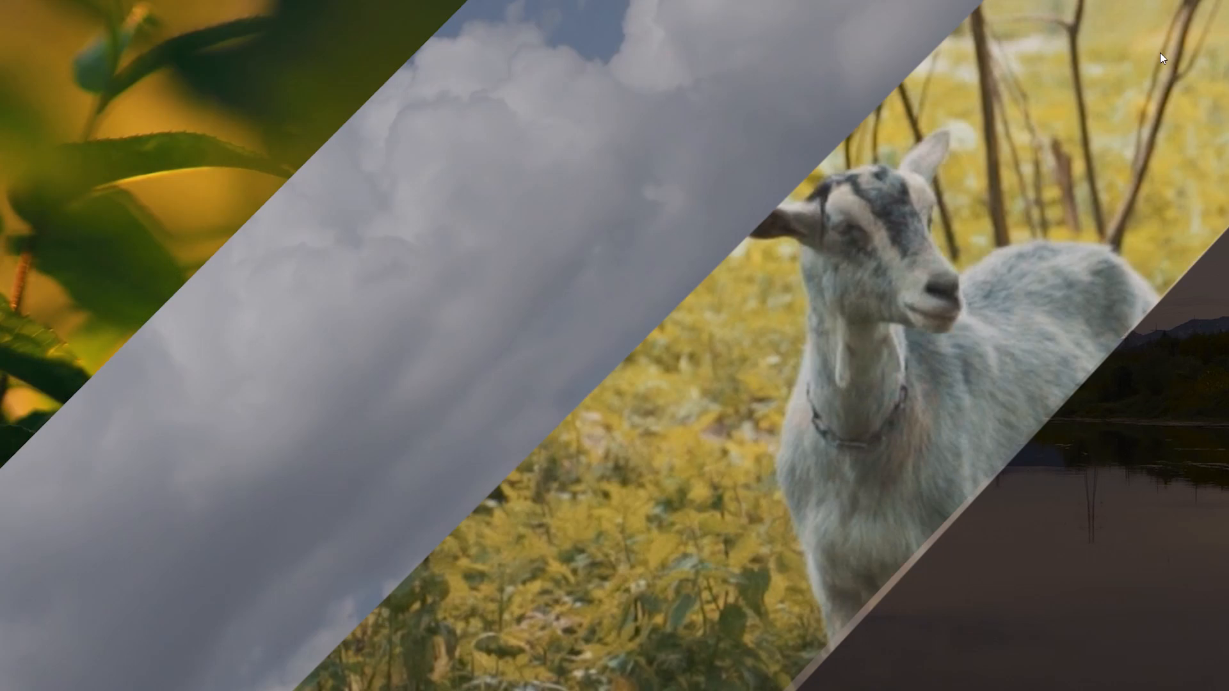
key("Escape")
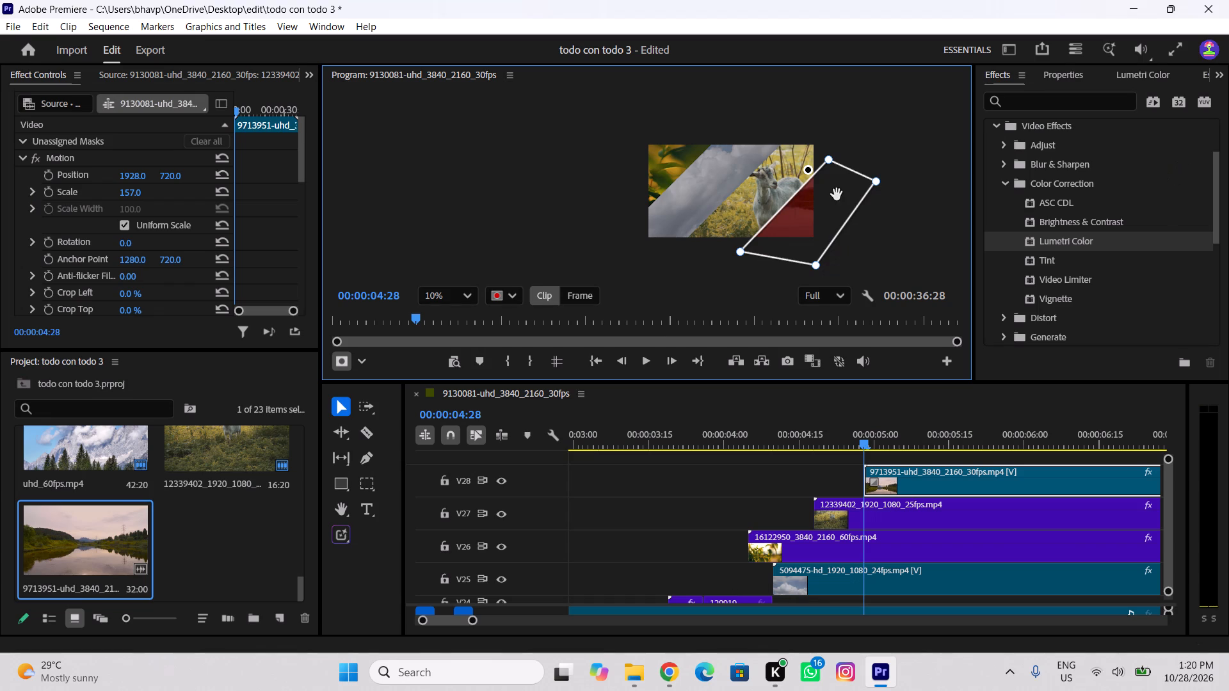
left_click(829, 161)
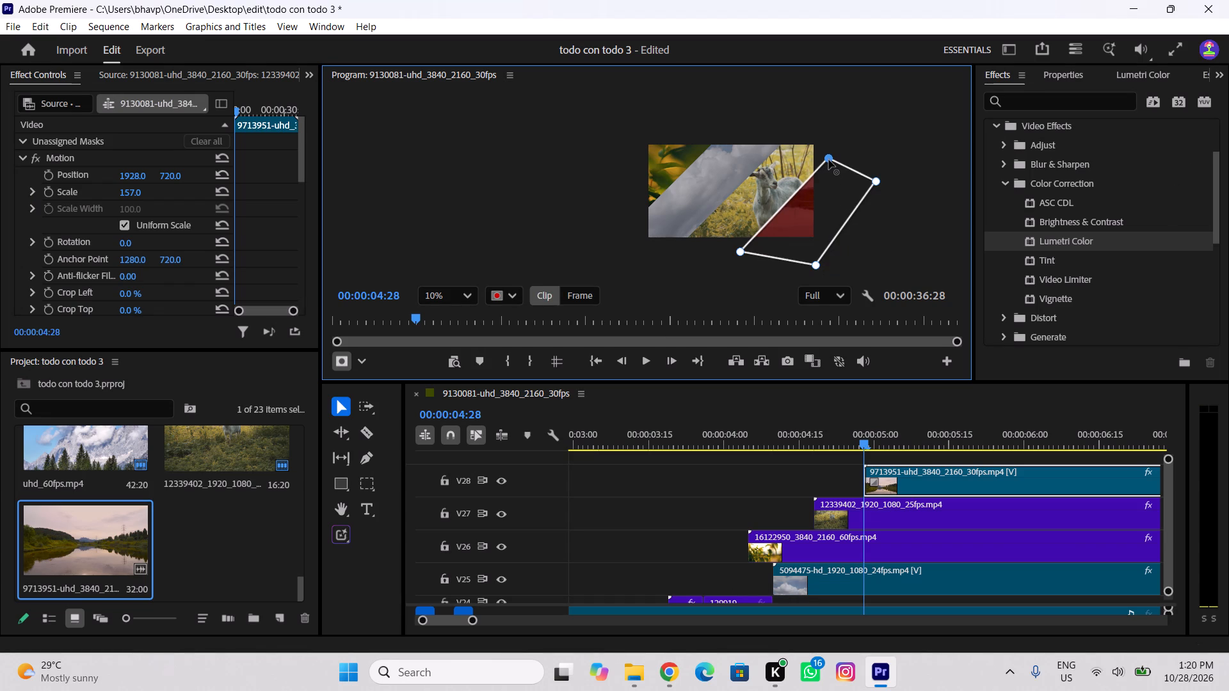
left_click(1177, 60)
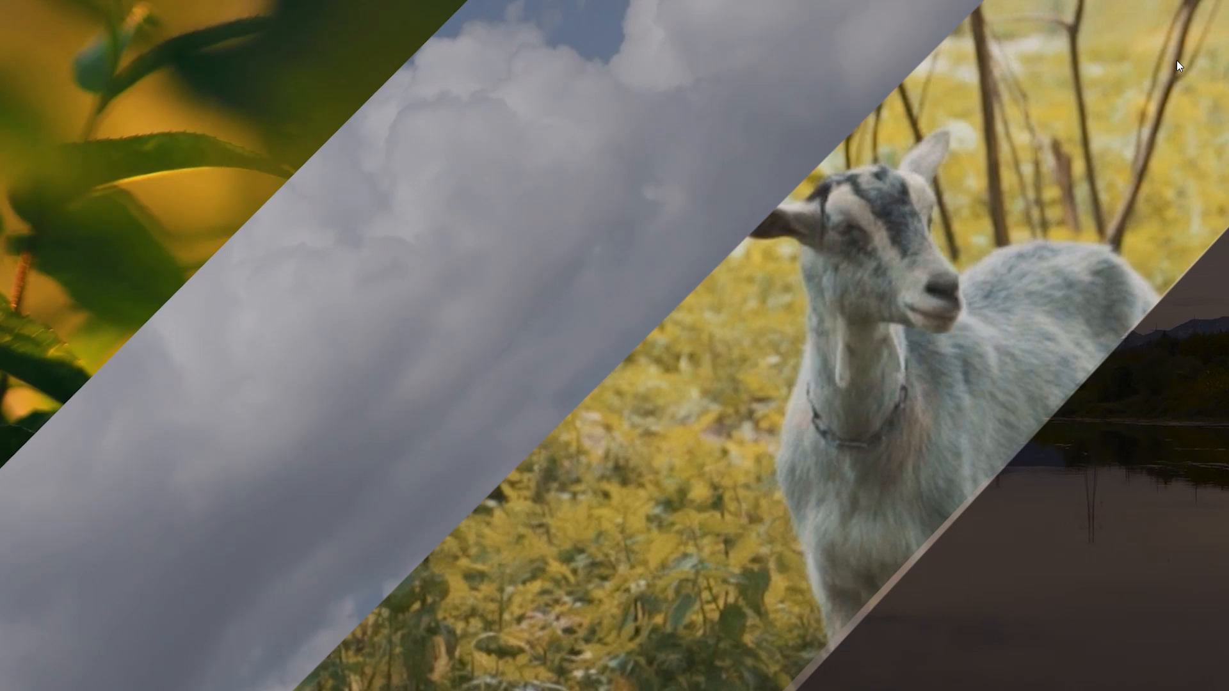
key("Escape")
Raise the river clip's opacity to 100% and check the four diagonal bands full screen.
scroll(187, 290, "down", 10)
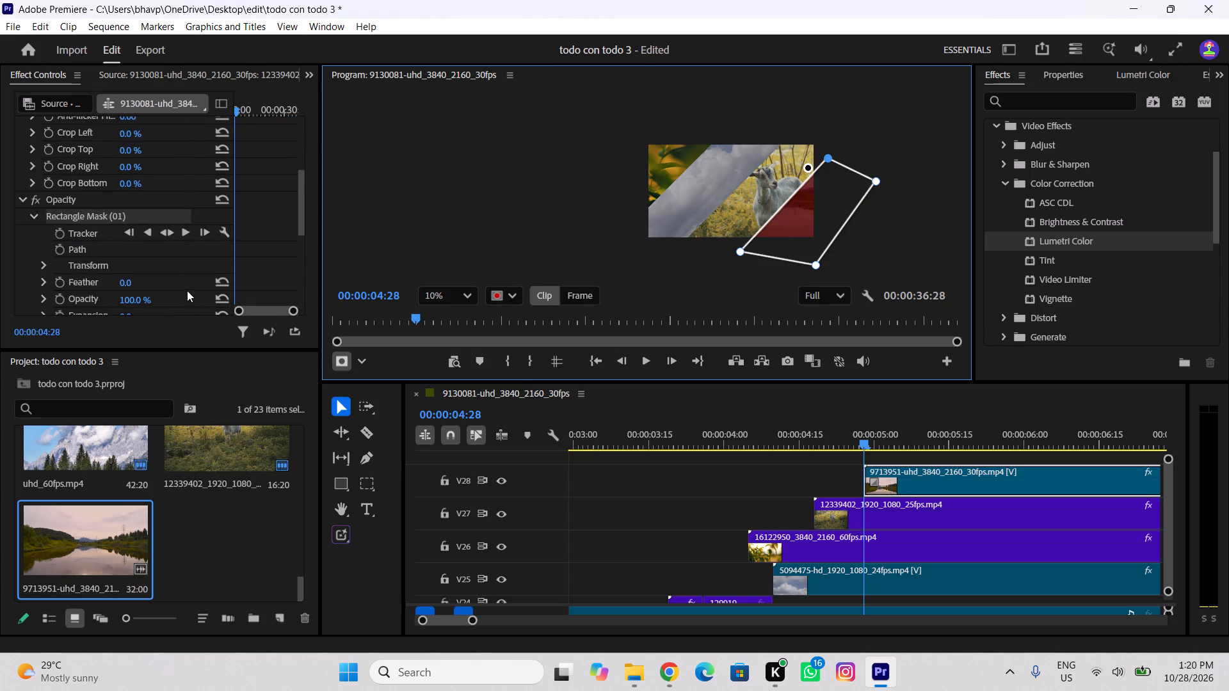
scroll(187, 290, "down", 4)
left_click_drag(136, 305, 548, 304)
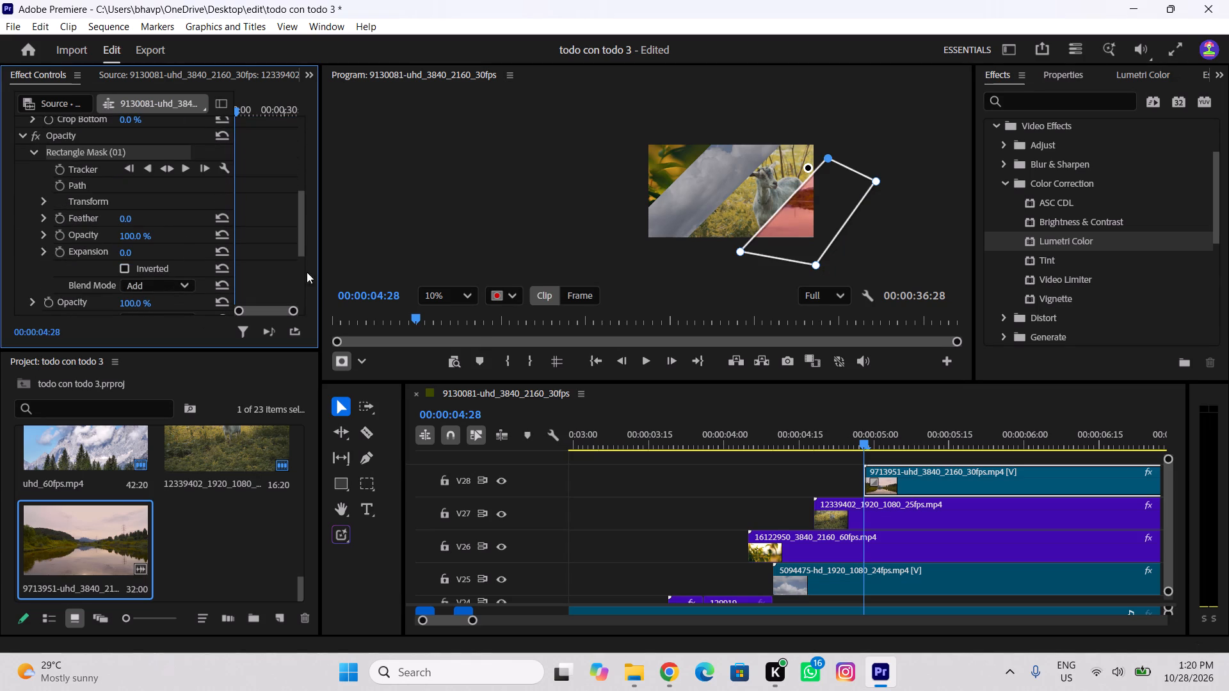
left_click(1174, 41)
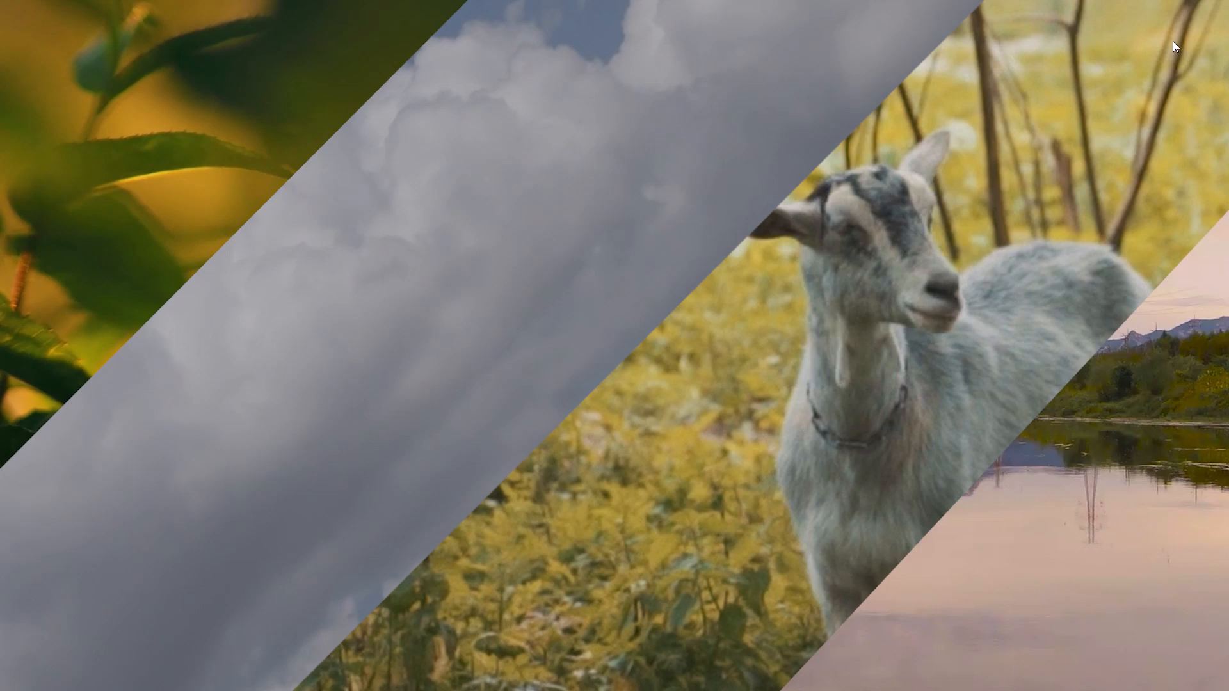
key("Escape")
Play back the band entrances, move the goat clip on V27 six frames earlier, and start the V25 cloud clip at 00:00:04:22.
left_click_drag(923, 429, 577, 483)
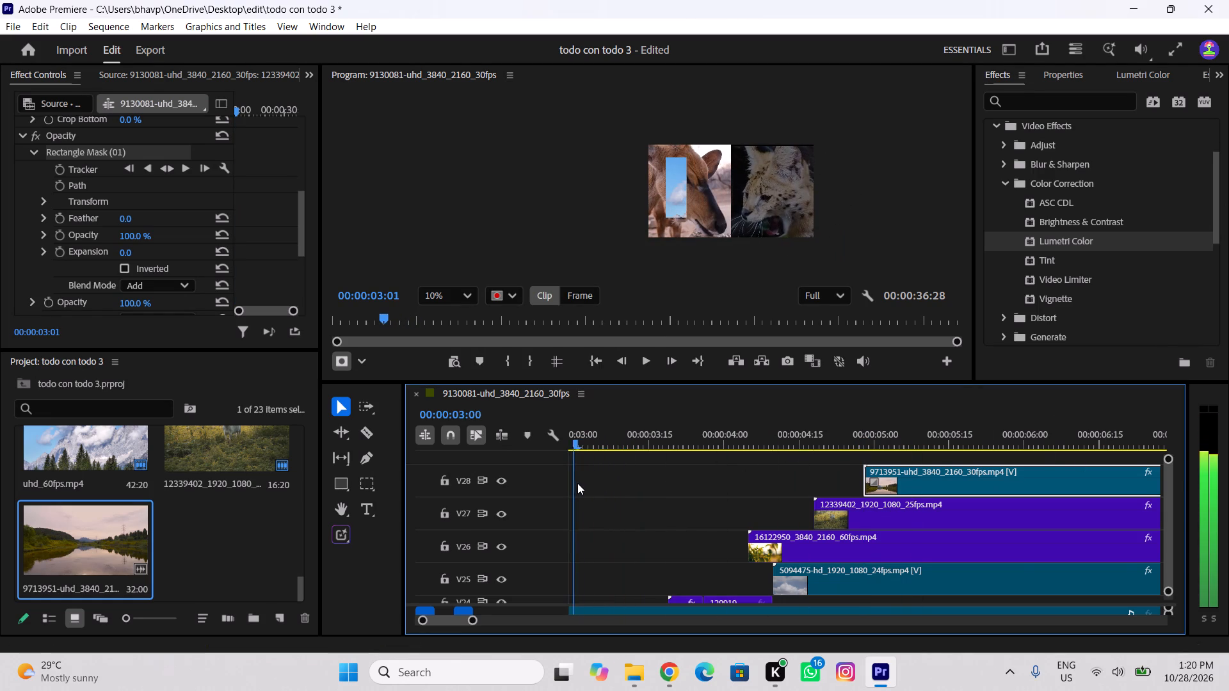
left_click_drag(577, 483, 560, 493)
key("space")
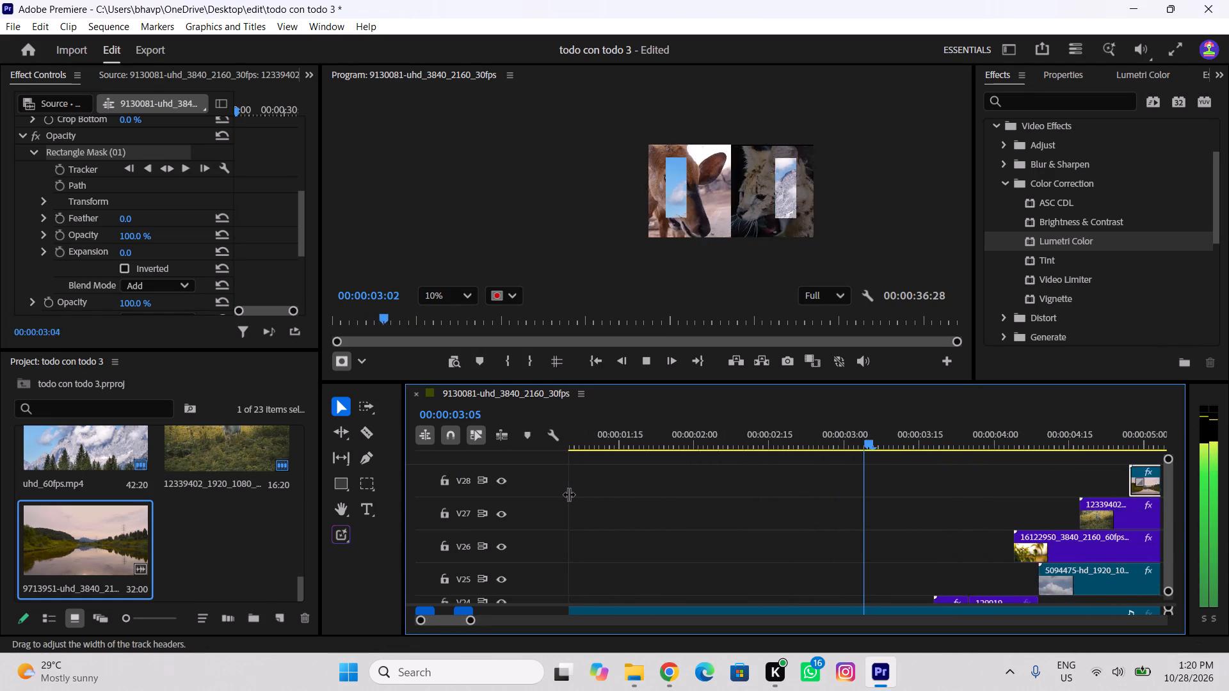
key("space")
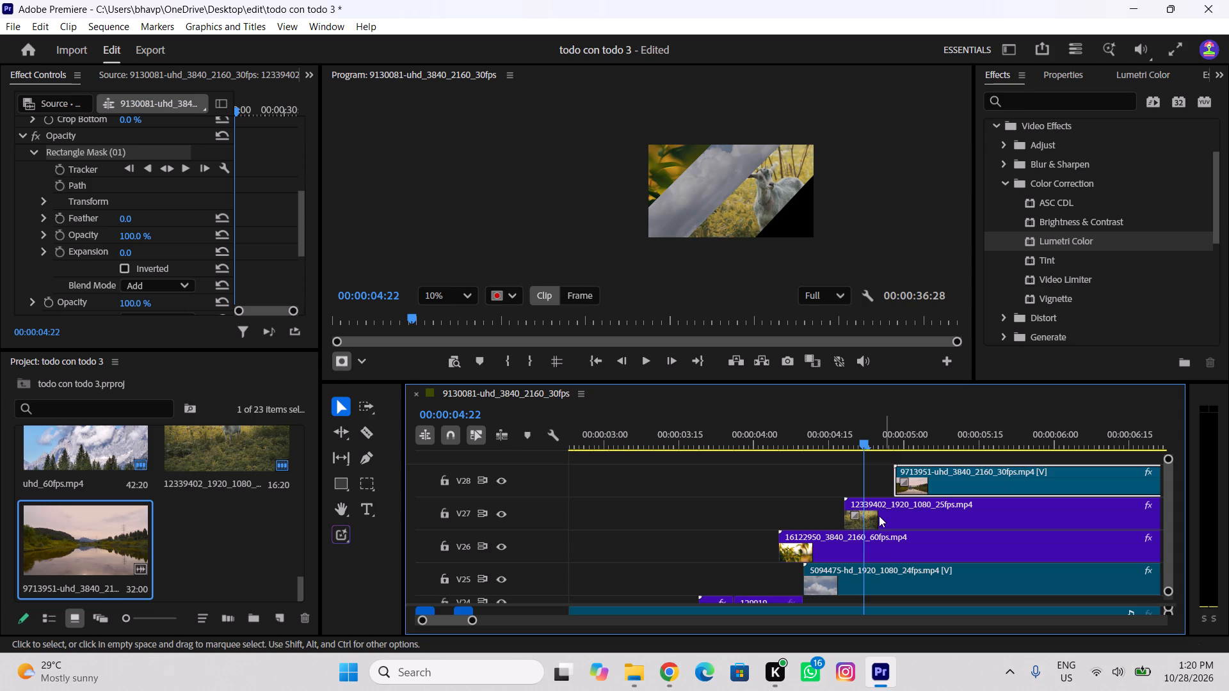
left_click_drag(840, 572, 960, 570)
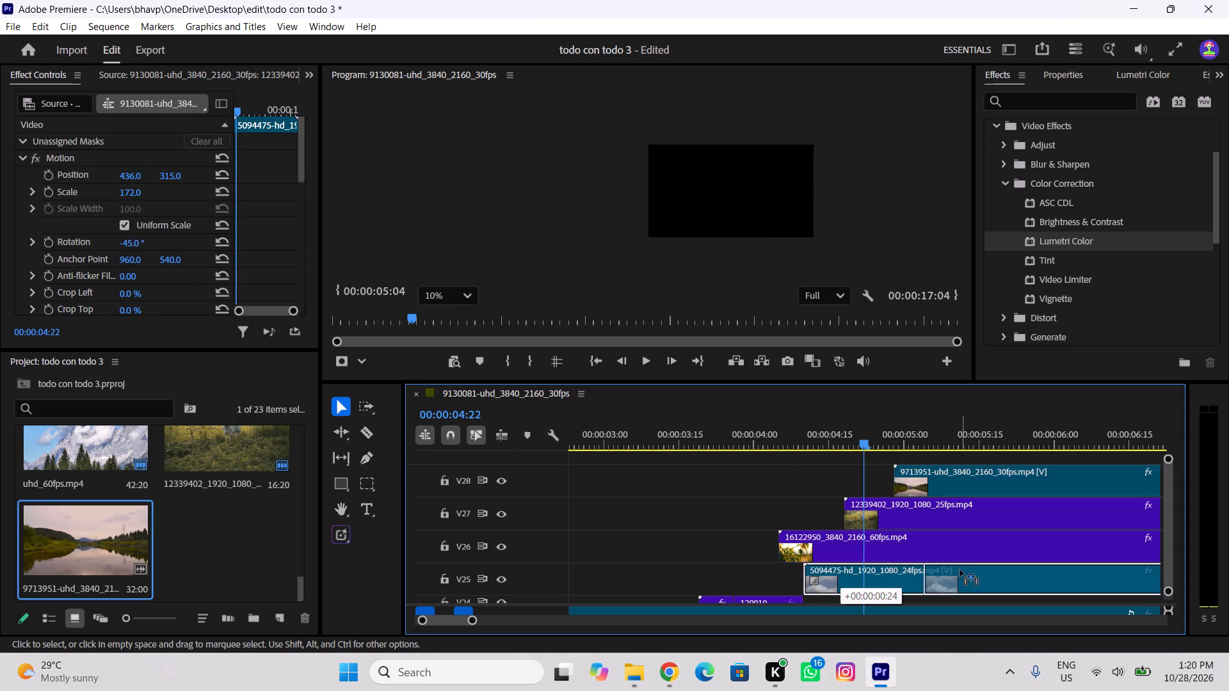
left_click_drag(960, 570, 952, 579)
left_click(880, 510)
left_click_drag(888, 506, 885, 507)
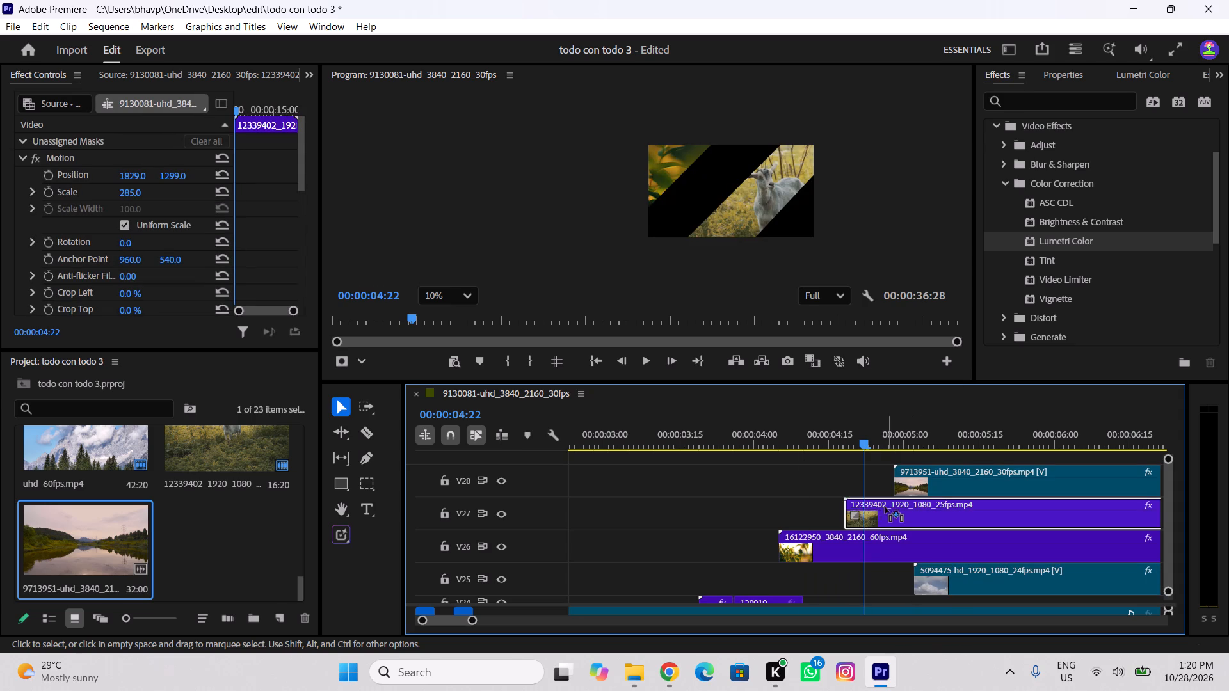
left_click_drag(885, 507, 860, 514)
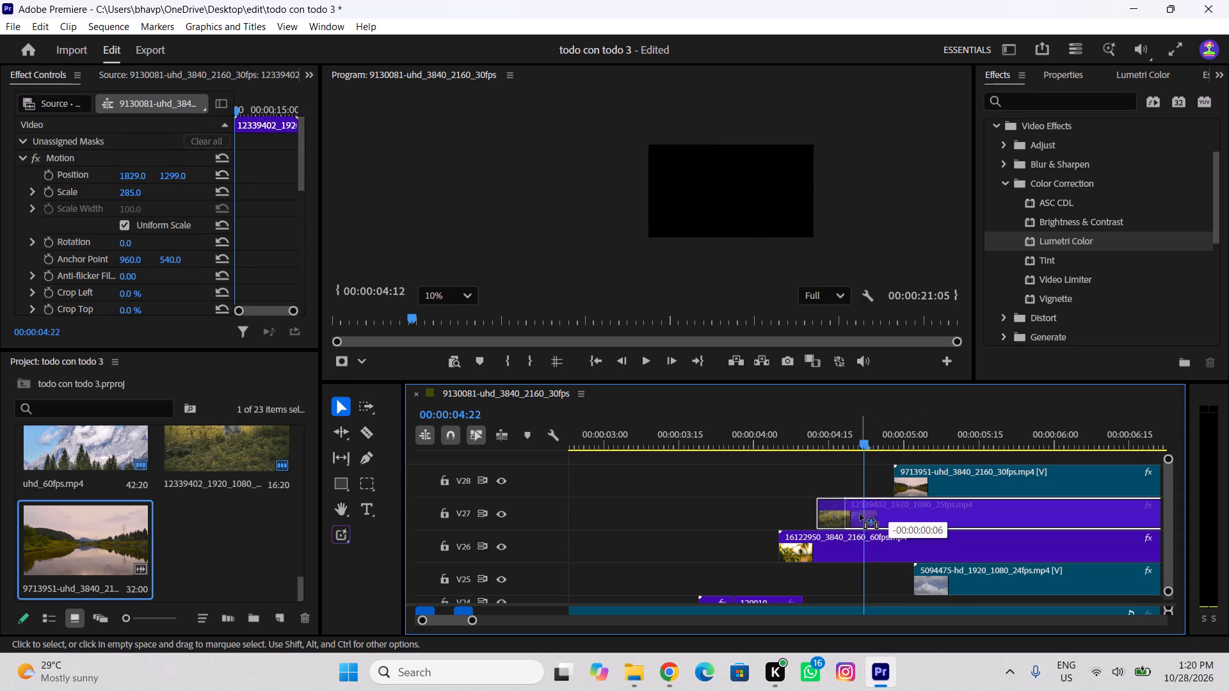
left_click_drag(860, 514, 859, 516)
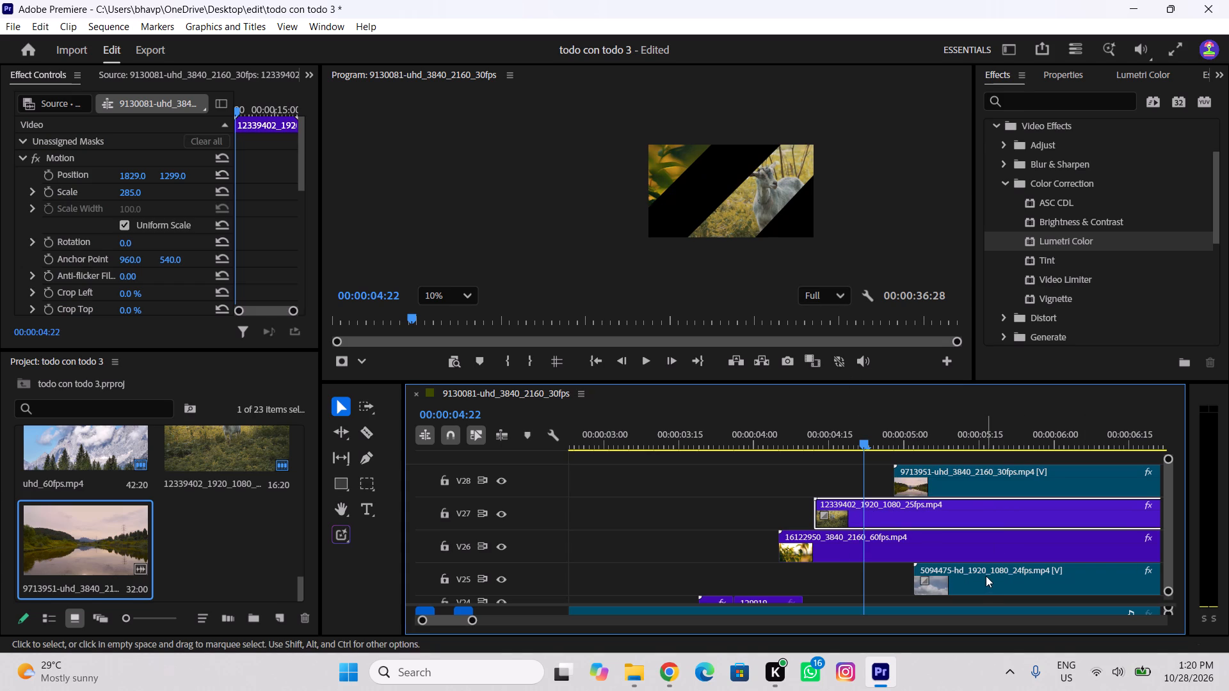
left_click_drag(986, 568, 986, 569)
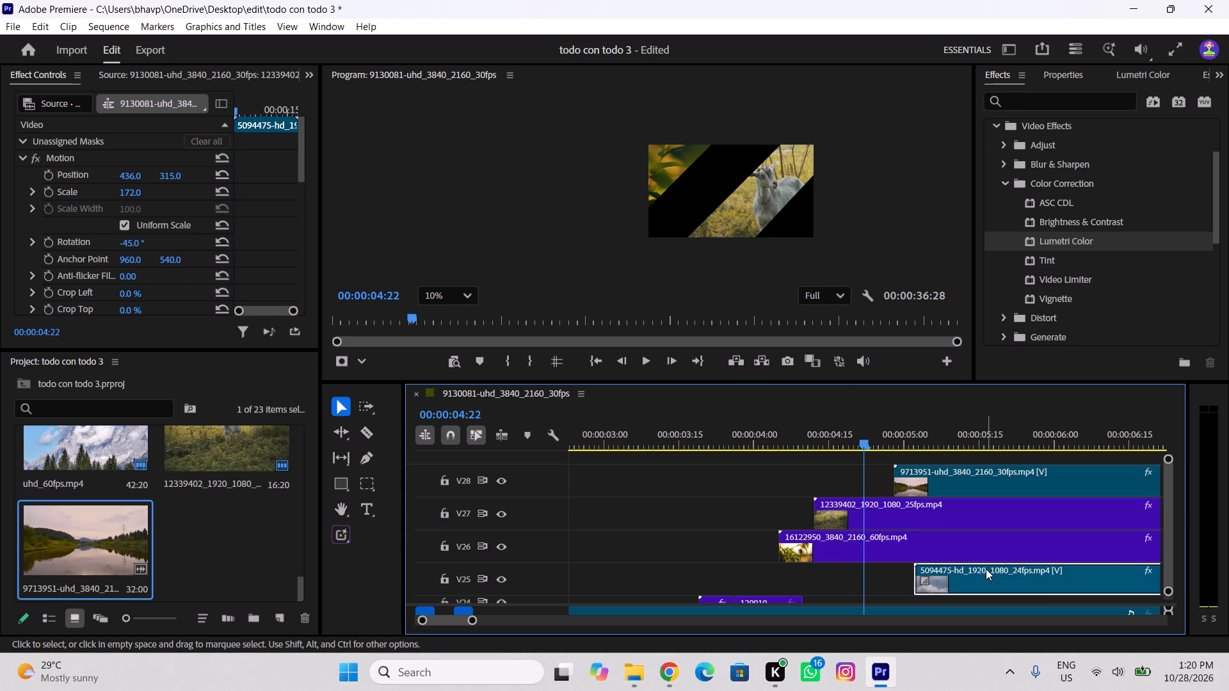
left_click_drag(986, 569, 940, 577)
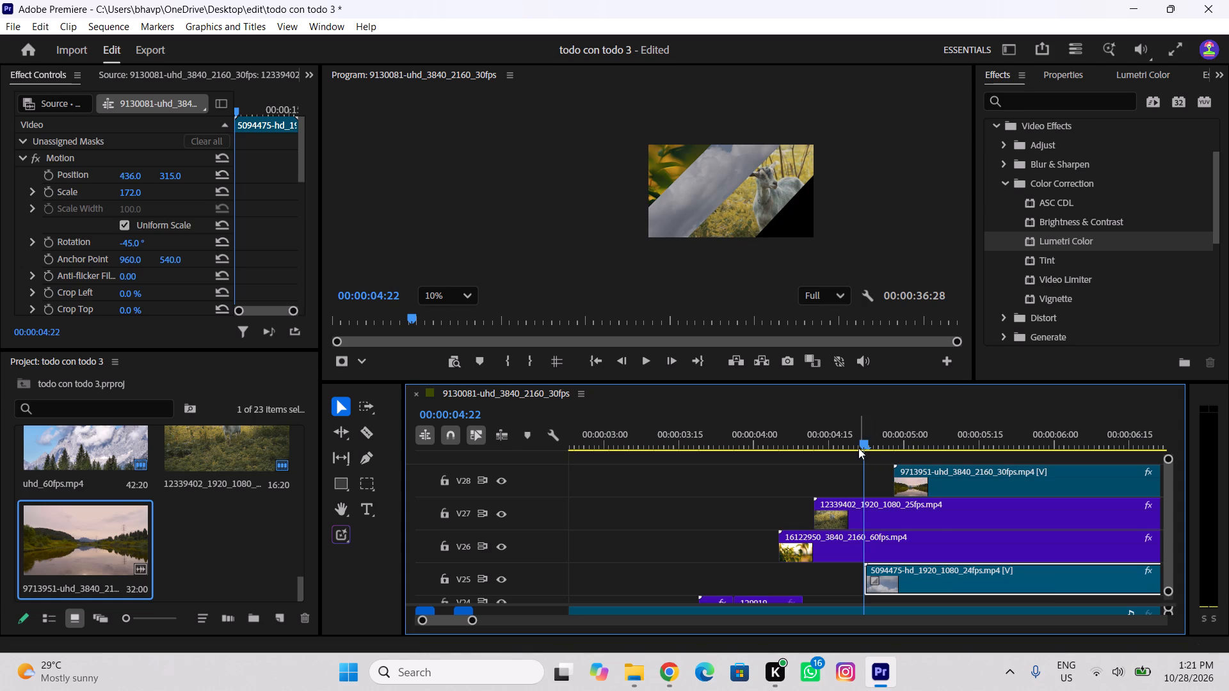
Replay the entrances from 00:00:03:15 and shift the V25 cloud clip and V28 river clip three frames earlier.
left_click_drag(858, 448, 674, 504)
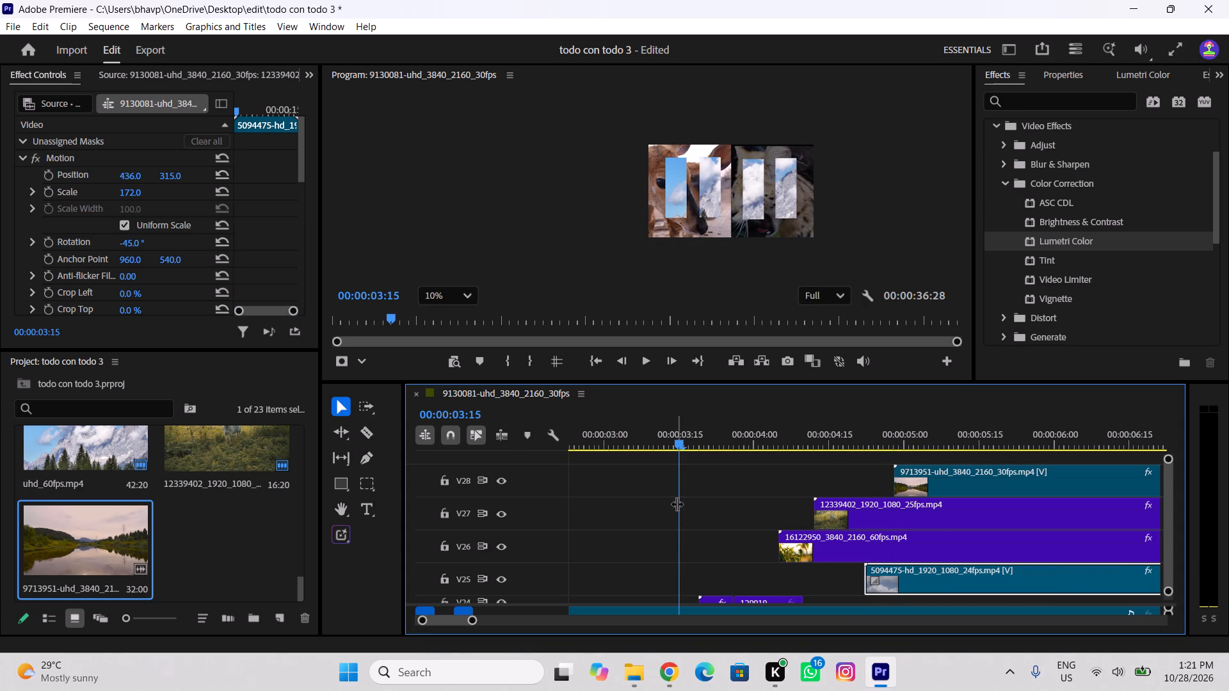
key("space")
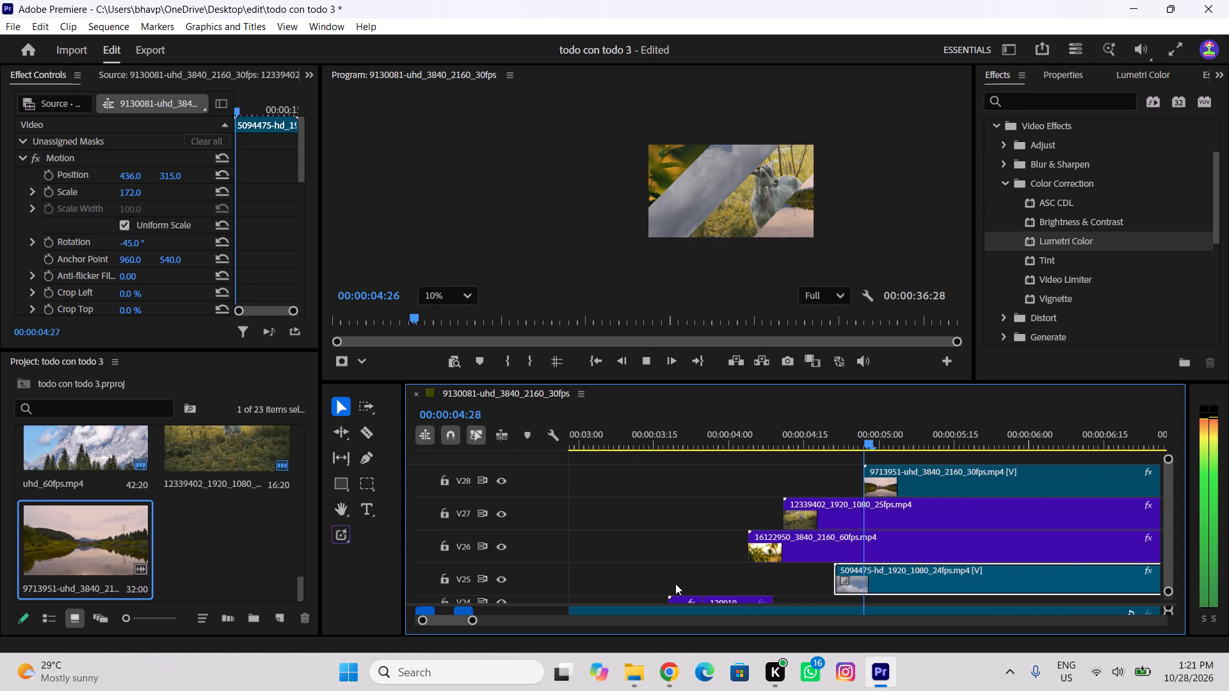
key("space")
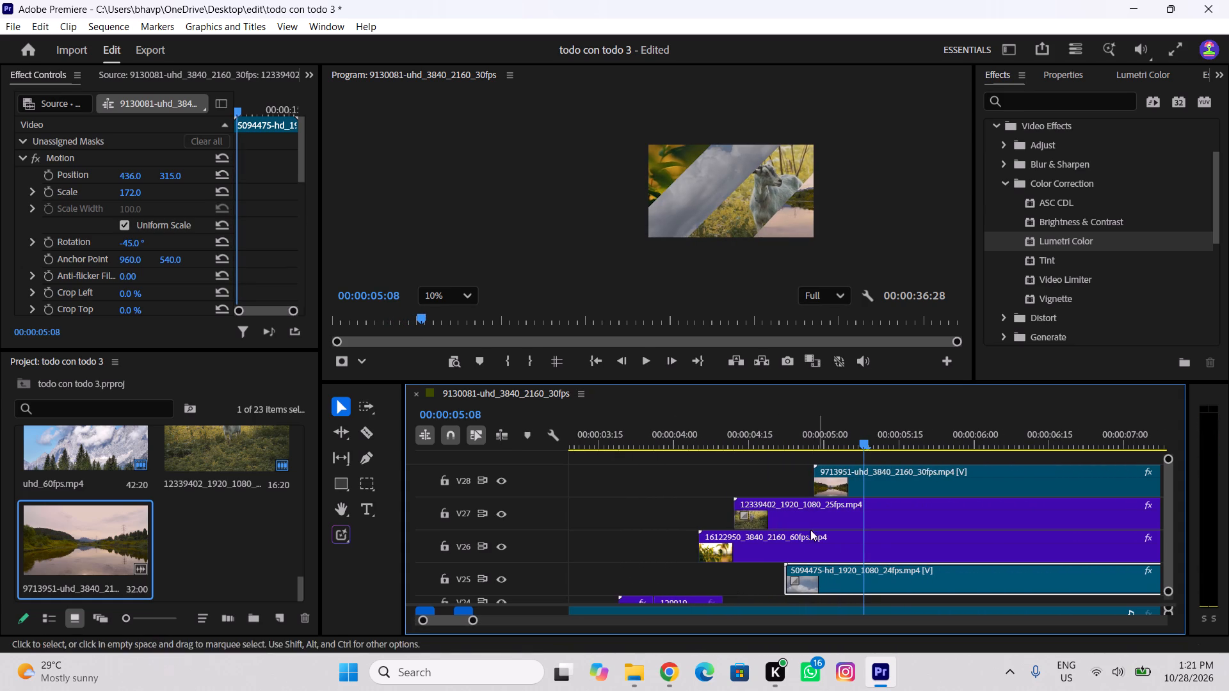
left_click_drag(806, 571, 791, 575)
left_click_drag(847, 473, 830, 479)
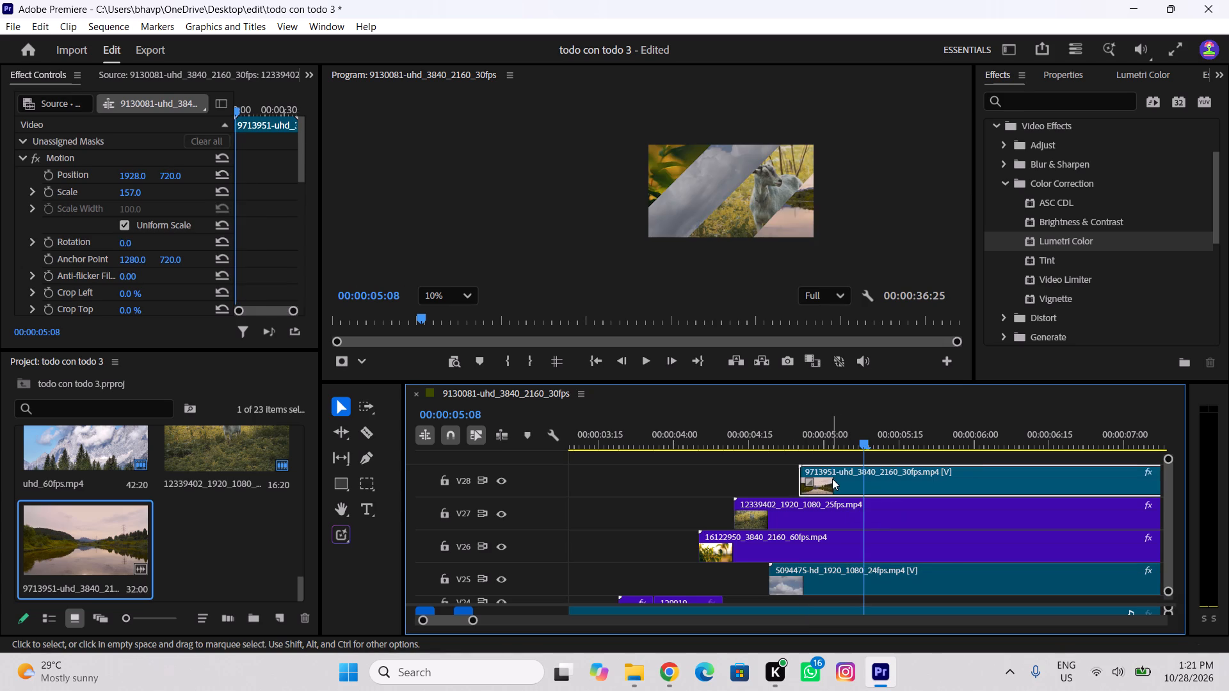
Replay the diagonal band entrances and examine the clips' start points frame by frame from 00:00:04:05 to 00:00:04:25.
left_click_drag(826, 441, 665, 470)
key("space")
key("space")
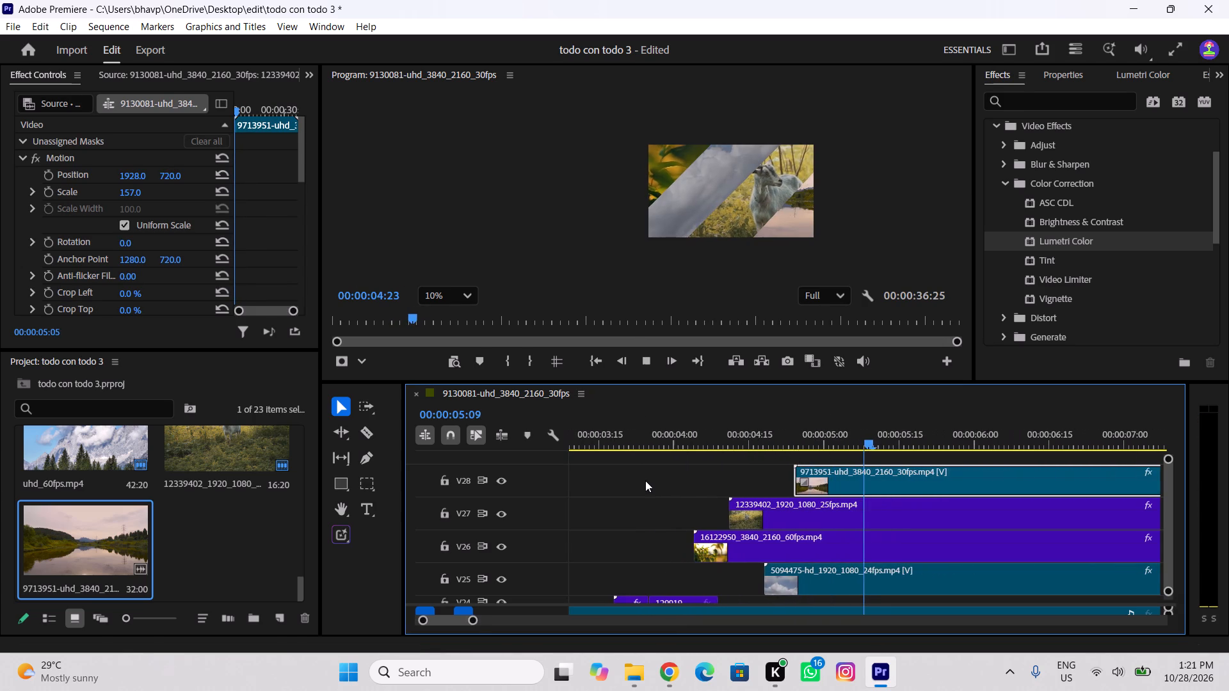
left_click_drag(787, 433, 698, 463)
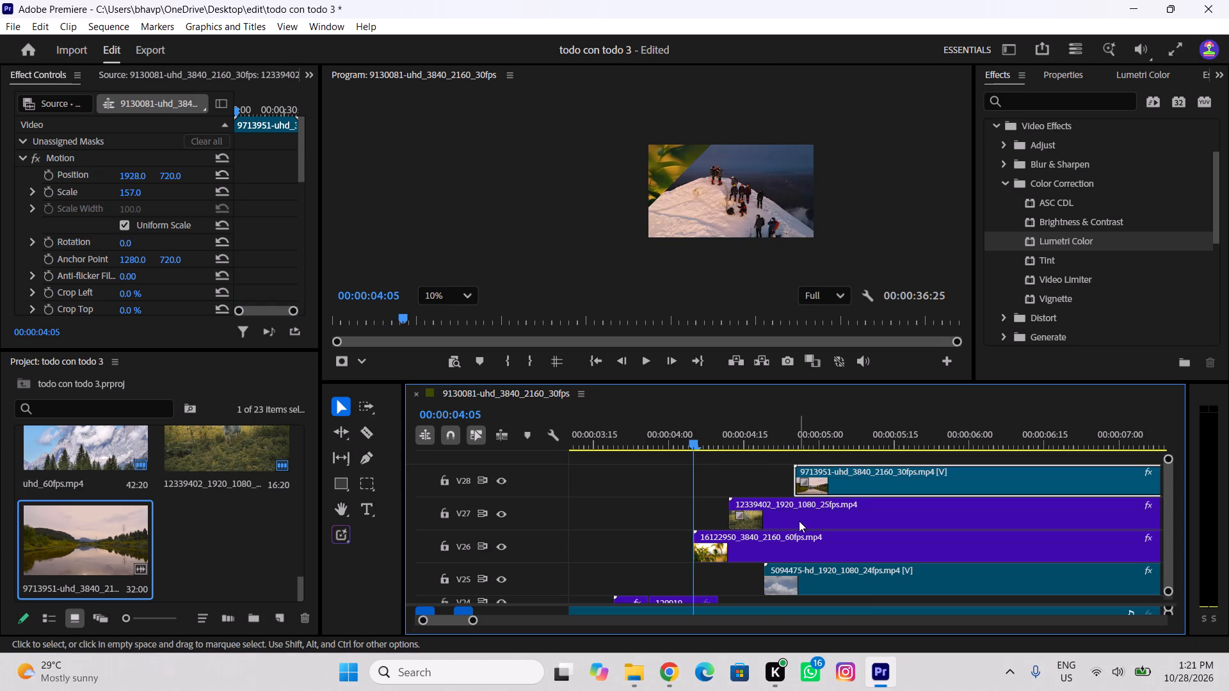
key("Right")
key("Right")
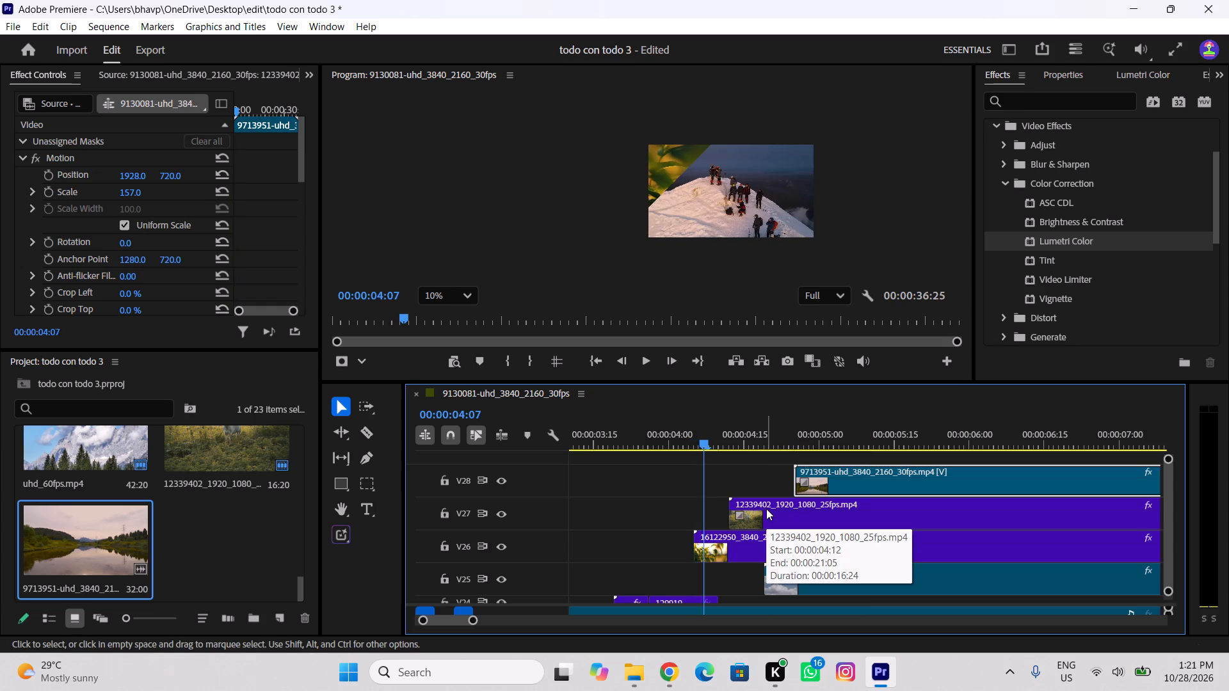
key("Right")
key("Right")
key("Right")
key("Right")
key("Right")
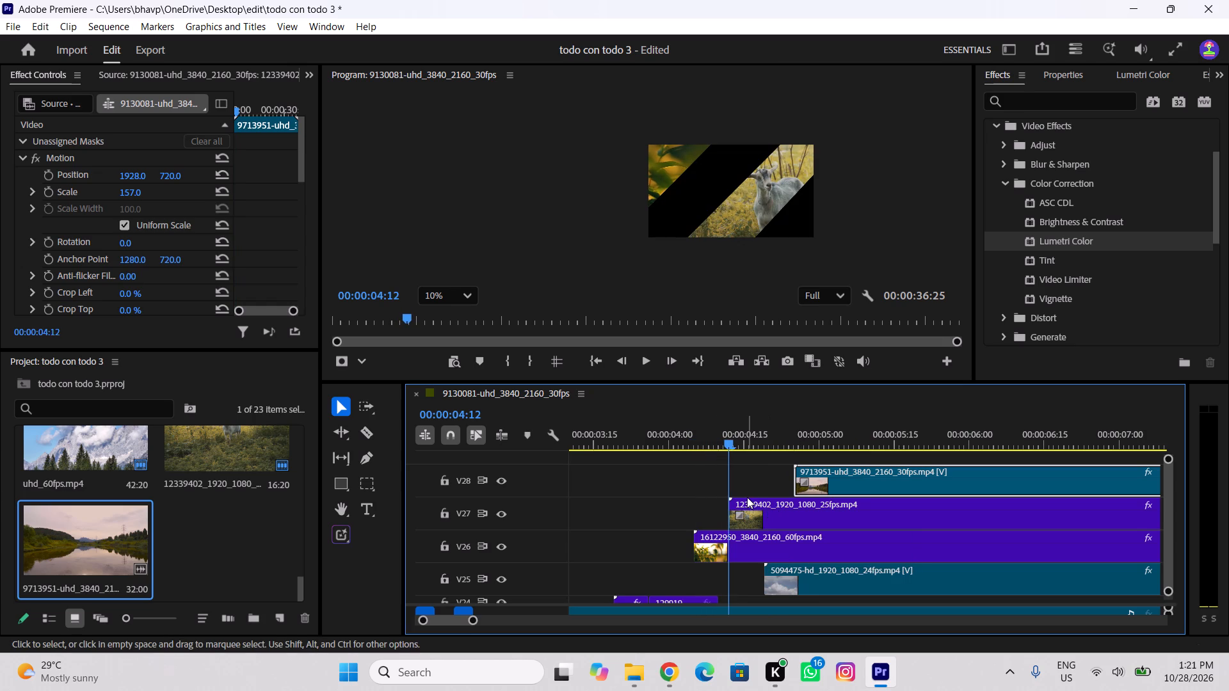
key("Right")
key("Right")
key("Right")
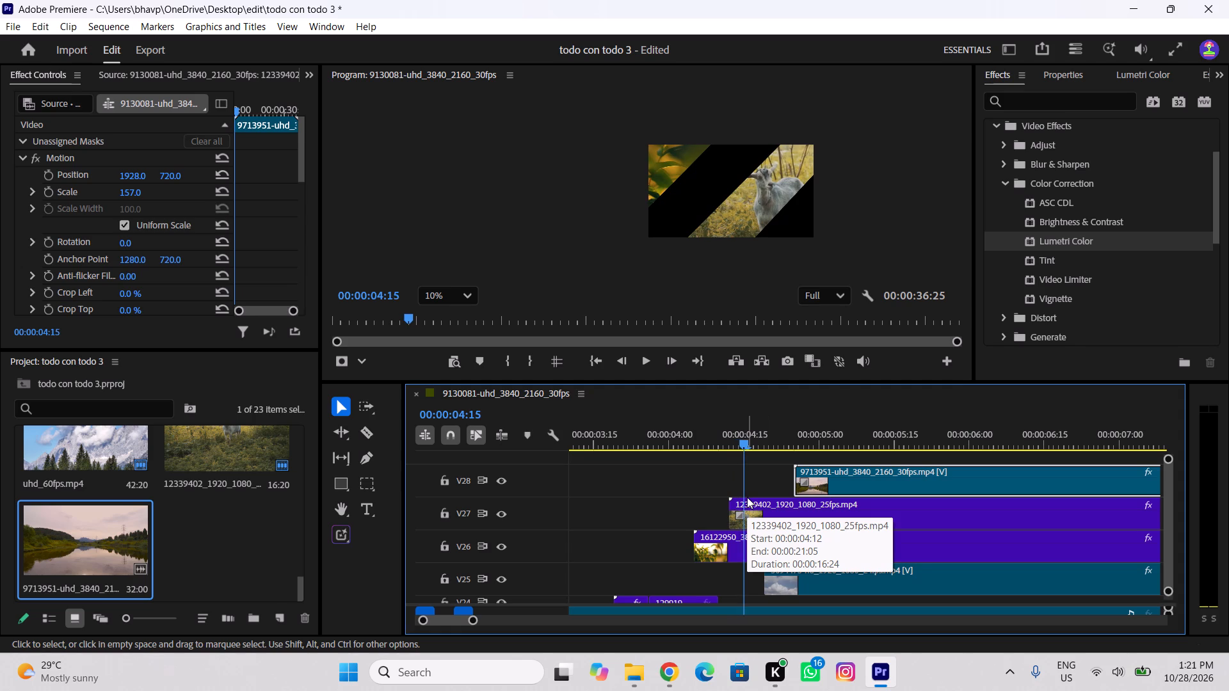
key("Right")
key("Right")
key("Right")
key("Right")
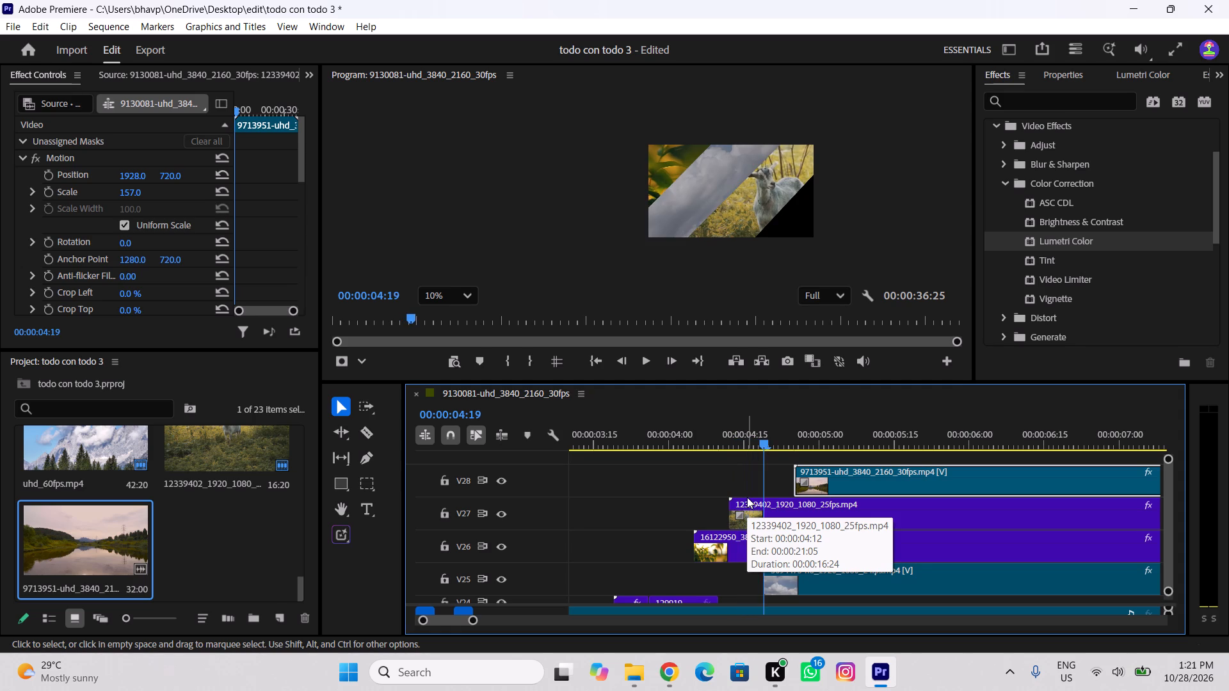
key("Right")
key("Right")
key("Right")
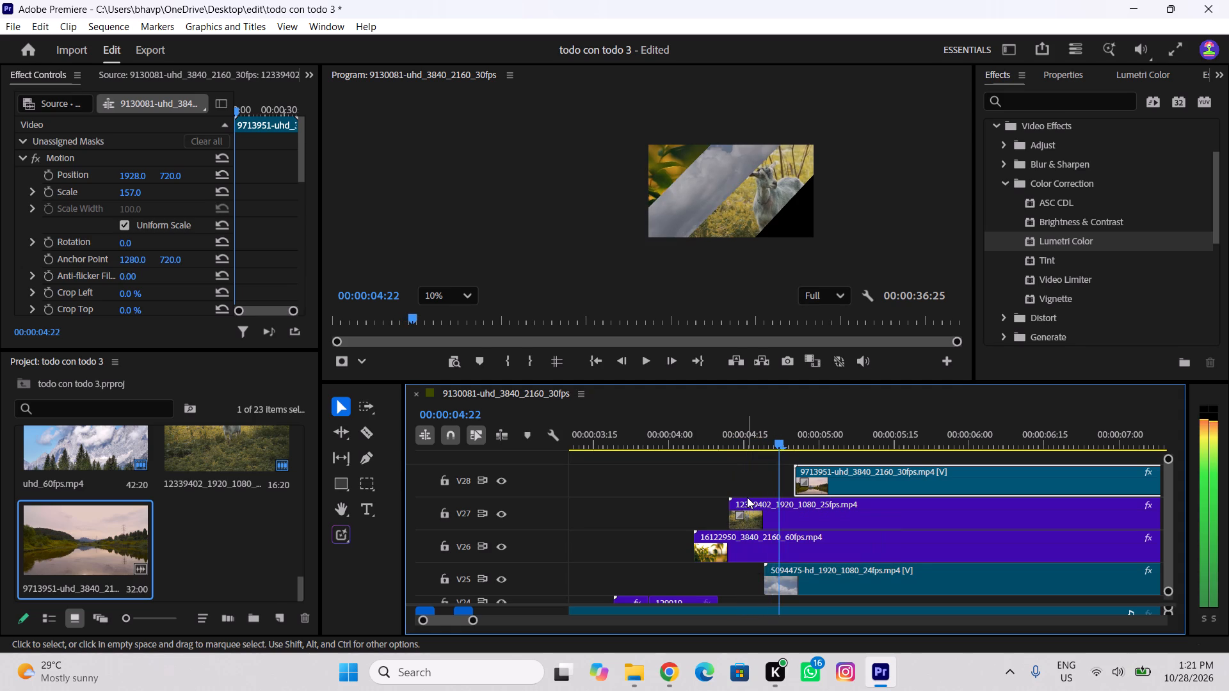
key("Right")
key("Right")
key("Right")
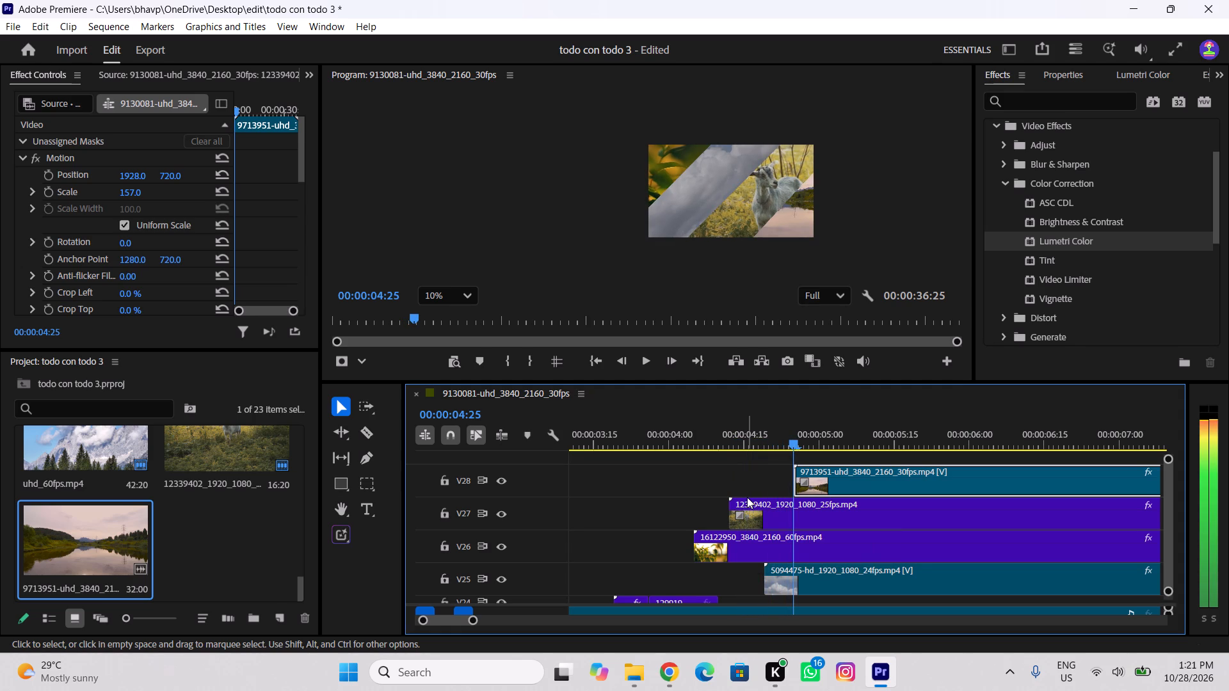
Shift the V28 river clip one frame later to start at 00:00:04:26, and replay the band entrances to check the timing.
left_click_drag(835, 467, 849, 465)
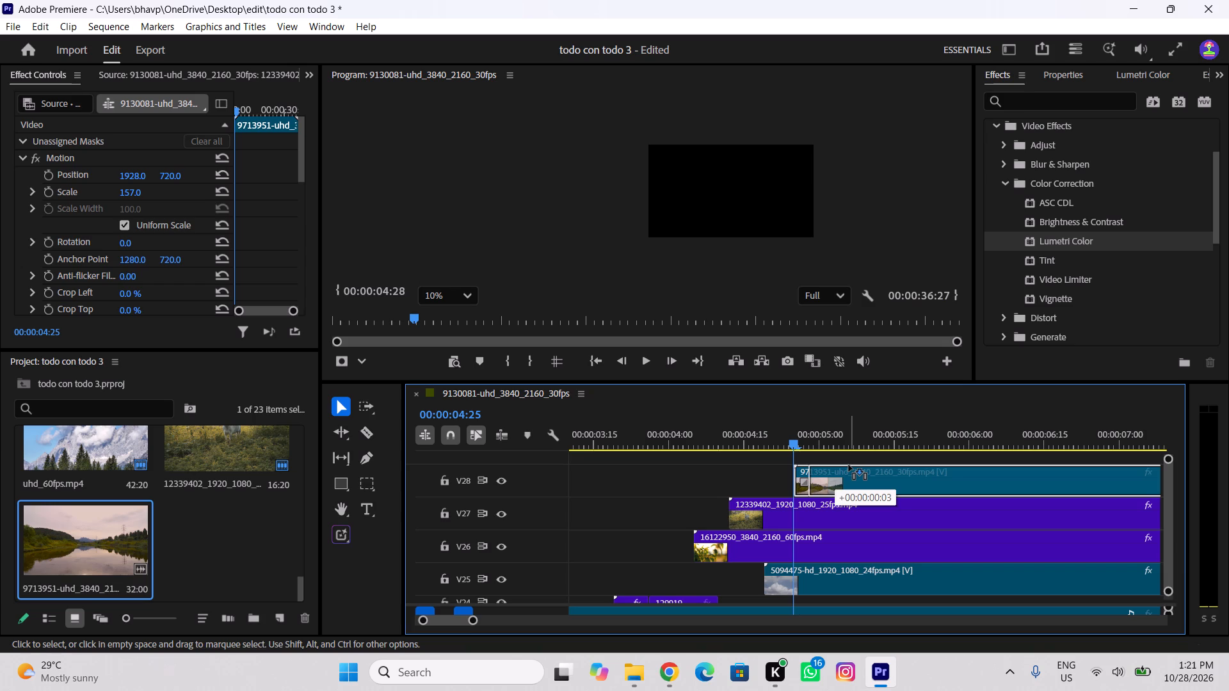
left_click_drag(849, 465, 842, 471)
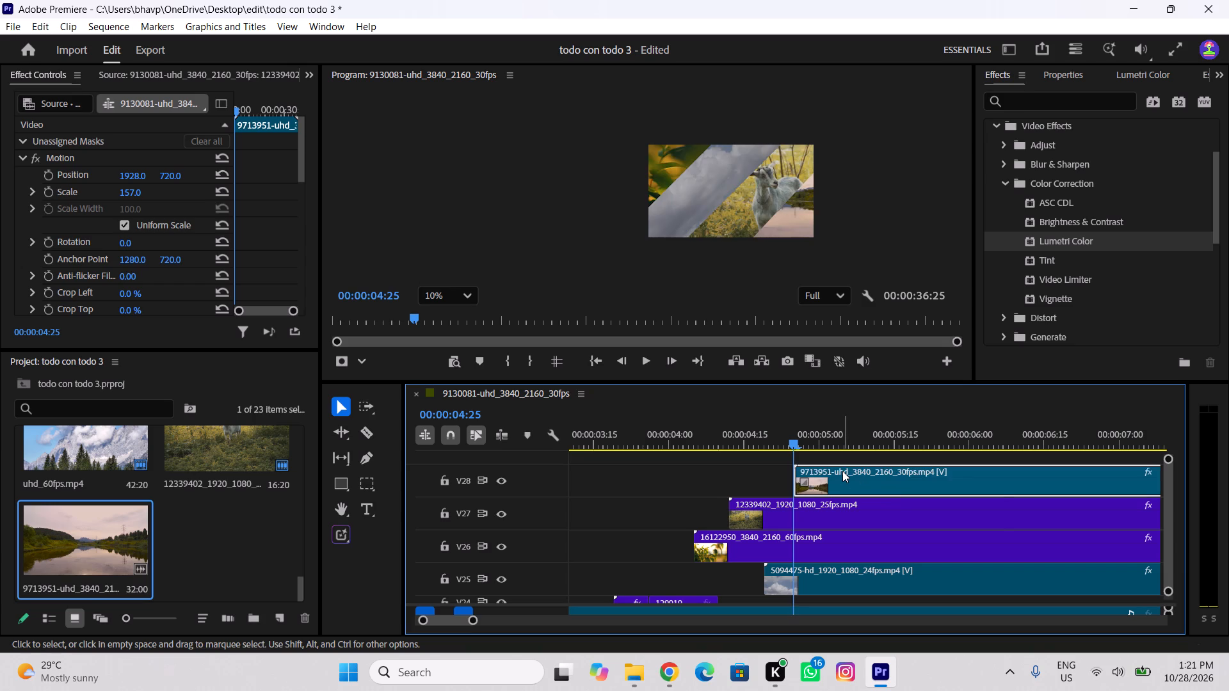
key("Right")
left_click(837, 470)
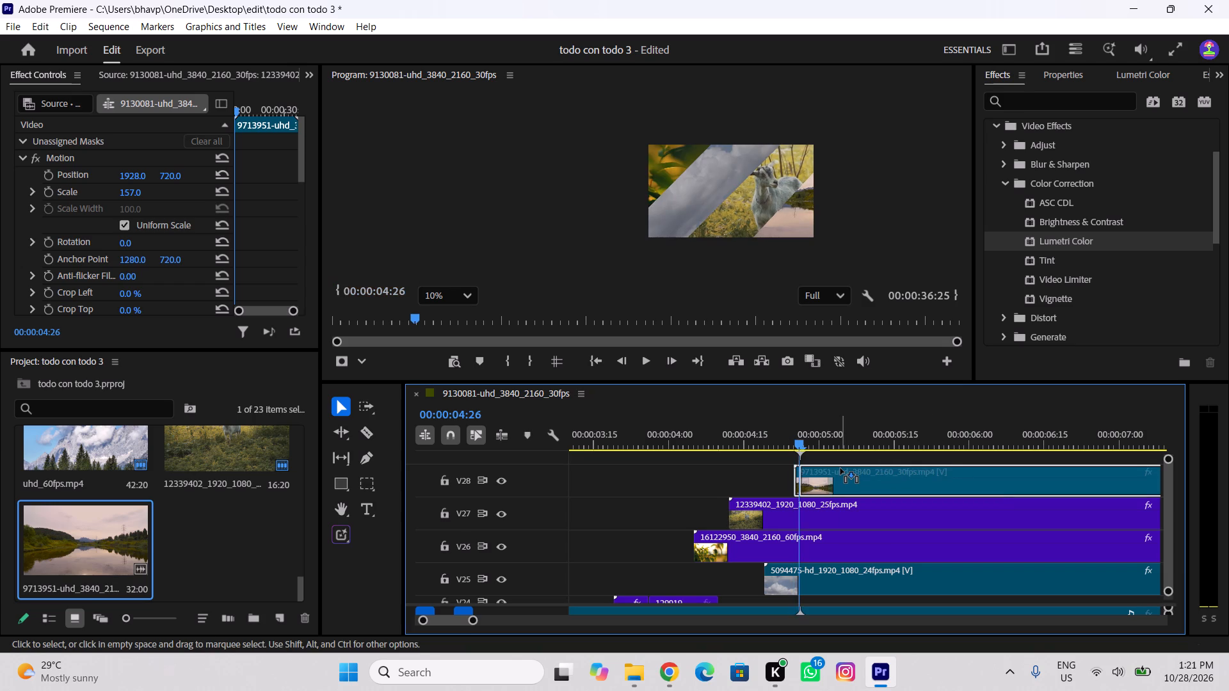
left_click_drag(787, 443, 588, 481)
key("space")
key("space")
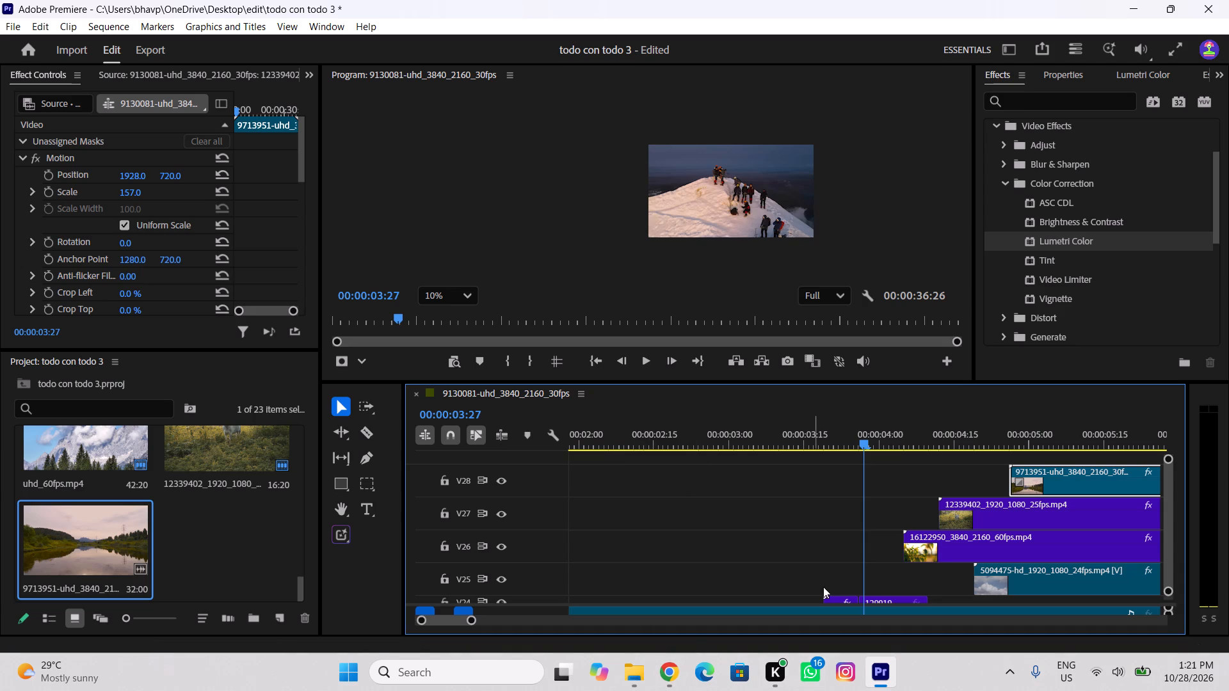
left_click_drag(885, 428, 856, 439)
key("space")
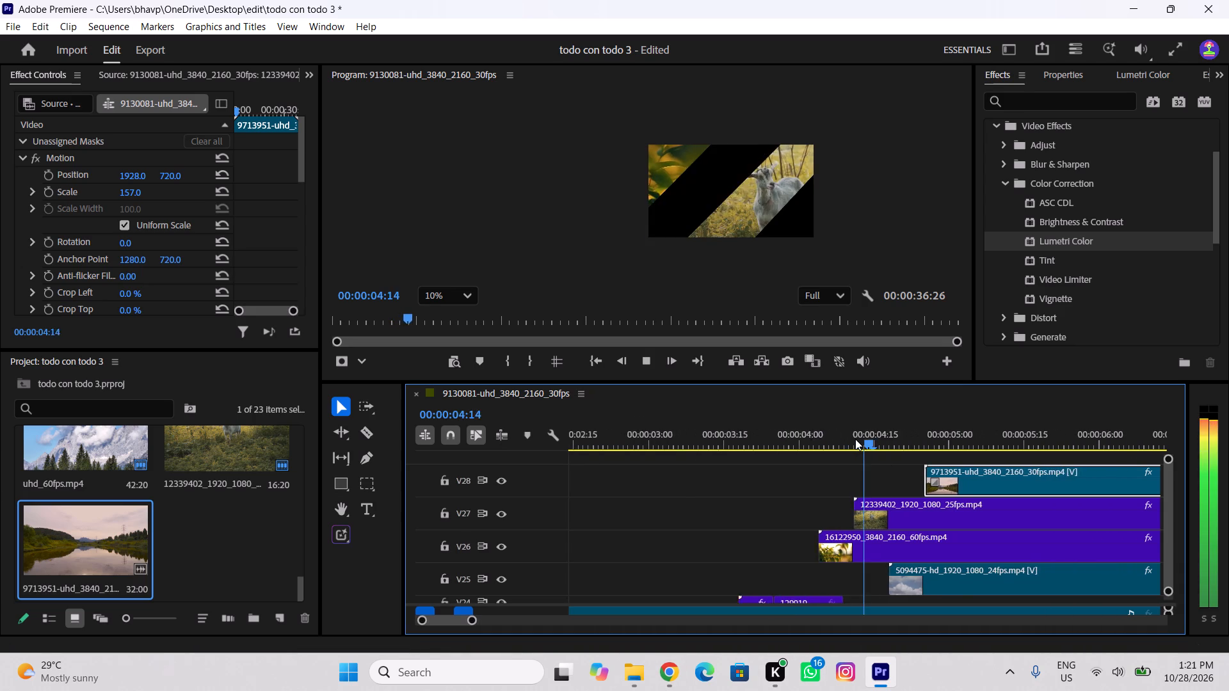
key("space")
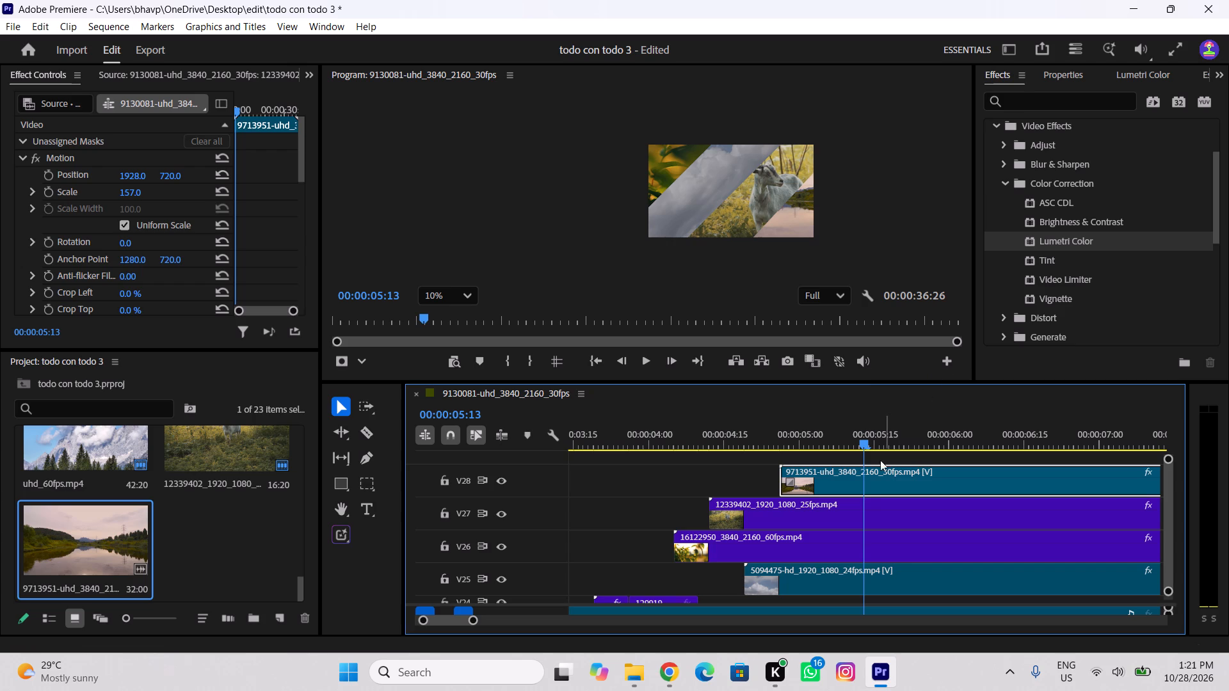
Switch to Chrome and dismiss the Say Thanks pop-up on the Pexels river videos page.
left_click(1129, 0)
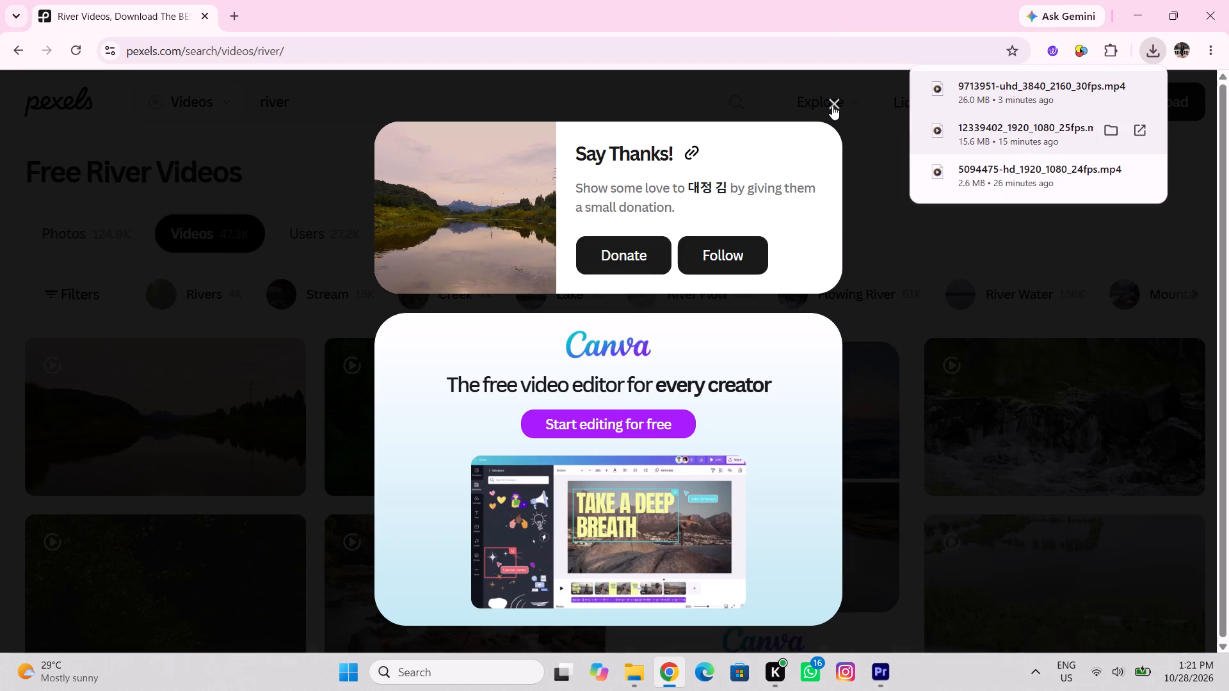
left_click(832, 106)
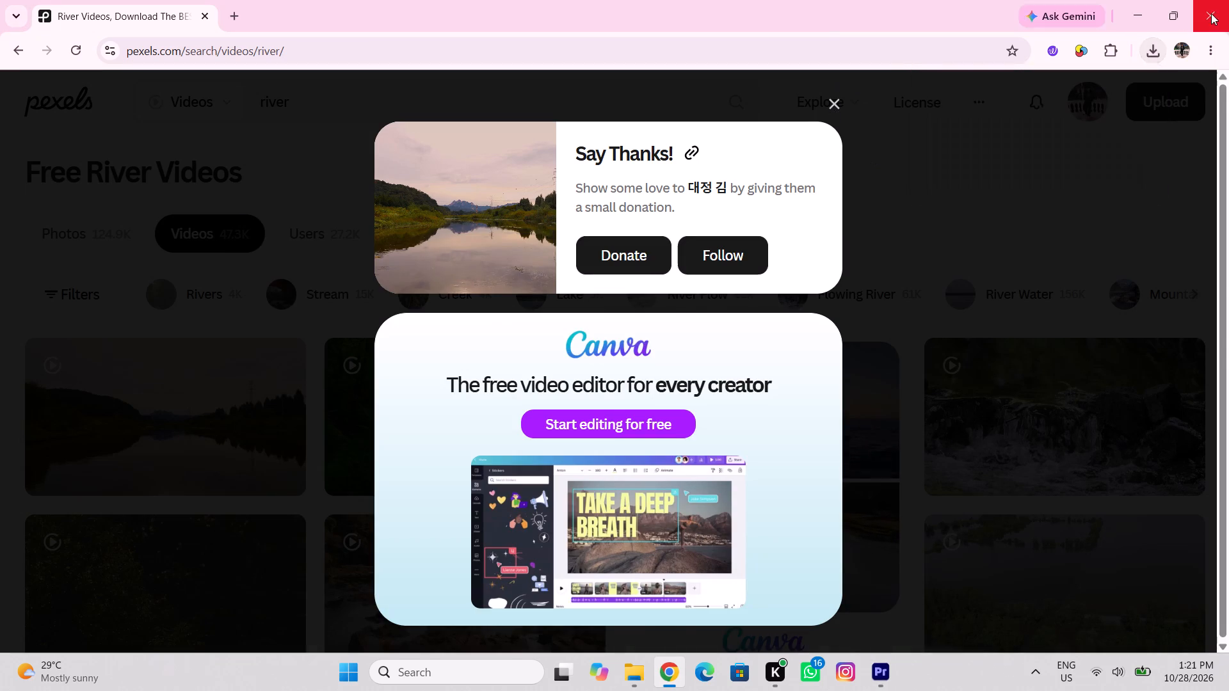
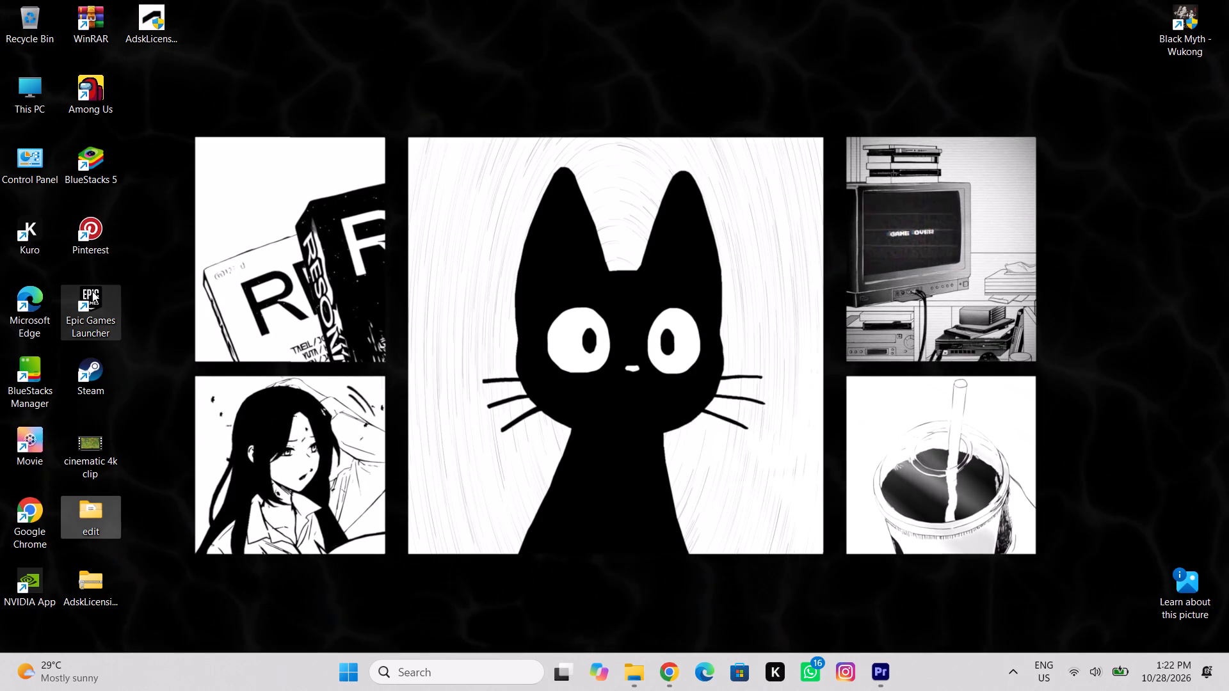
Launch the Maya_2027_webinstall (3) installer from the Downloads folder.
double_click(18, 78)
left_click(100, 234)
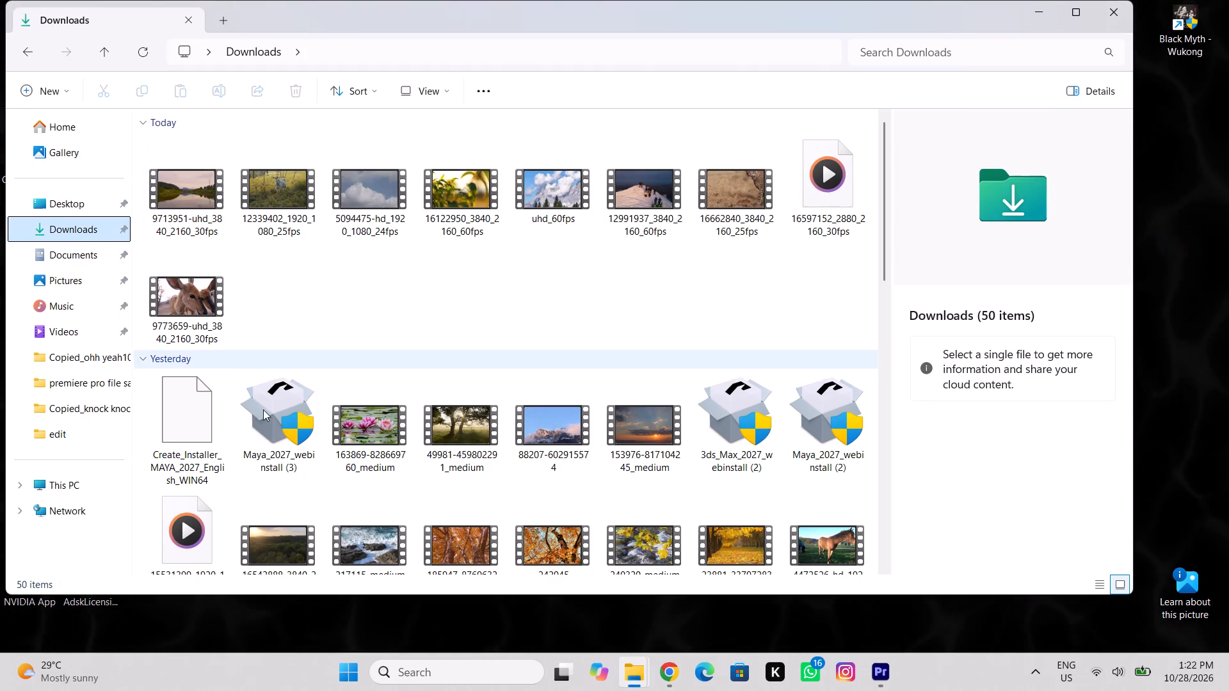
triple_click(278, 449)
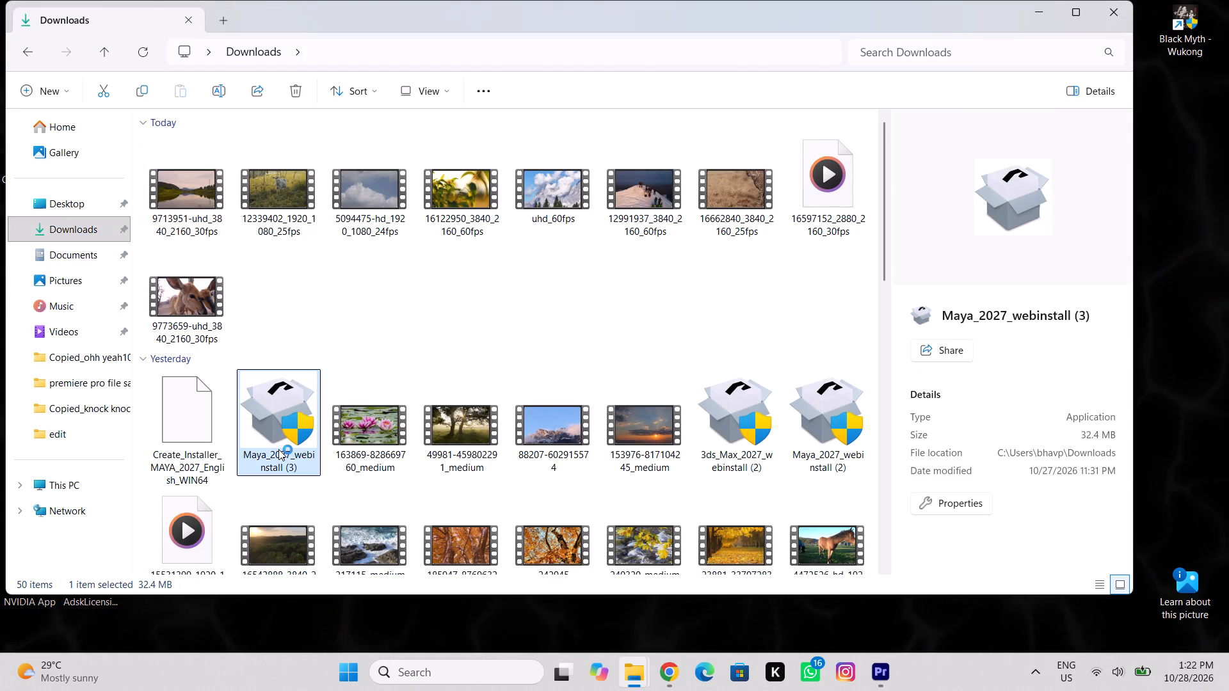